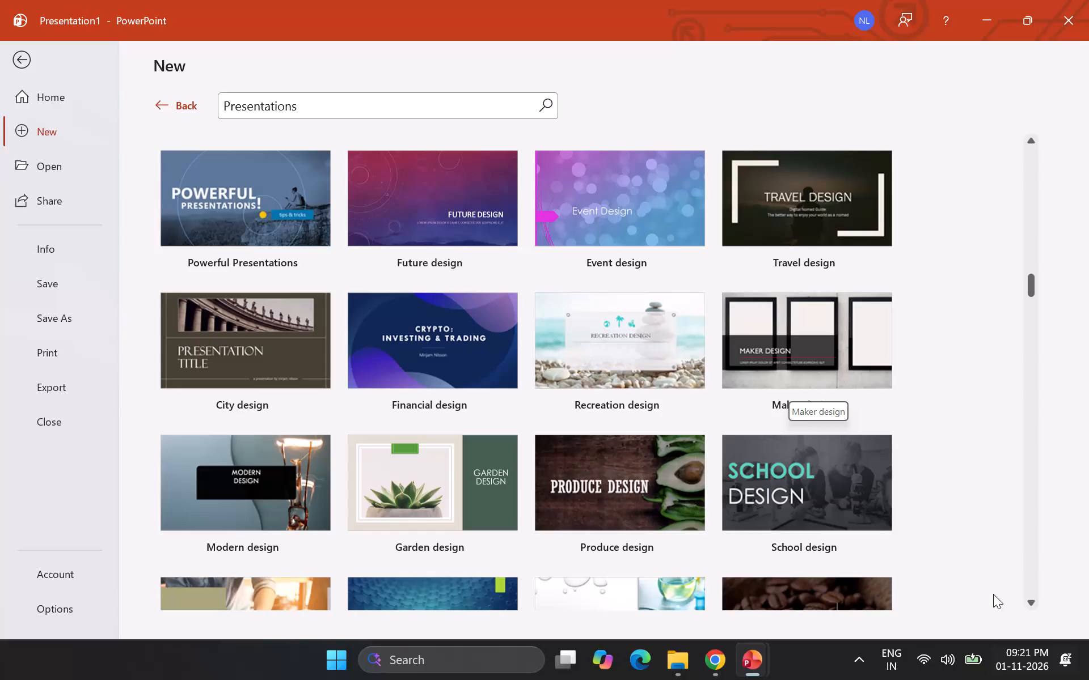
# Look back through the Presentations template results up to the first designs in the gallery.
pyautogui.scroll(2, 618, 367)
pyautogui.scroll(4, 595, 413)
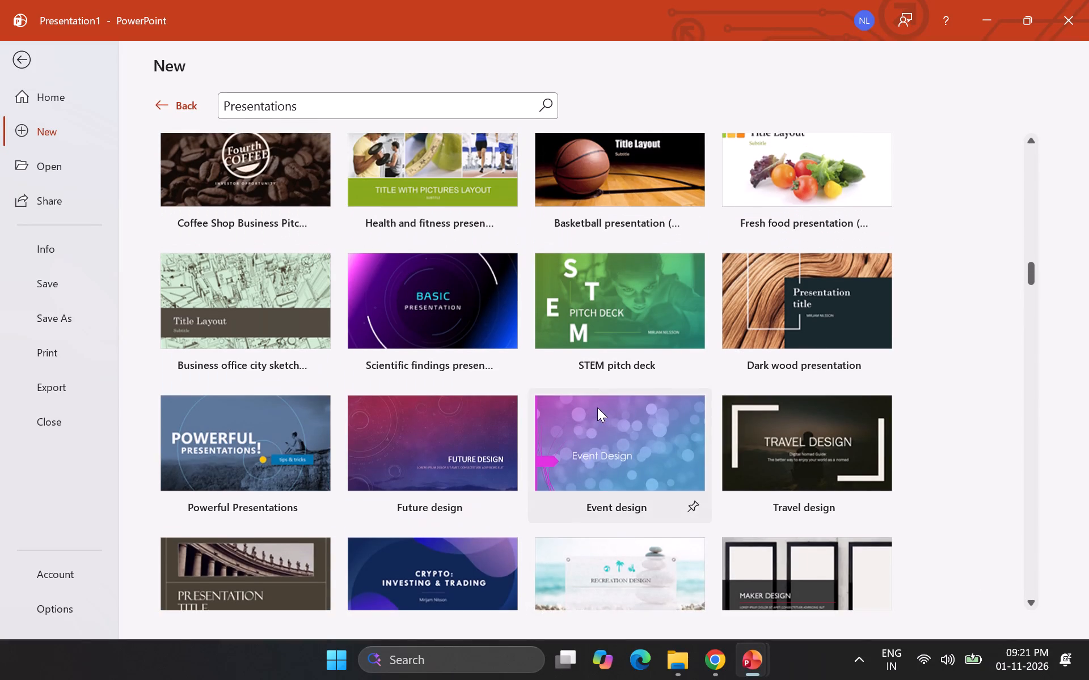
pyautogui.scroll(7, 597, 407)
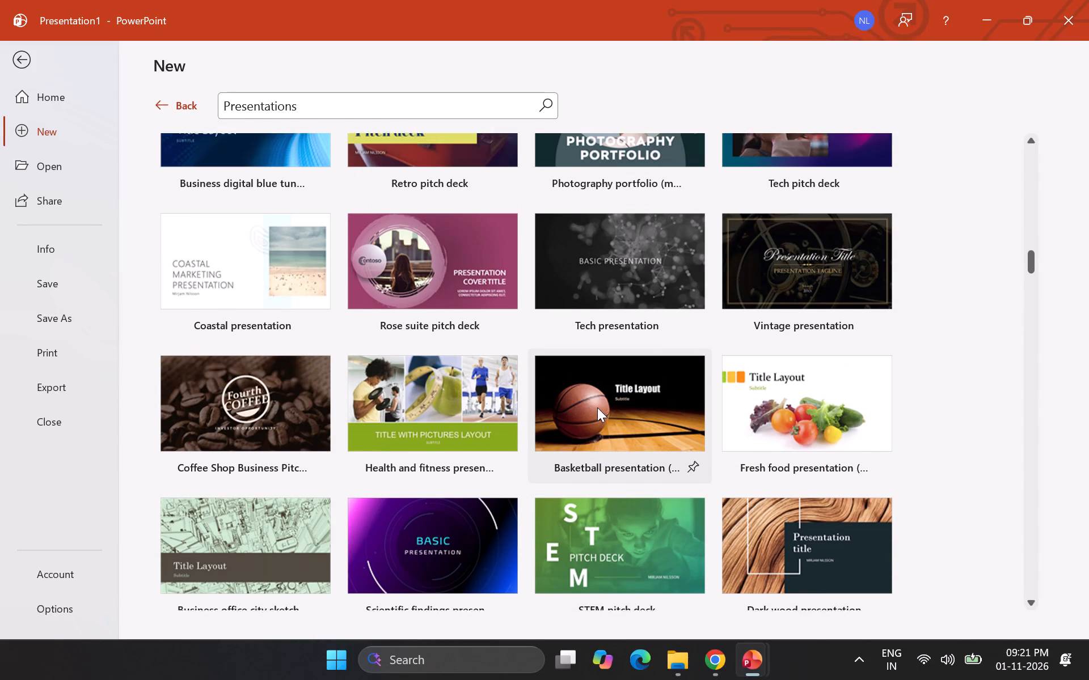
pyautogui.scroll(5, 597, 407)
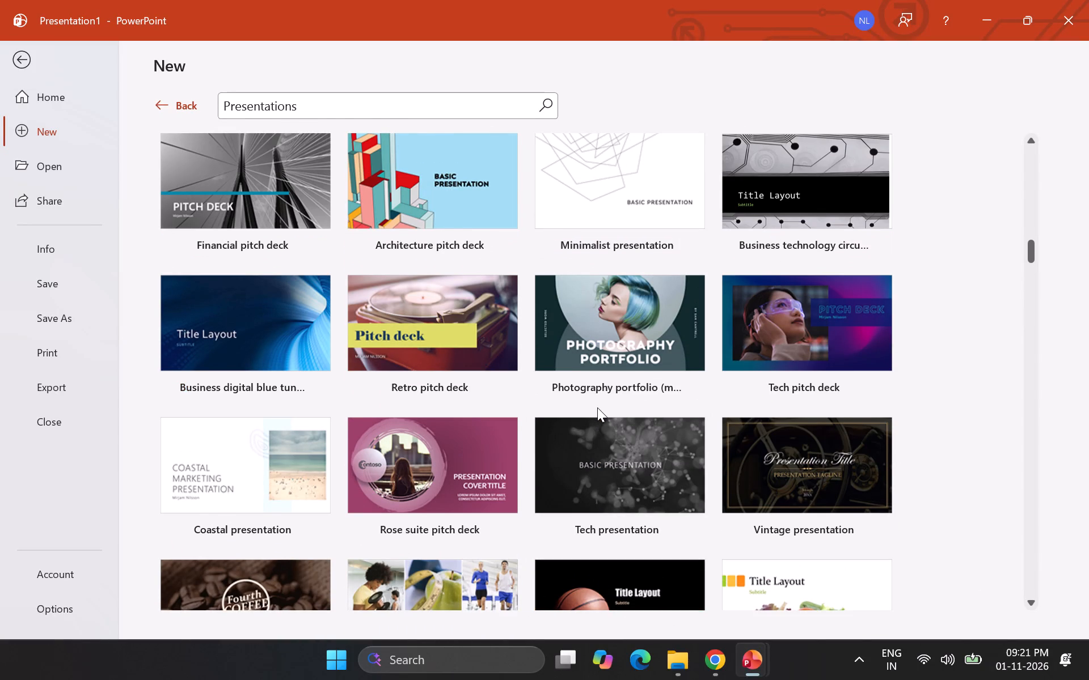
pyautogui.scroll(14, 597, 407)
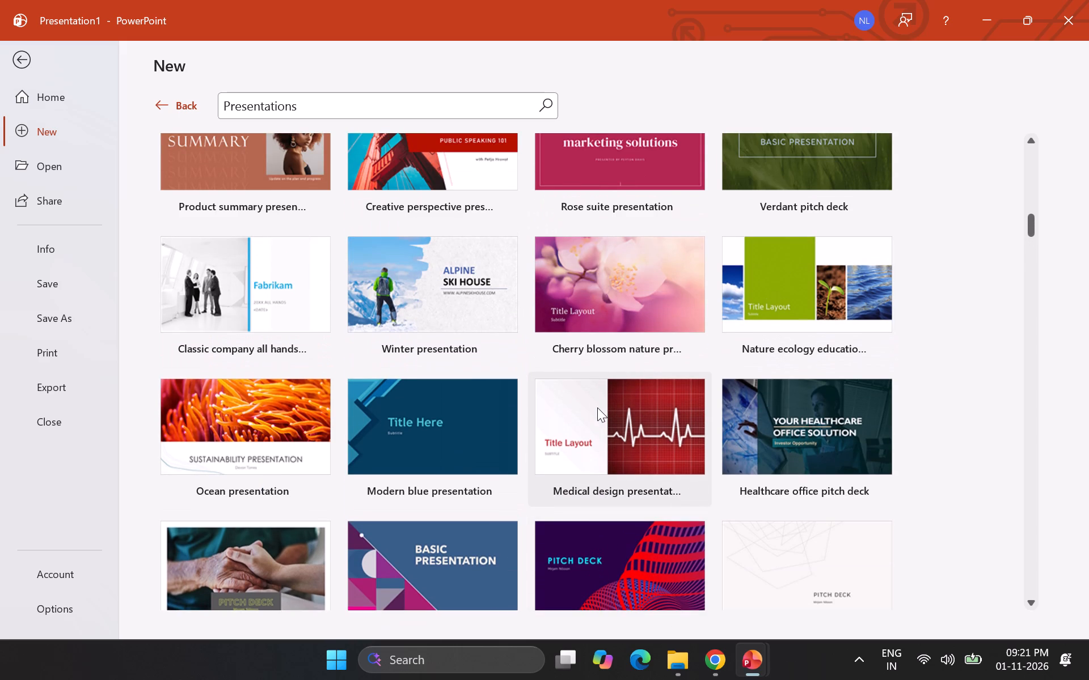
pyautogui.scroll(7, 597, 407)
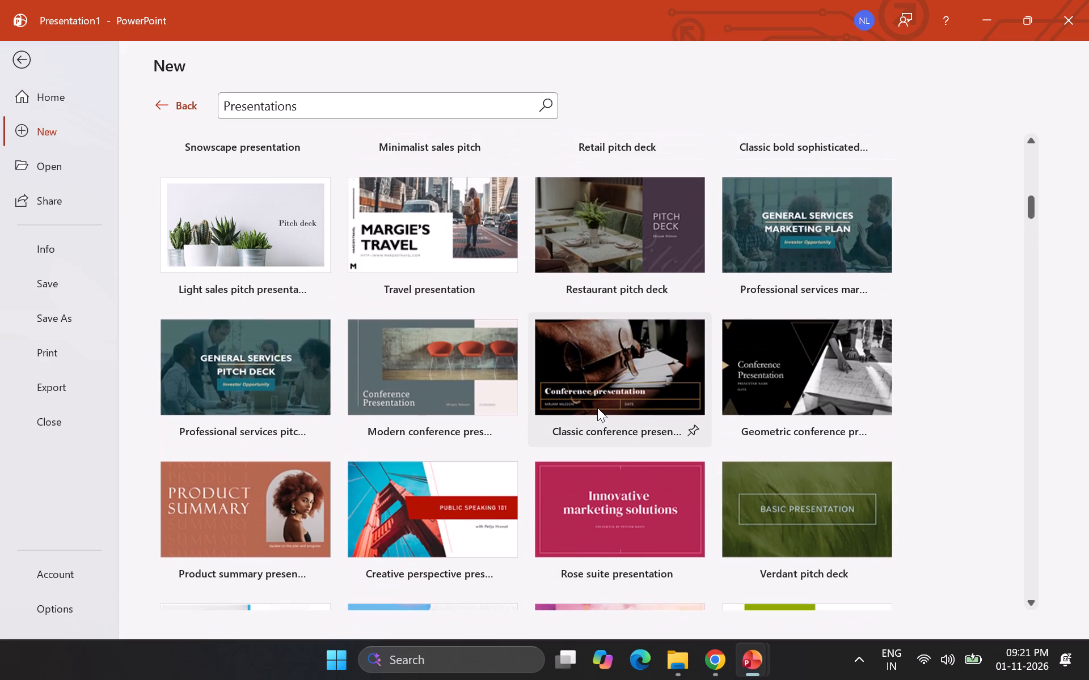
pyautogui.scroll(5, 597, 407)
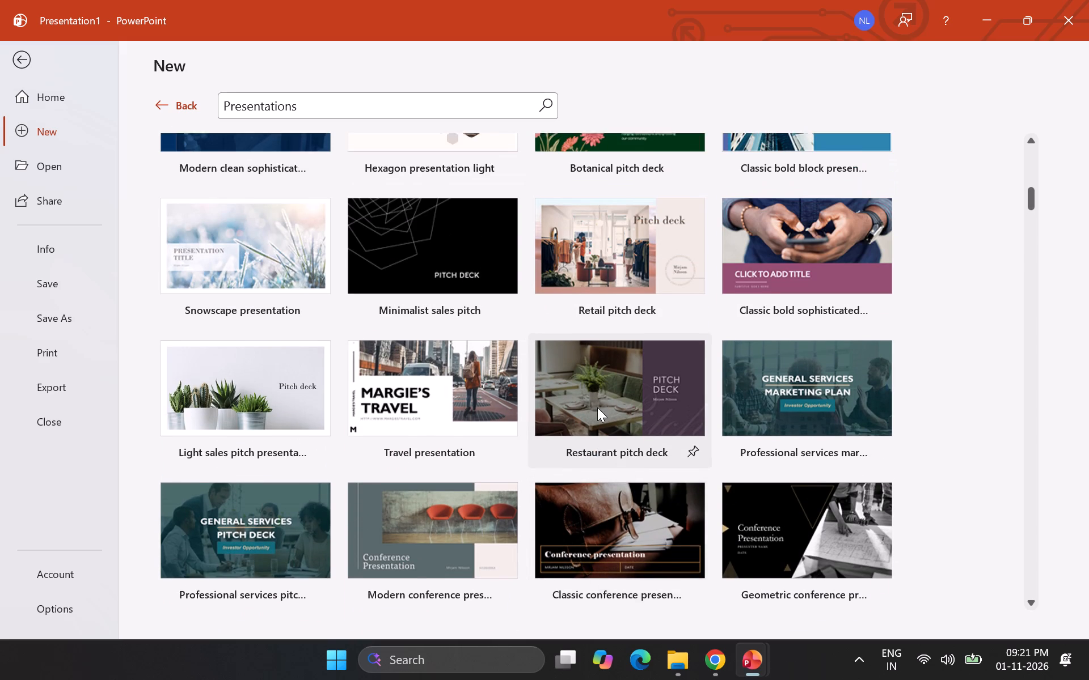
pyautogui.scroll(5, 597, 407)
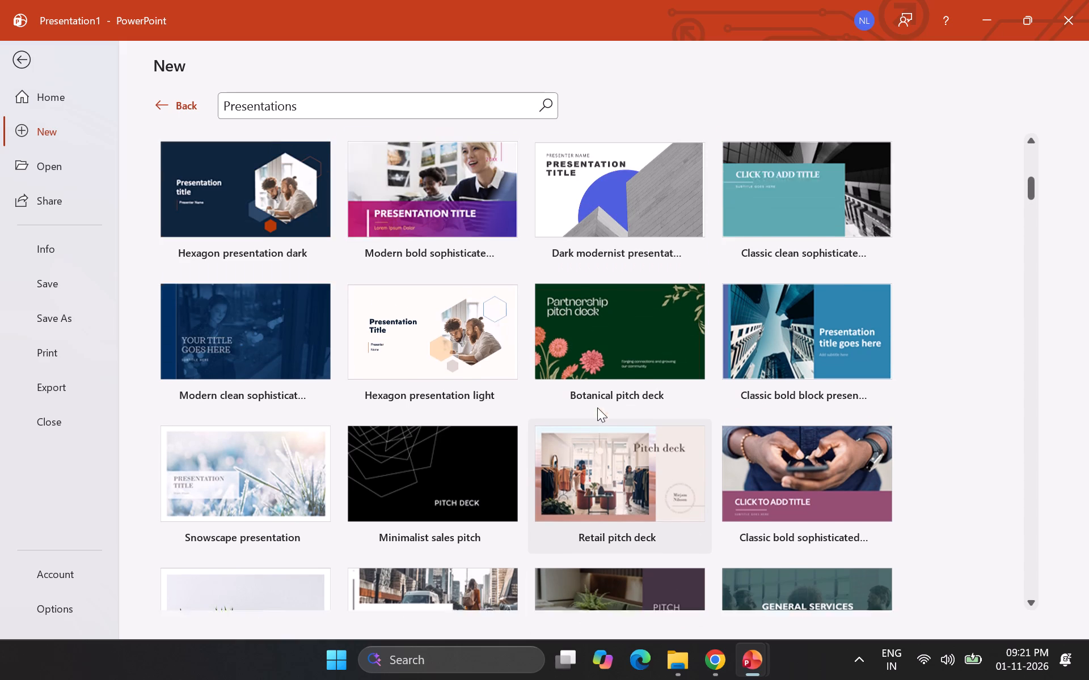
pyautogui.scroll(5, 597, 407)
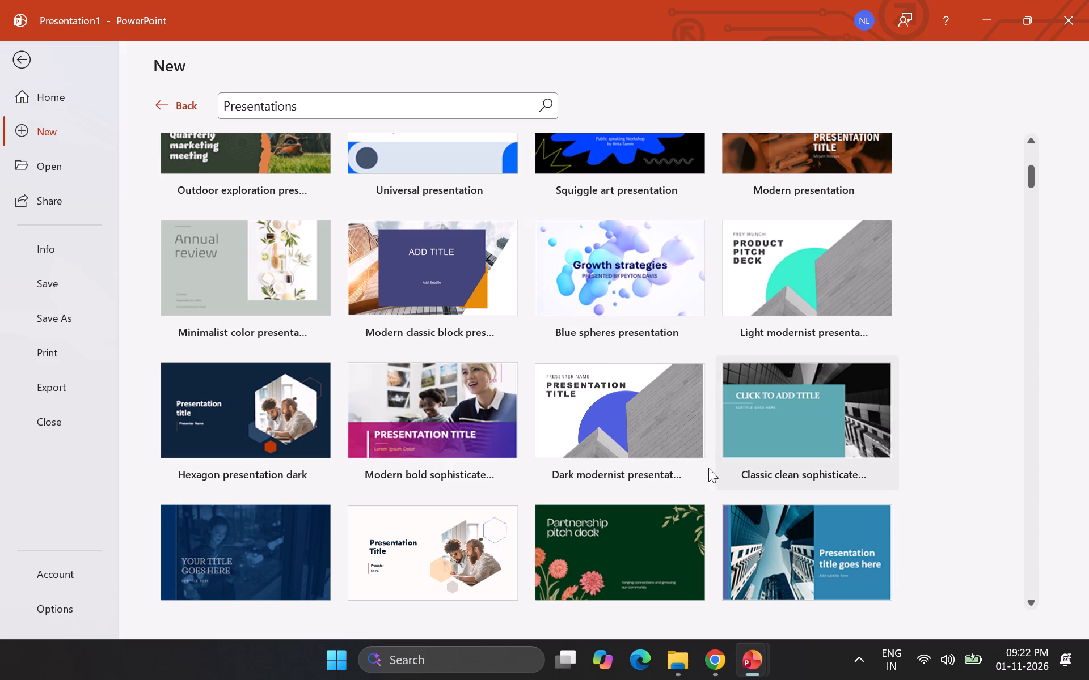
pyautogui.scroll(4, 625, 432)
pyautogui.scroll(9, 564, 409)
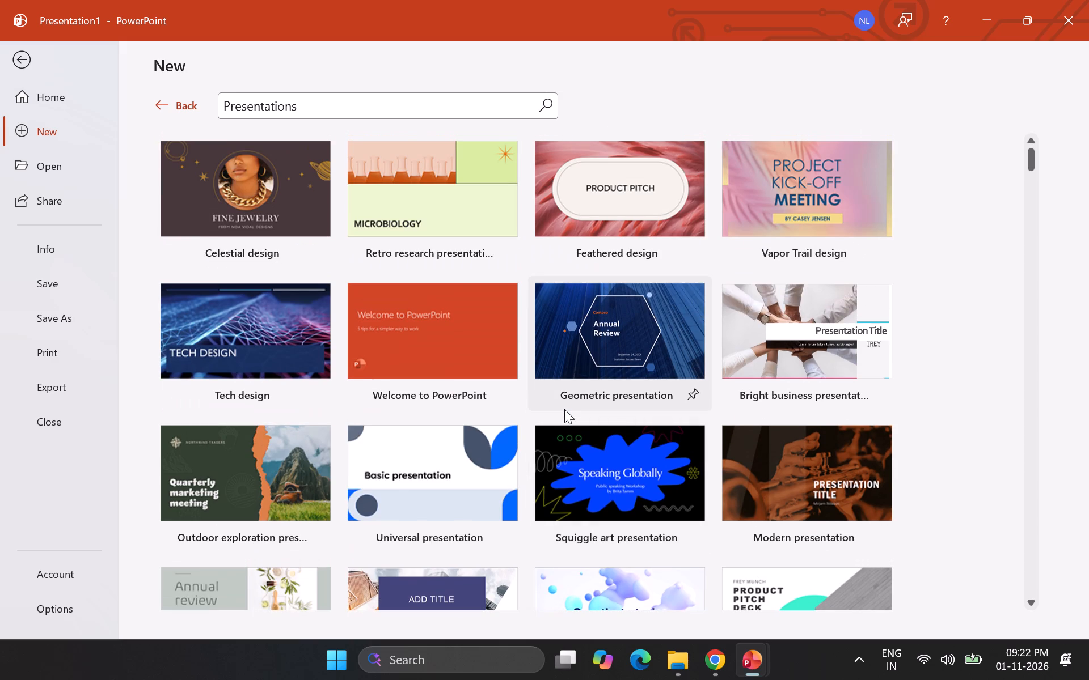
pyautogui.scroll(4, 564, 409)
pyautogui.scroll(4, 768, 215)
# Leave the Presentations results and browse the suggested Themes category of online templates instead.
pyautogui.click(167, 100)
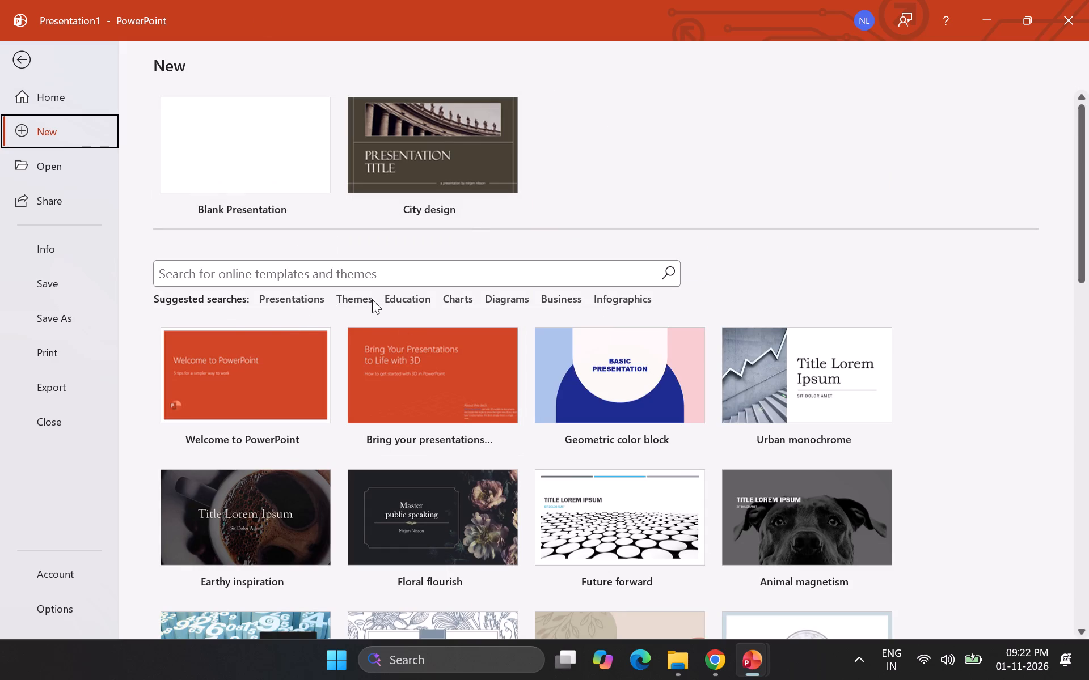
pyautogui.click(367, 300)
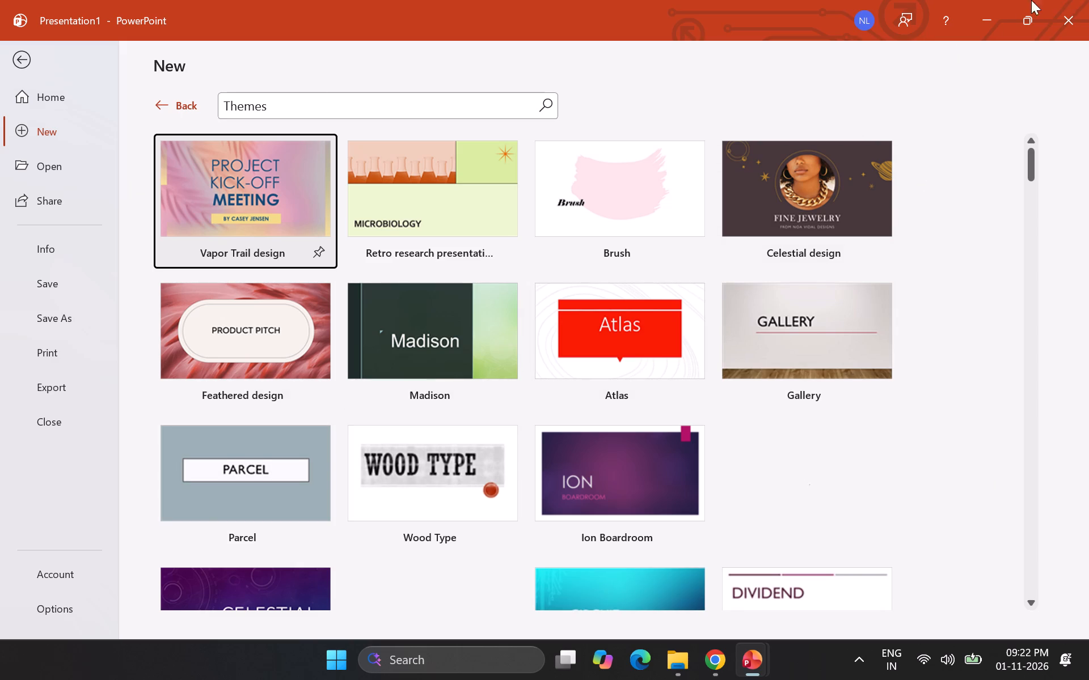
# Minimize the PowerPoint window to reveal the desktop.
pyautogui.click(966, 8)
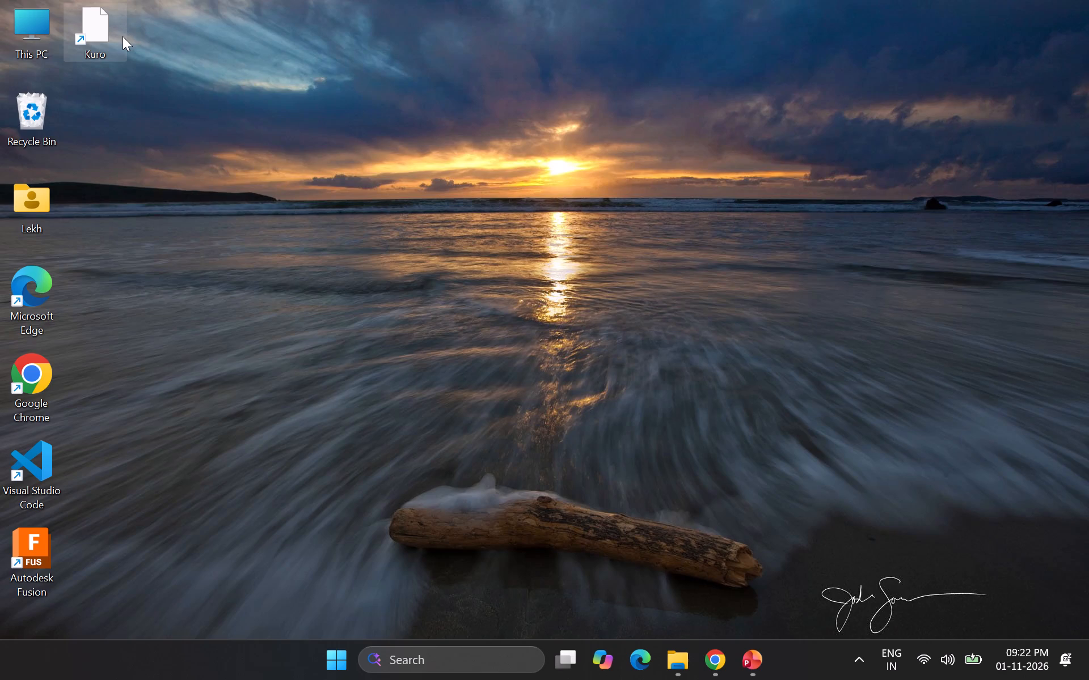
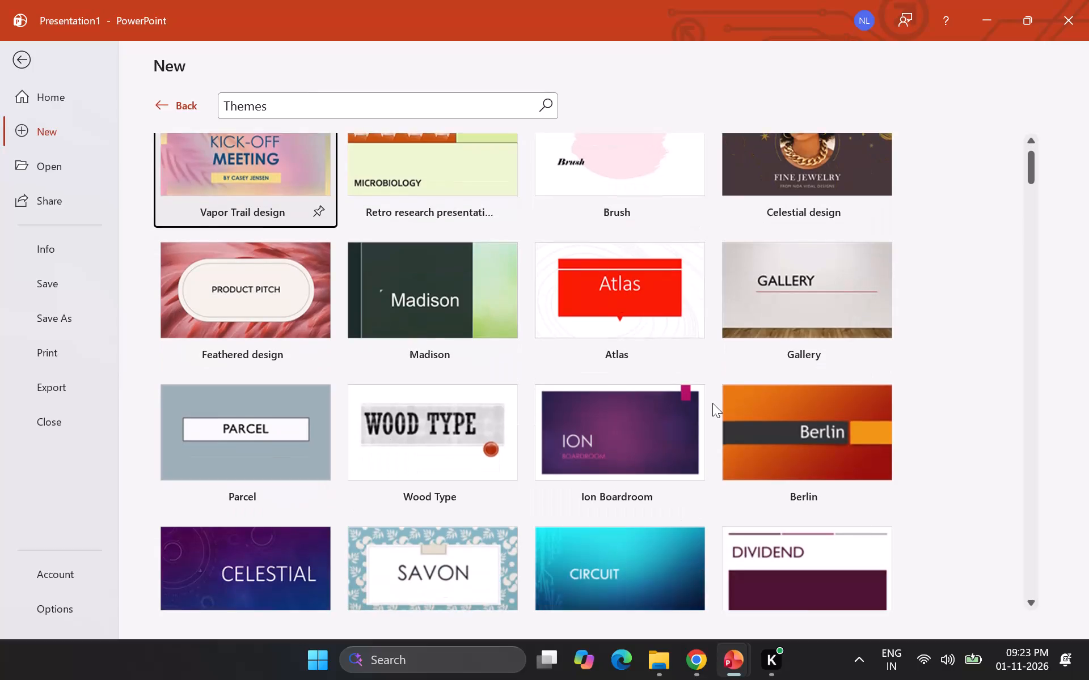
# Look through the Themes template results, from the Parcel and Berlin designs down past the Organic and Metropolitan designs.
pyautogui.scroll(-4, 712, 403)
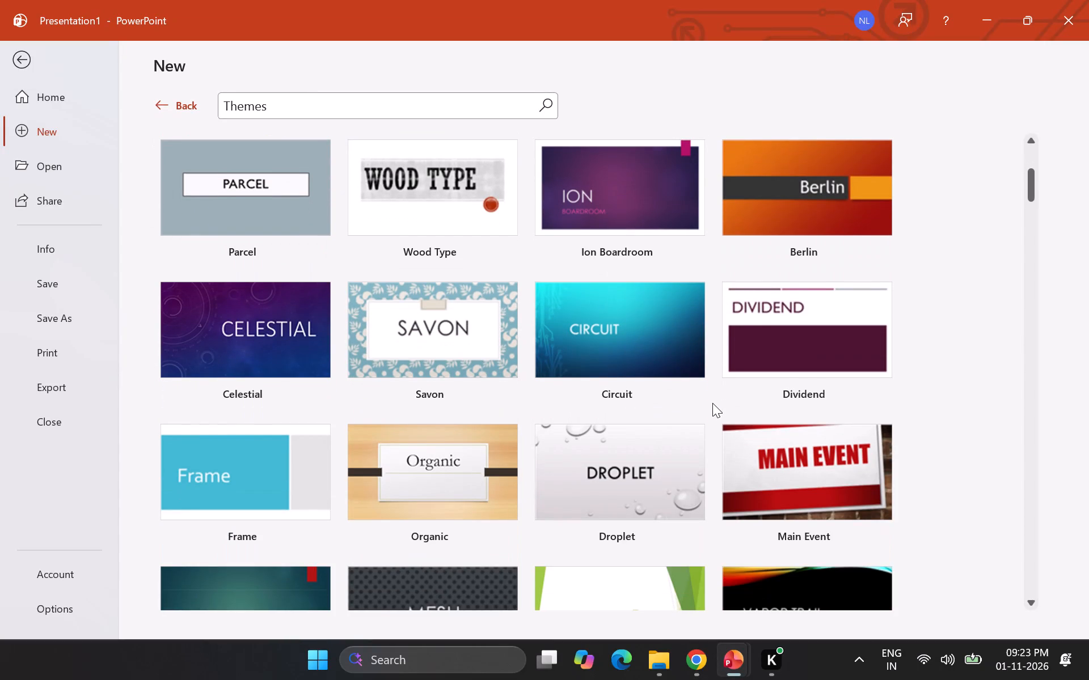
pyautogui.scroll(-8, 712, 403)
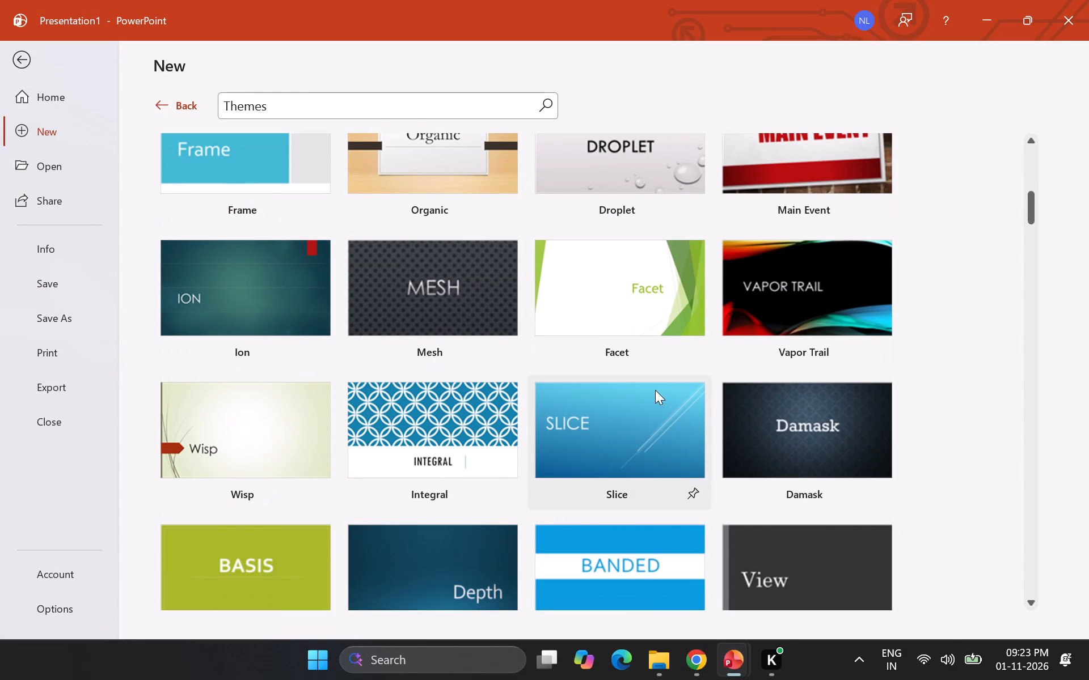
pyautogui.scroll(-17, 655, 390)
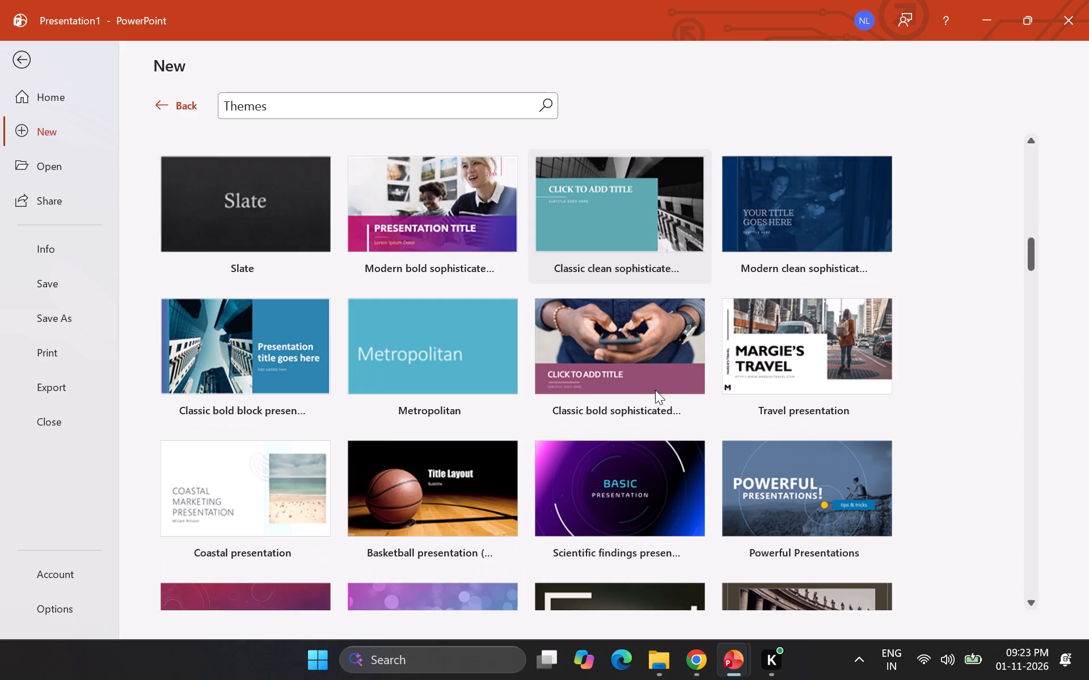
pyautogui.scroll(-8, 655, 390)
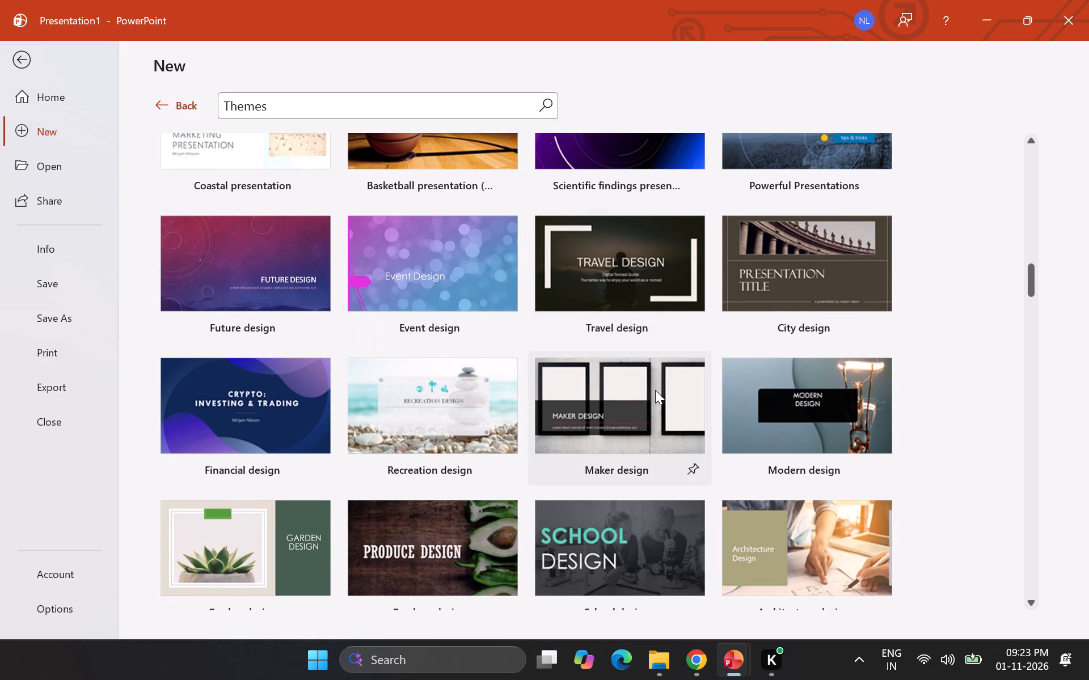
pyautogui.scroll(-12, 655, 390)
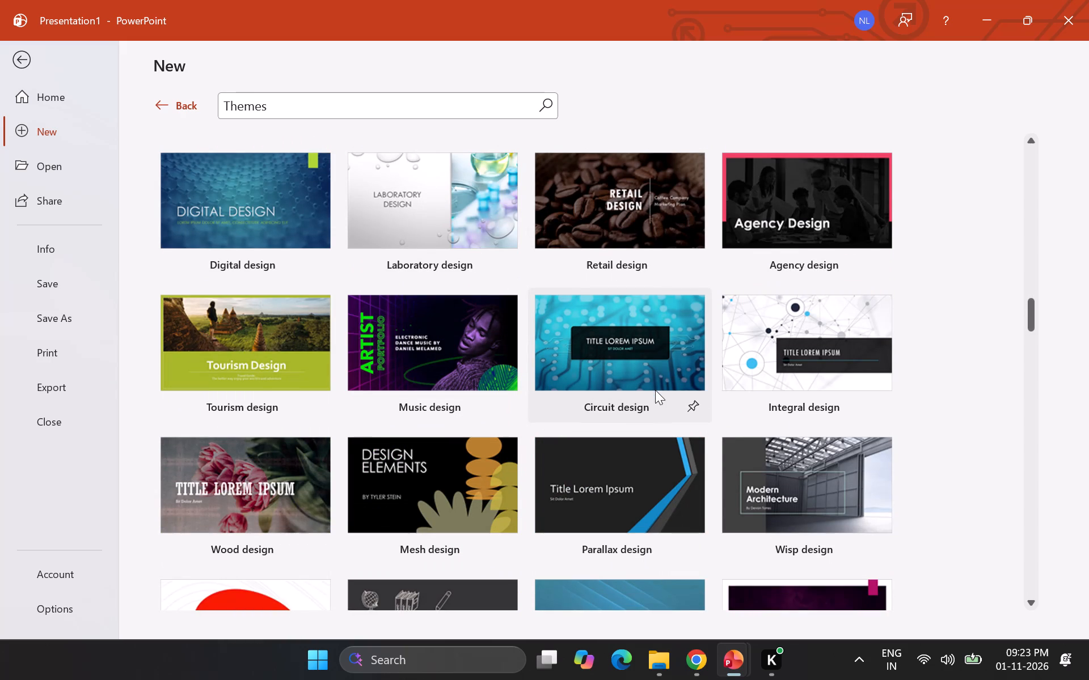
pyautogui.scroll(-10, 651, 390)
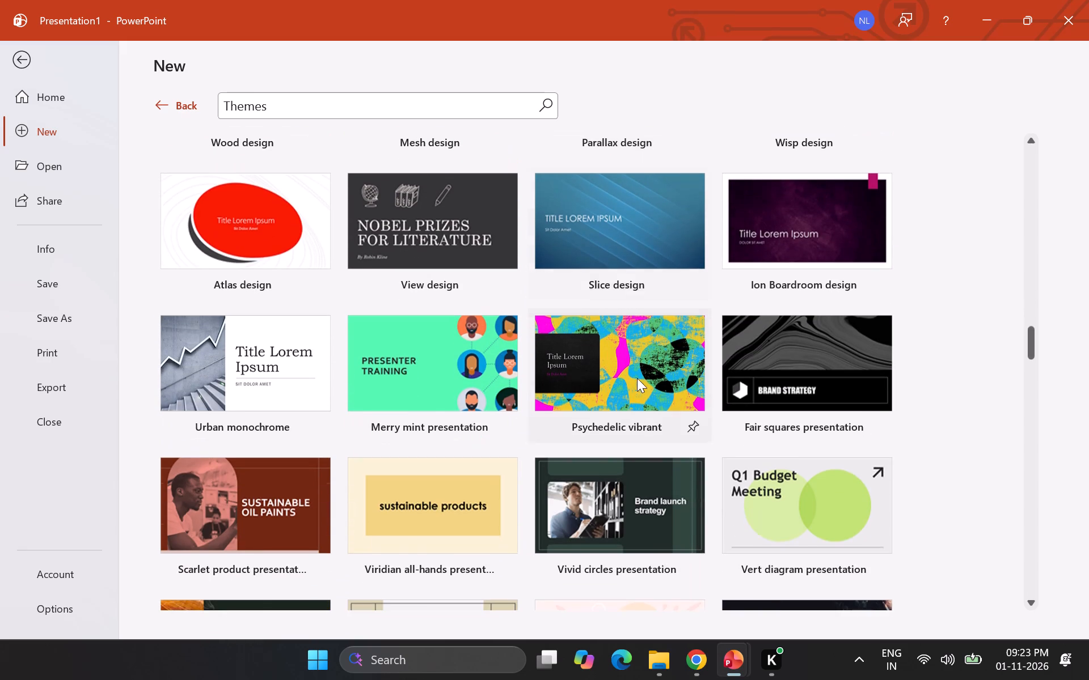
pyautogui.scroll(-11, 635, 381)
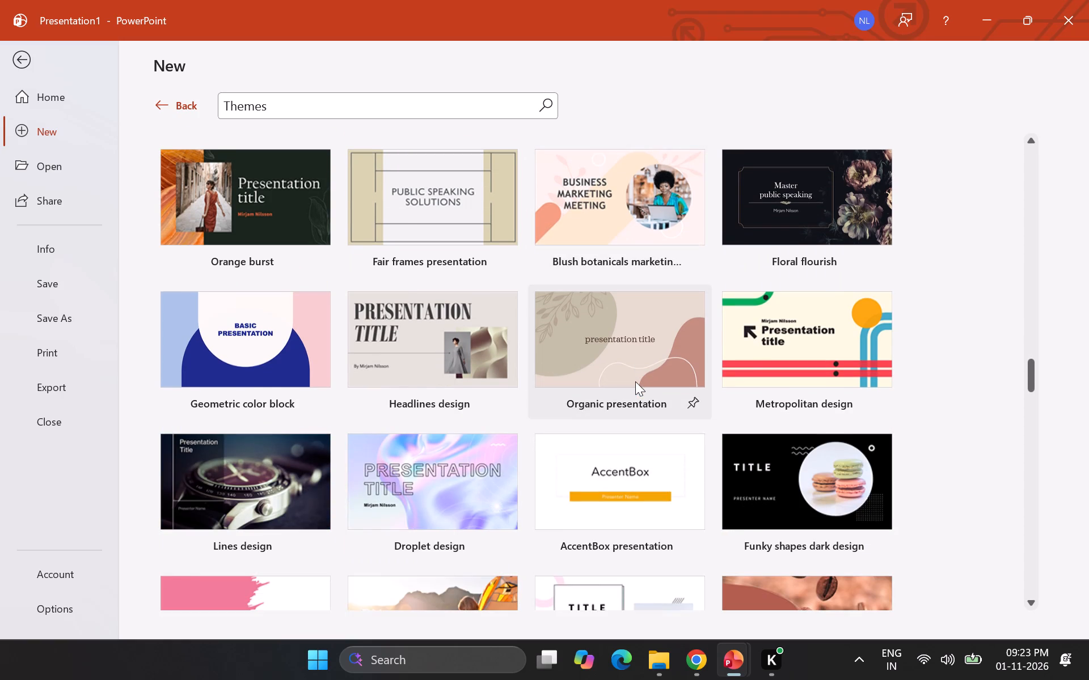
pyautogui.scroll(-4, 635, 381)
pyautogui.scroll(9, 635, 381)
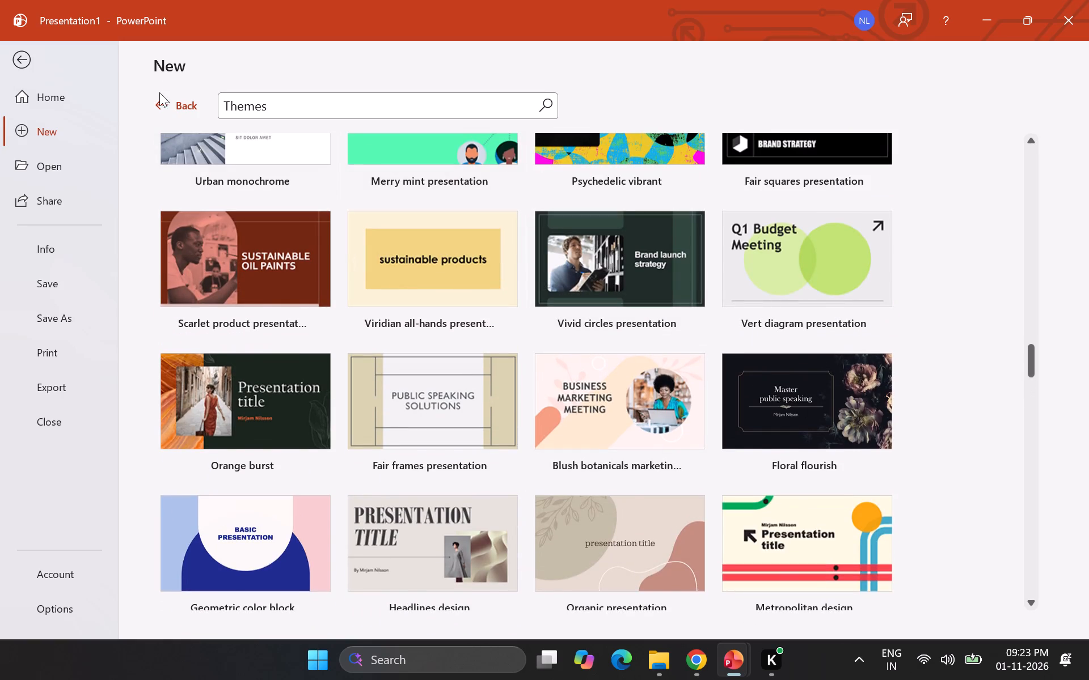
# Leave the Themes results and return to the main overview of templates for a new presentation.
pyautogui.click(163, 103)
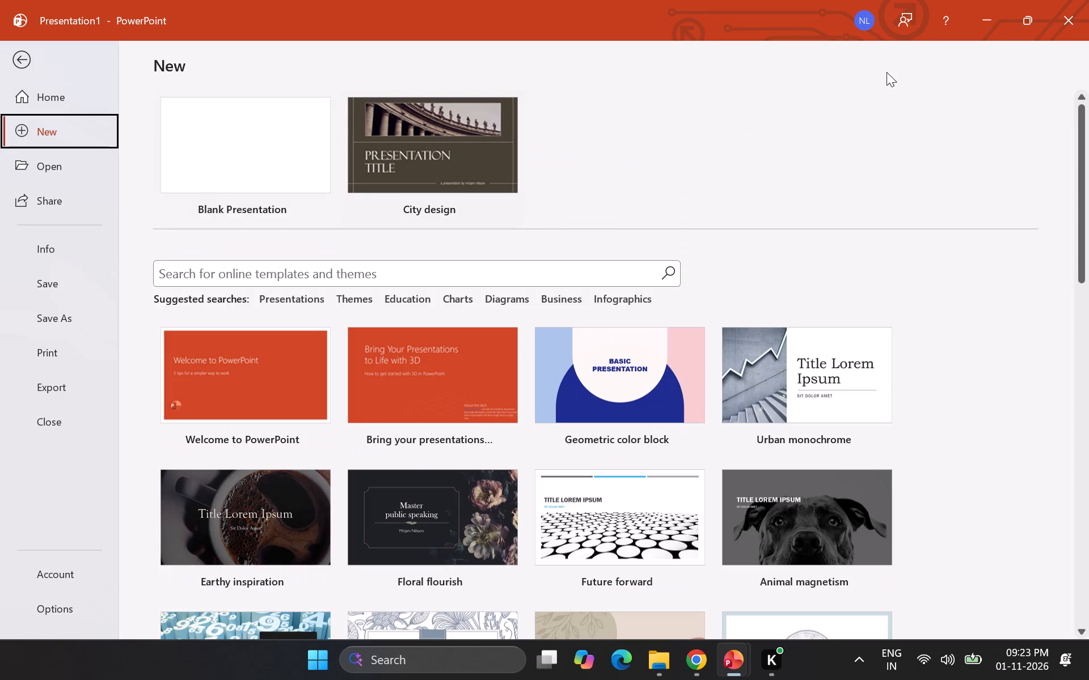
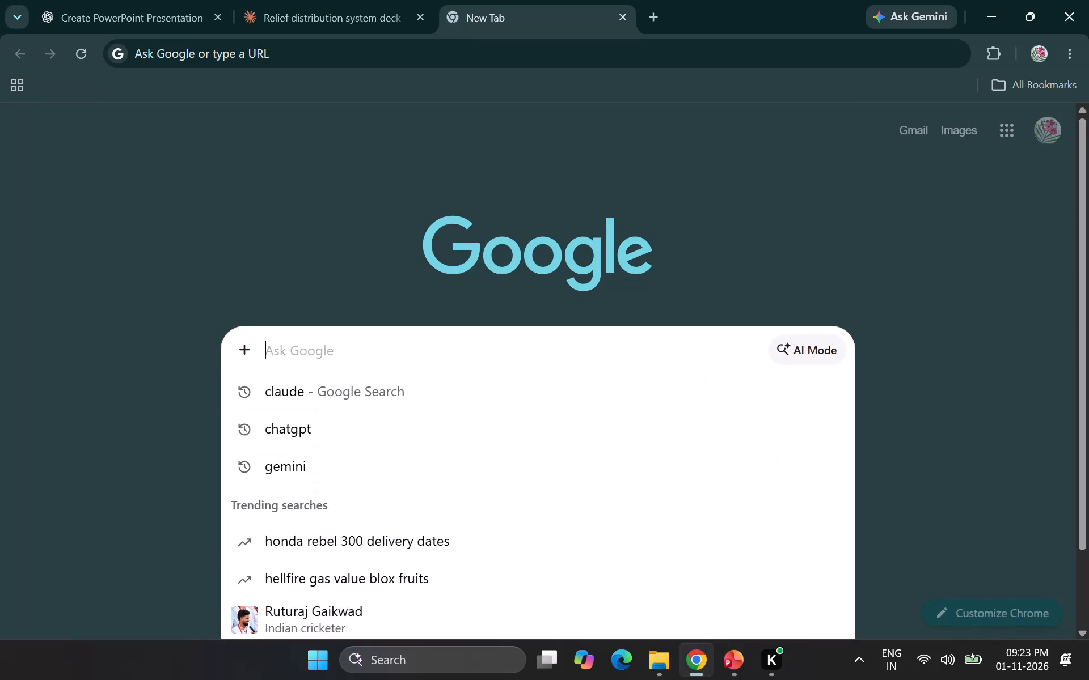
# In Chrome, search the web for "canva" and open the Canva India website from the results.
pyautogui.write('canva')
pyautogui.press('Return')
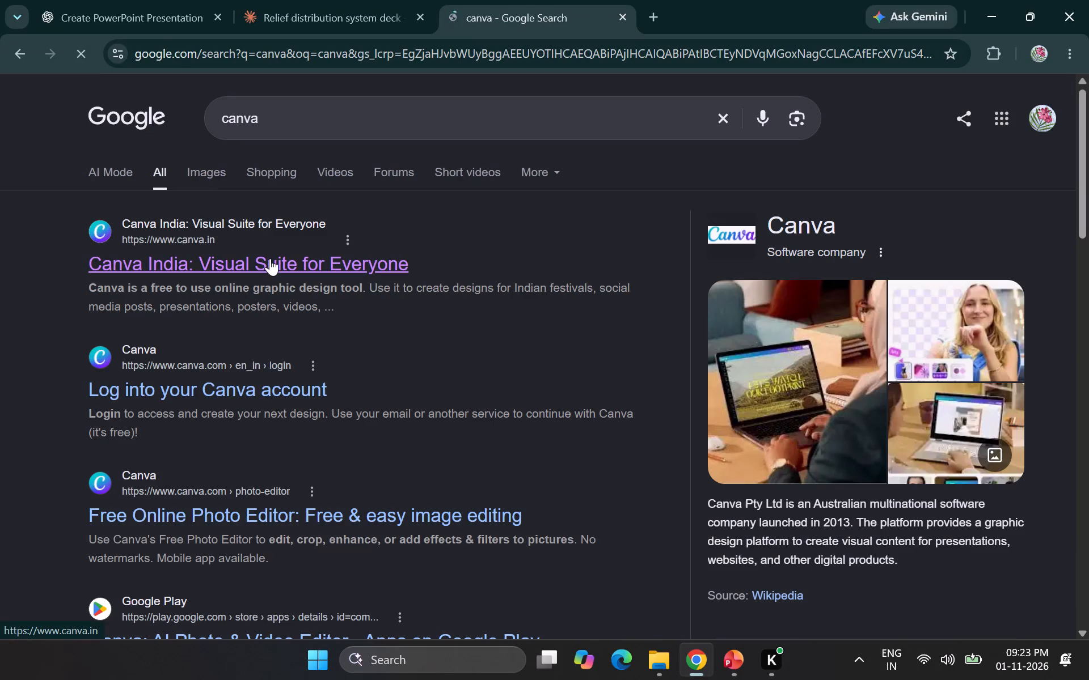
pyautogui.click(270, 258)
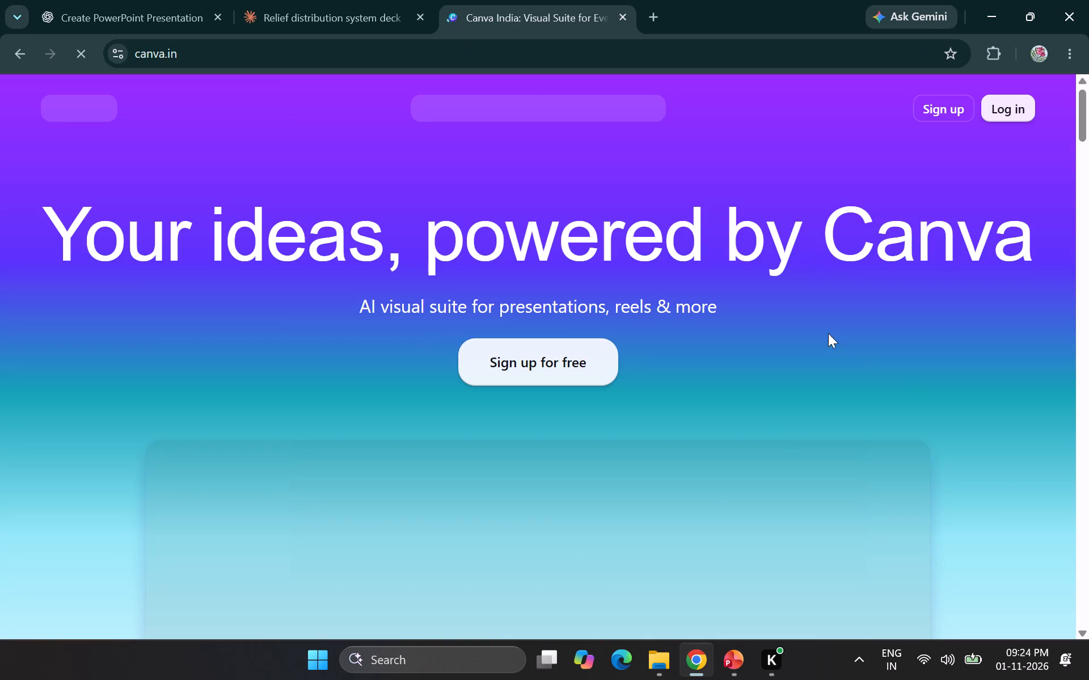
# Start logging in to an existing Canva account from the Canva home page.
pyautogui.click(1006, 107)
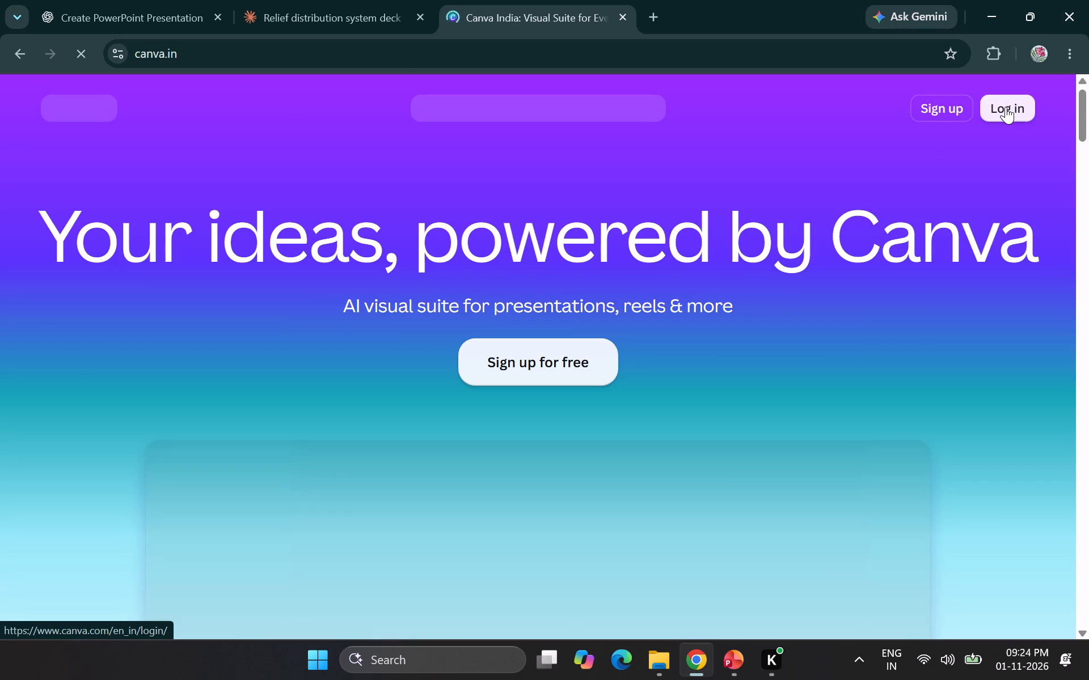
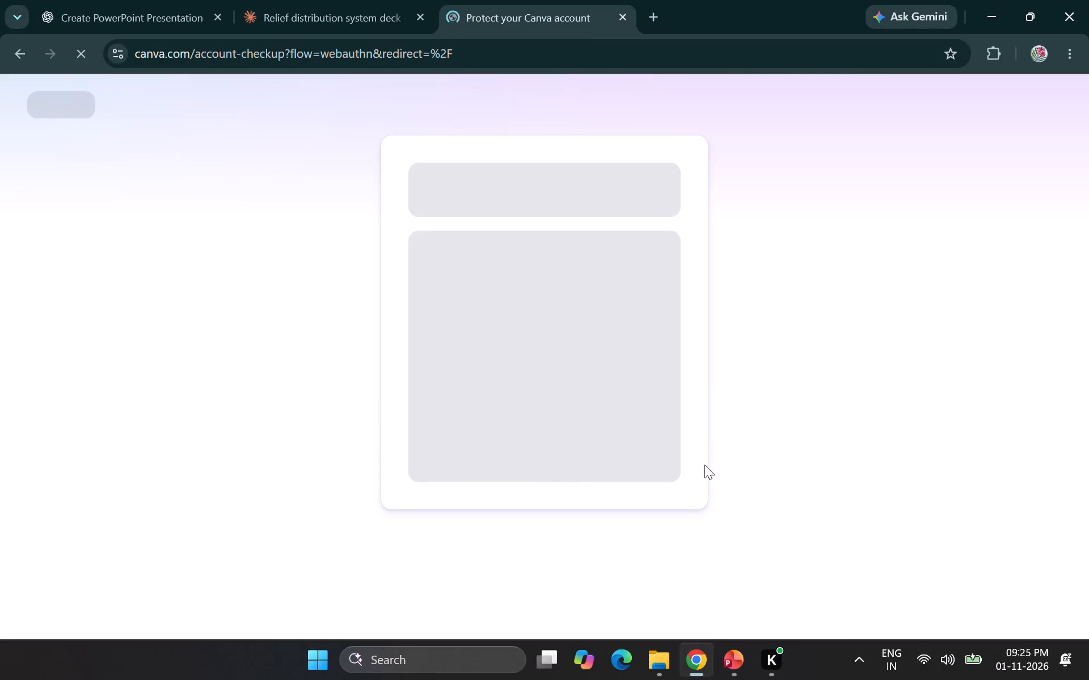
# Skip adding a passkey for faster login and dismiss the welcome pop-up over the Canva home page.
pyautogui.scroll(-2, 759, 465)
pyautogui.scroll(1, 802, 454)
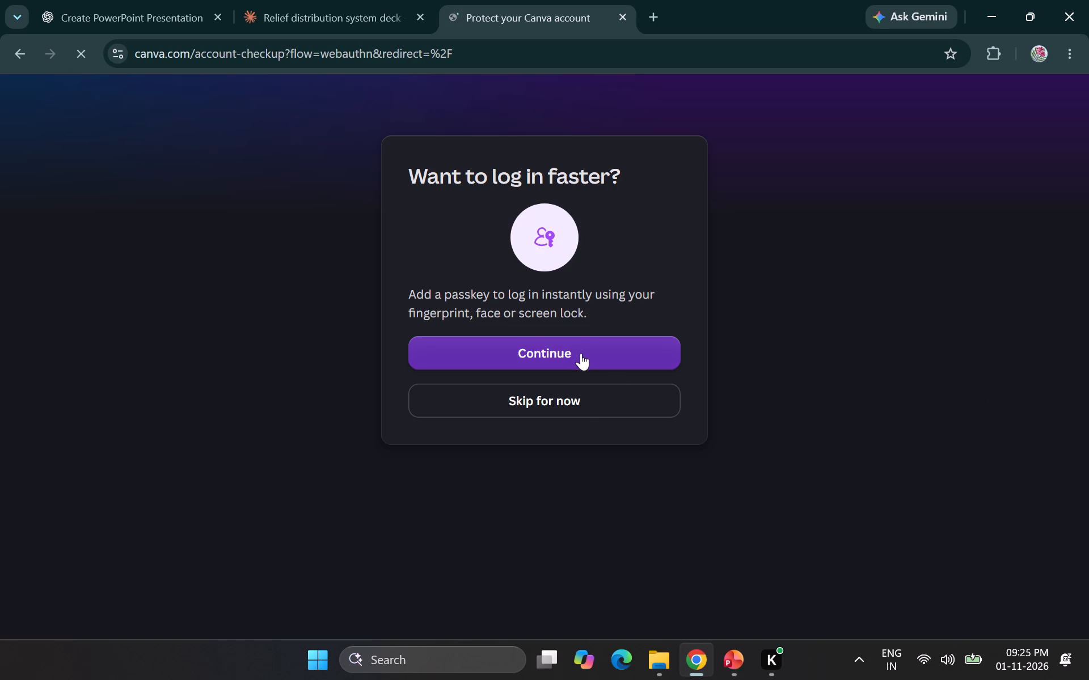
pyautogui.click(588, 404)
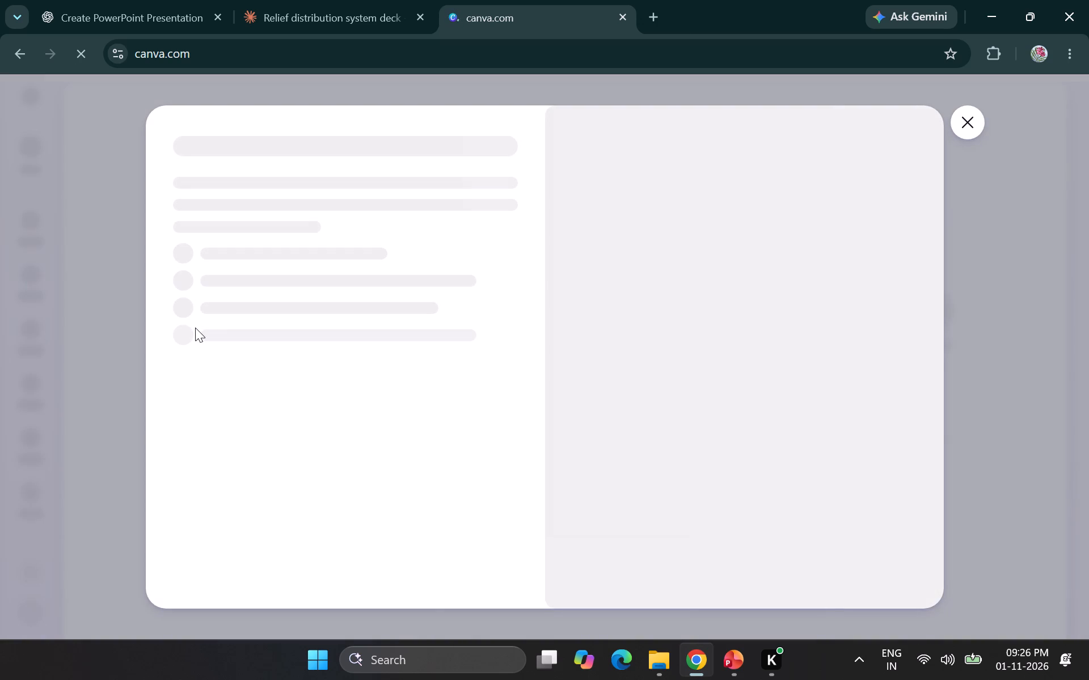
pyautogui.click(961, 126)
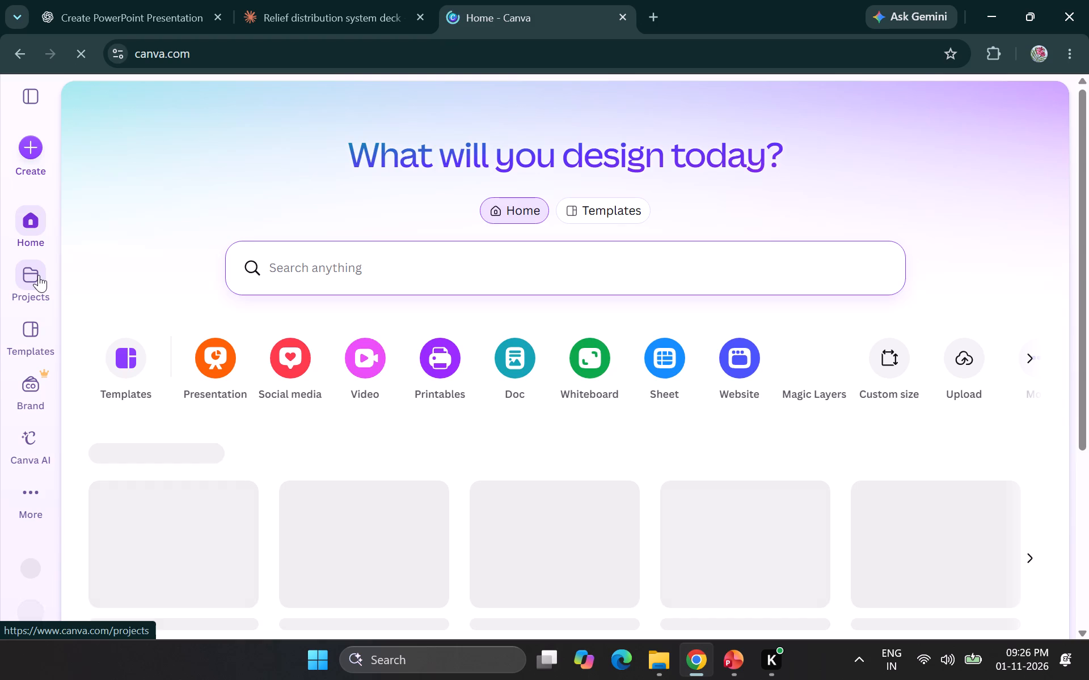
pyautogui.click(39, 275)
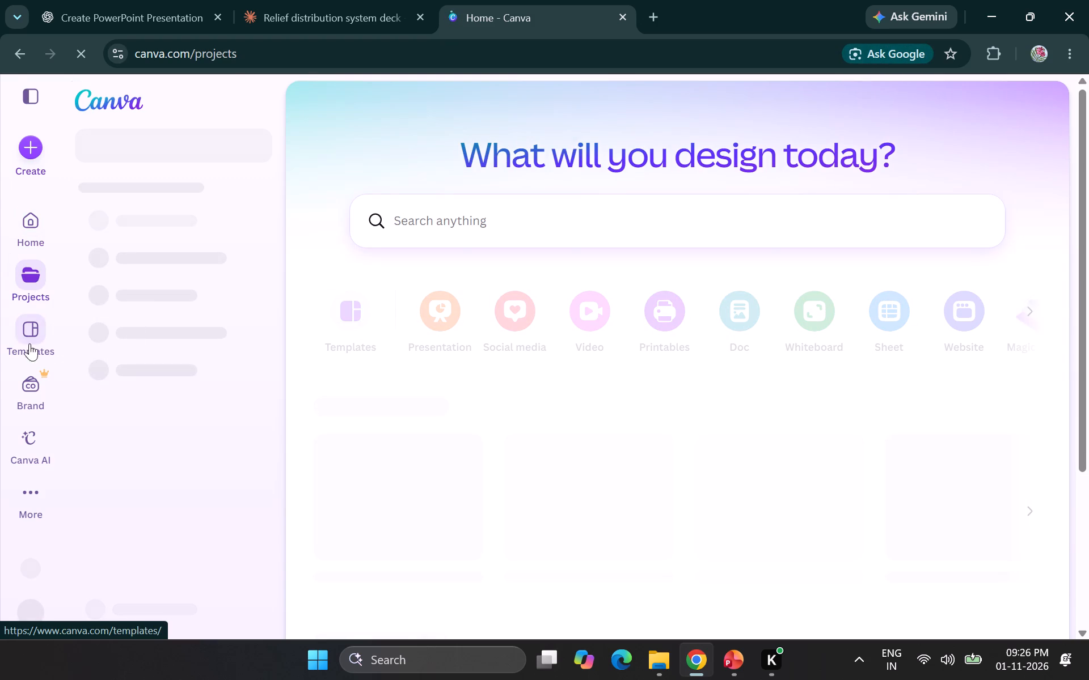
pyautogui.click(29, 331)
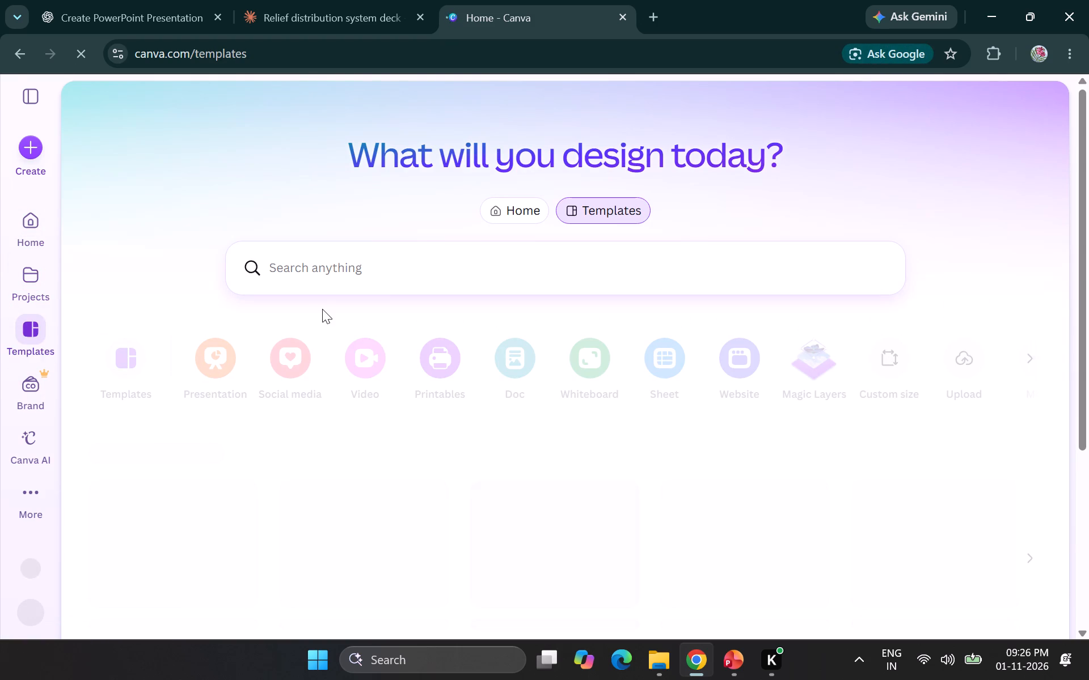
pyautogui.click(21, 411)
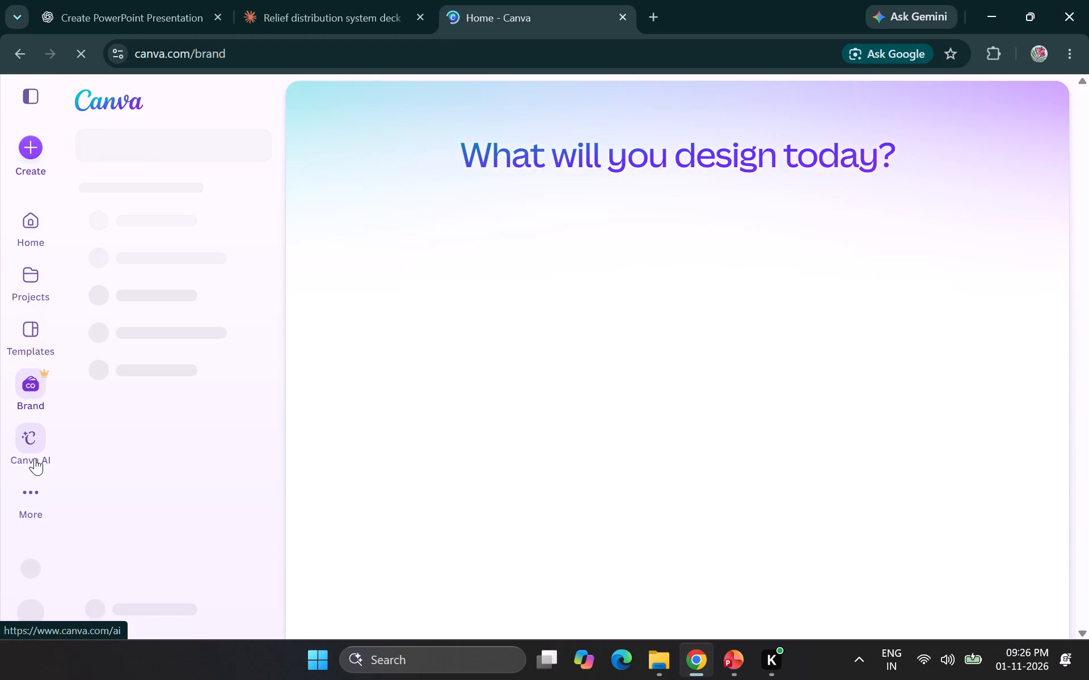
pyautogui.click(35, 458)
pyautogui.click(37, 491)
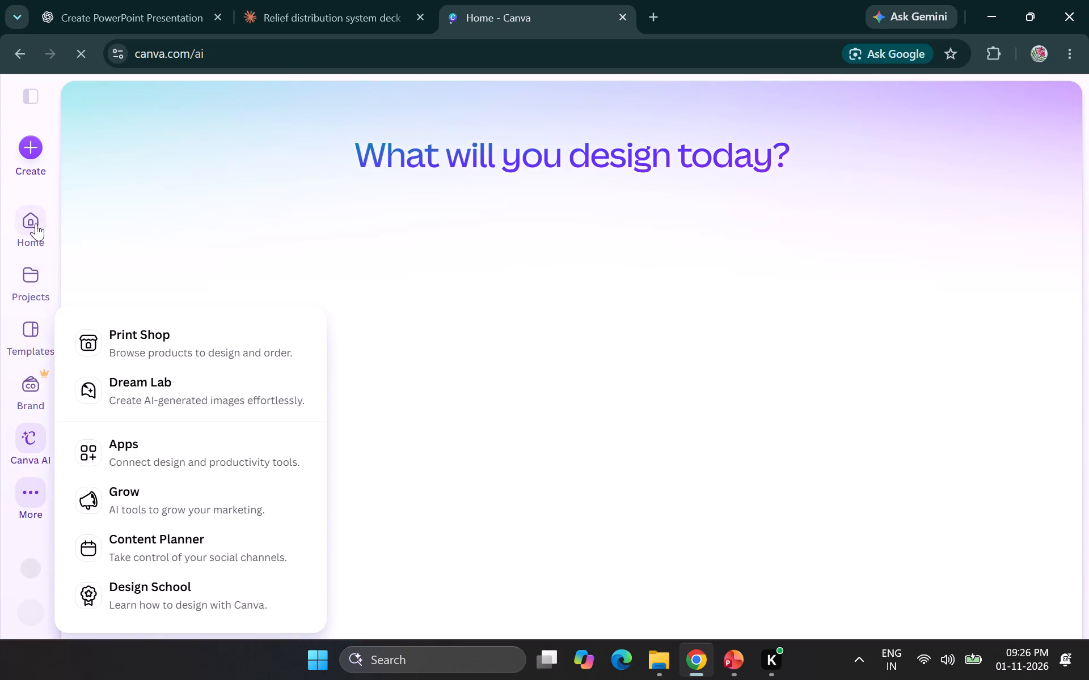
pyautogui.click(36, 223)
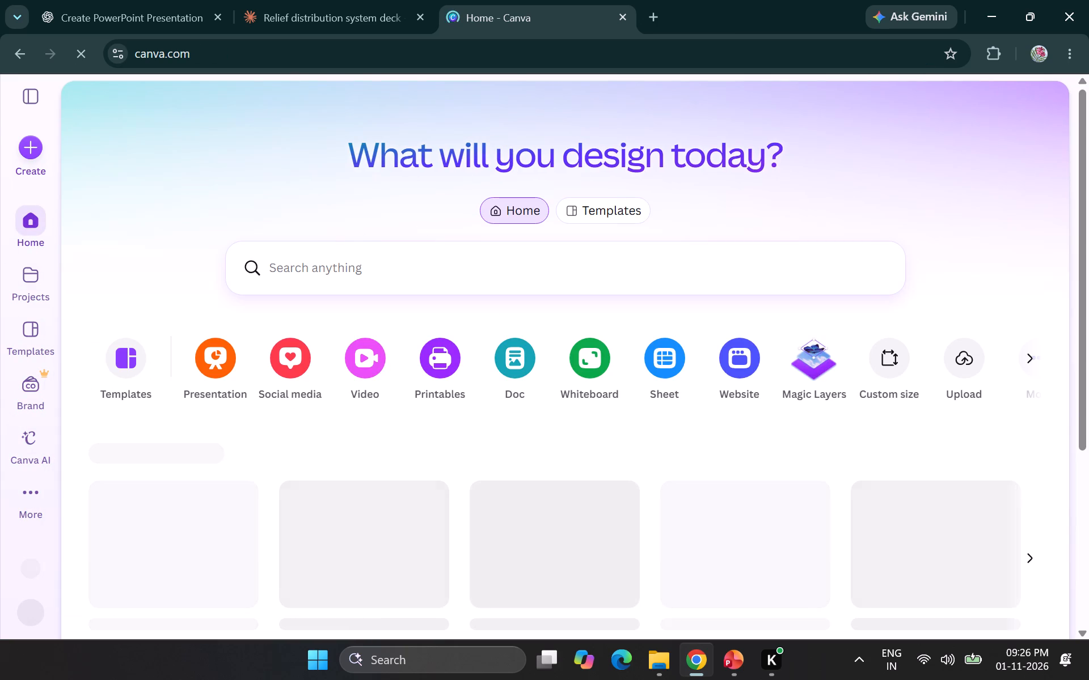
# Open the template library from the Canva home page.
pyautogui.click(134, 367)
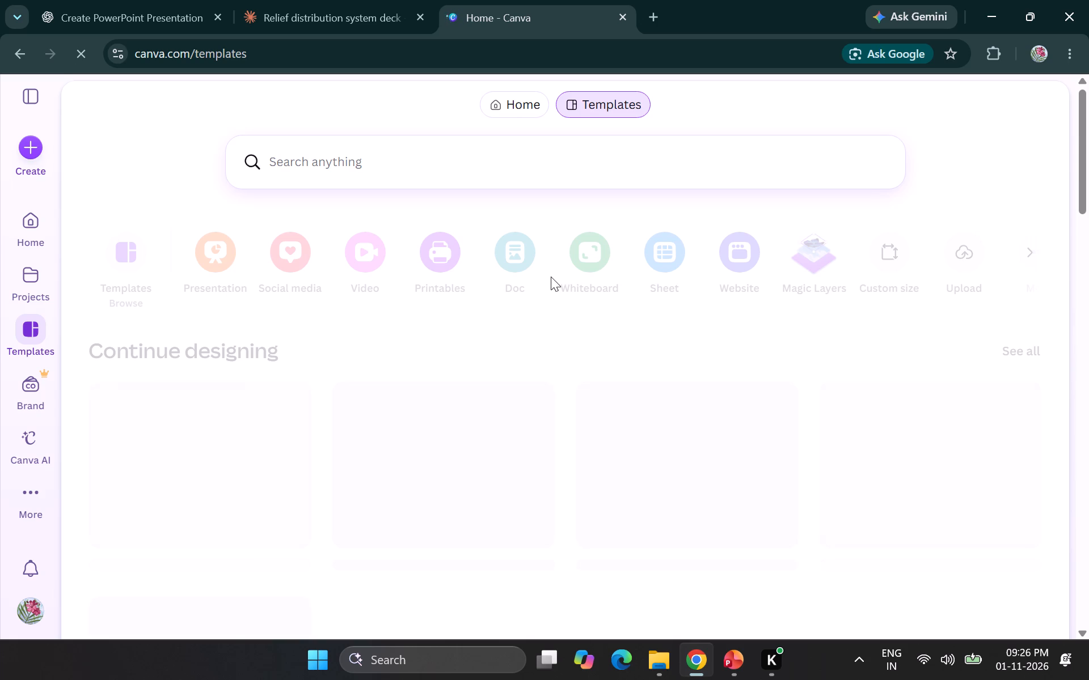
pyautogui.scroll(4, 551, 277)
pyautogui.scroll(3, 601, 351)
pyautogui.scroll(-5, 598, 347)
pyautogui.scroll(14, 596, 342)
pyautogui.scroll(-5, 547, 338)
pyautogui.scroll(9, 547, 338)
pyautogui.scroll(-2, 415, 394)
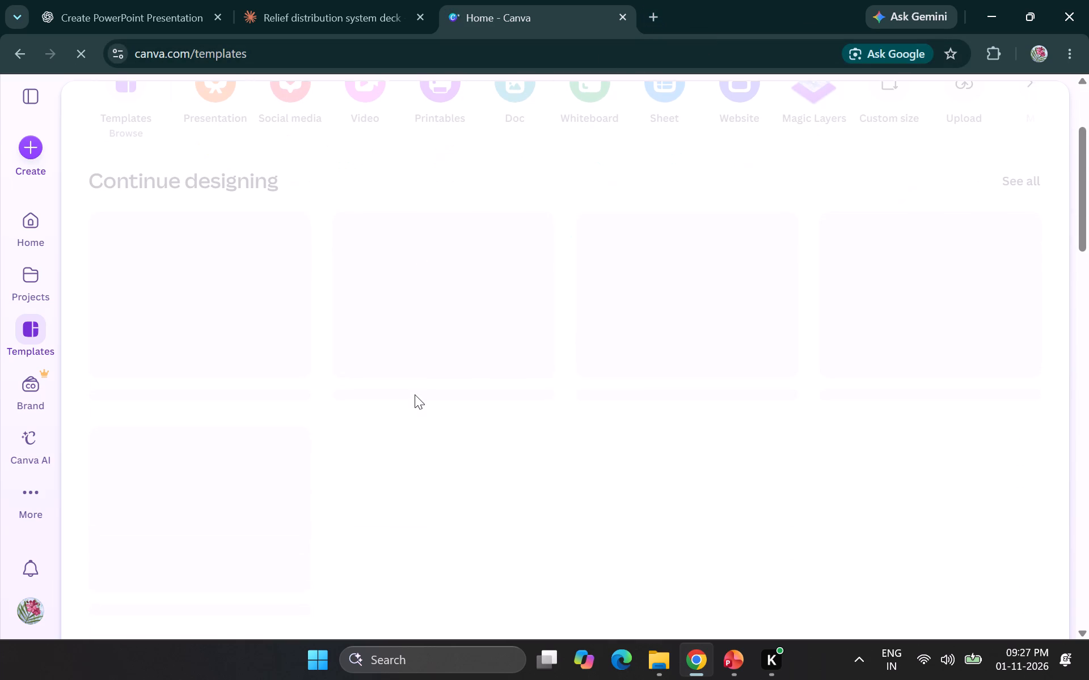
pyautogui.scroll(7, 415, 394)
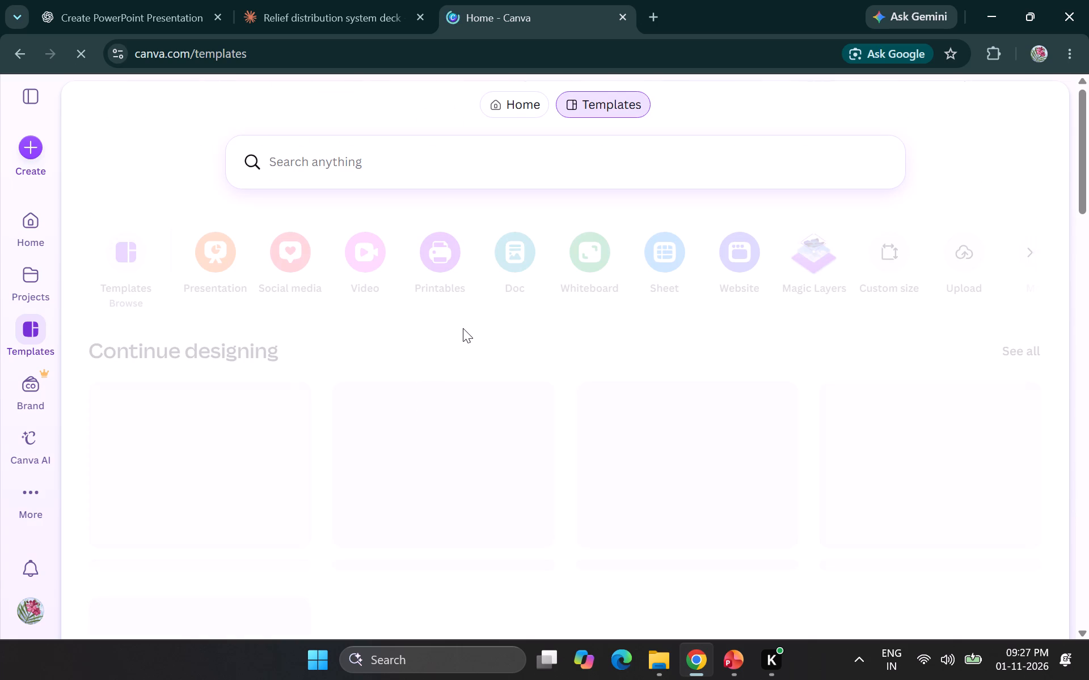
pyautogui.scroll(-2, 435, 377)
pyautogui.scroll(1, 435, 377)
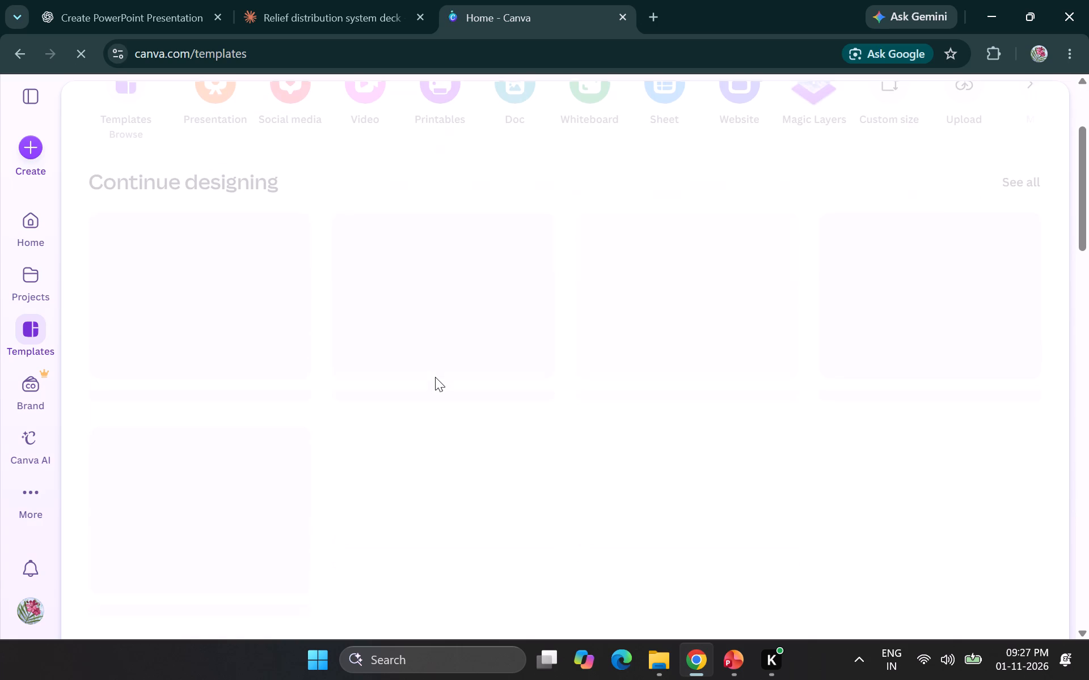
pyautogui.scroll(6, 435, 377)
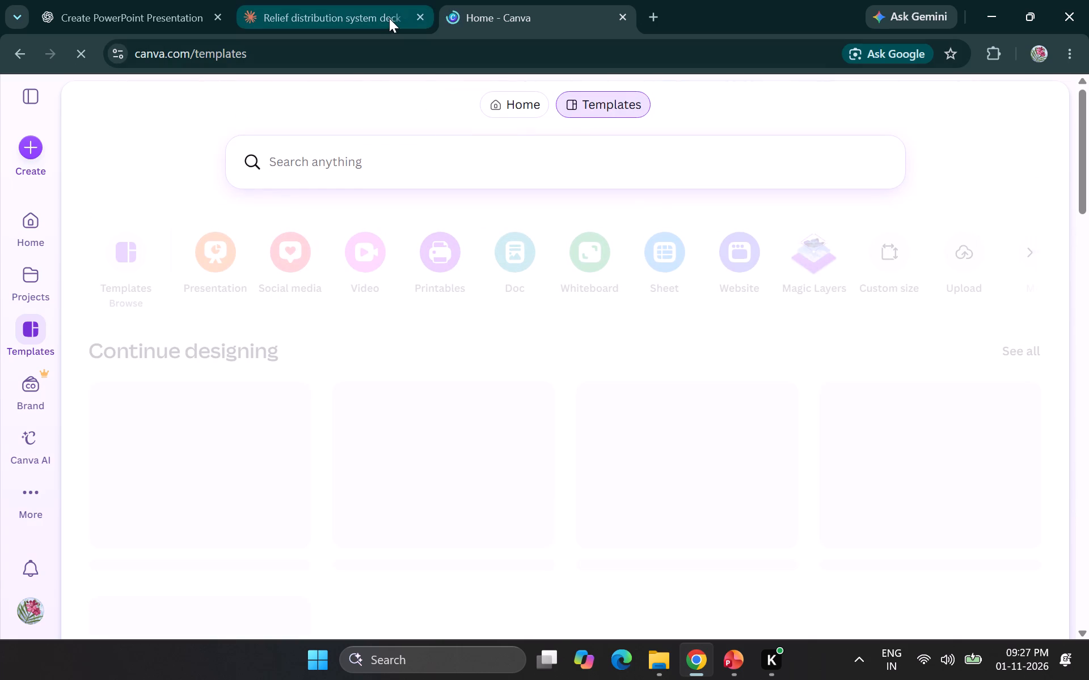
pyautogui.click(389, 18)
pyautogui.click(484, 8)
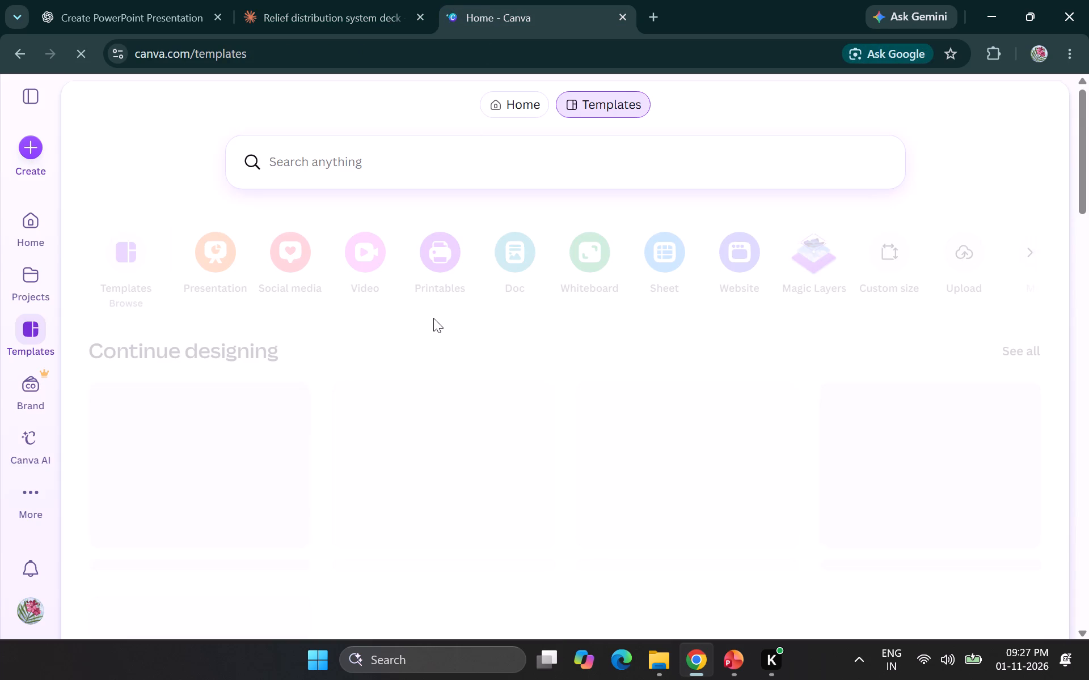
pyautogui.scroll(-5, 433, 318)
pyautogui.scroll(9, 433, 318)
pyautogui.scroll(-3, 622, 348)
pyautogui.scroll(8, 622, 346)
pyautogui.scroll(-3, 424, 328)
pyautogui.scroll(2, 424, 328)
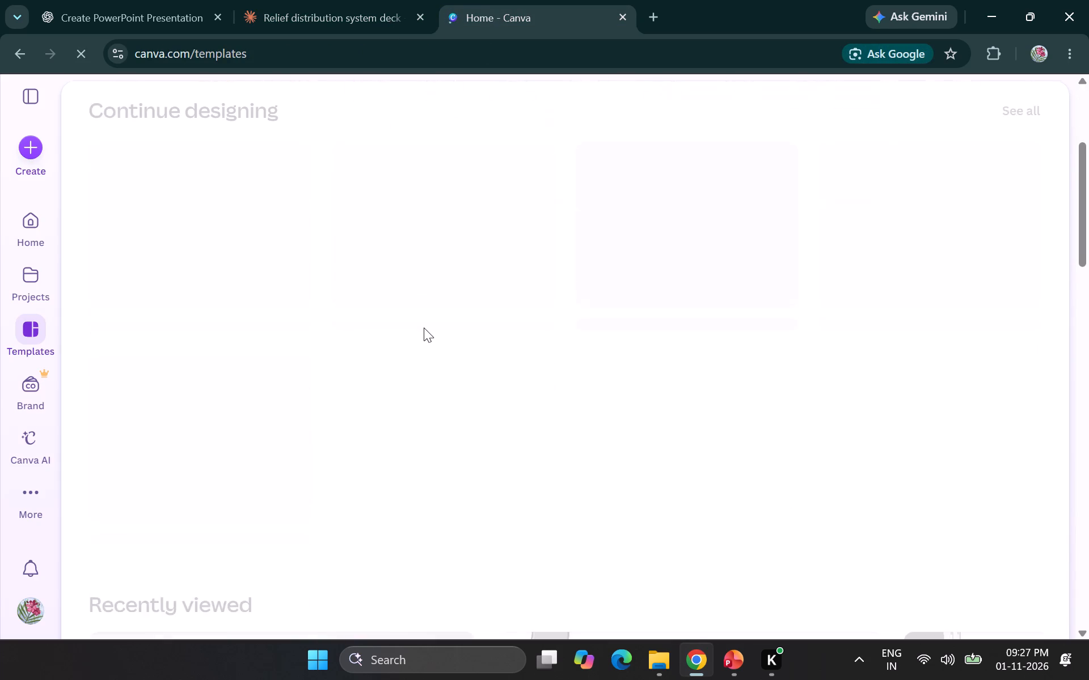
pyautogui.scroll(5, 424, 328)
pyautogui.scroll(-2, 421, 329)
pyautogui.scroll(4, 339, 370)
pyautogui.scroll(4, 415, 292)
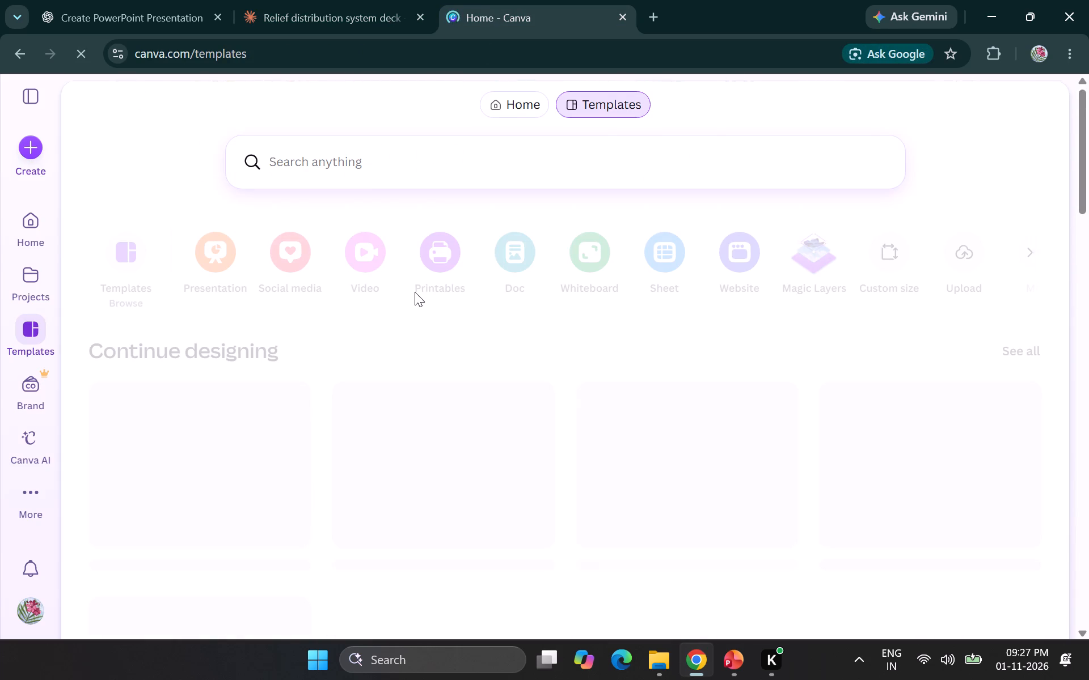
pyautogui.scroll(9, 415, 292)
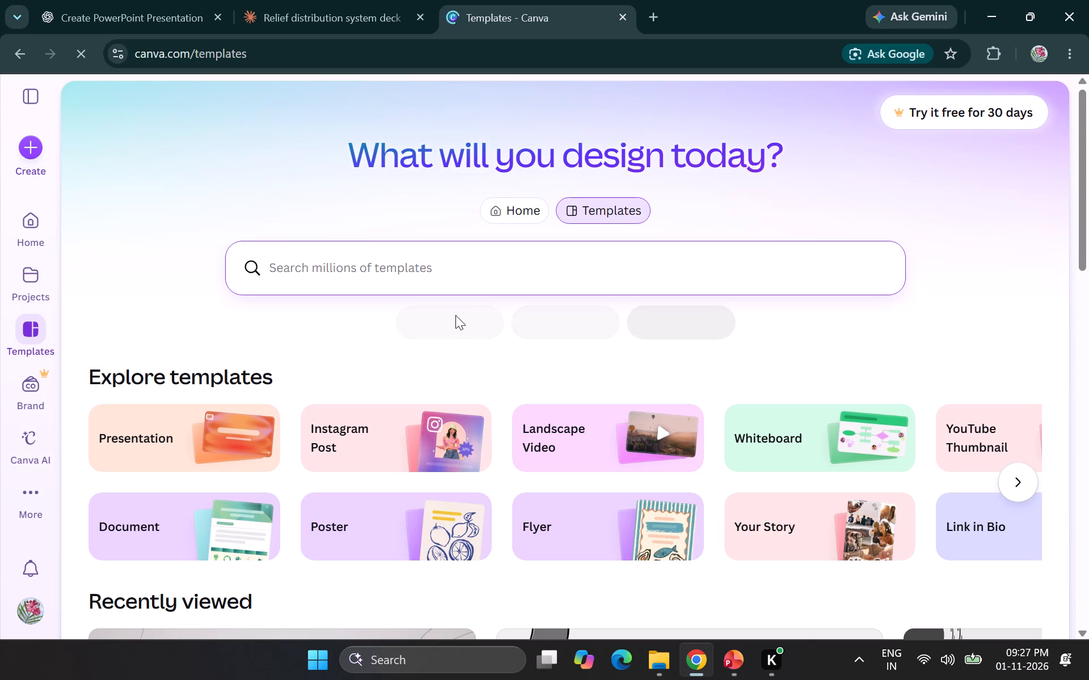
# Open the Presentation category under Explore templates.
pyautogui.click(246, 442)
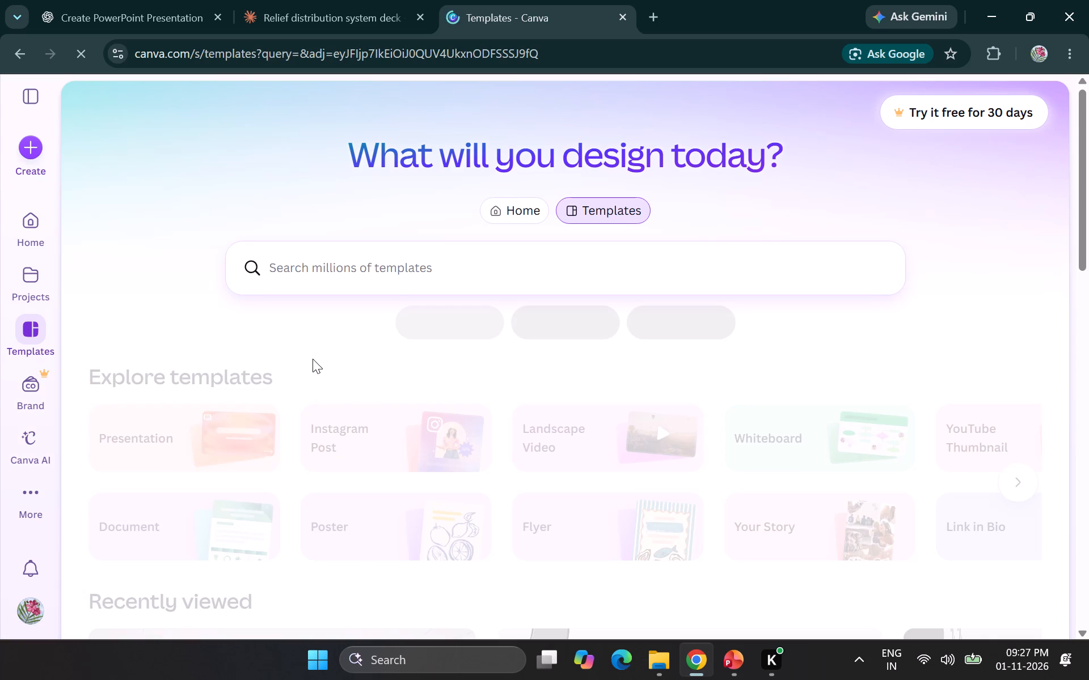
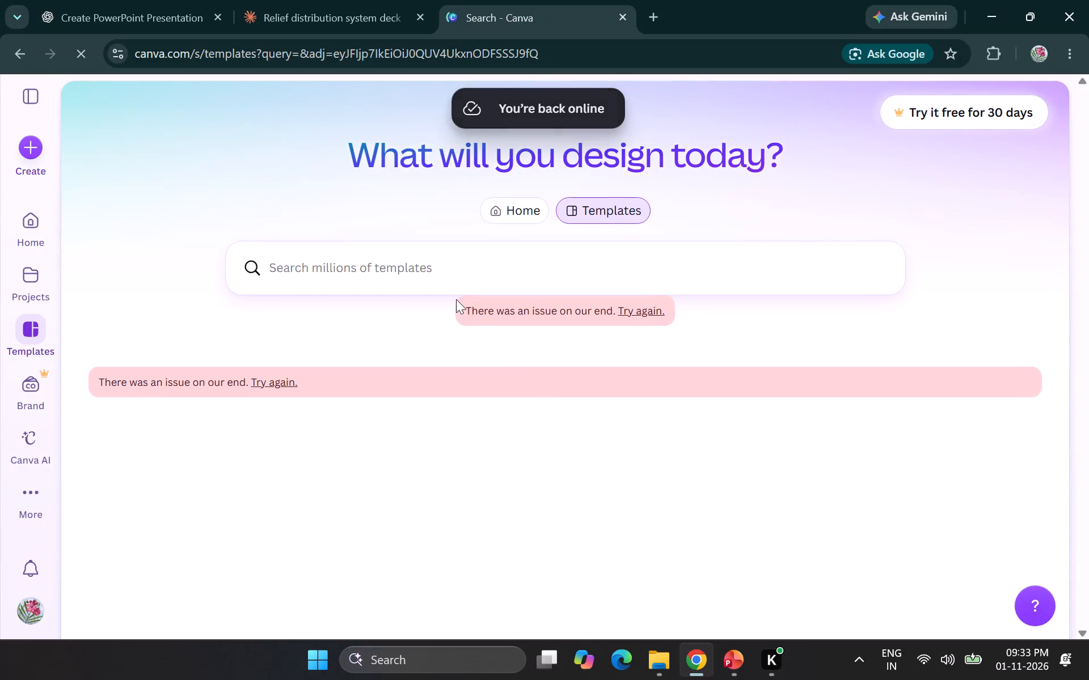
# Retry loading the Presentation templates page in the template library.
pyautogui.click(269, 379)
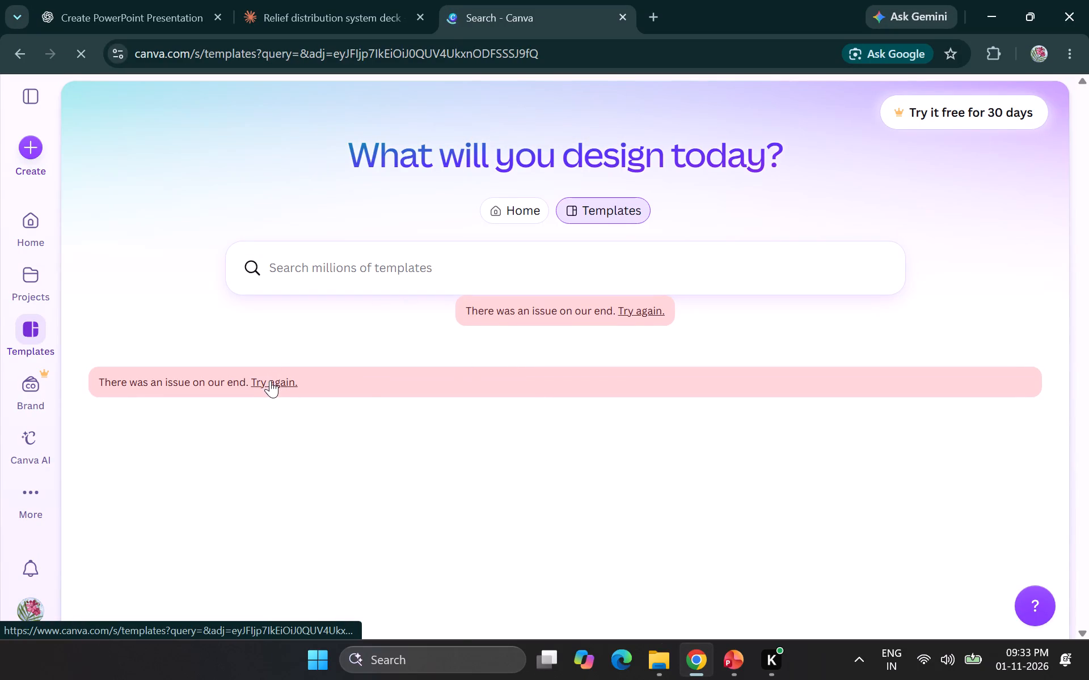
pyautogui.click(270, 380)
pyautogui.click(27, 348)
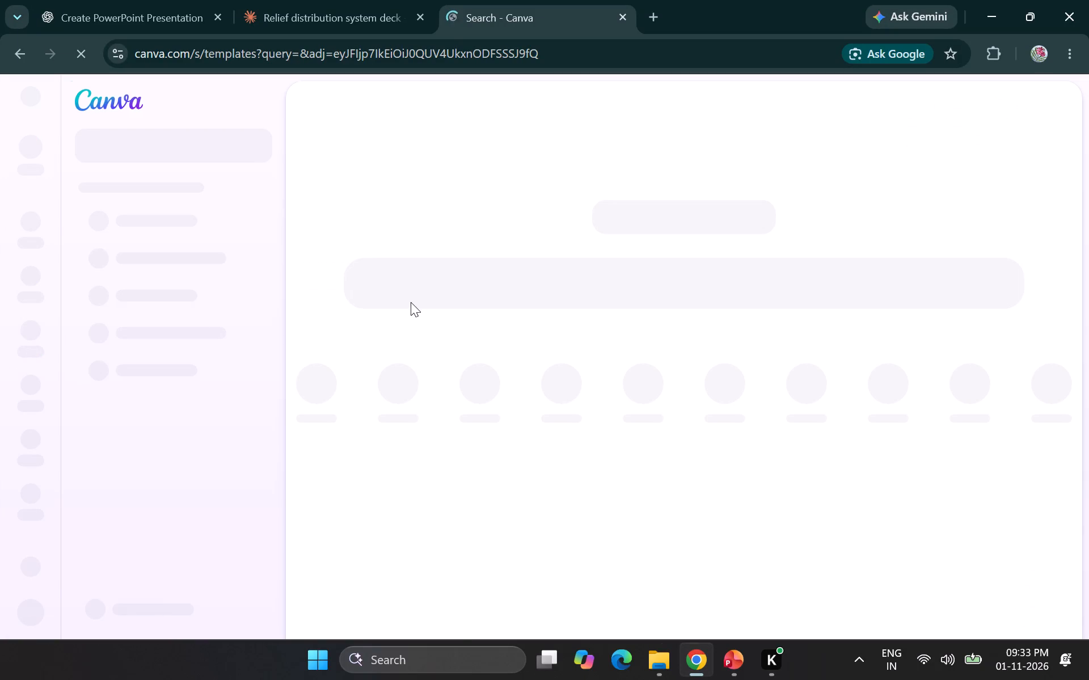
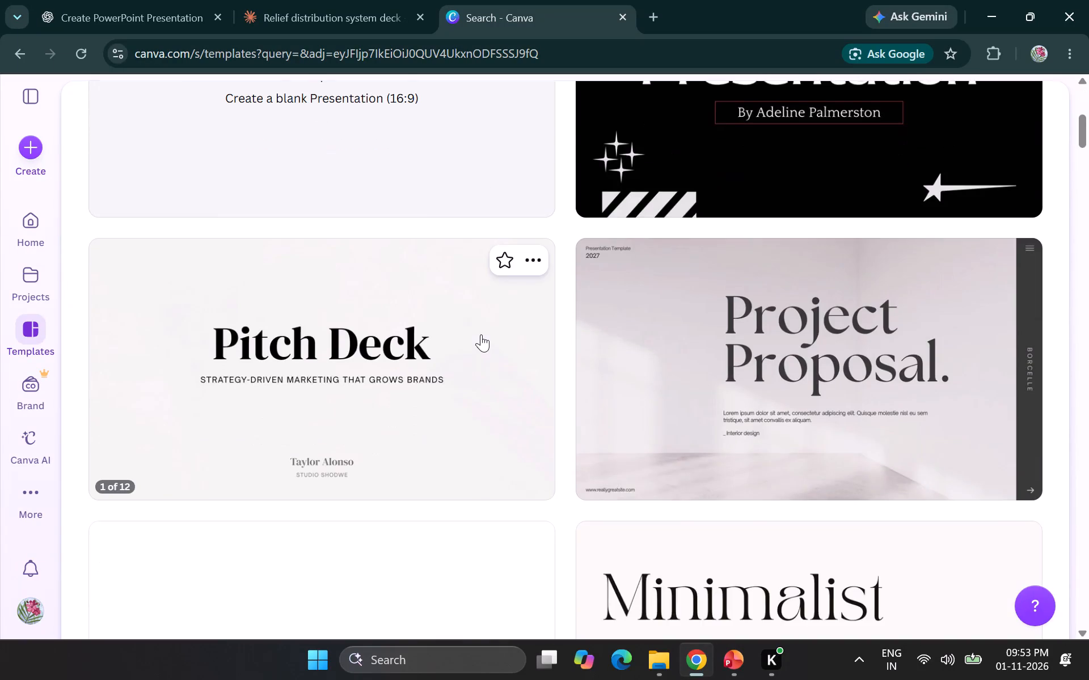
# Browse the presentation templates in the library for a suitable deck design.
pyautogui.scroll(-3, 481, 334)
pyautogui.scroll(1, 481, 334)
pyautogui.scroll(-4, 534, 351)
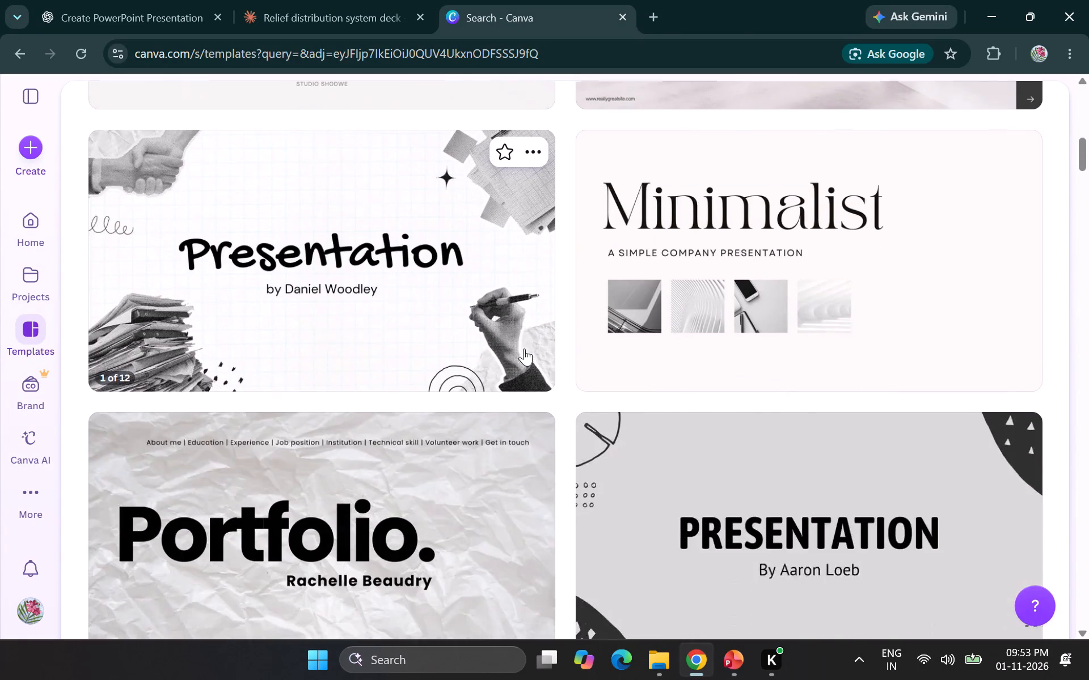
pyautogui.scroll(-12, 524, 348)
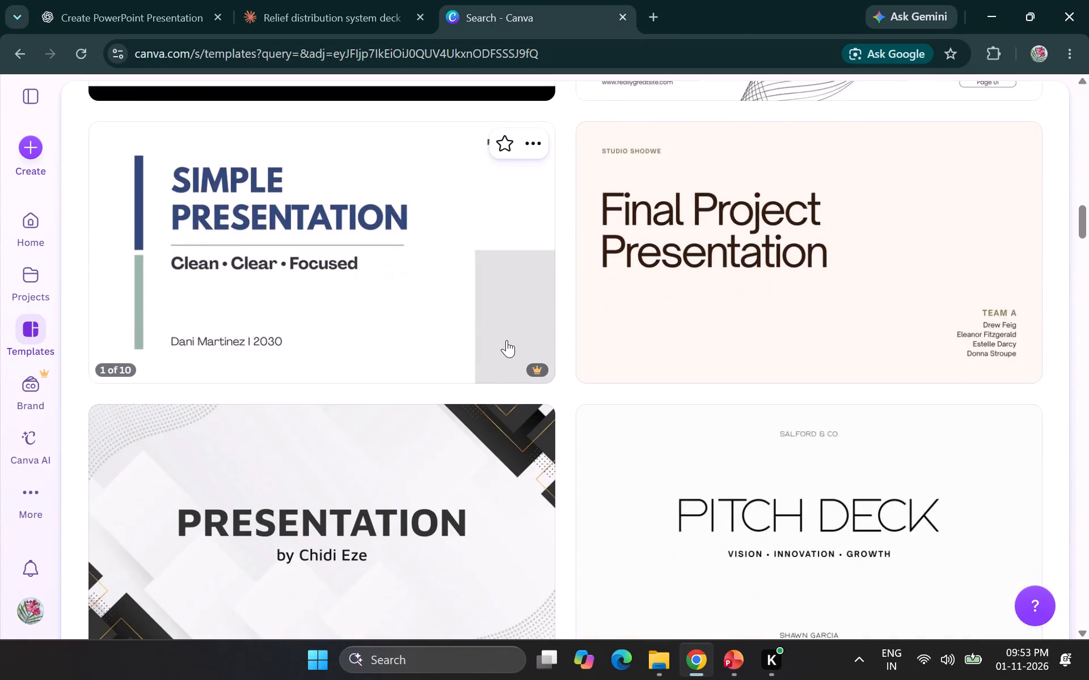
pyautogui.scroll(-10, 506, 340)
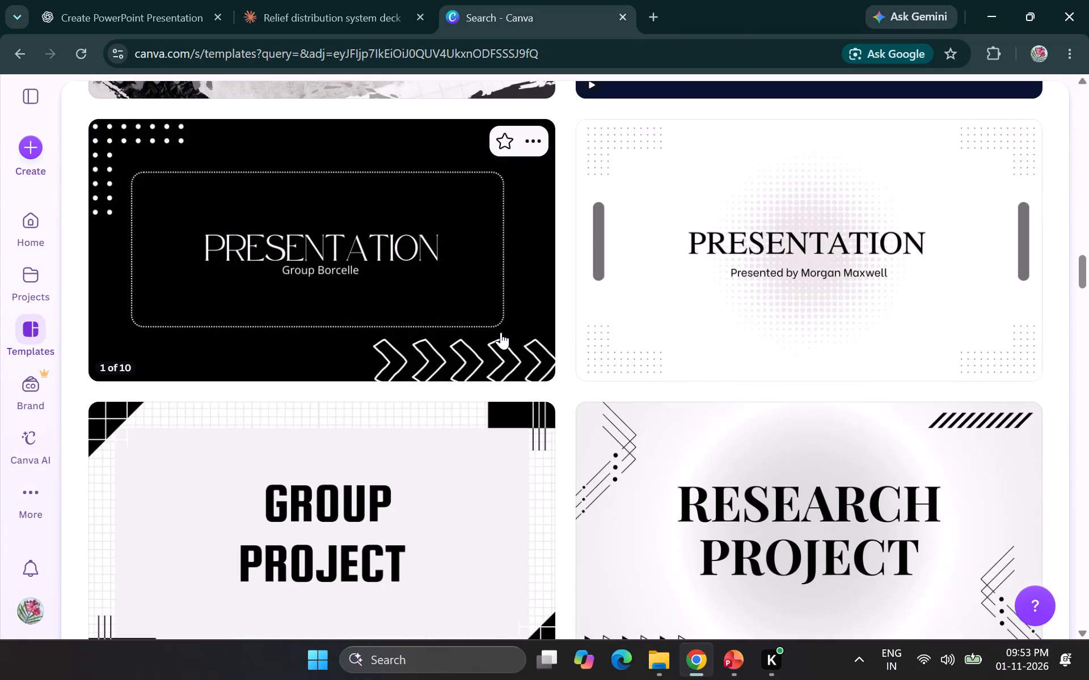
pyautogui.scroll(-12, 501, 332)
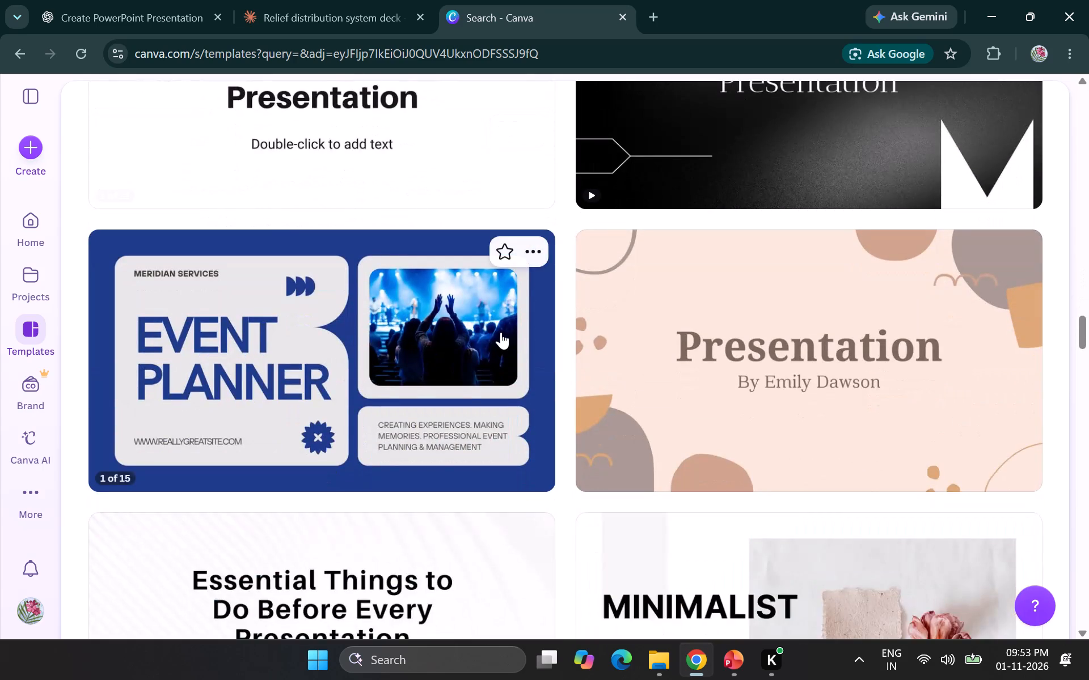
pyautogui.scroll(4, 501, 332)
pyautogui.scroll(-9, 501, 332)
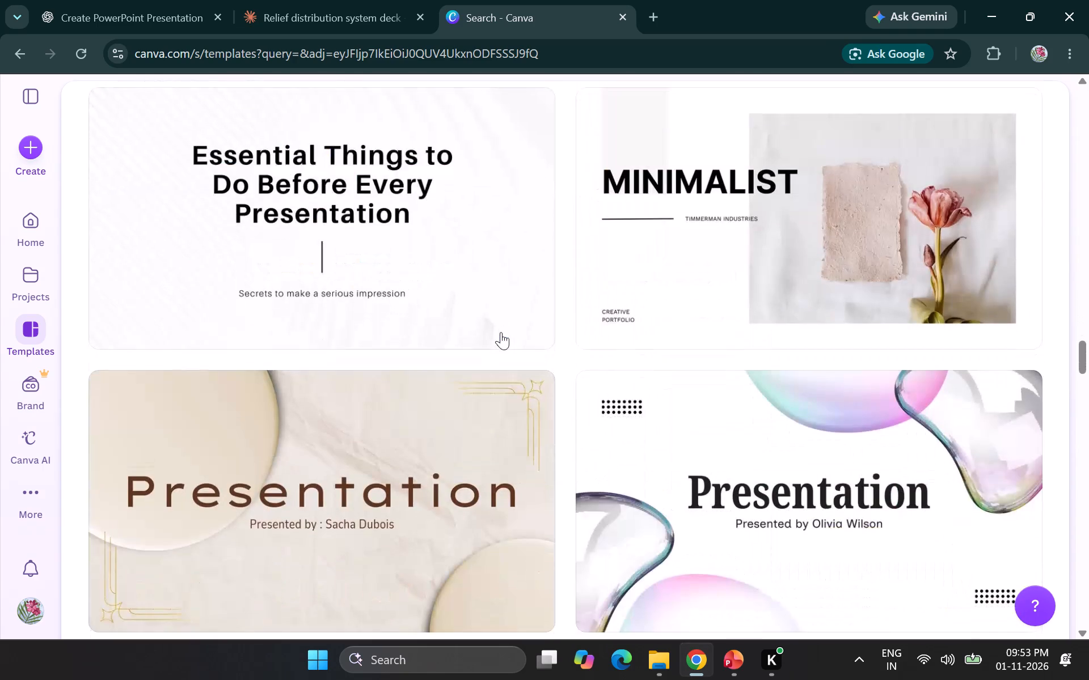
pyautogui.scroll(-9, 501, 332)
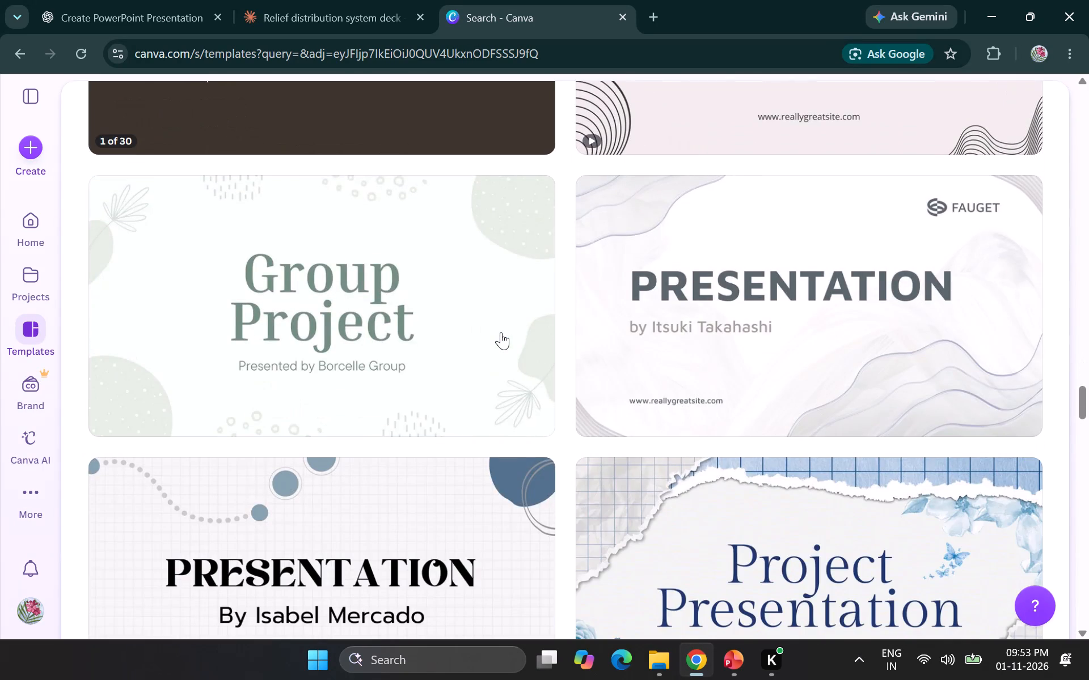
pyautogui.scroll(-3, 501, 332)
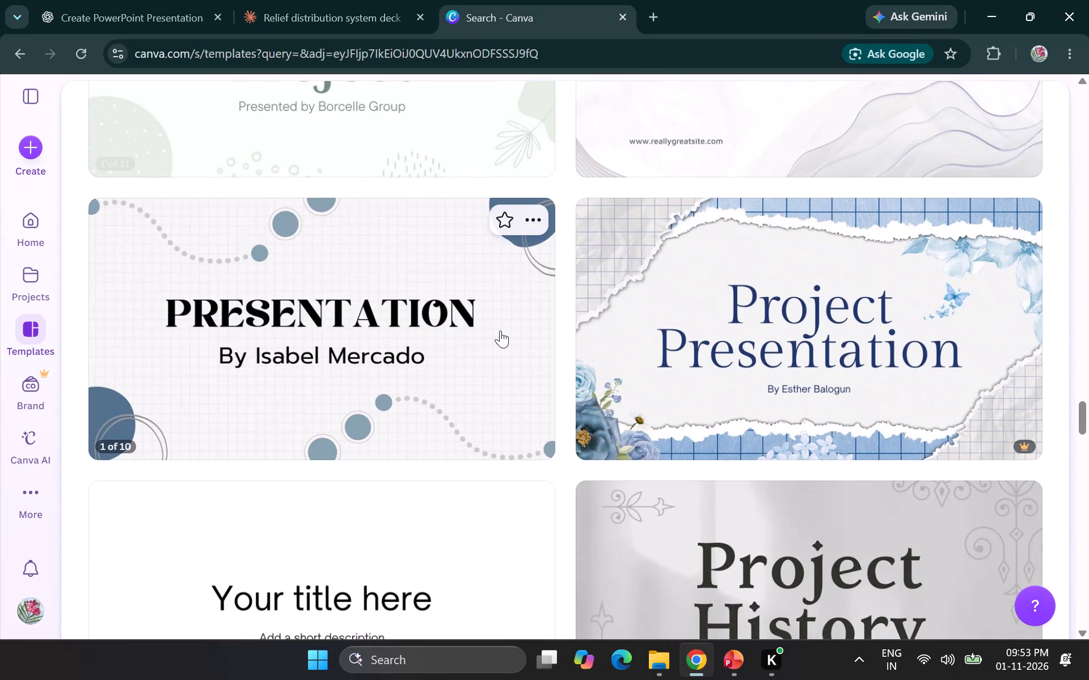
pyautogui.scroll(-5, 500, 330)
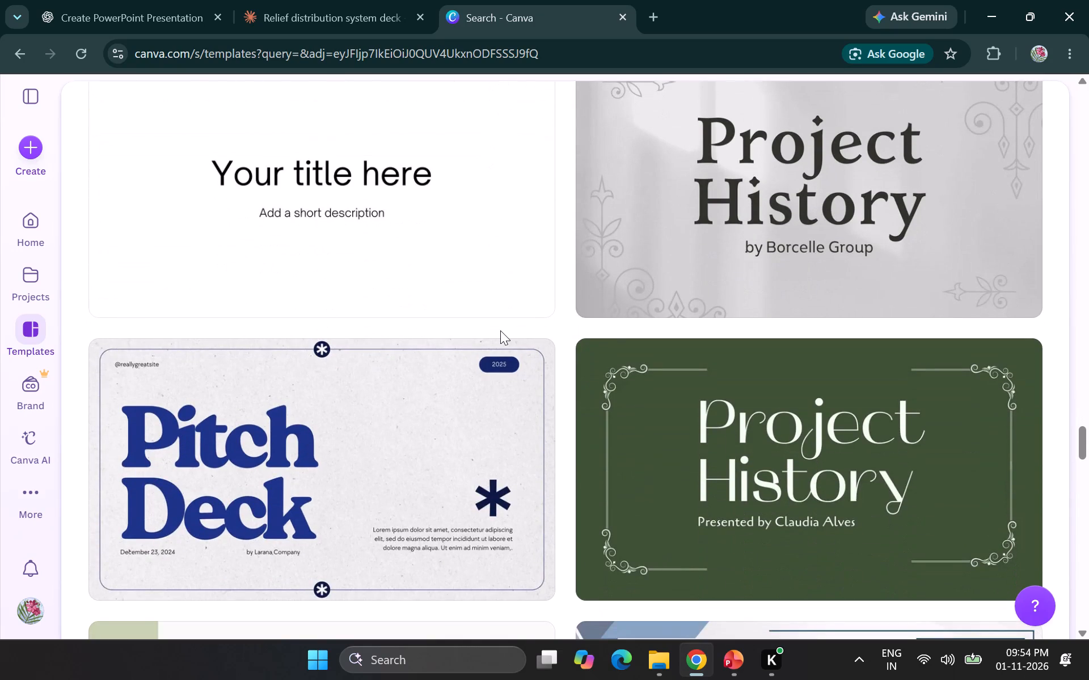
# Preview the Blue and Grey Modern Geometric Simple Minimalist Pitch Deck's Problem Statement page and open all 10 pages for customising.
pyautogui.click(389, 416)
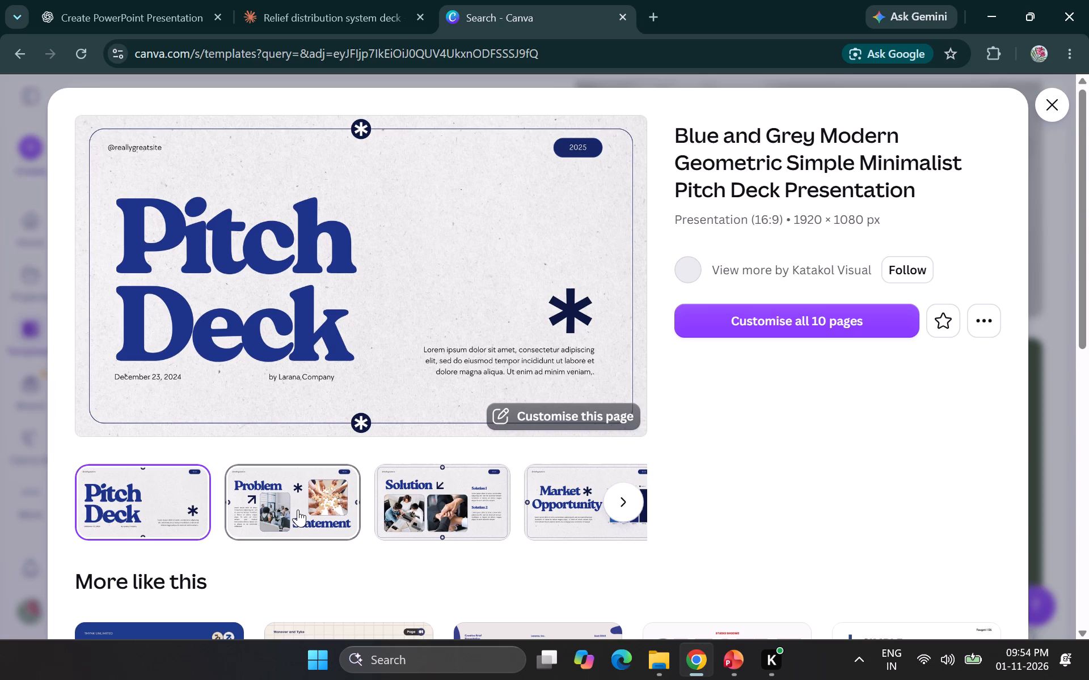
pyautogui.click(298, 509)
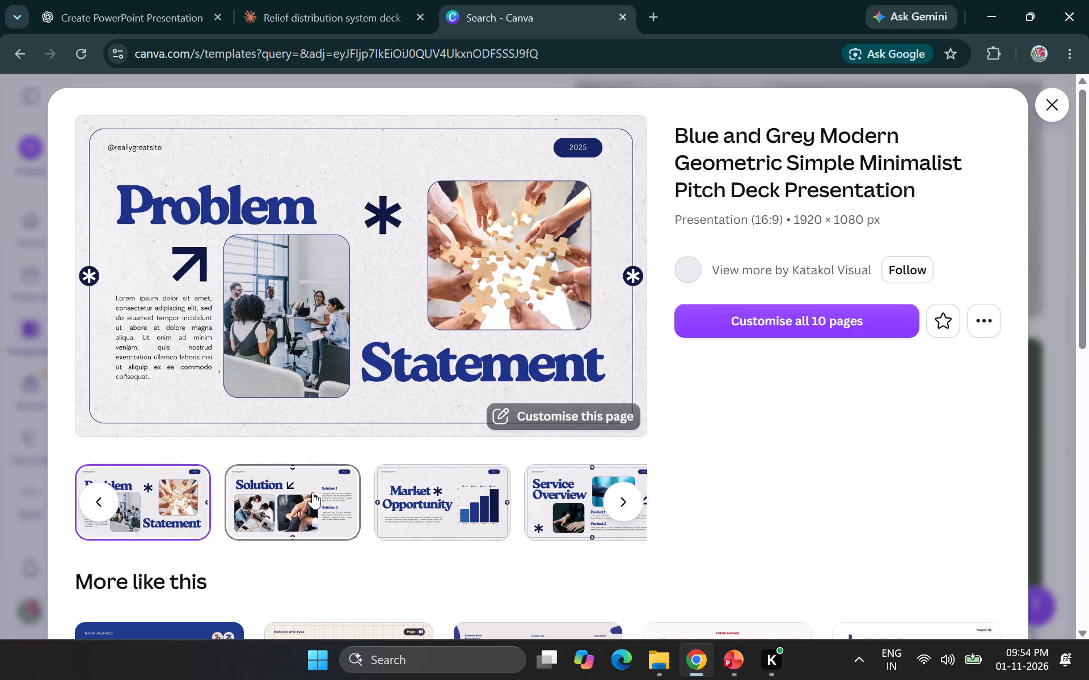
pyautogui.click(857, 329)
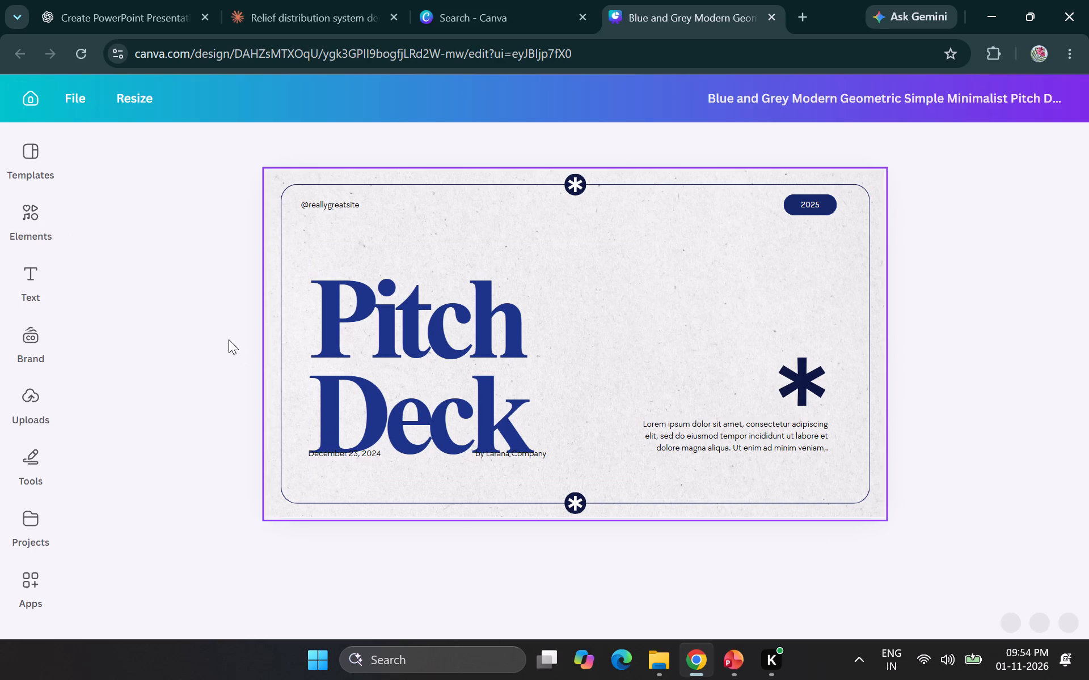
# Download all pages of the pitch deck design as a PPTX file.
pyautogui.click(70, 103)
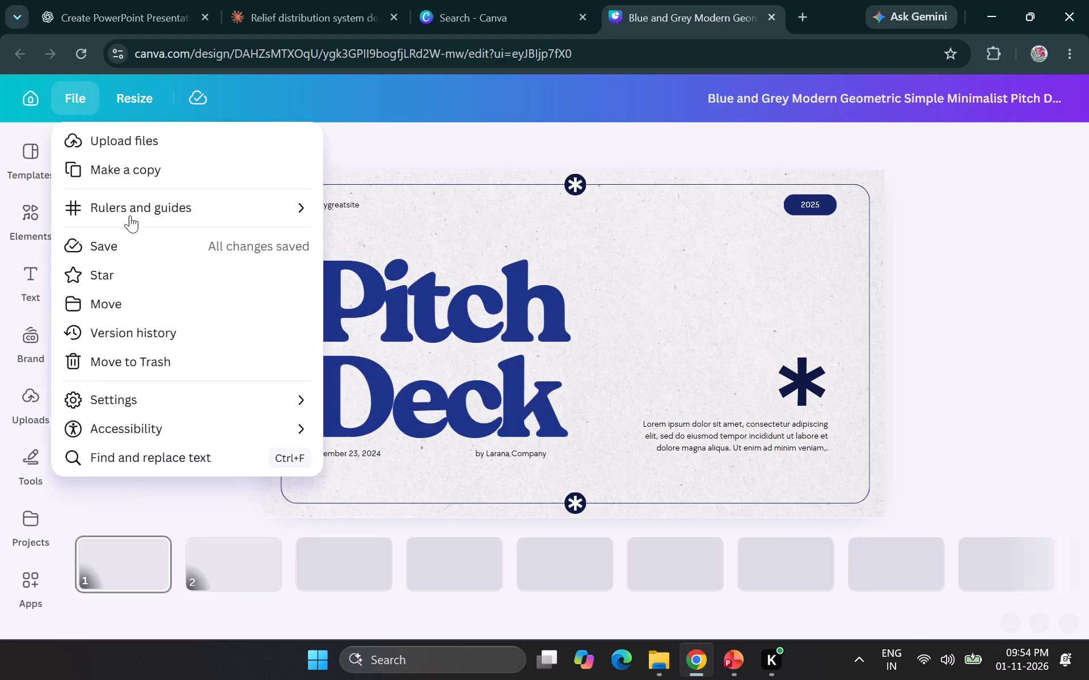
pyautogui.click(913, 261)
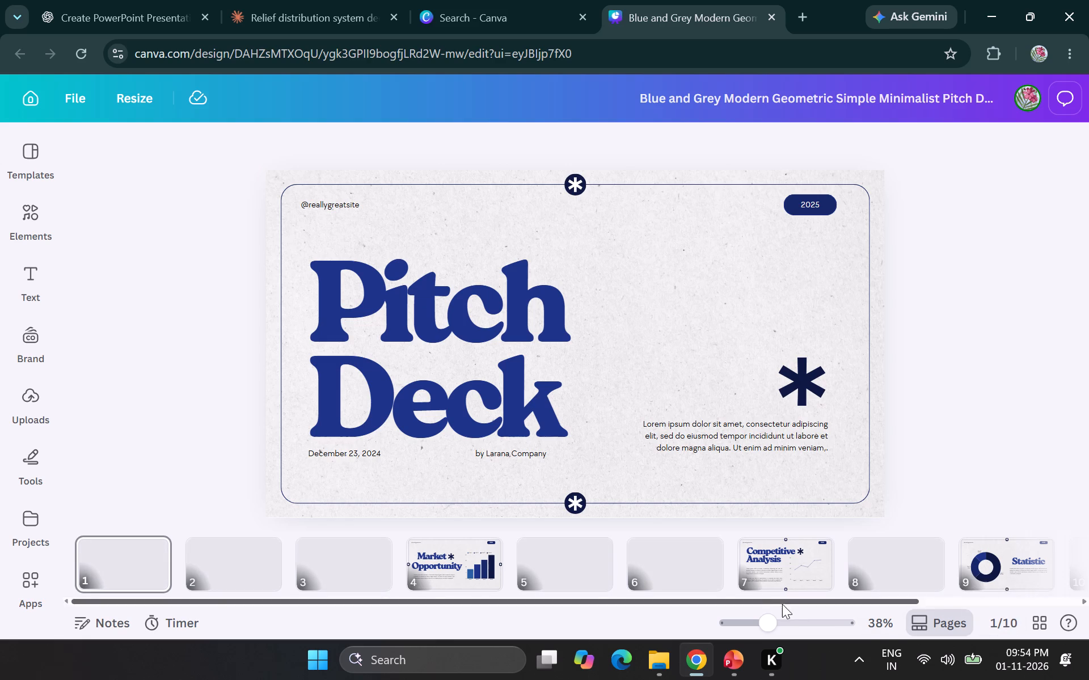
pyautogui.click(90, 99)
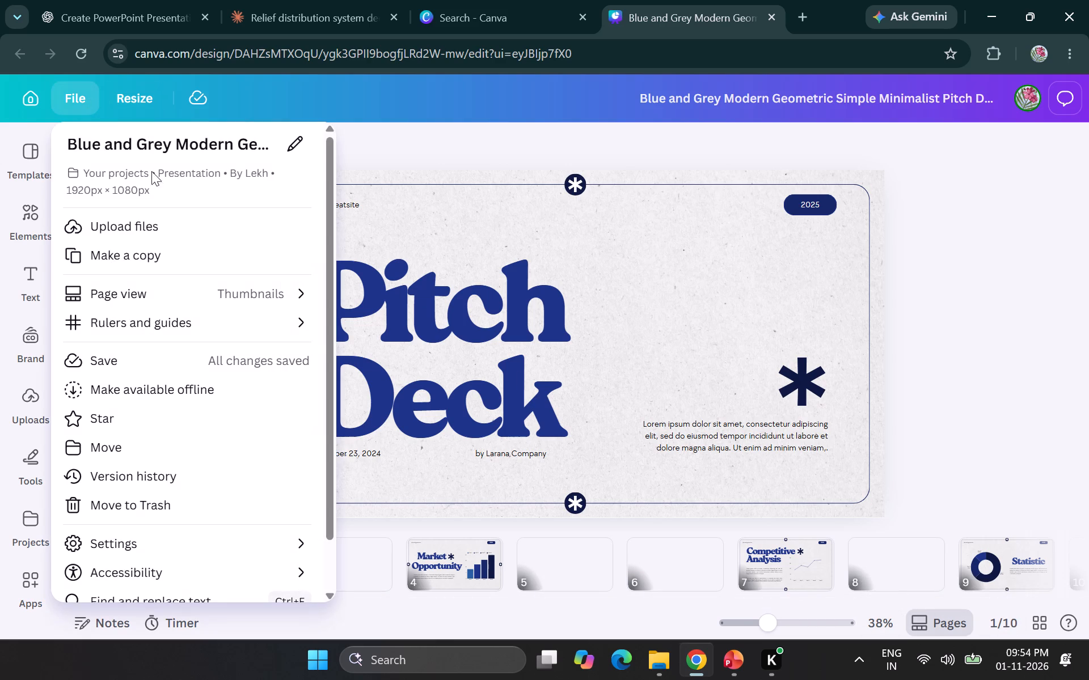
pyautogui.scroll(-2, 209, 279)
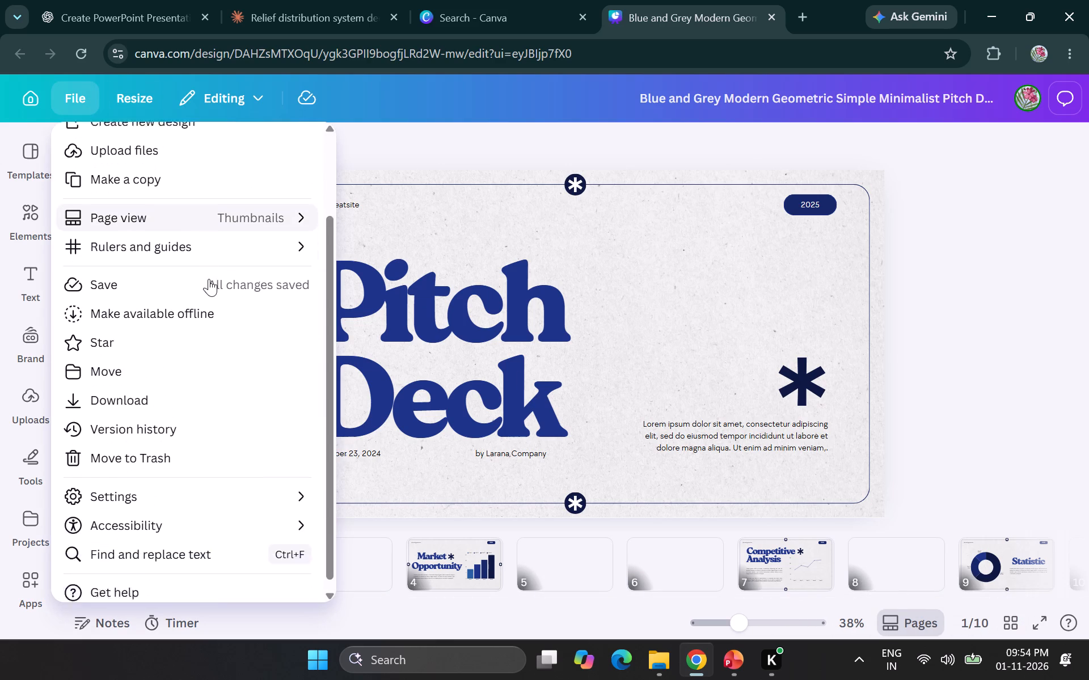
pyautogui.click(181, 391)
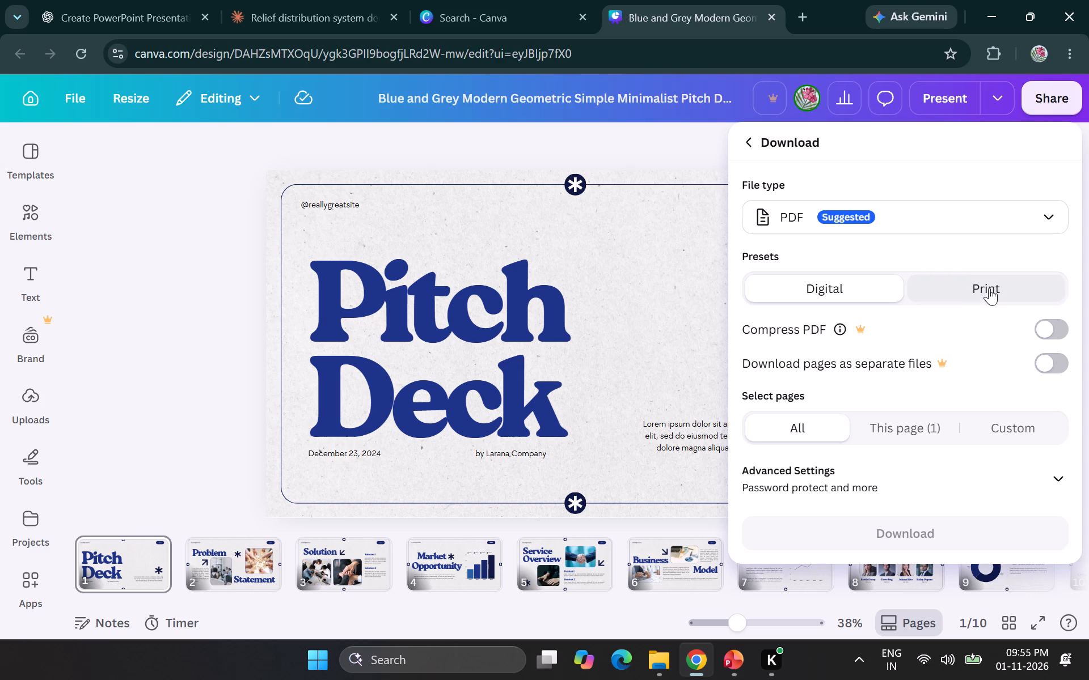
pyautogui.click(866, 226)
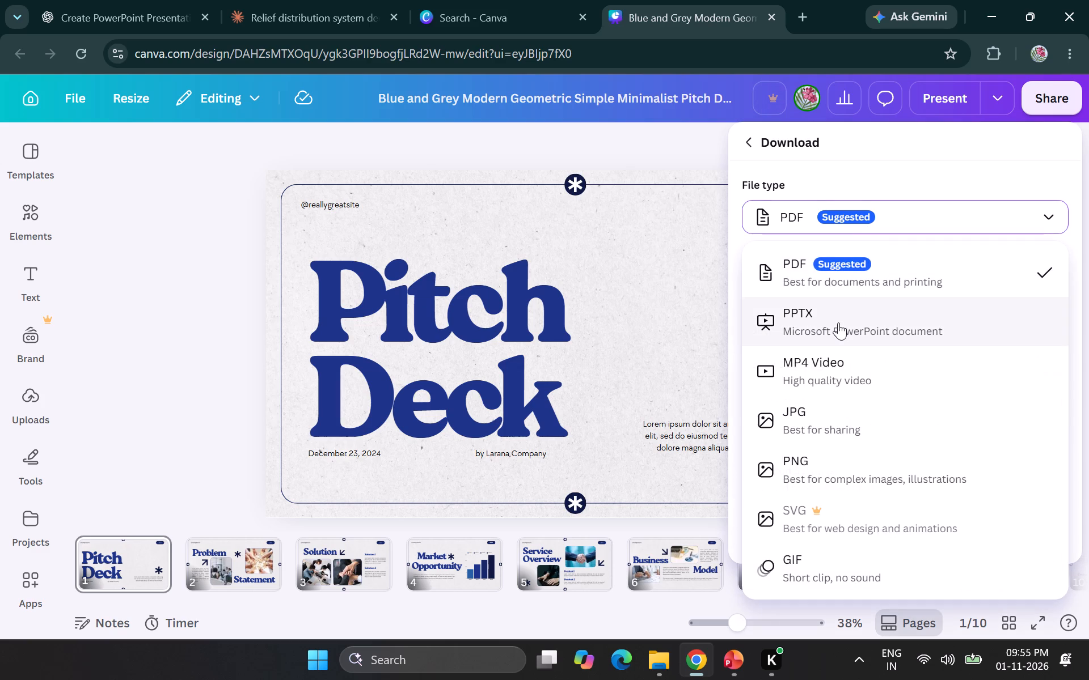
pyautogui.click(838, 322)
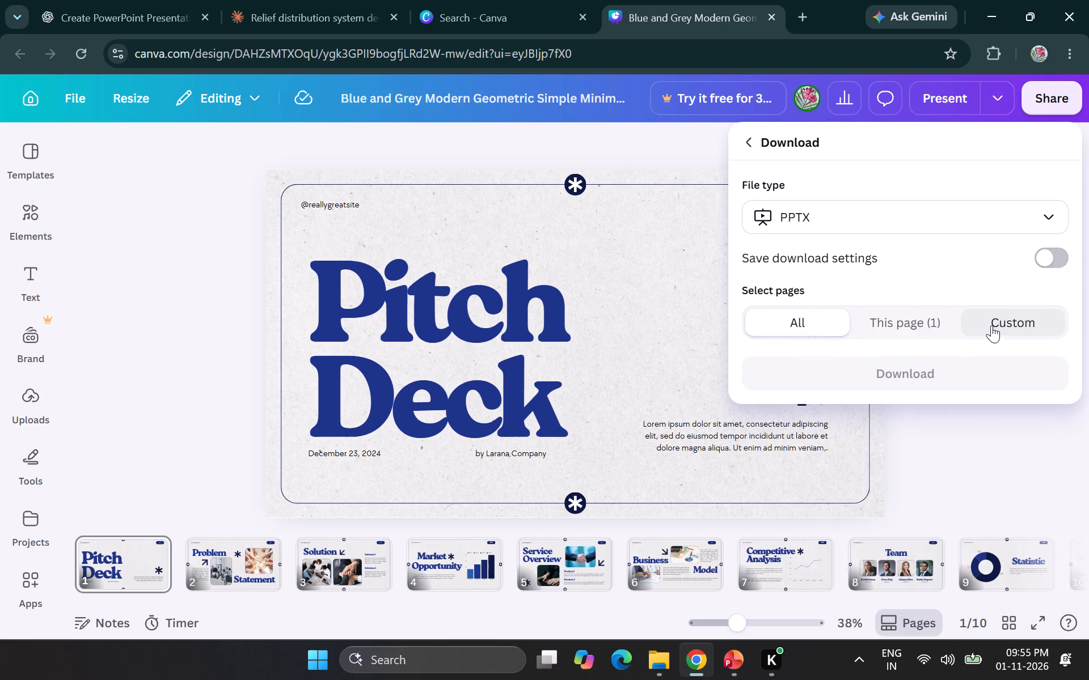
pyautogui.click(799, 321)
pyautogui.click(902, 364)
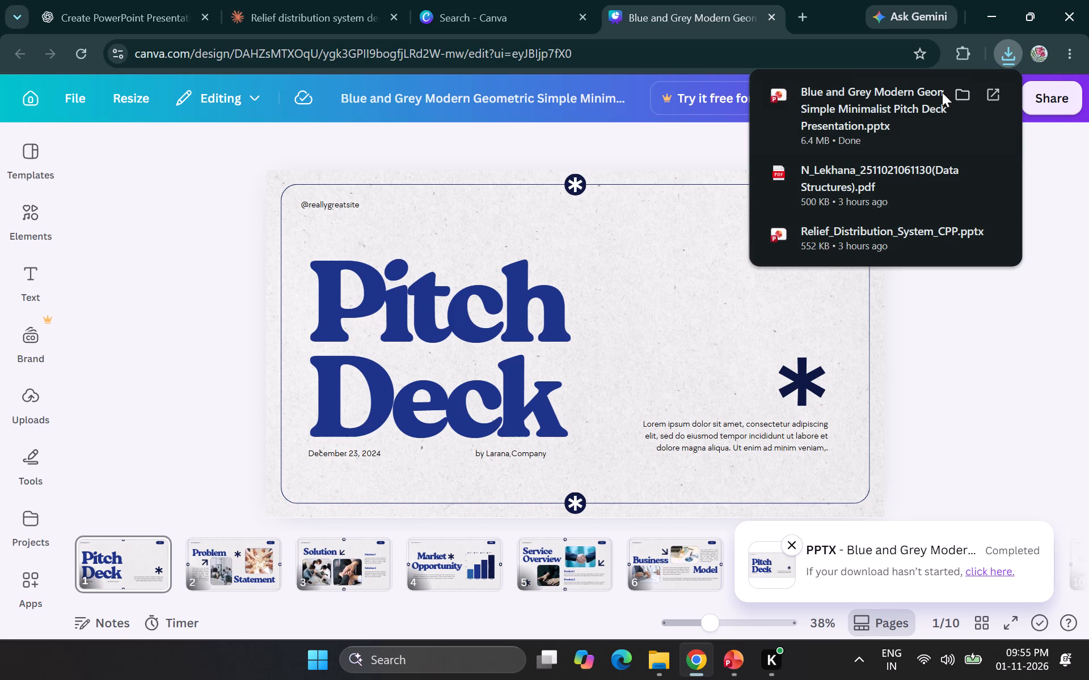
# Open the downloaded pitch deck in PowerPoint, maximise its window and enable editing.
pyautogui.click(847, 130)
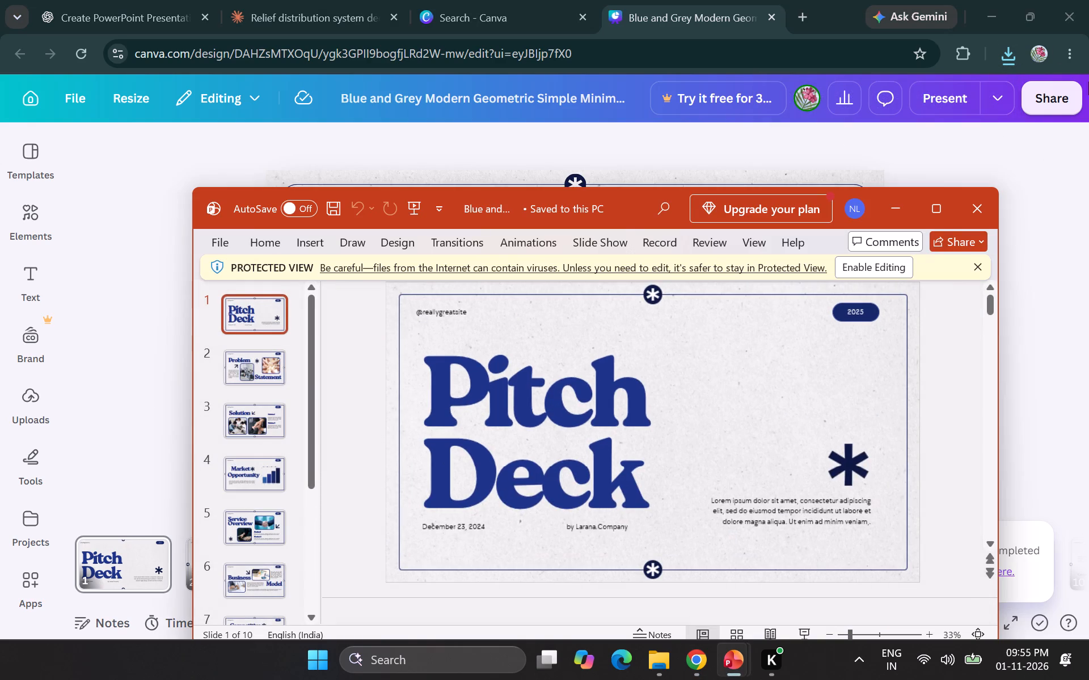
pyautogui.click(981, 6)
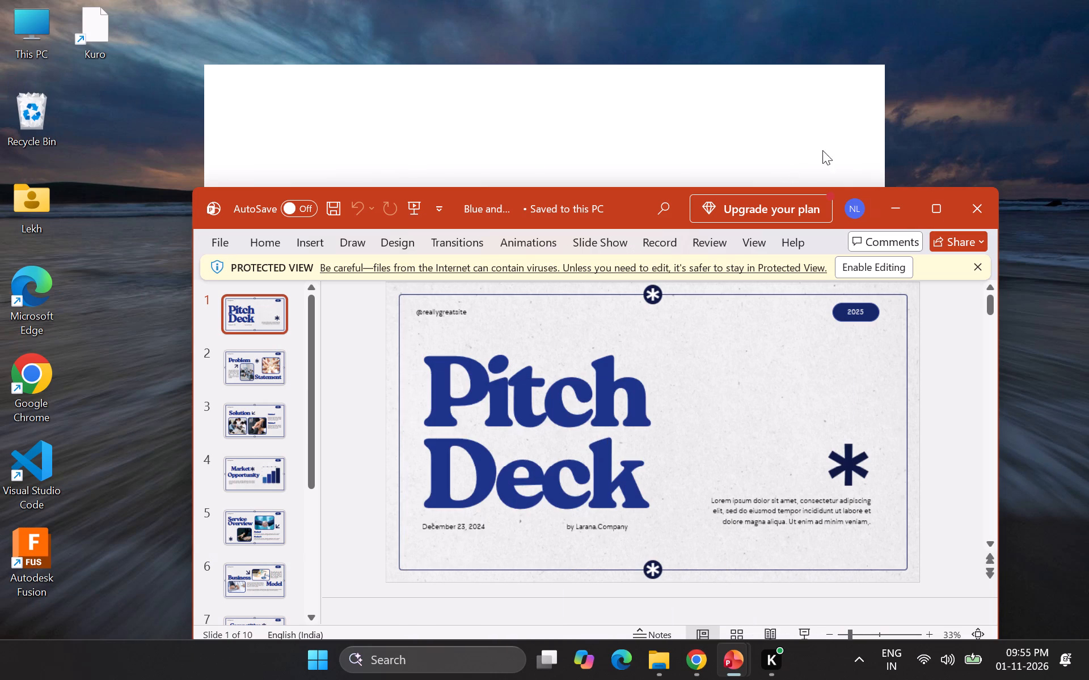
pyautogui.click(945, 207)
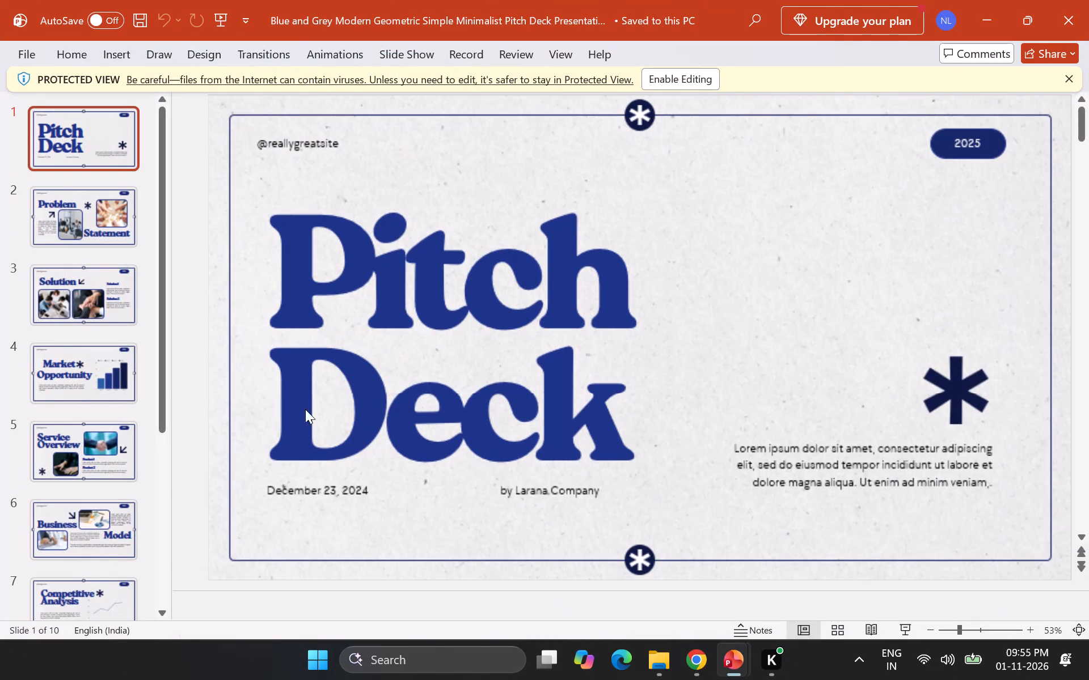
pyautogui.click(494, 285)
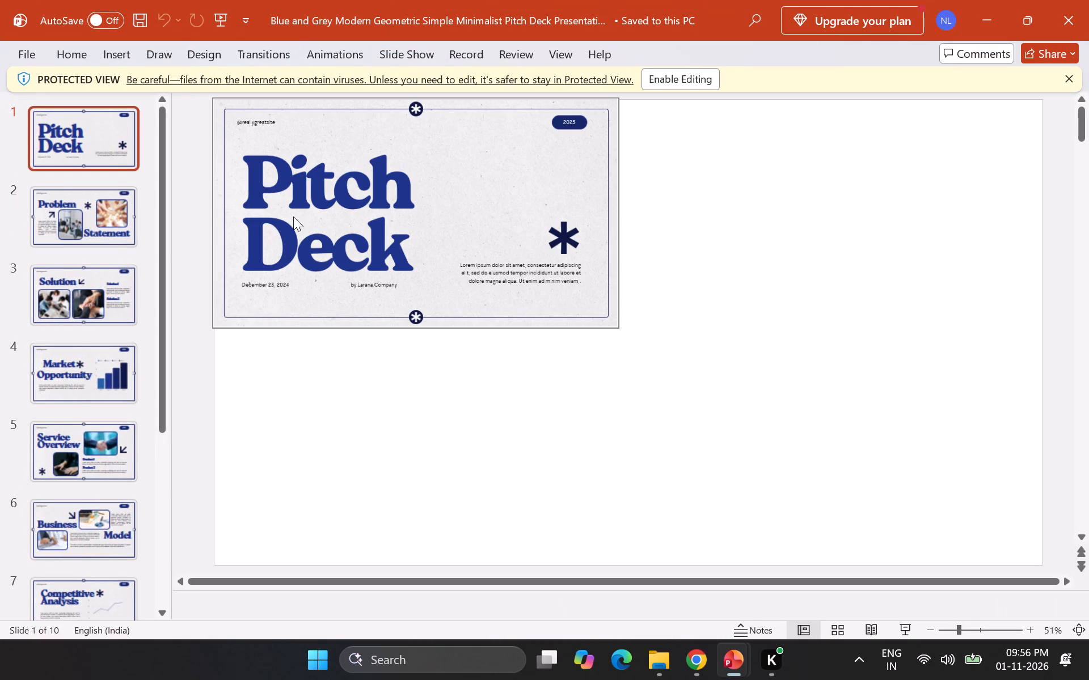
pyautogui.click(686, 76)
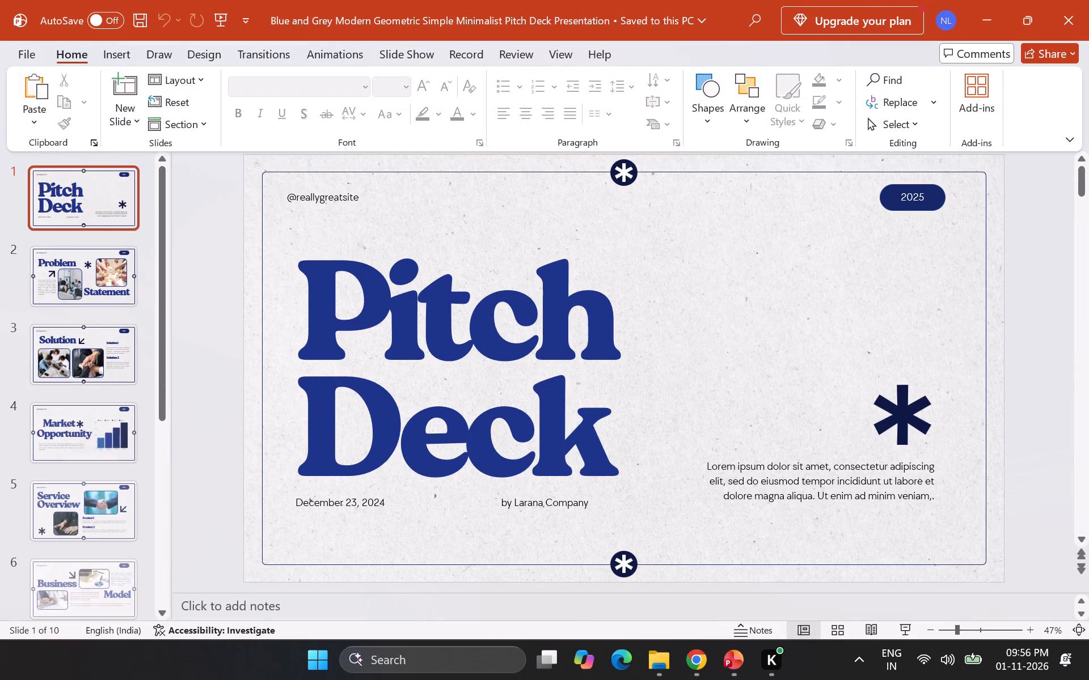
pyautogui.click(555, 328)
pyautogui.tripleClick(549, 410)
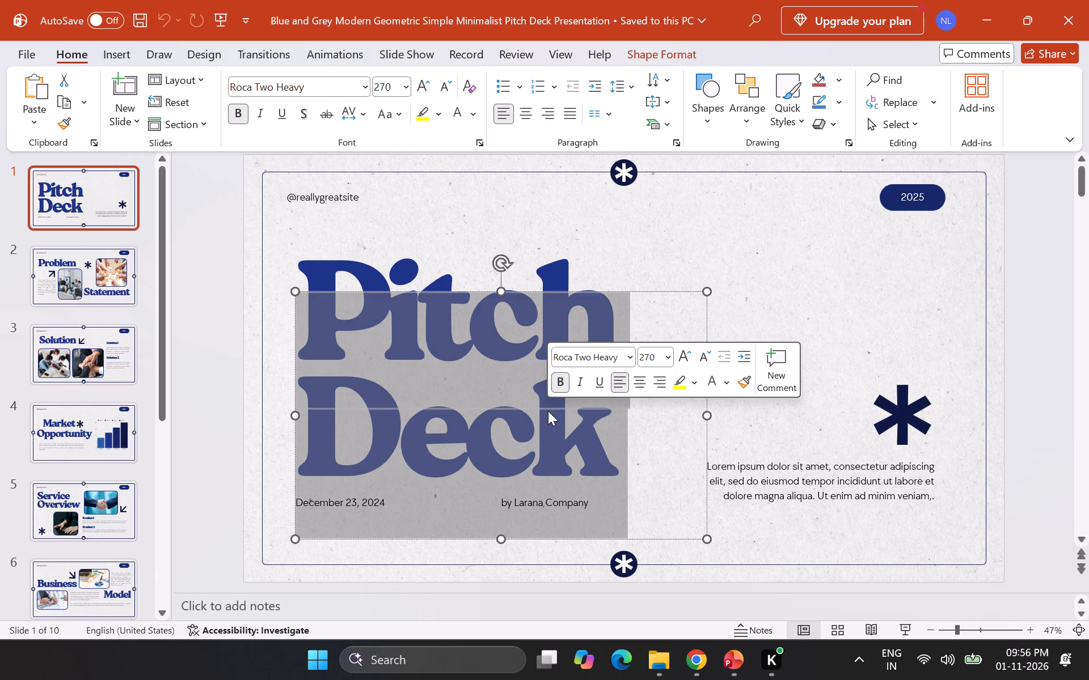
pyautogui.press('BackSpace')
pyautogui.tripleClick(339, 201)
pyautogui.press('BackSpace')
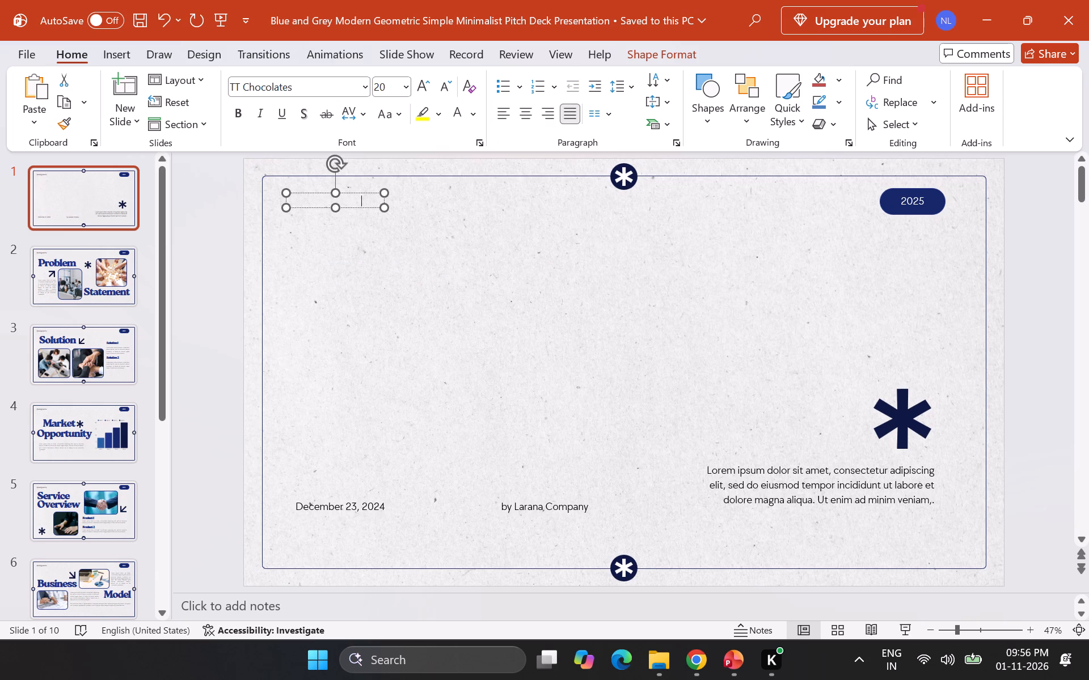
pyautogui.tripleClick(367, 503)
pyautogui.press('BackSpace')
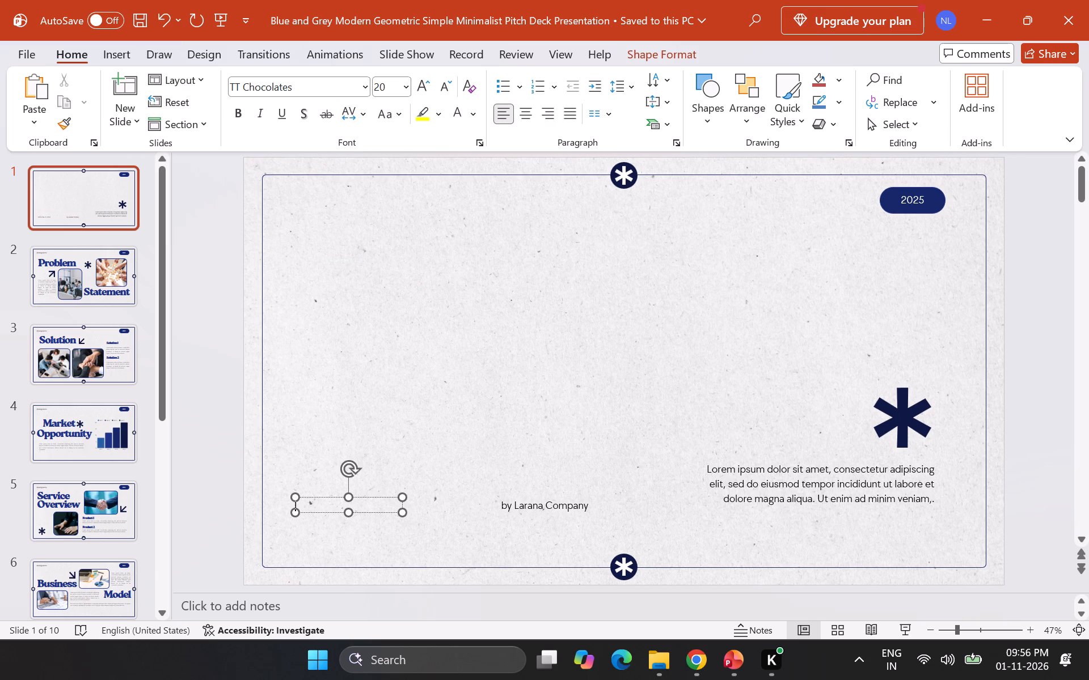
pyautogui.tripleClick(521, 506)
pyautogui.press('BackSpace')
pyautogui.tripleClick(793, 489)
pyautogui.press('BackSpace')
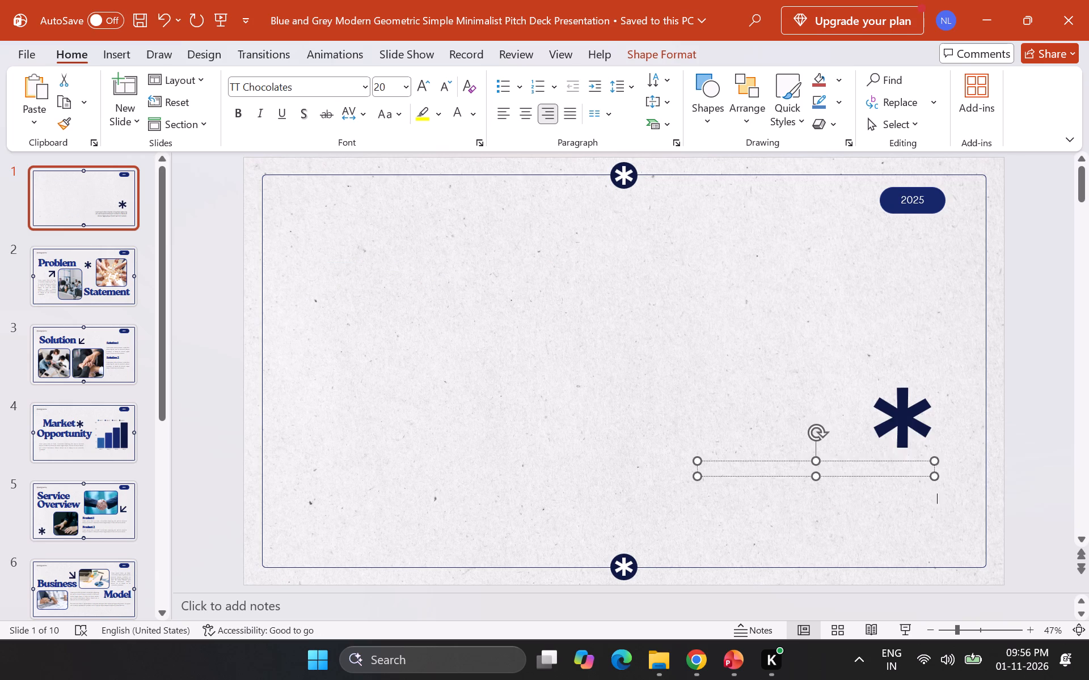
# Delete slide 1's large asterisk, the pill shape behind 2025, and the asterisks in the border's top and bottom circles.
pyautogui.click(892, 418)
pyautogui.press('BackSpace')
pyautogui.click(918, 188)
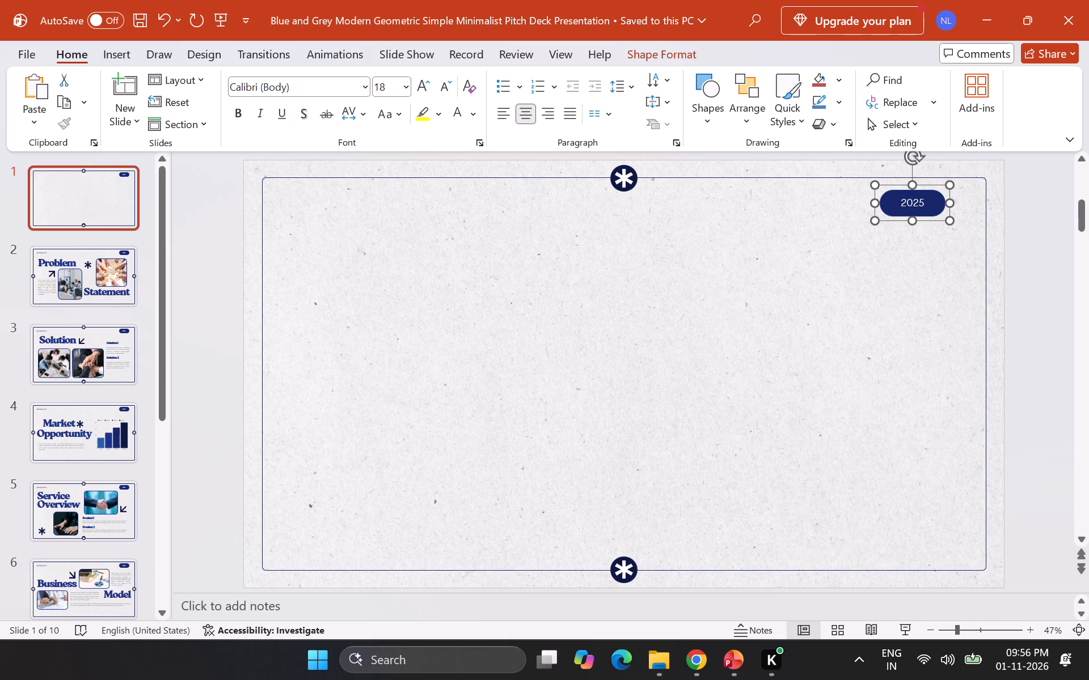
pyautogui.press('BackSpace')
pyautogui.click(623, 571)
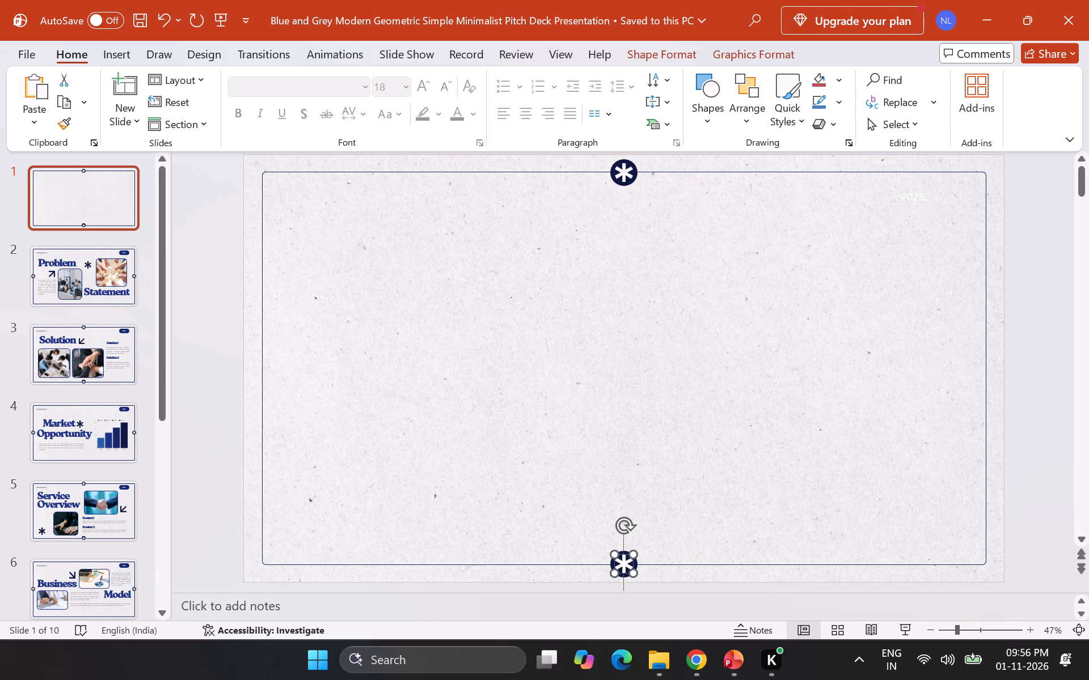
pyautogui.press('BackSpace')
pyautogui.click(623, 175)
pyautogui.press('BackSpace')
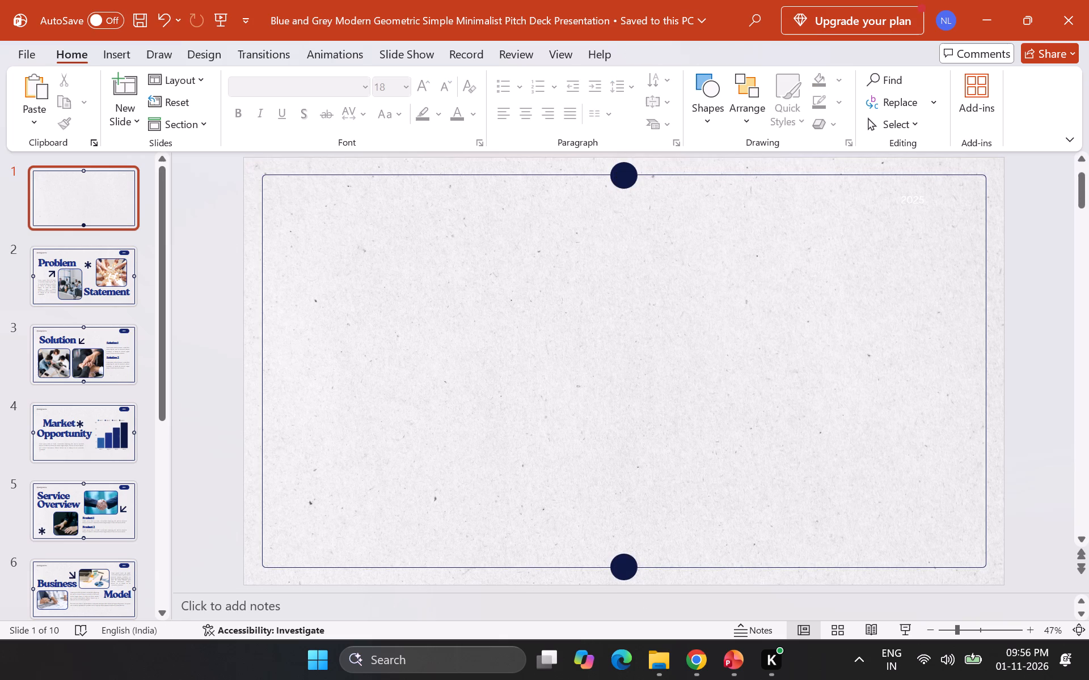
pyautogui.click(710, 384)
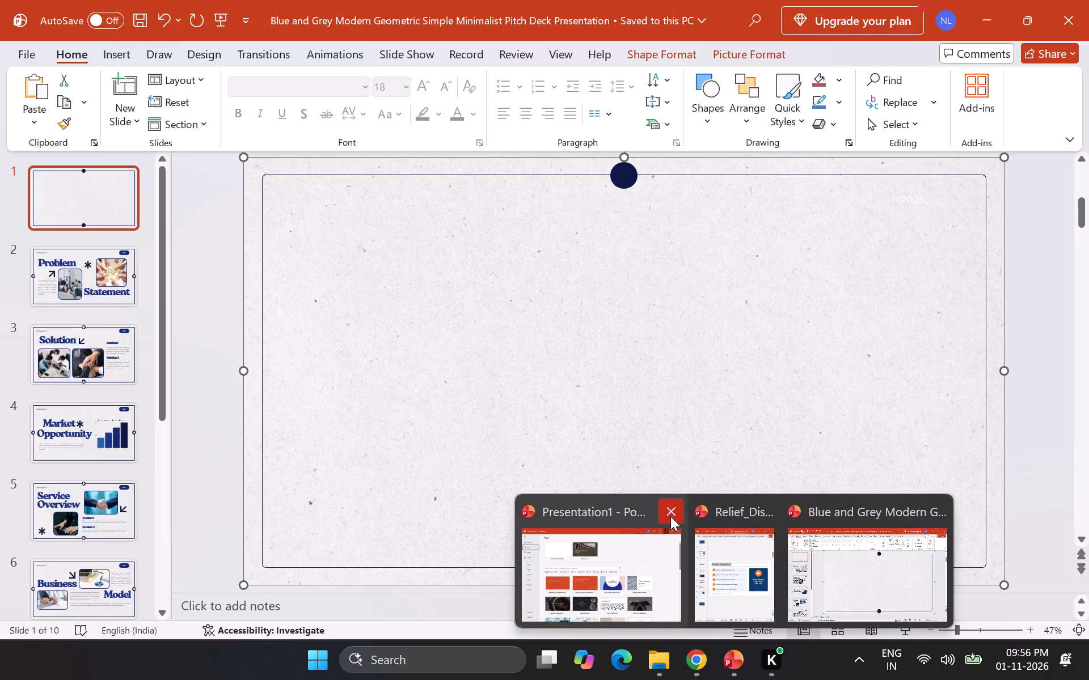
# Close the Presentation1 file without saving its changes.
pyautogui.click(670, 516)
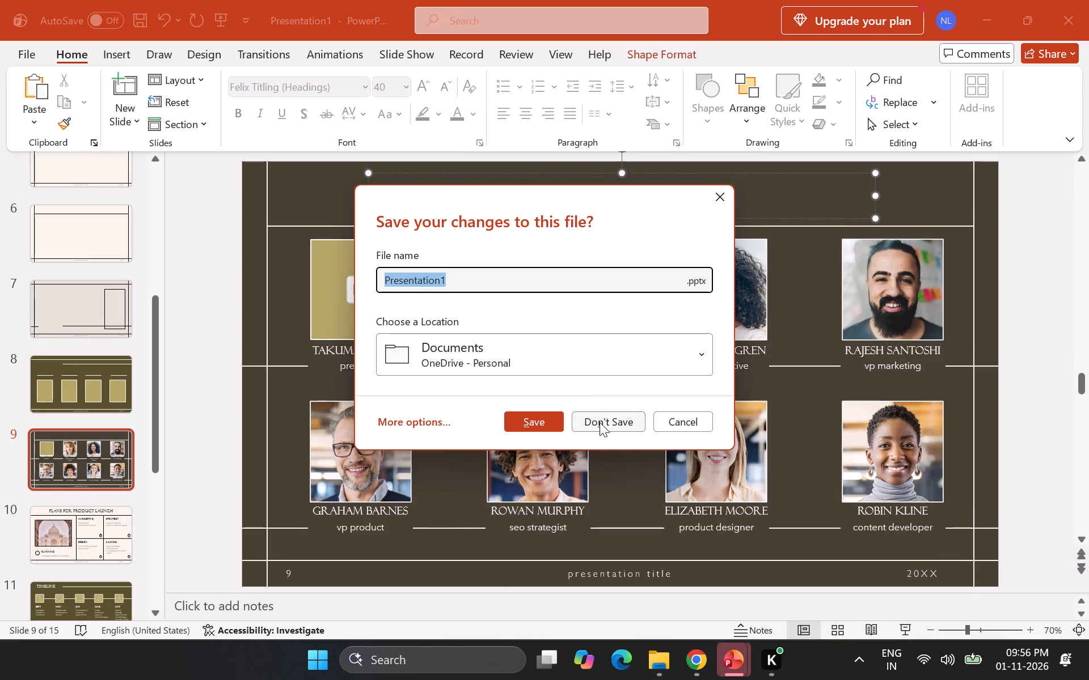
pyautogui.click(600, 422)
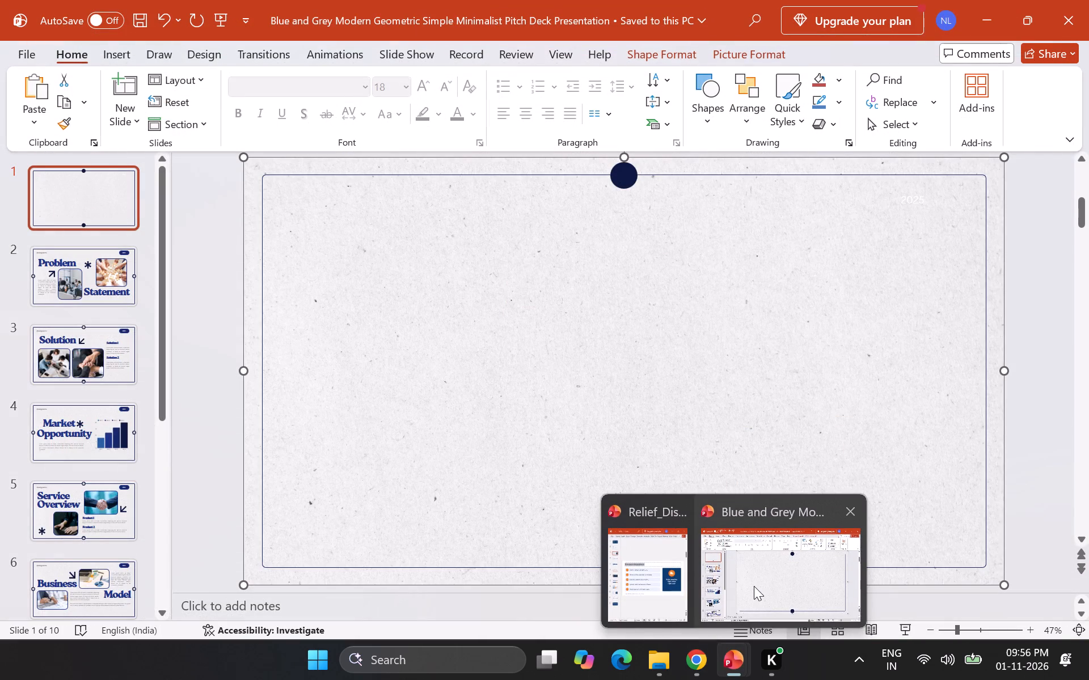
# Copy the project description from slide 1 of the Relief Distribution presentation into a new text box on the pitch deck's slide 1.
pyautogui.click(619, 573)
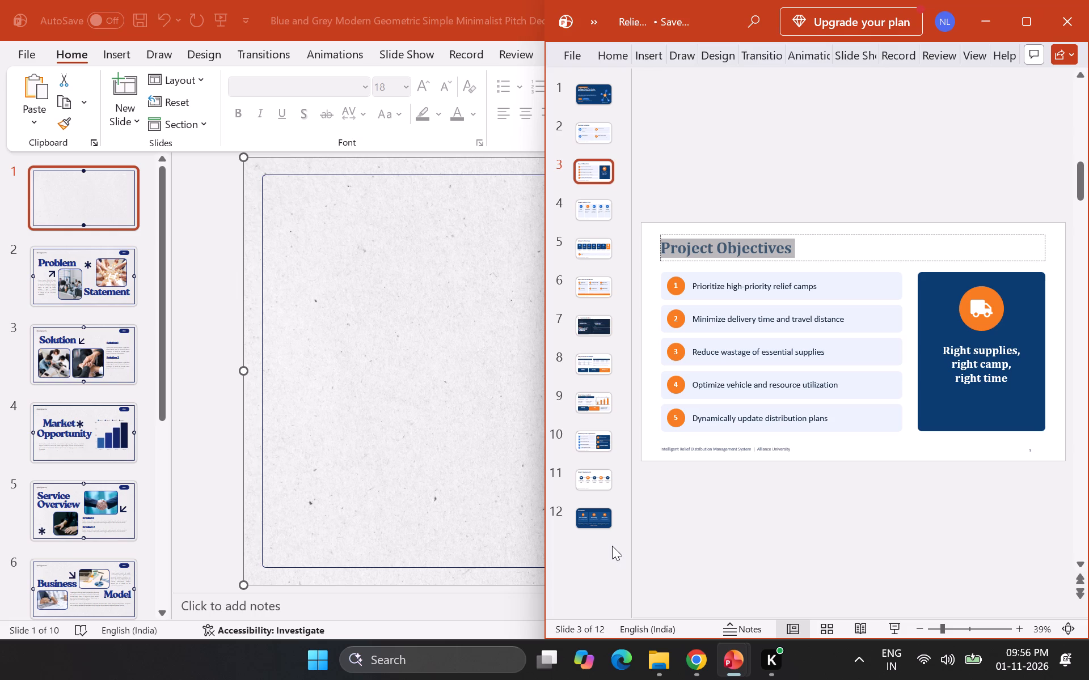
pyautogui.click(589, 87)
pyautogui.click(665, 351)
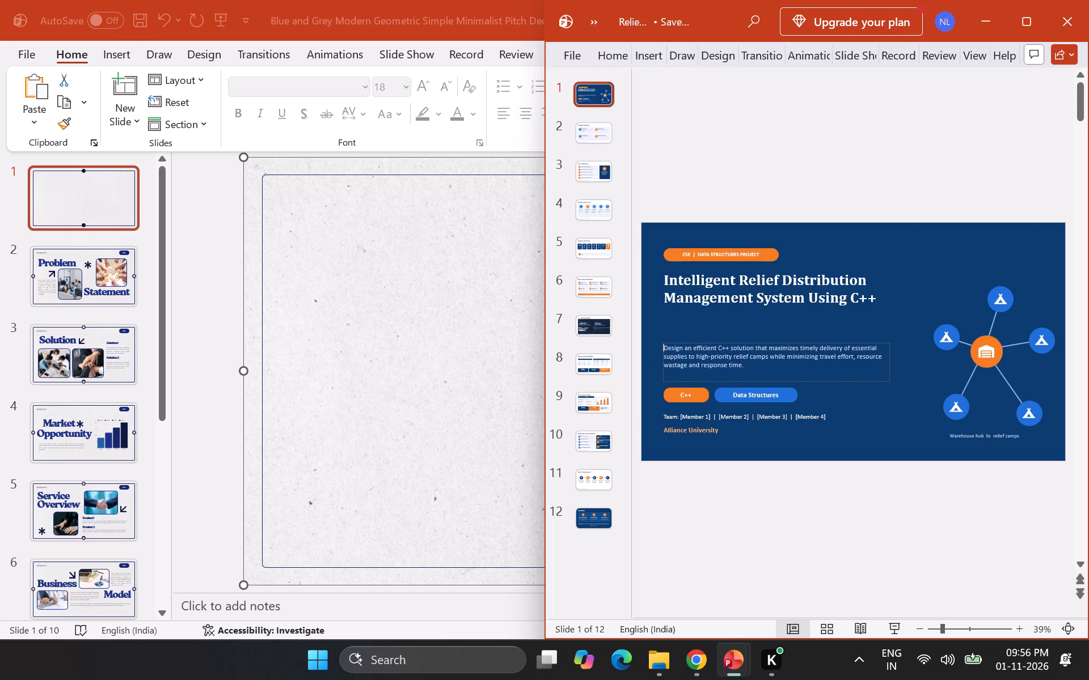
pyautogui.tripleClick(668, 351)
pyautogui.hotkey('ctrl', 'c')
pyautogui.click(438, 247)
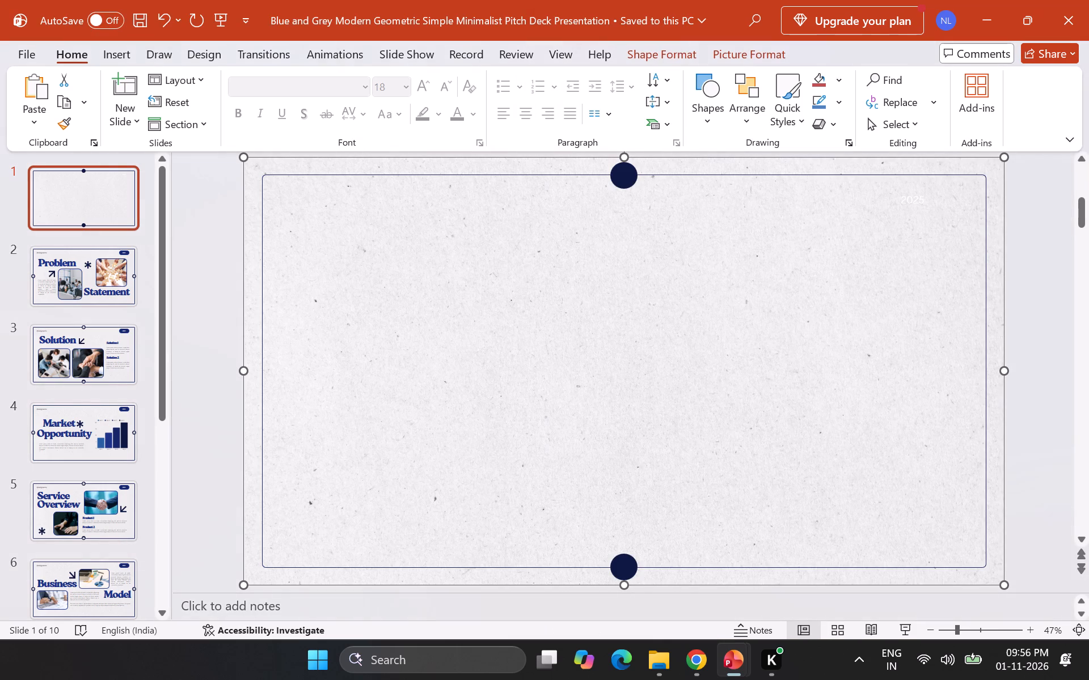
pyautogui.click(115, 53)
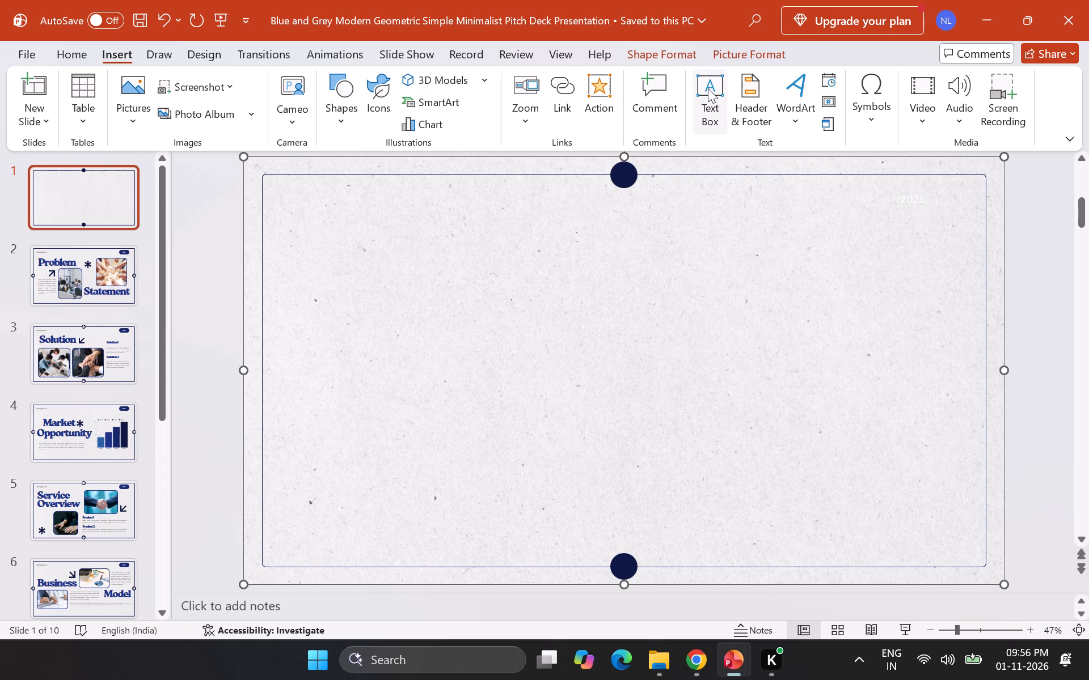
pyautogui.click(708, 88)
pyautogui.moveTo(356, 233); pyautogui.dragTo(746, 317)
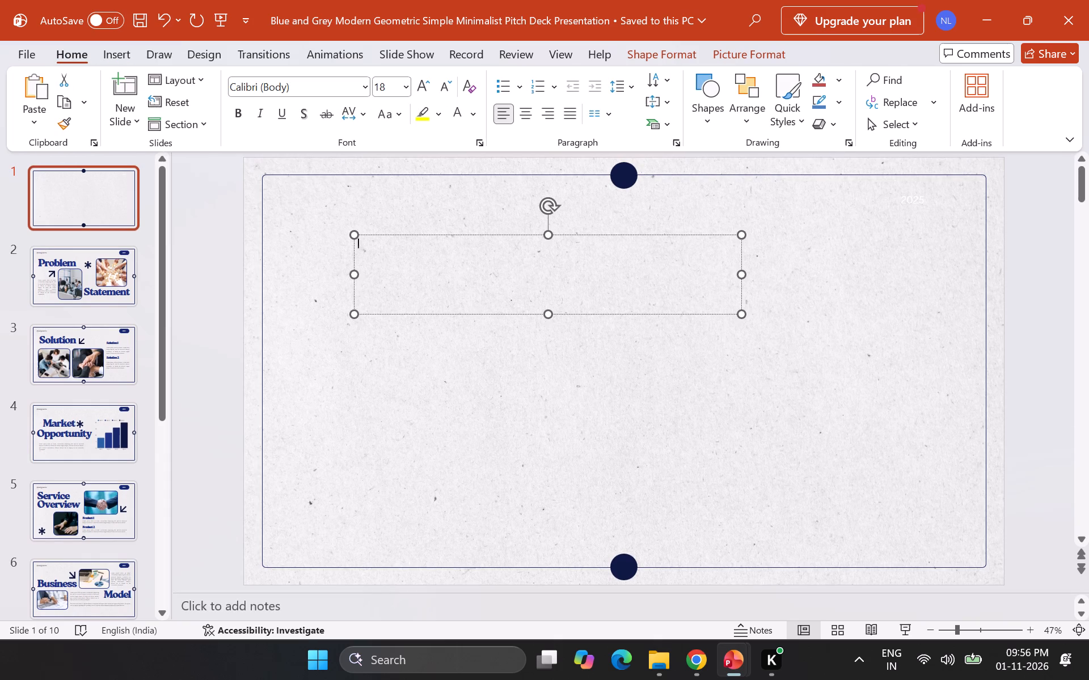
pyautogui.hotkey('ctrl', 'v')
# Make the pasted project description black and bold.
pyautogui.tripleClick(492, 249)
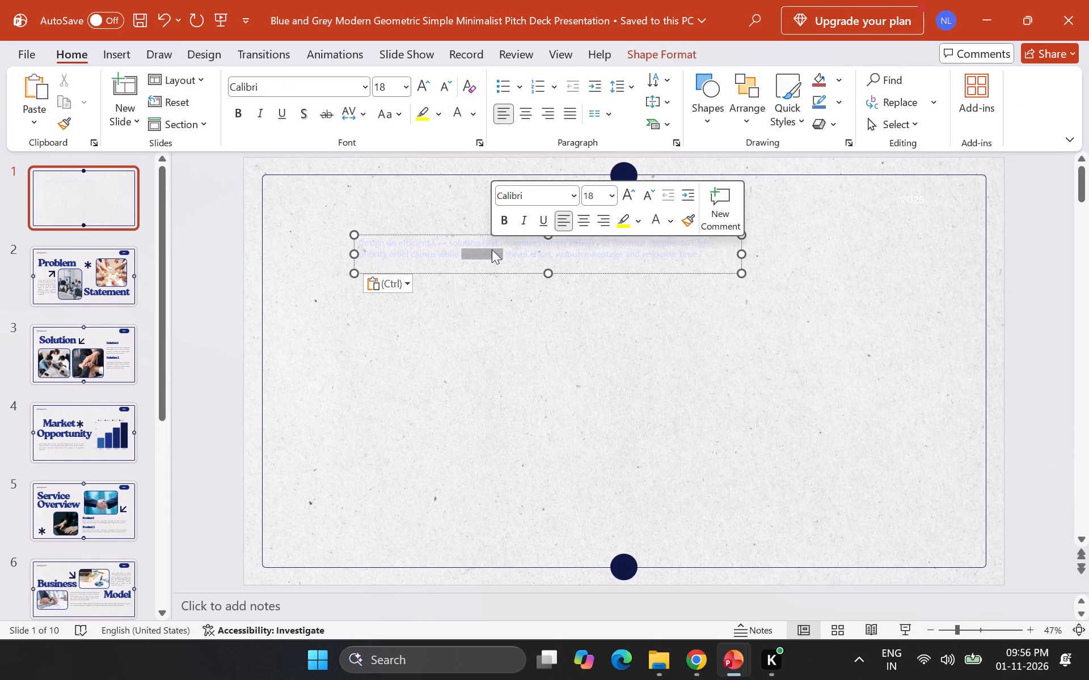
pyautogui.tripleClick(492, 249)
pyautogui.click(489, 249)
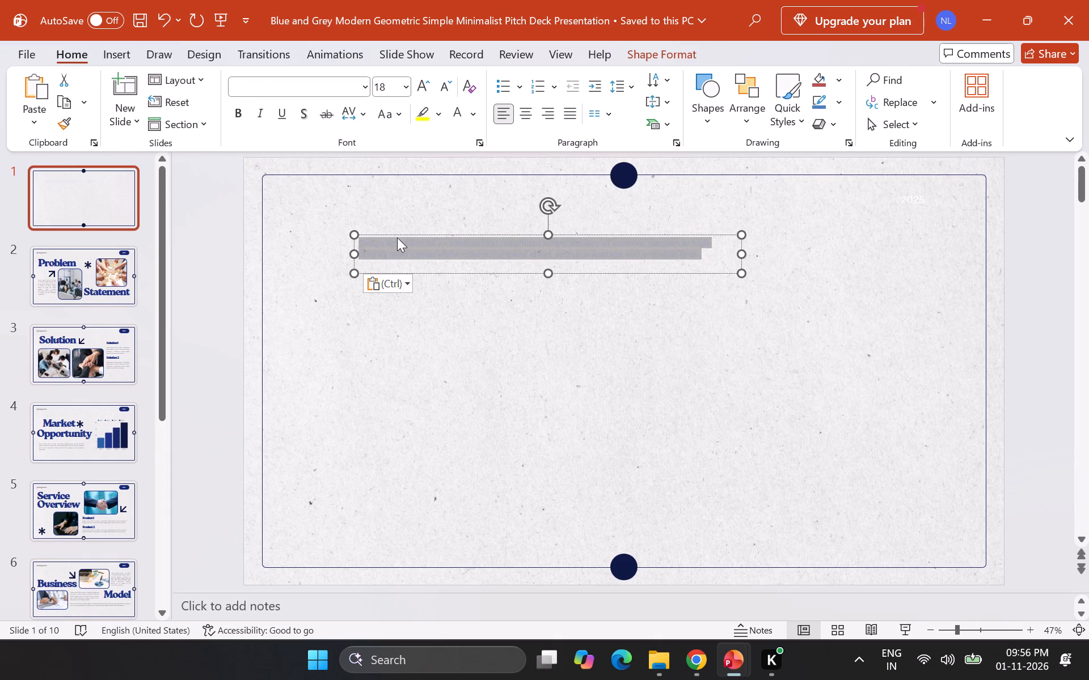
pyautogui.click(365, 88)
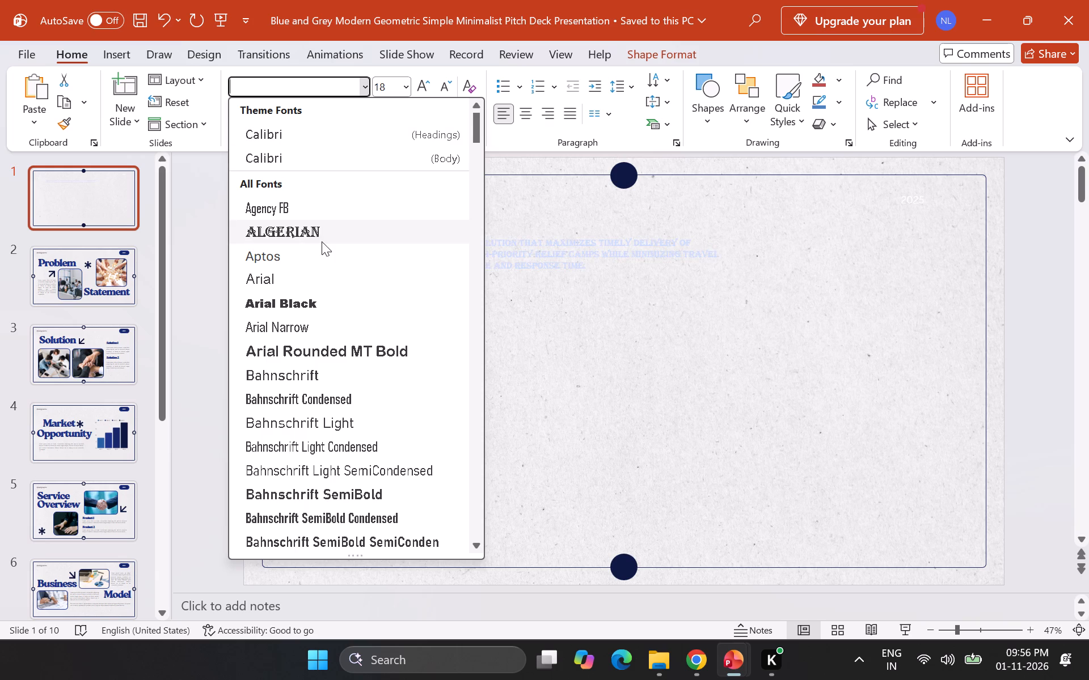
pyautogui.scroll(-5, 347, 351)
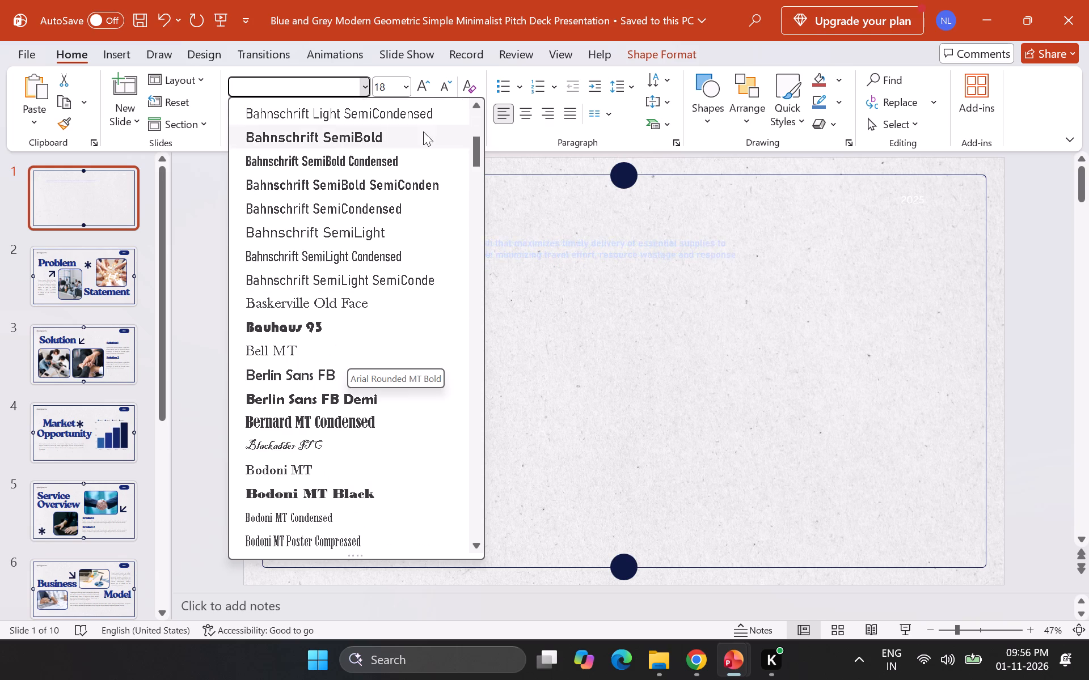
pyautogui.click(493, 141)
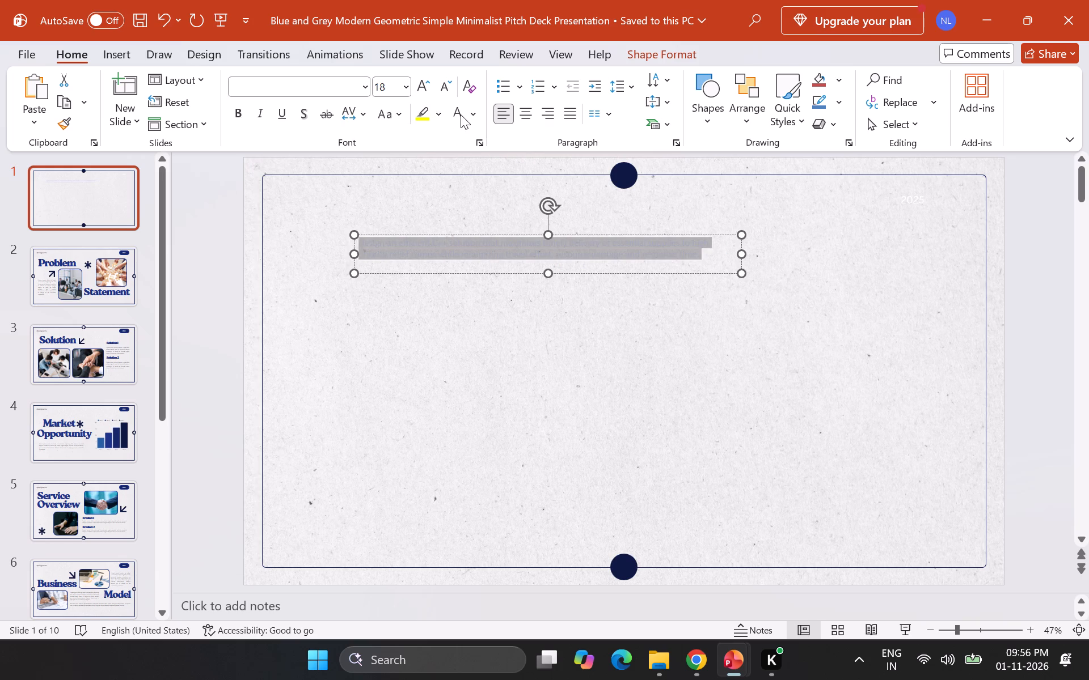
pyautogui.click(471, 114)
pyautogui.click(480, 192)
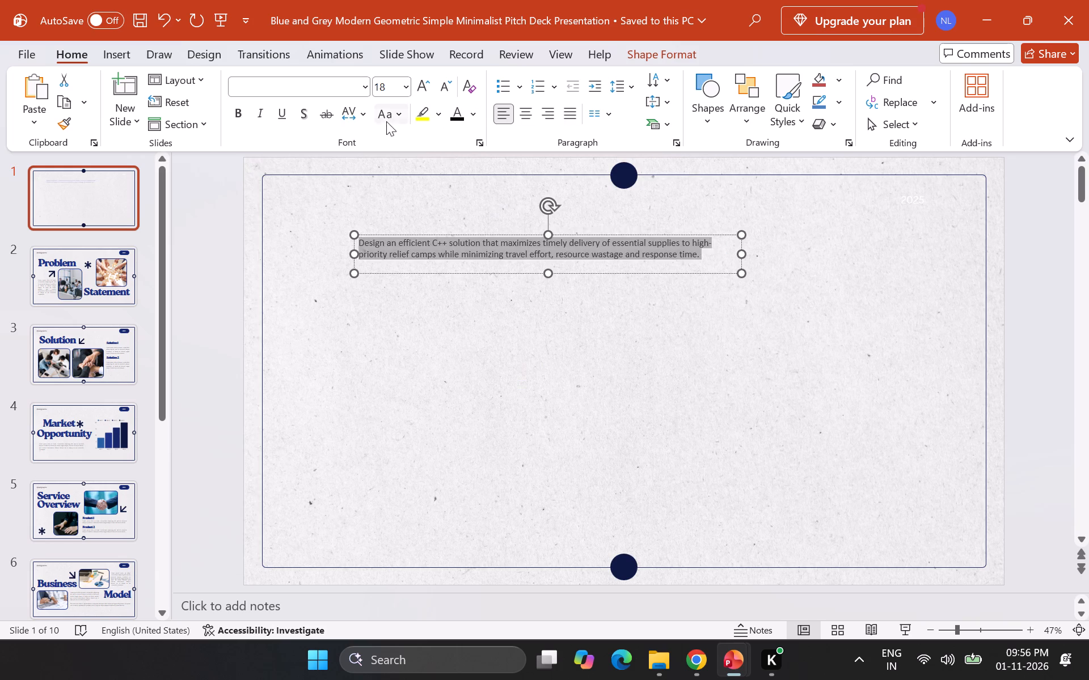
pyautogui.click(240, 109)
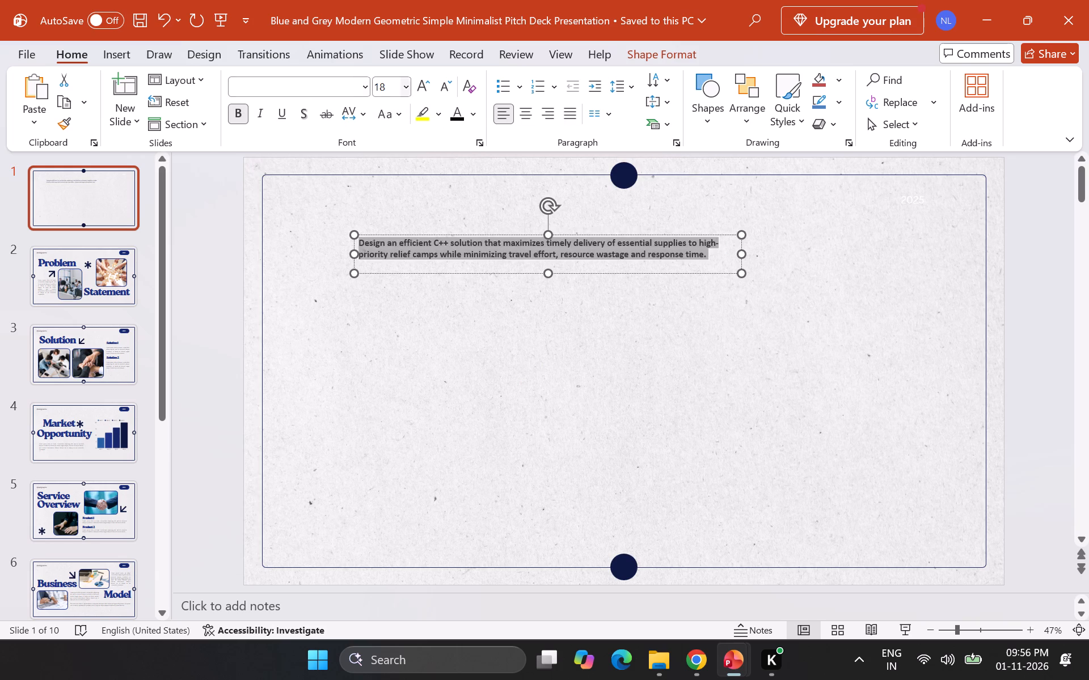
# Change the project description's font to Felix Titling.
pyautogui.click(373, 90)
pyautogui.click(368, 90)
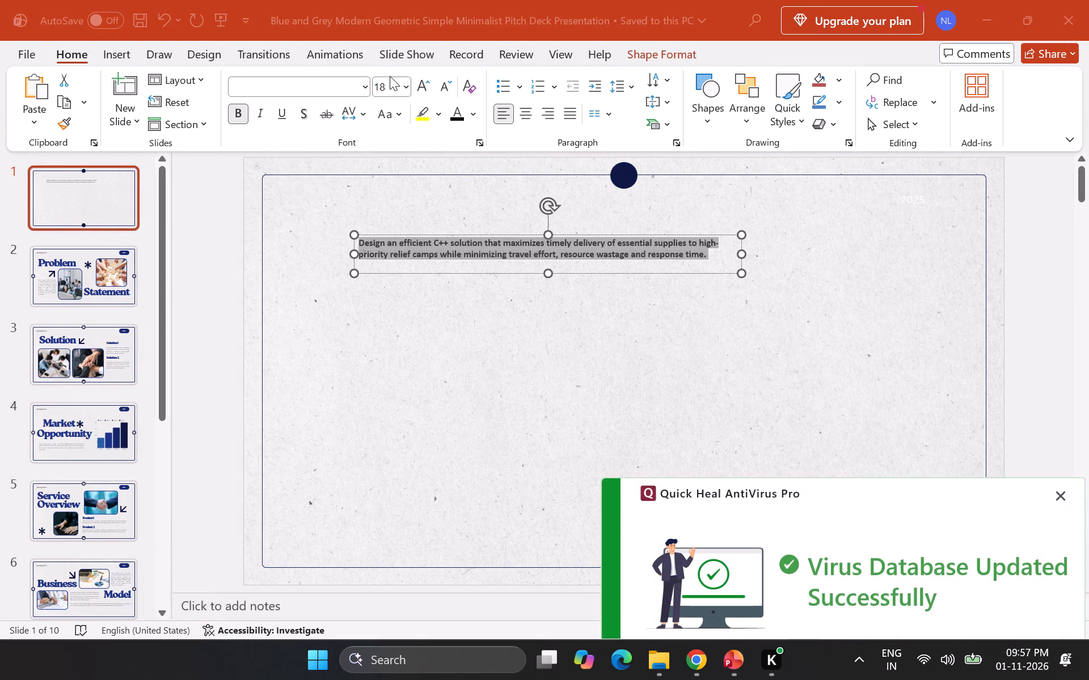
pyautogui.click(368, 86)
pyautogui.click(361, 92)
pyautogui.scroll(-4, 351, 355)
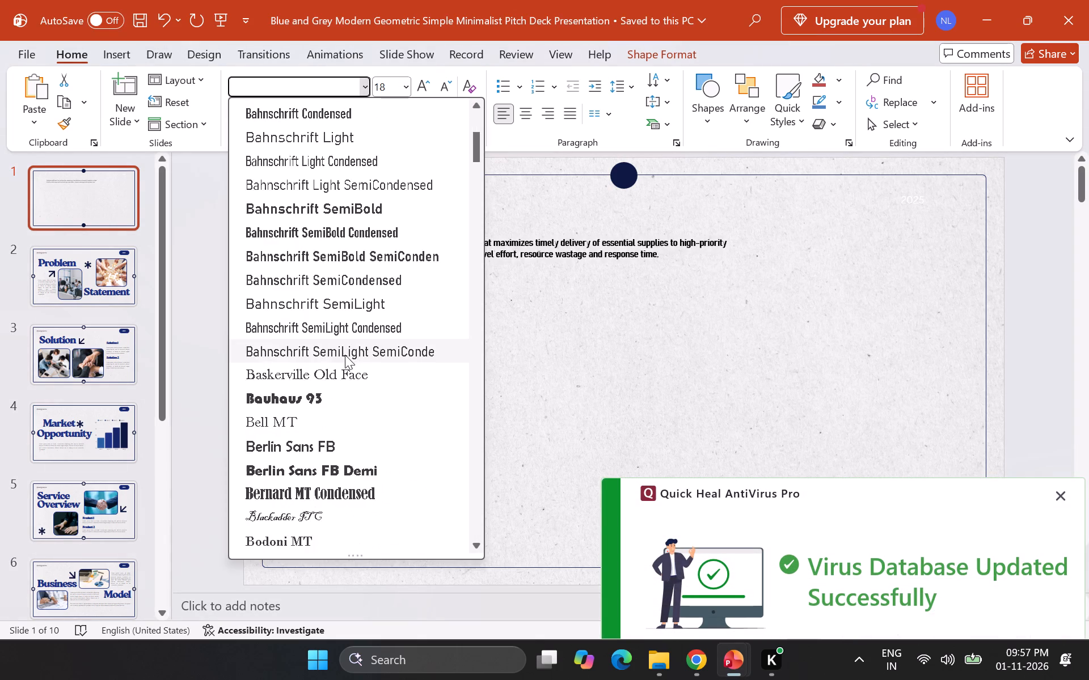
pyautogui.scroll(-15, 344, 354)
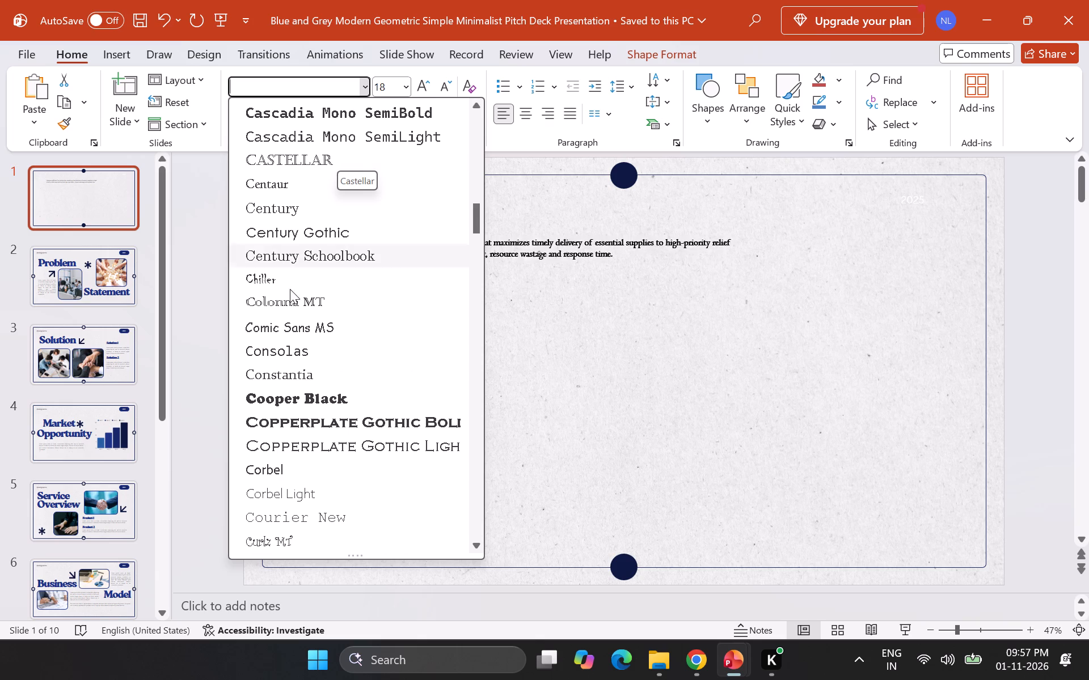
pyautogui.scroll(-5, 300, 393)
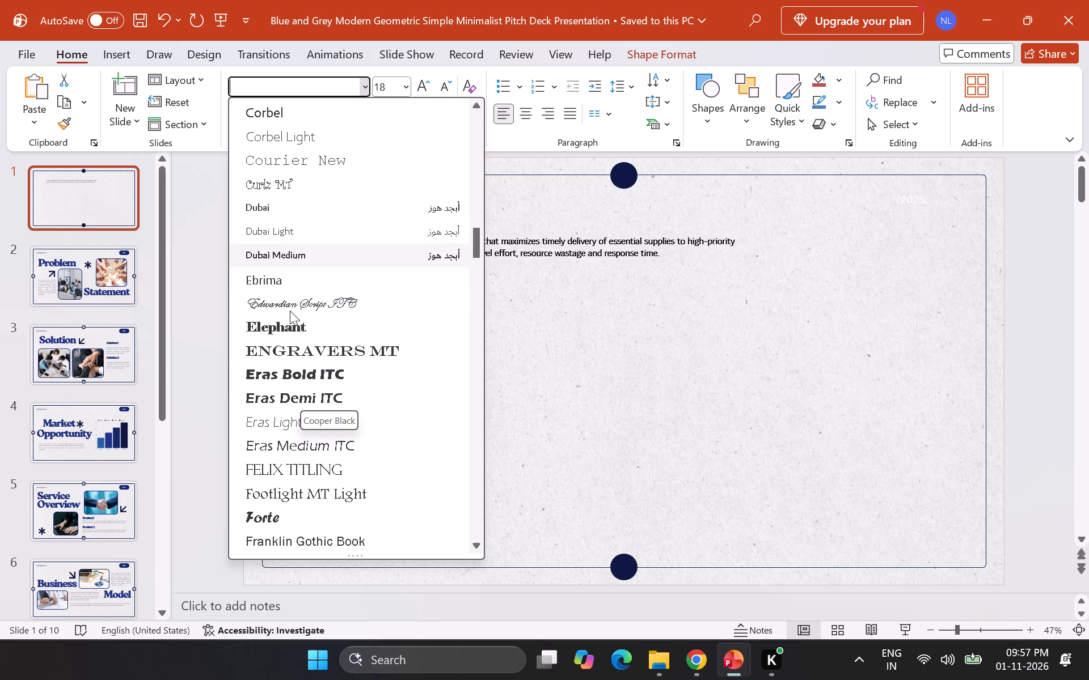
pyautogui.scroll(-4, 297, 370)
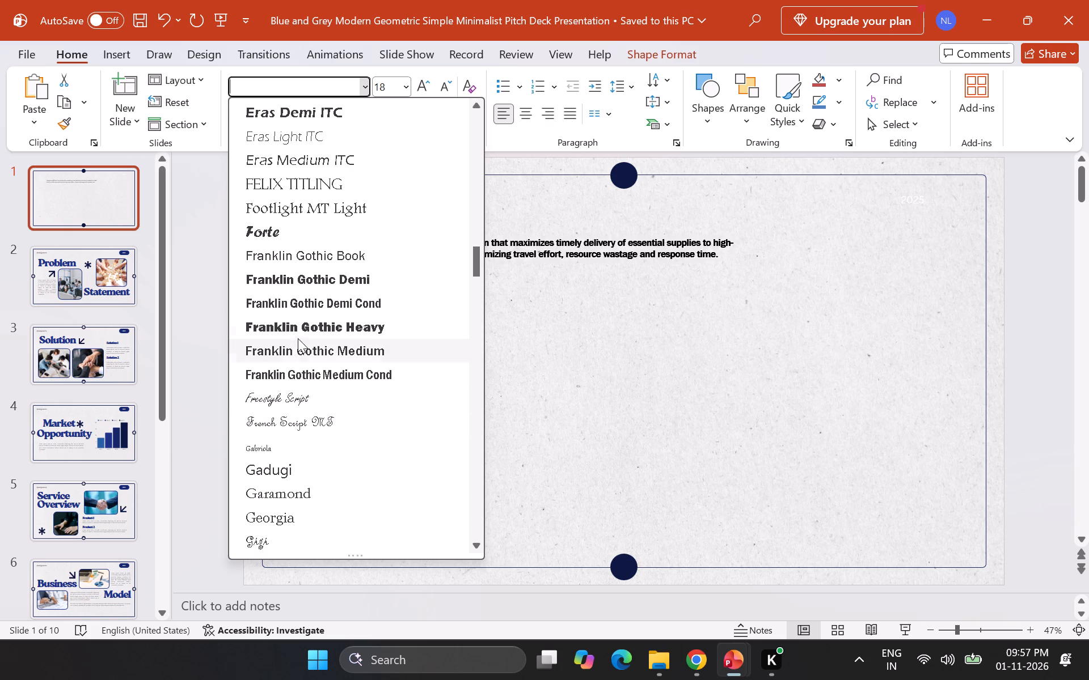
pyautogui.click(303, 184)
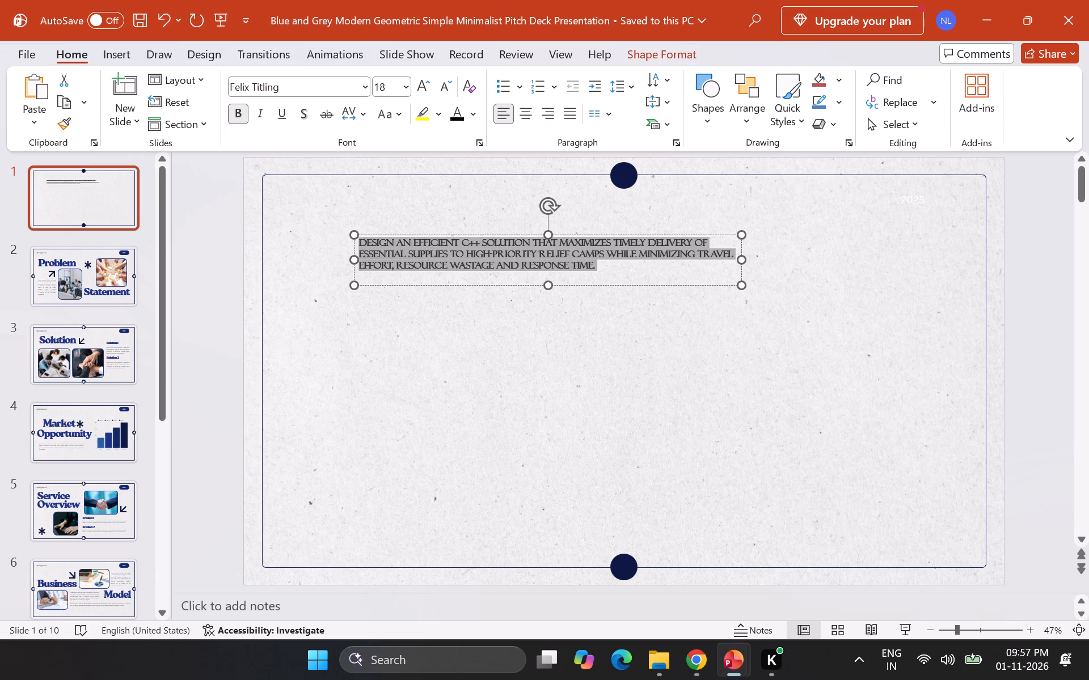
# Enlarge the project description to 36 pt and centre-align it.
pyautogui.tripleClick(423, 82)
pyautogui.doubleClick(423, 82)
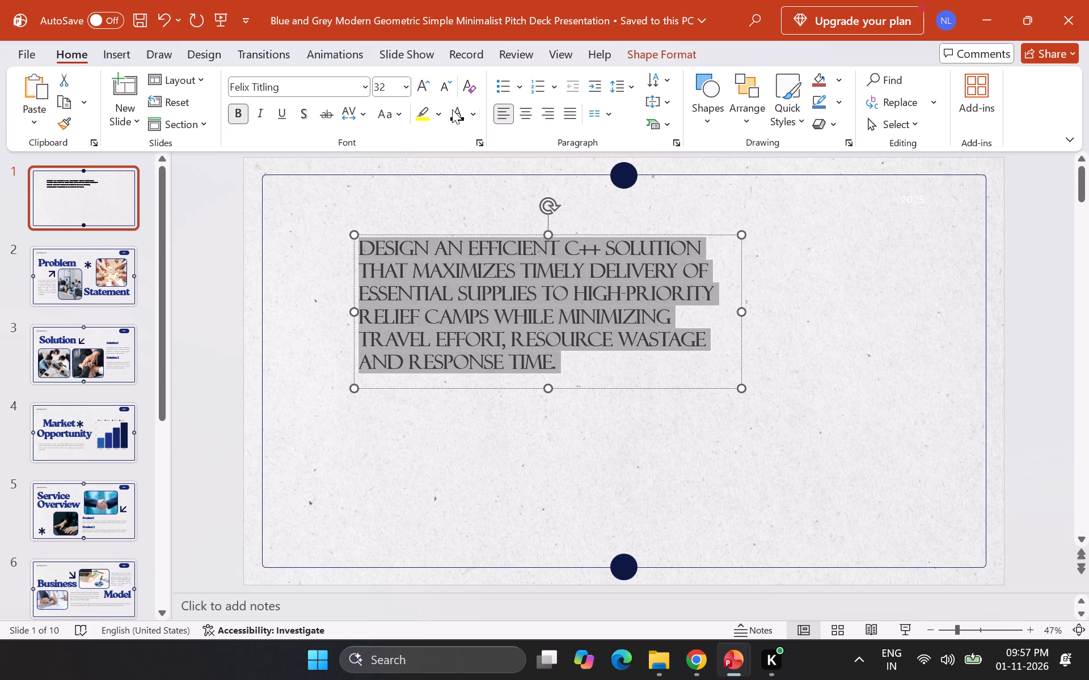
pyautogui.click(521, 116)
# Widen the description's text box until the sentence fits on three lines, and centre it inside the slide's border frame.
pyautogui.moveTo(744, 313); pyautogui.dragTo(748, 313)
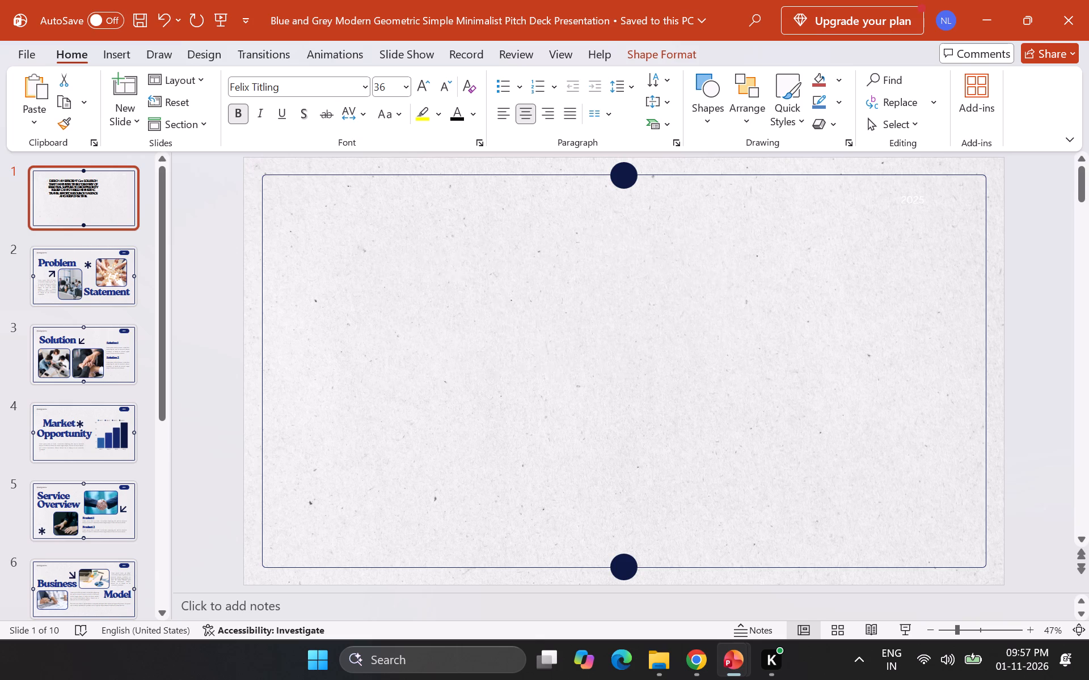
pyautogui.moveTo(748, 313); pyautogui.dragTo(1032, 331)
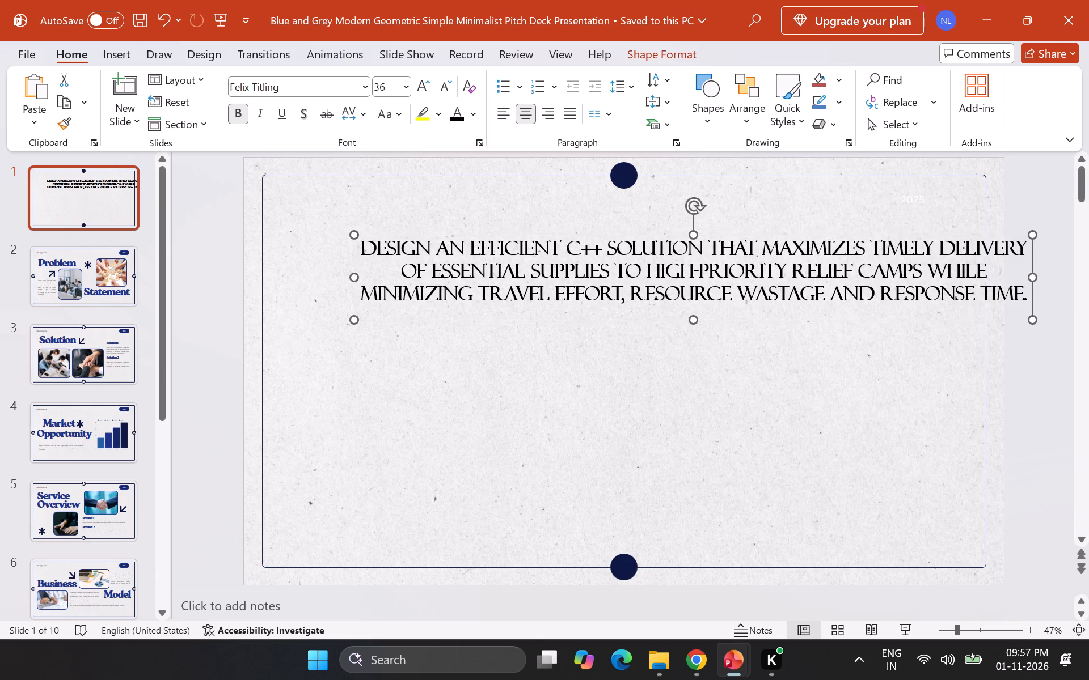
pyautogui.moveTo(505, 234); pyautogui.dragTo(446, 210)
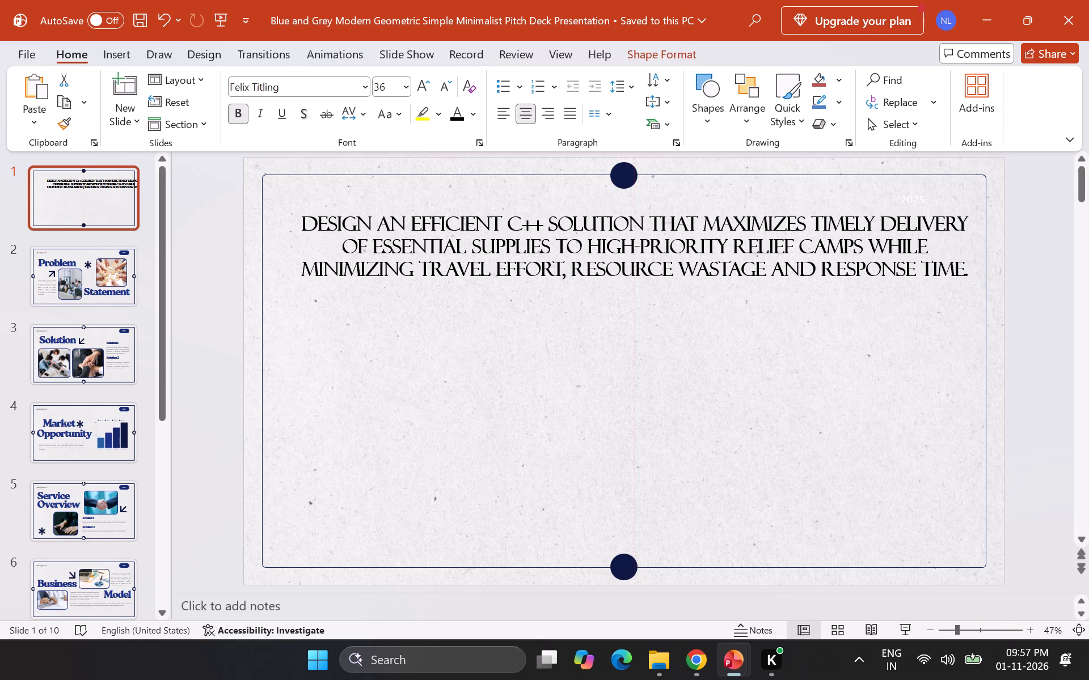
pyautogui.moveTo(446, 210); pyautogui.dragTo(430, 271)
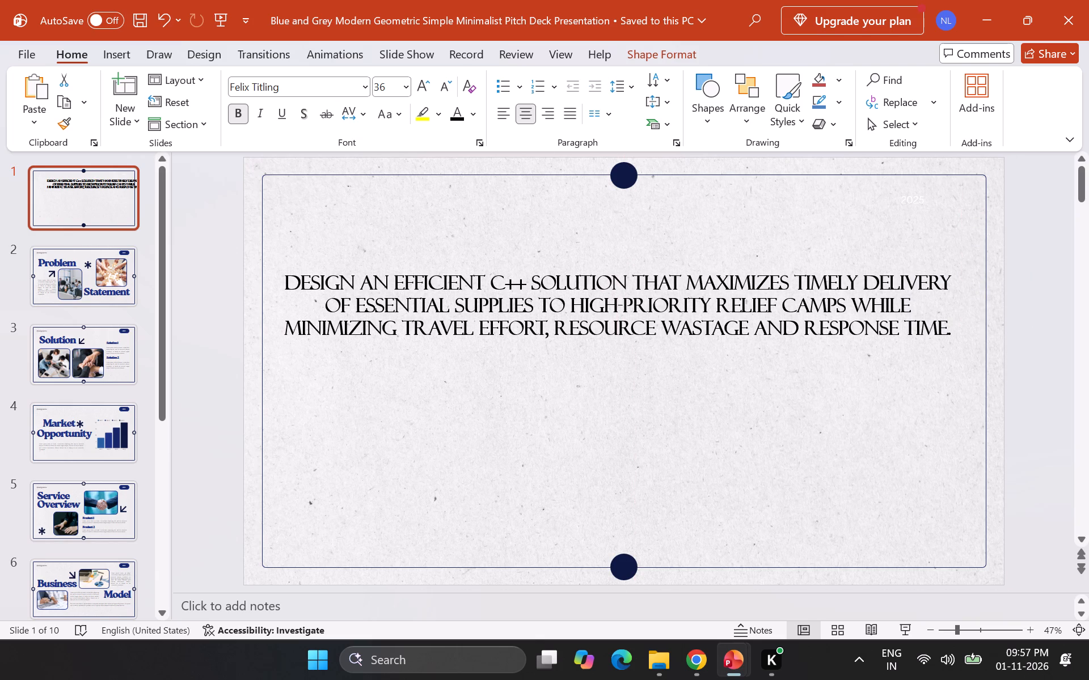
pyautogui.moveTo(430, 271); pyautogui.dragTo(434, 272)
pyautogui.click(559, 398)
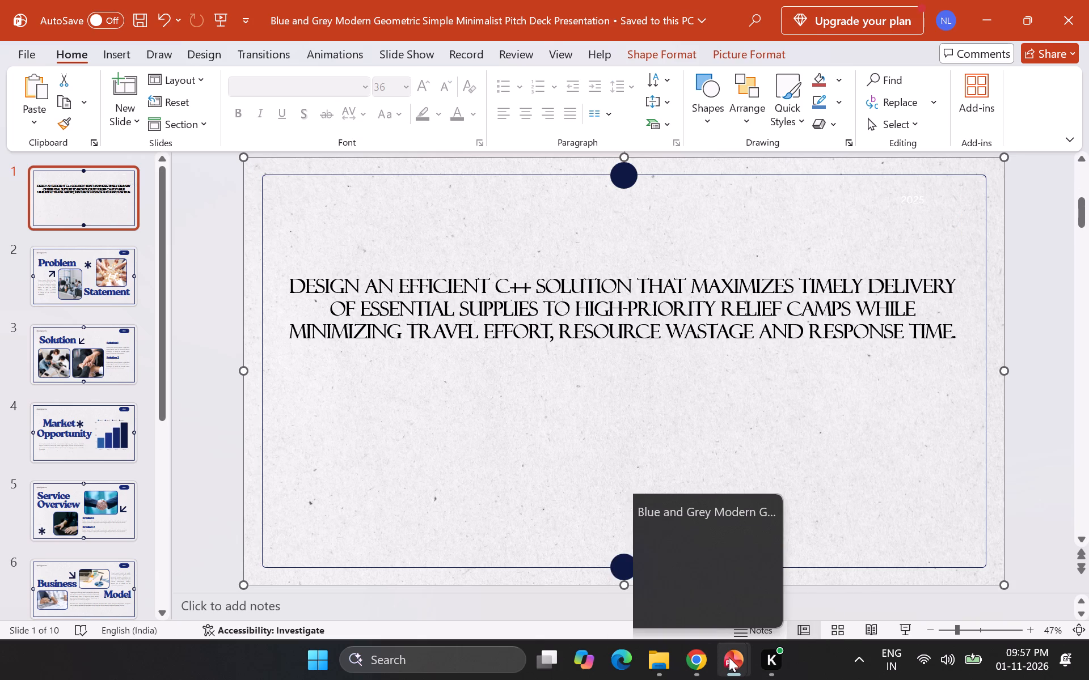
# Copy the Alliance University line from the Relief Distribution title slide into a new text box in slide 1's upper-right corner.
pyautogui.click(652, 578)
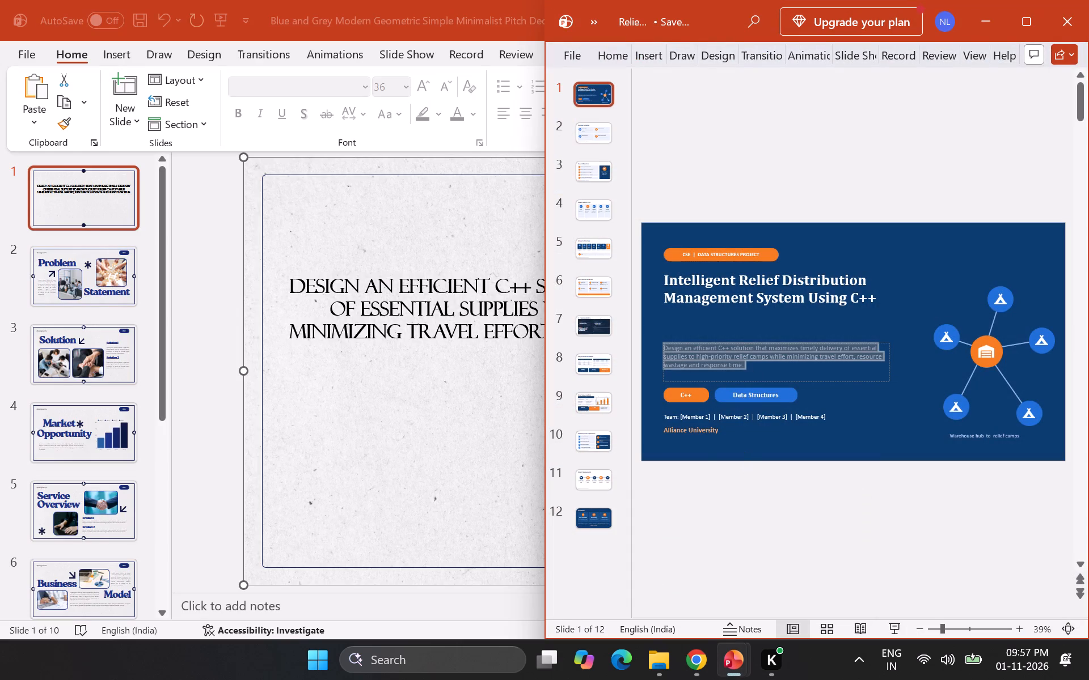
pyautogui.click(729, 429)
pyautogui.tripleClick(681, 430)
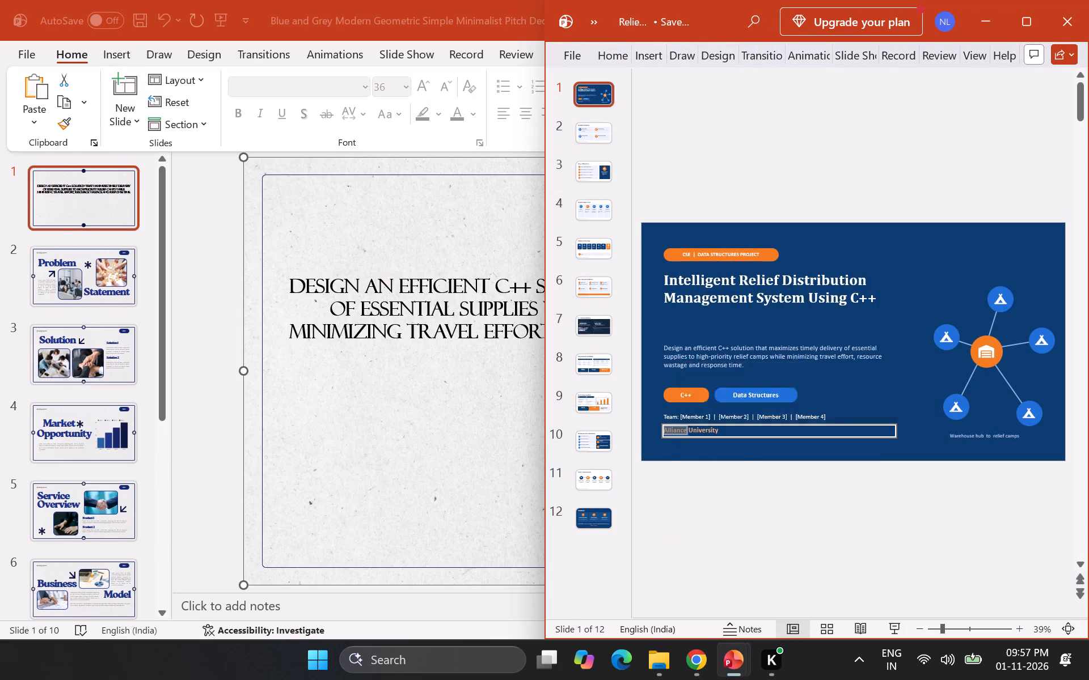
pyautogui.hotkey('ctrl', 'c')
pyautogui.click(516, 442)
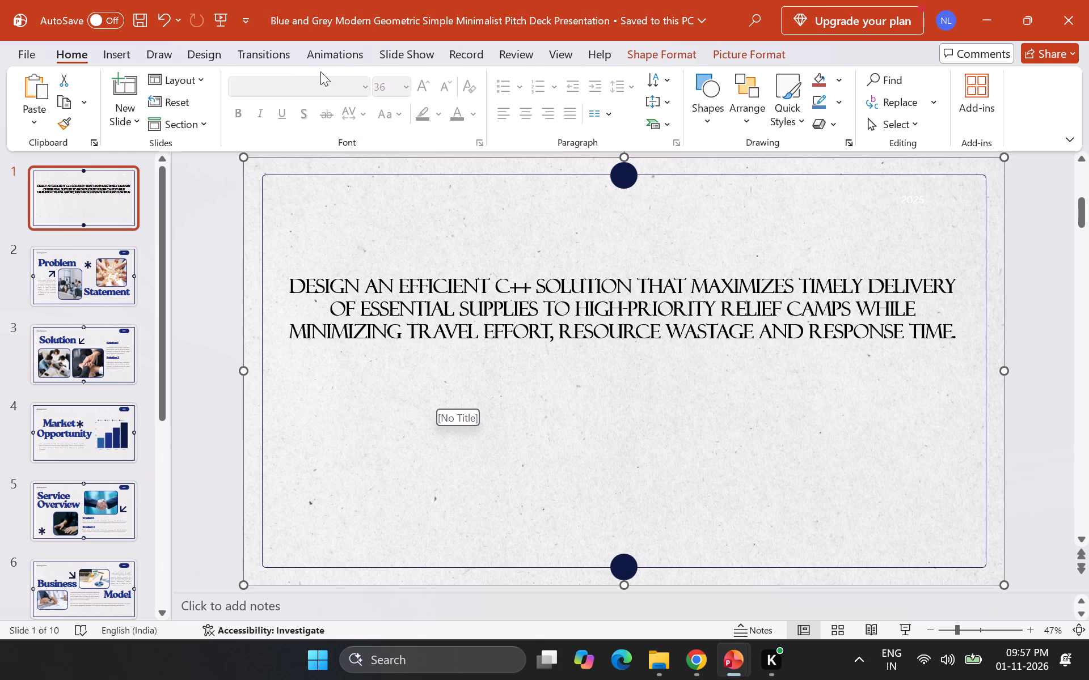
pyautogui.click(125, 54)
pyautogui.click(704, 83)
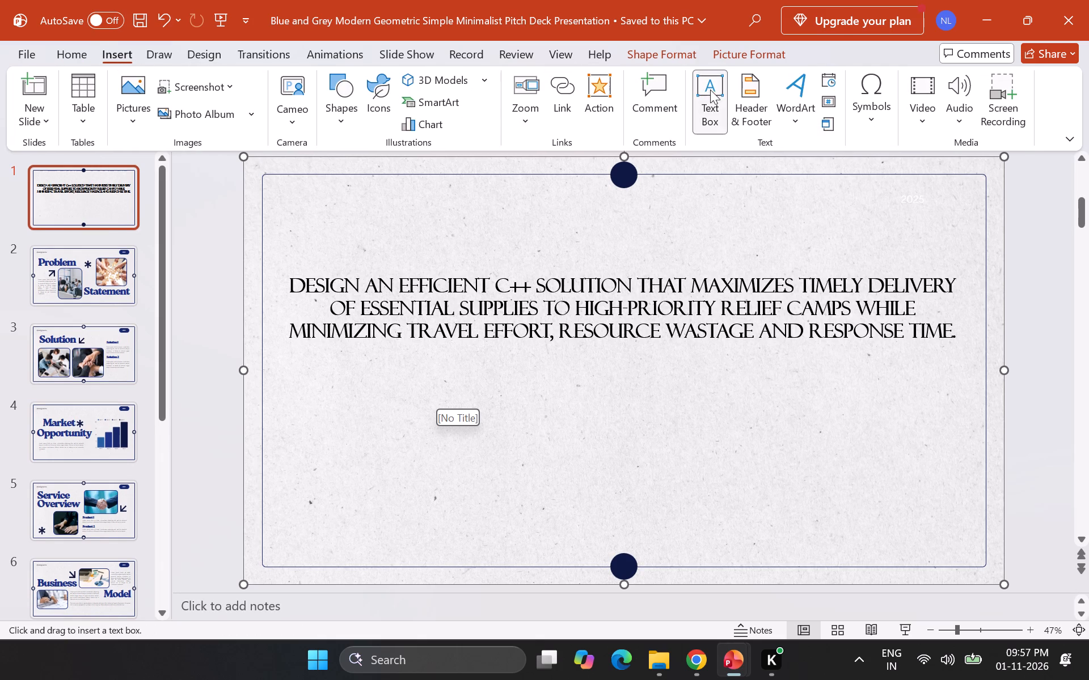
pyautogui.moveTo(835, 188); pyautogui.dragTo(972, 208)
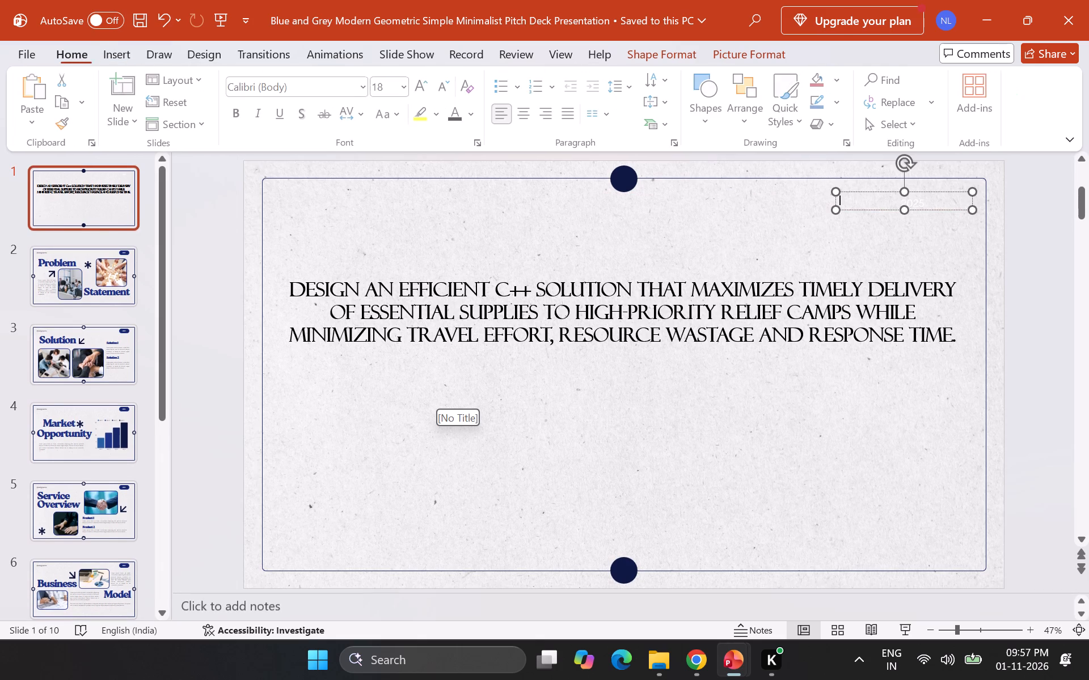
pyautogui.doubleClick(923, 206)
pyautogui.tripleClick(923, 199)
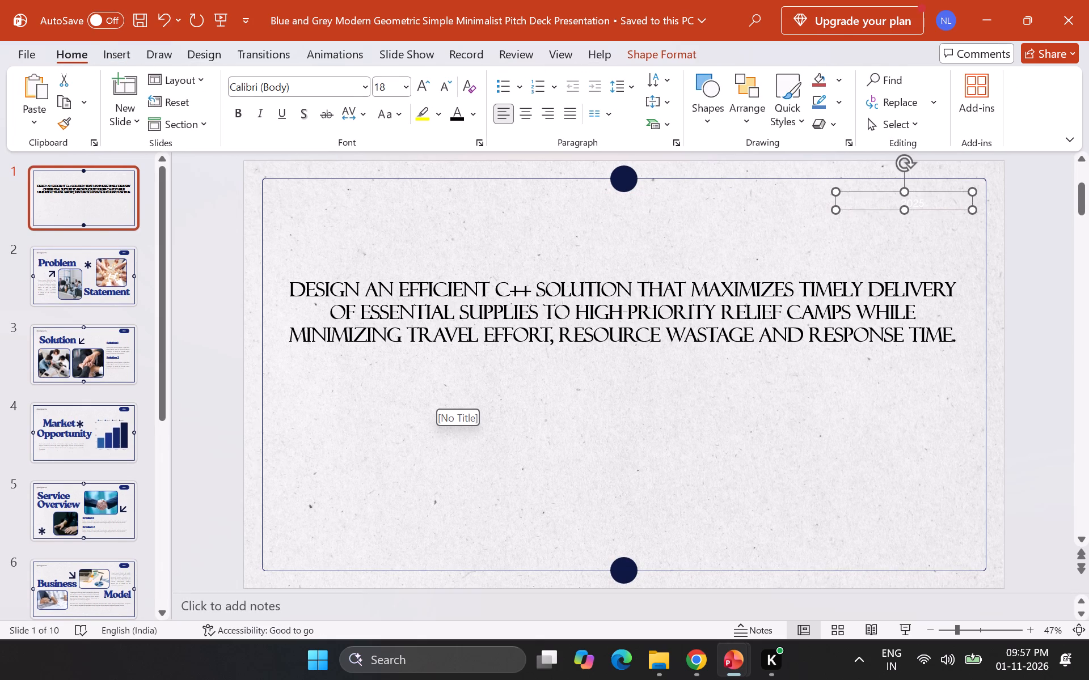
pyautogui.hotkey('ctrl', 'v')
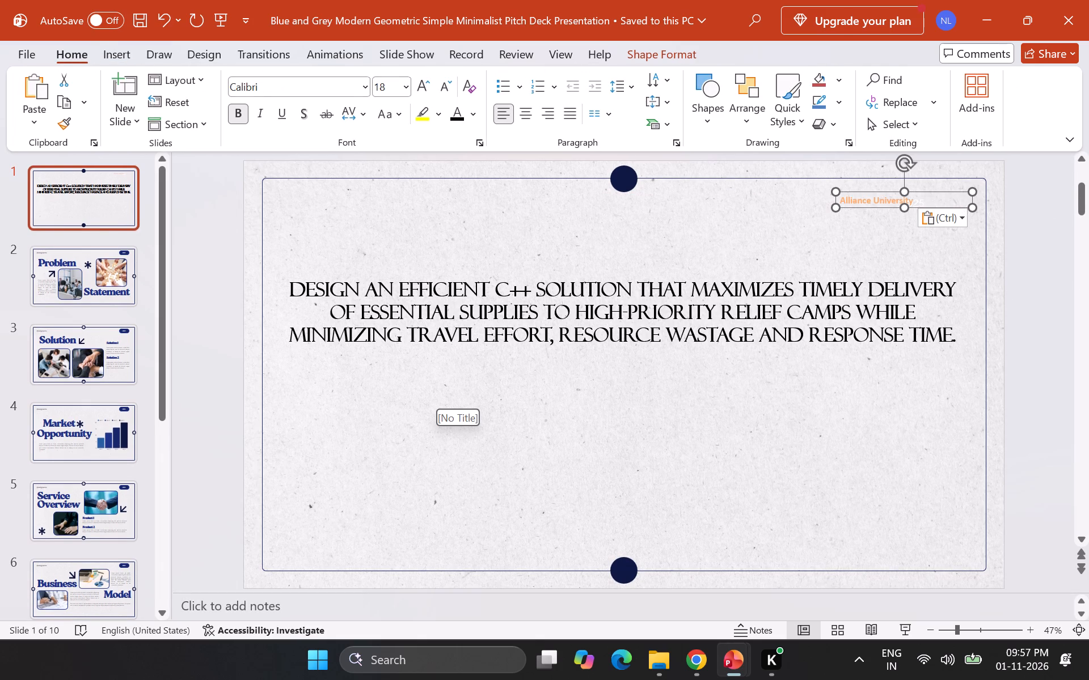
# Colour the Alliance University text black.
pyautogui.tripleClick(857, 201)
pyautogui.click(1007, 179)
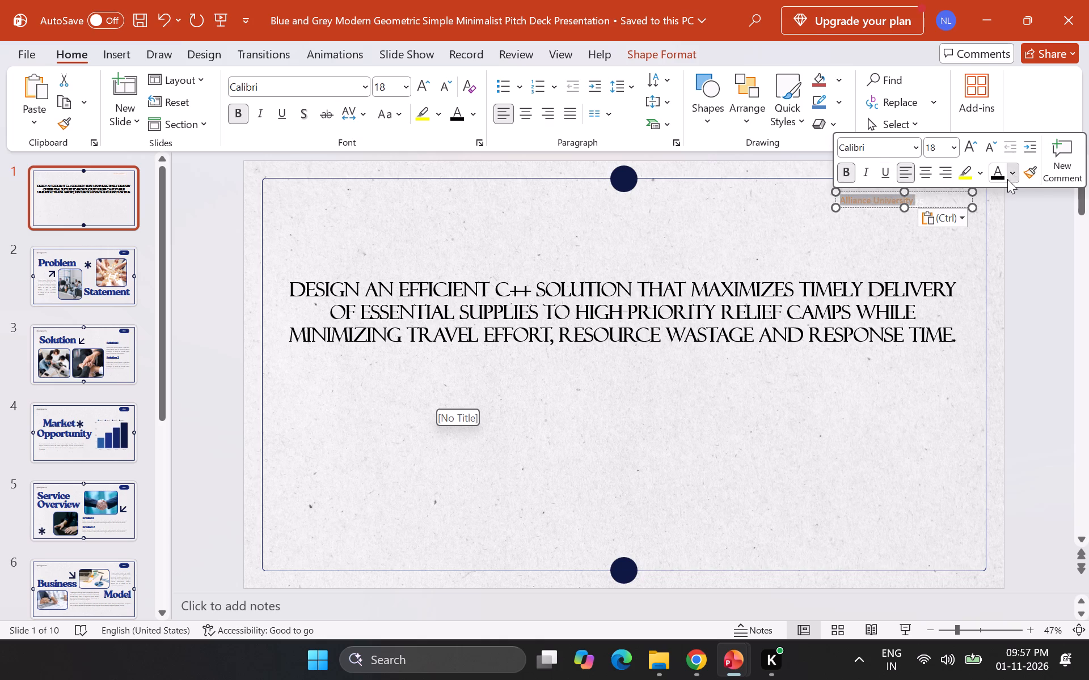
pyautogui.click(885, 253)
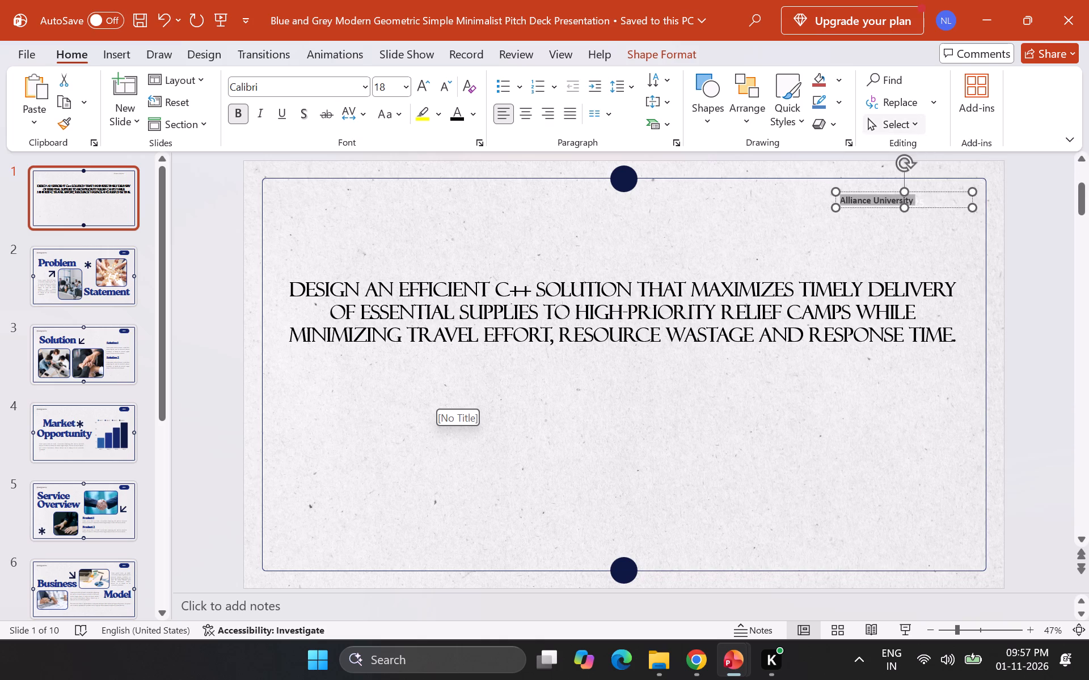
# Set the Alliance University text in Felix Titling at 20 pt.
pyautogui.click(368, 88)
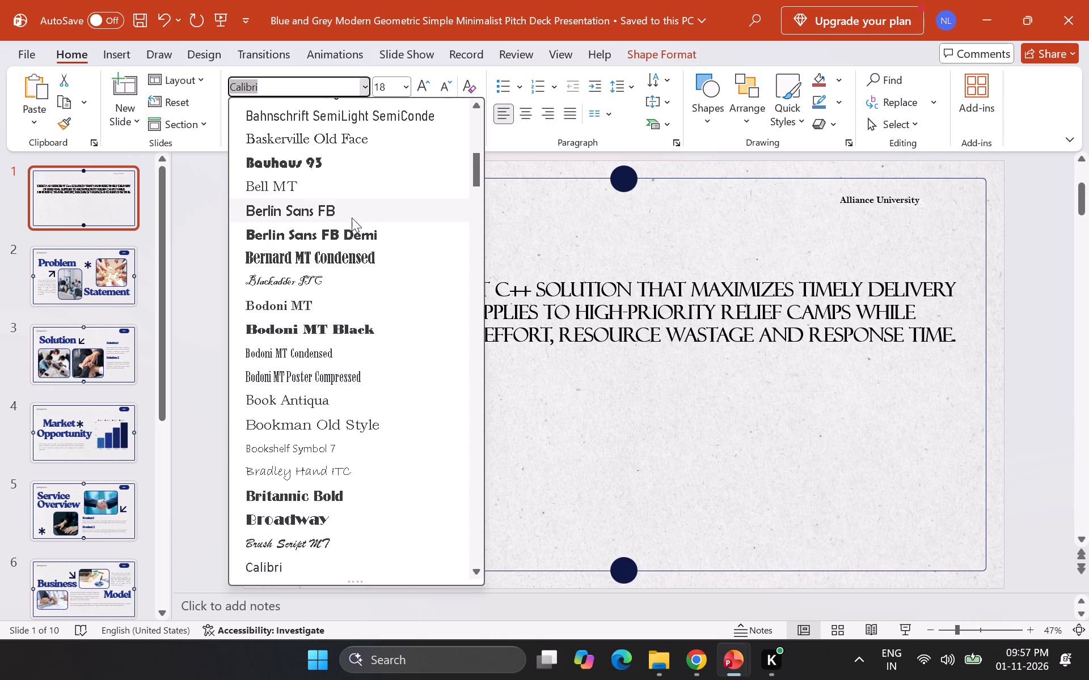
pyautogui.scroll(16, 344, 331)
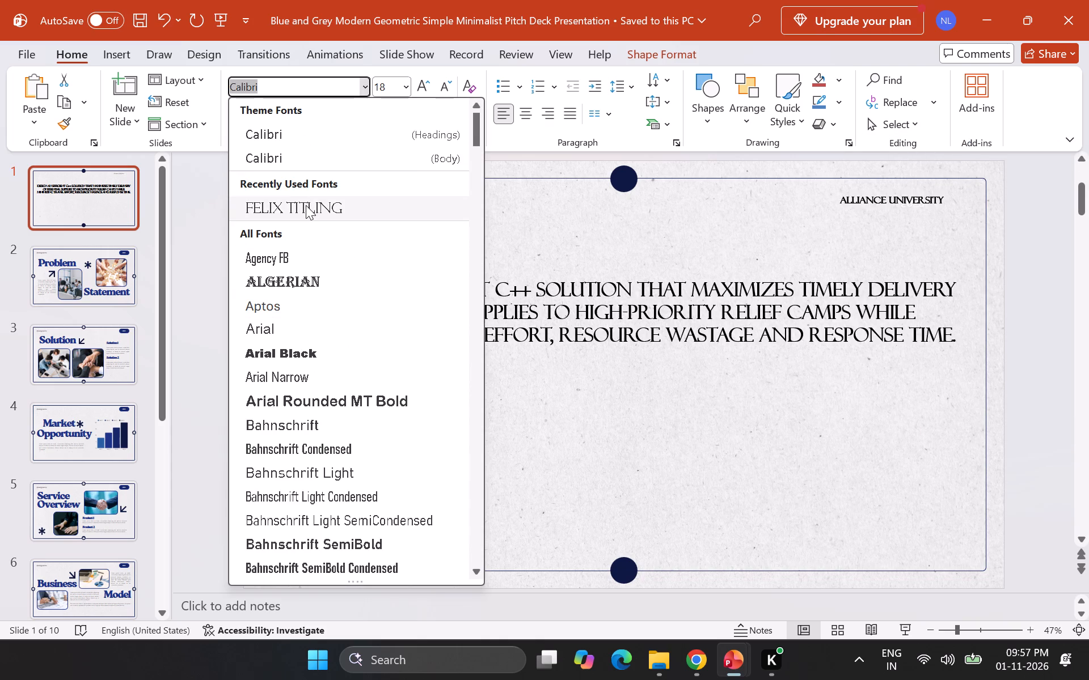
pyautogui.click(306, 205)
pyautogui.click(421, 86)
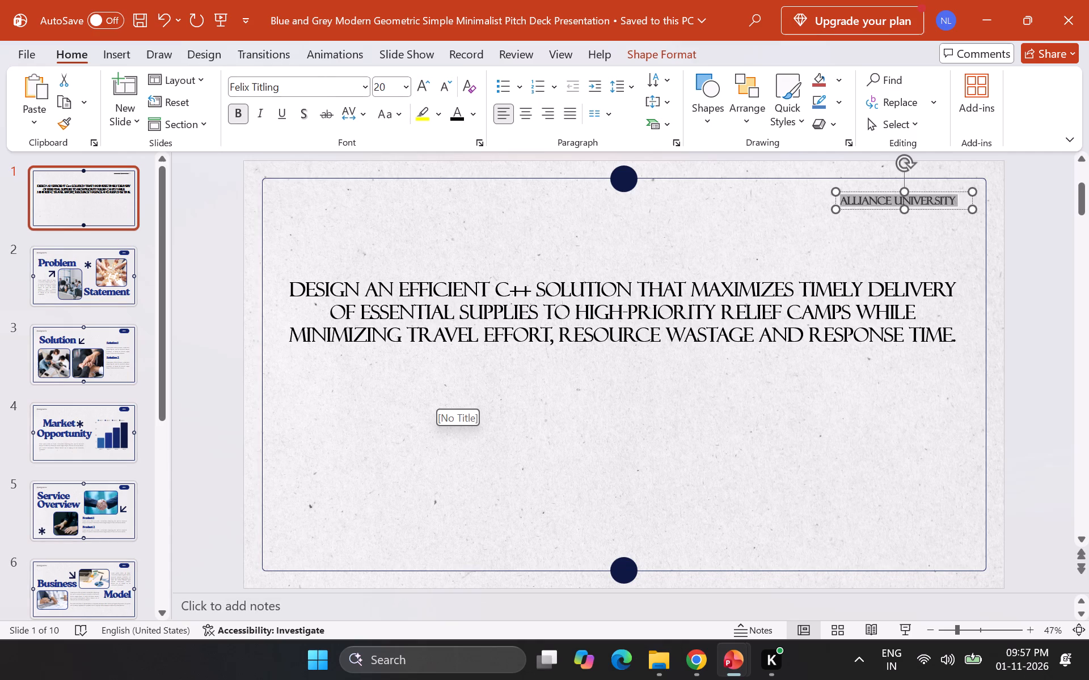
# Move the Alliance University line into the slide's upper-right corner inside the border frame, undoing the accidental shift of the background picture.
pyautogui.moveTo(890, 190); pyautogui.dragTo(902, 176)
pyautogui.moveTo(902, 176); pyautogui.dragTo(908, 173)
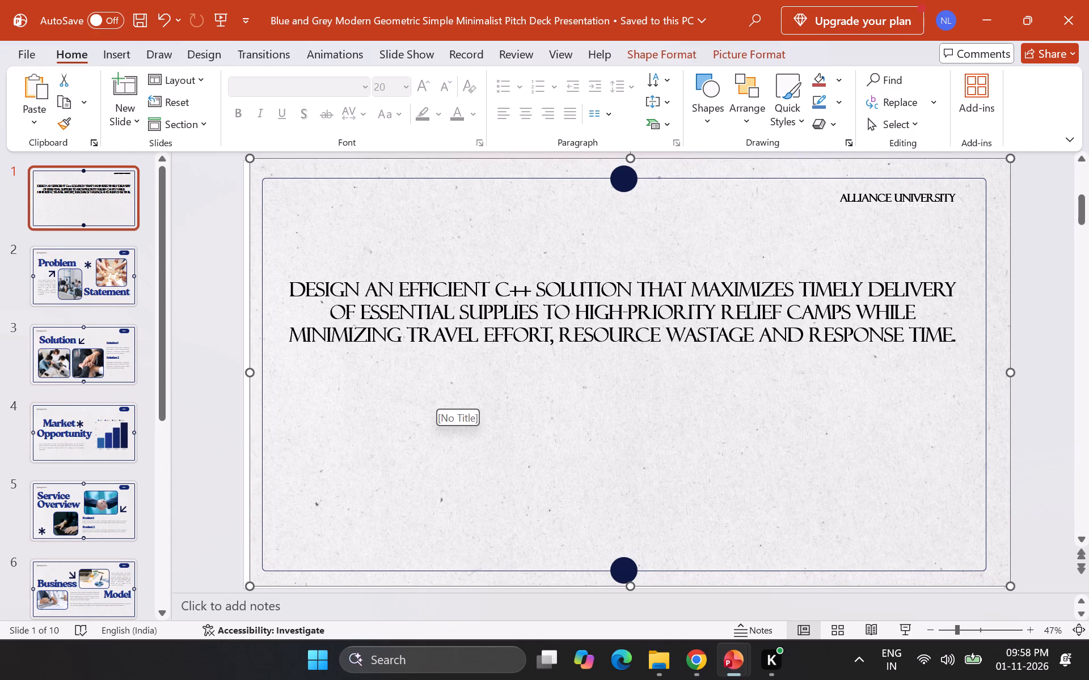
pyautogui.hotkey('ctrl', 'z')
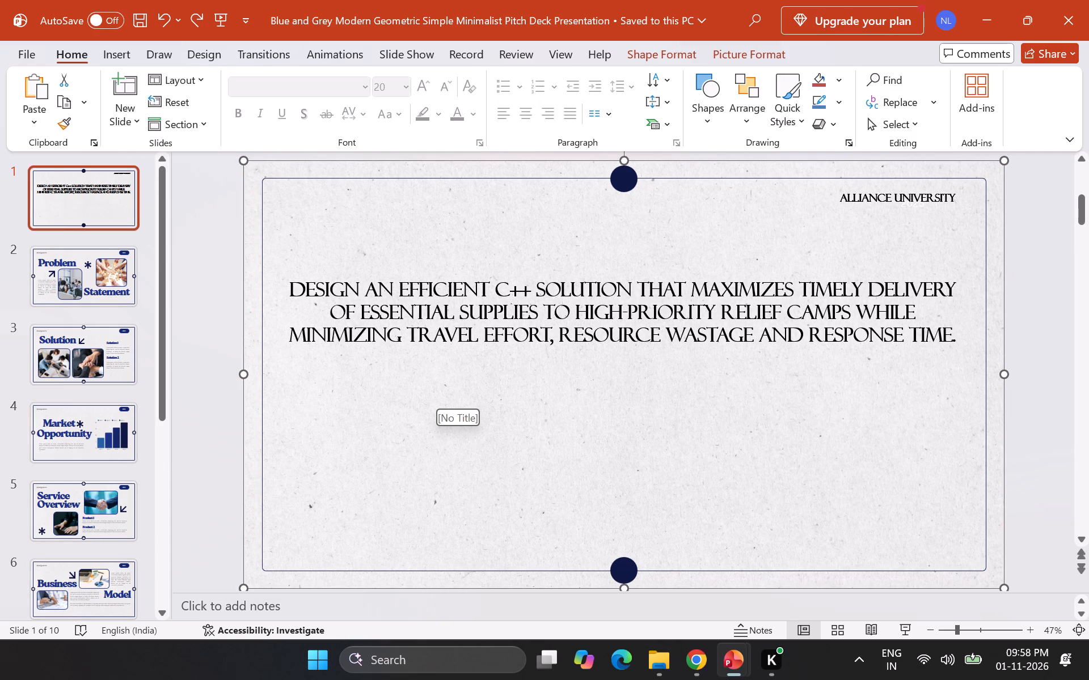
pyautogui.click(883, 199)
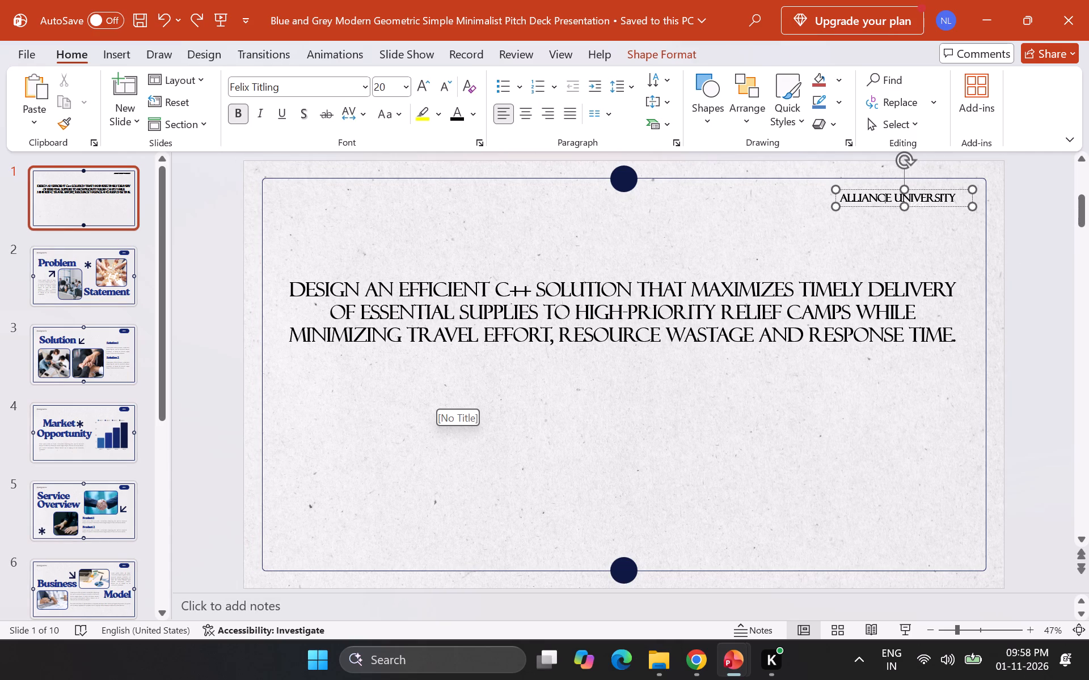
pyautogui.moveTo(880, 190); pyautogui.dragTo(906, 173)
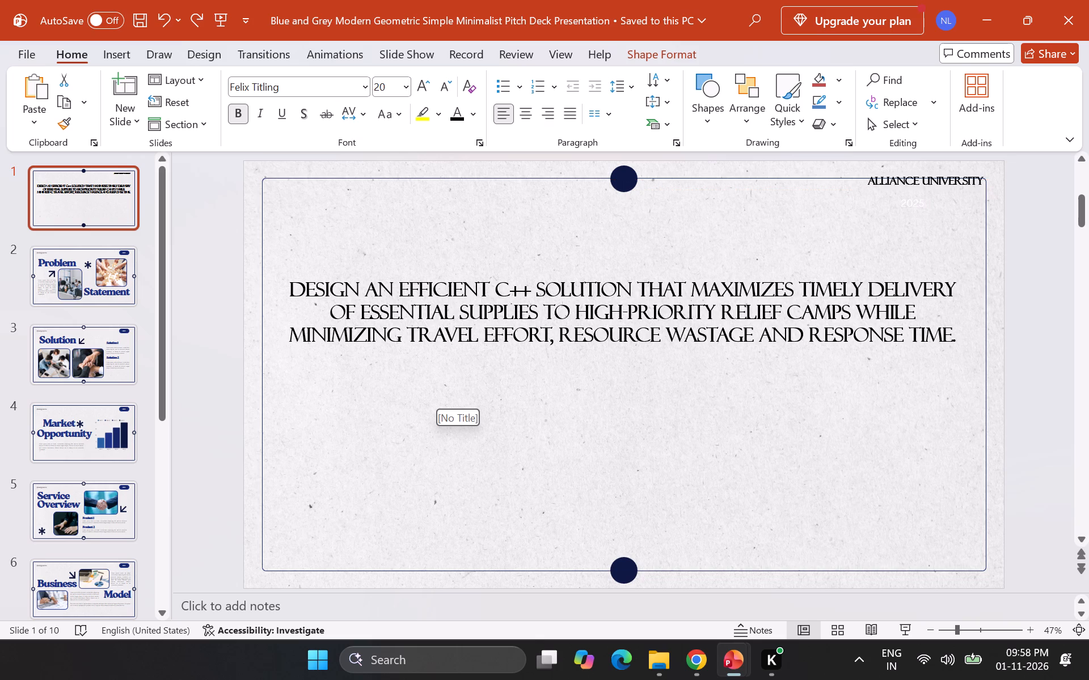
pyautogui.moveTo(906, 173); pyautogui.dragTo(901, 178)
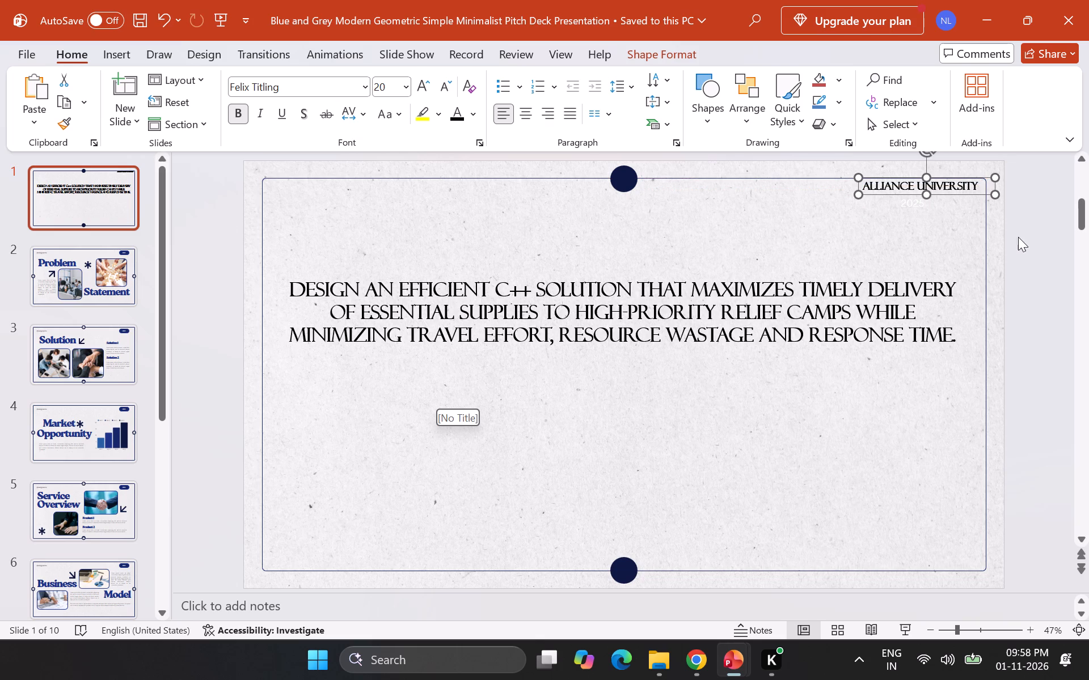
pyautogui.click(1018, 237)
pyautogui.click(906, 181)
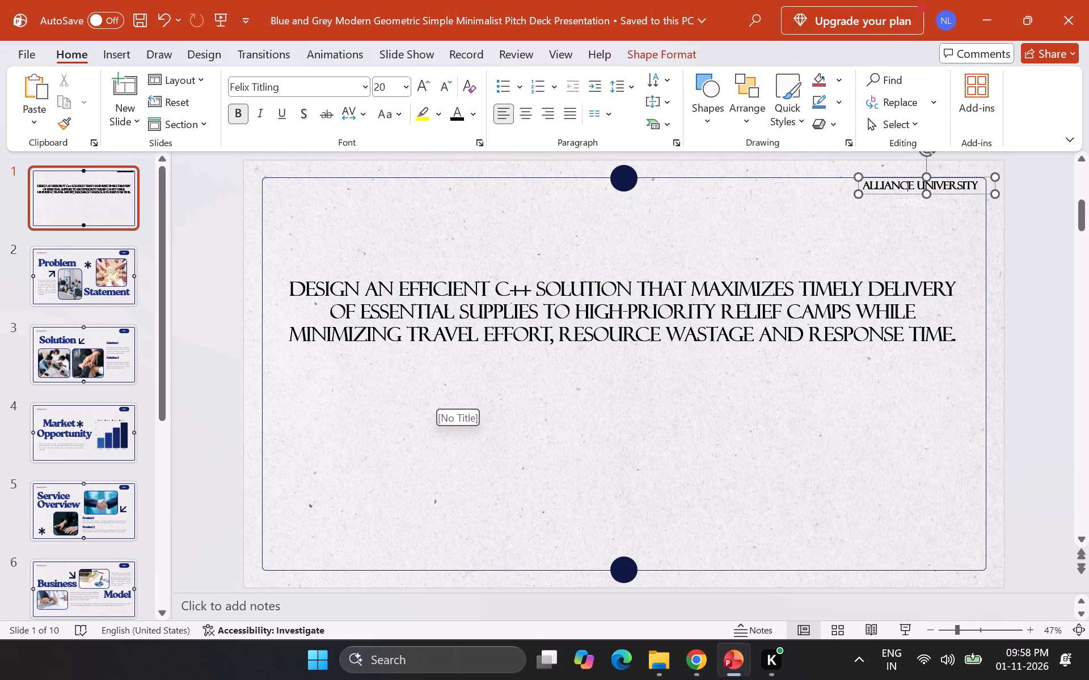
pyautogui.moveTo(909, 177); pyautogui.dragTo(890, 181)
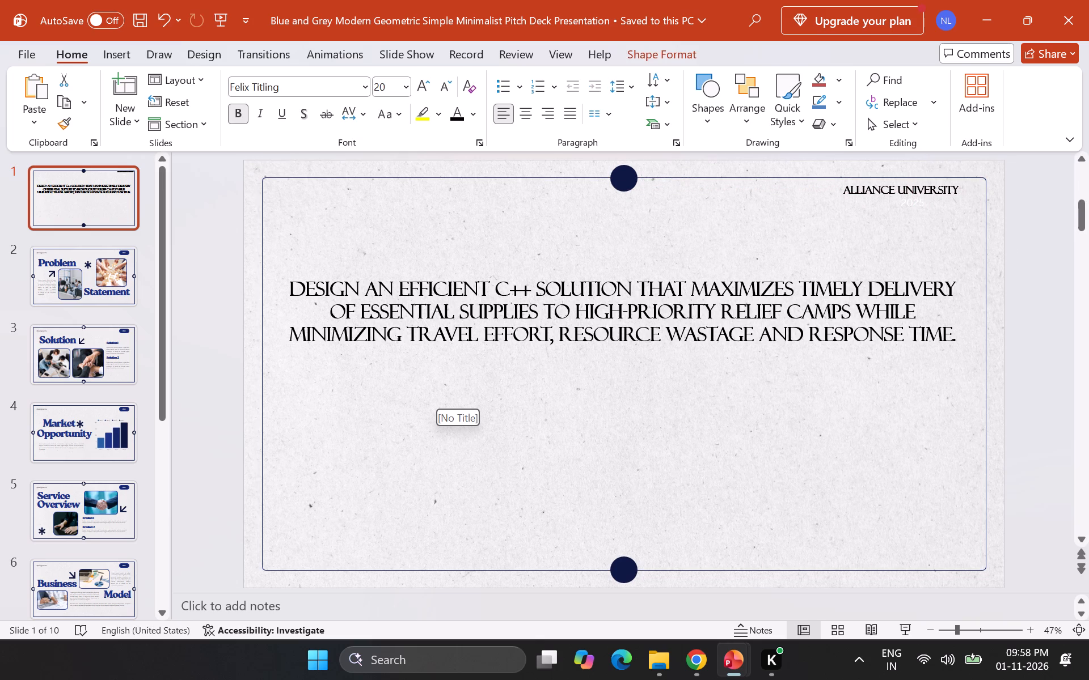
pyautogui.moveTo(890, 181); pyautogui.dragTo(890, 181)
# Delete the leftover white text in the small text box just below the Alliance University line.
pyautogui.click(922, 210)
pyautogui.click(922, 204)
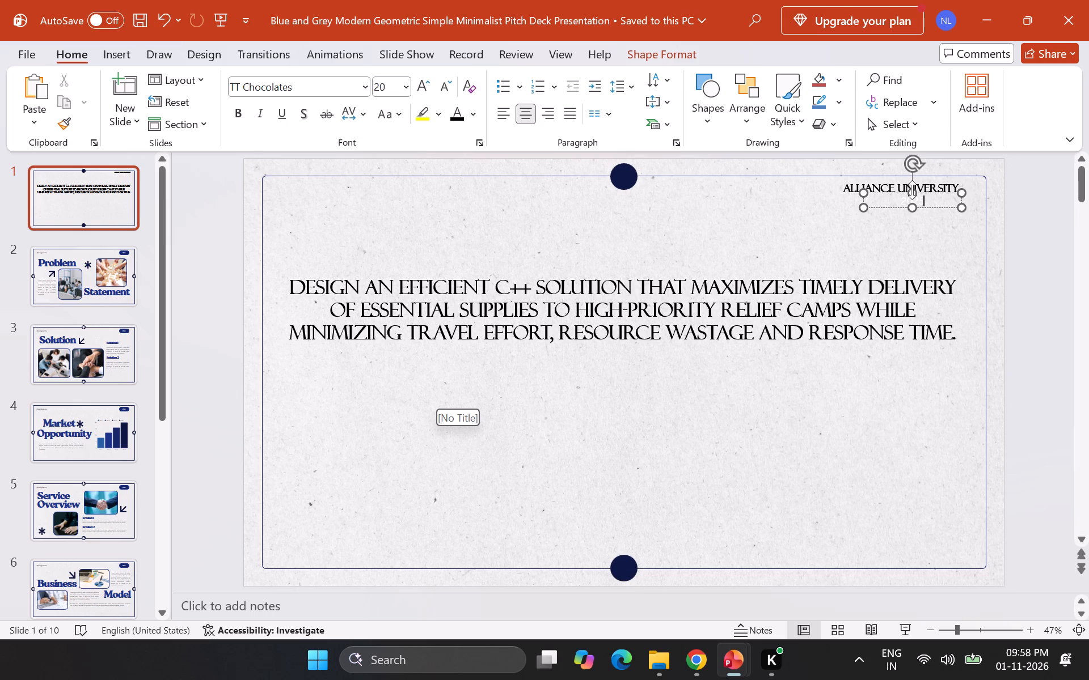
pyautogui.press('BackSpace')
pyautogui.press('BackSpace')
pyautogui.press('BackSpace')
pyautogui.press('BackSpace')
pyautogui.press('BackSpace')
pyautogui.press('BackSpace')
pyautogui.press('BackSpace')
pyautogui.press('BackSpace')
pyautogui.press('BackSpace')
pyautogui.press('BackSpace')
pyautogui.press('BackSpace')
pyautogui.press('BackSpace')
pyautogui.press('BackSpace')
pyautogui.press('BackSpace')
pyautogui.click(893, 241)
# Nudge the Alliance University line slightly down and to the right, keeping it inside the frame's corner.
pyautogui.click(922, 187)
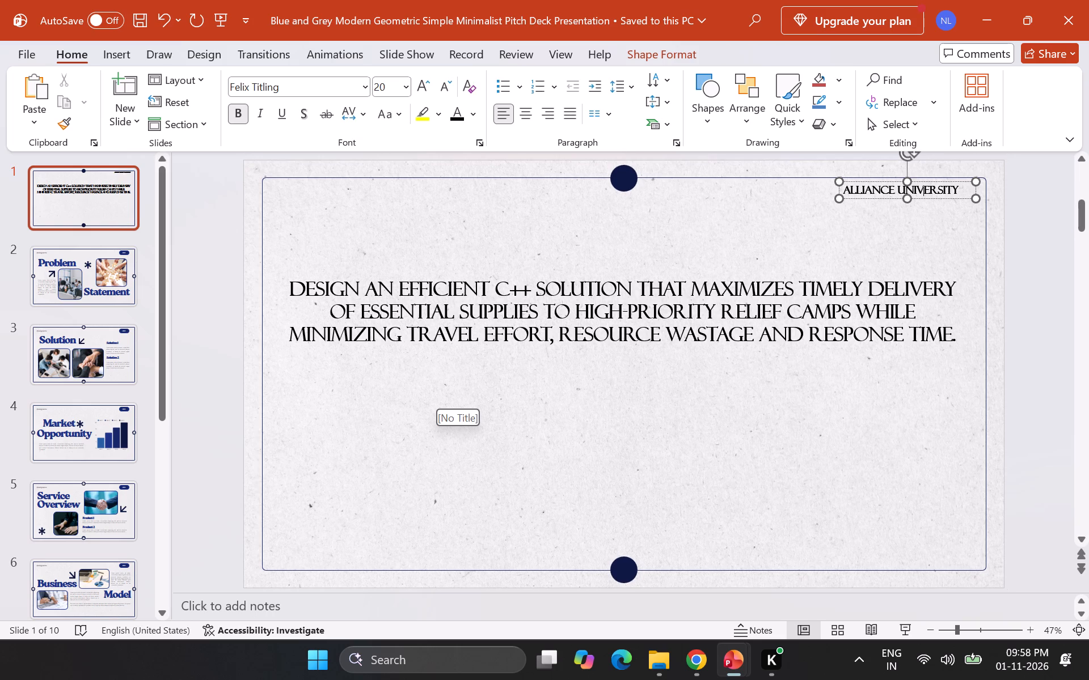
pyautogui.moveTo(923, 181); pyautogui.dragTo(926, 188)
pyautogui.click(1034, 249)
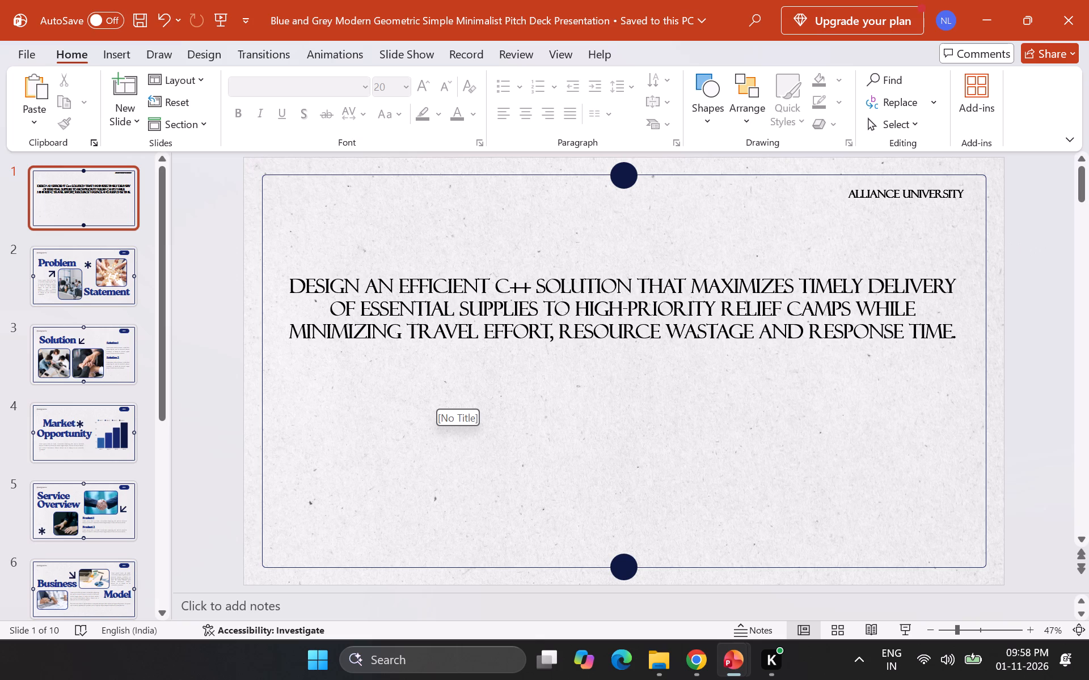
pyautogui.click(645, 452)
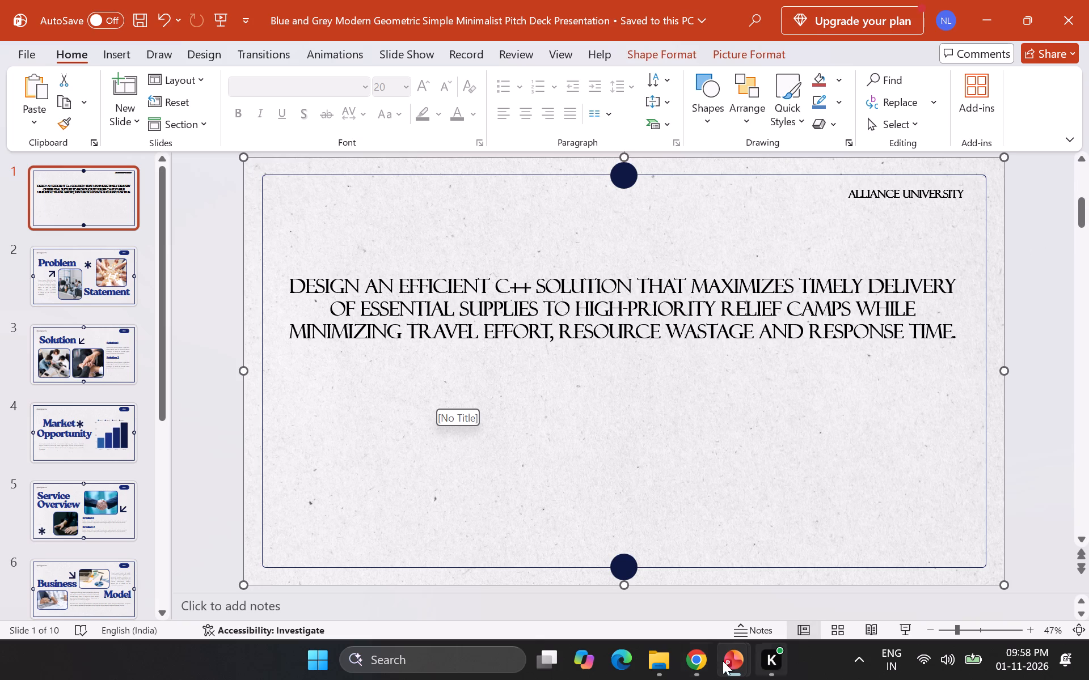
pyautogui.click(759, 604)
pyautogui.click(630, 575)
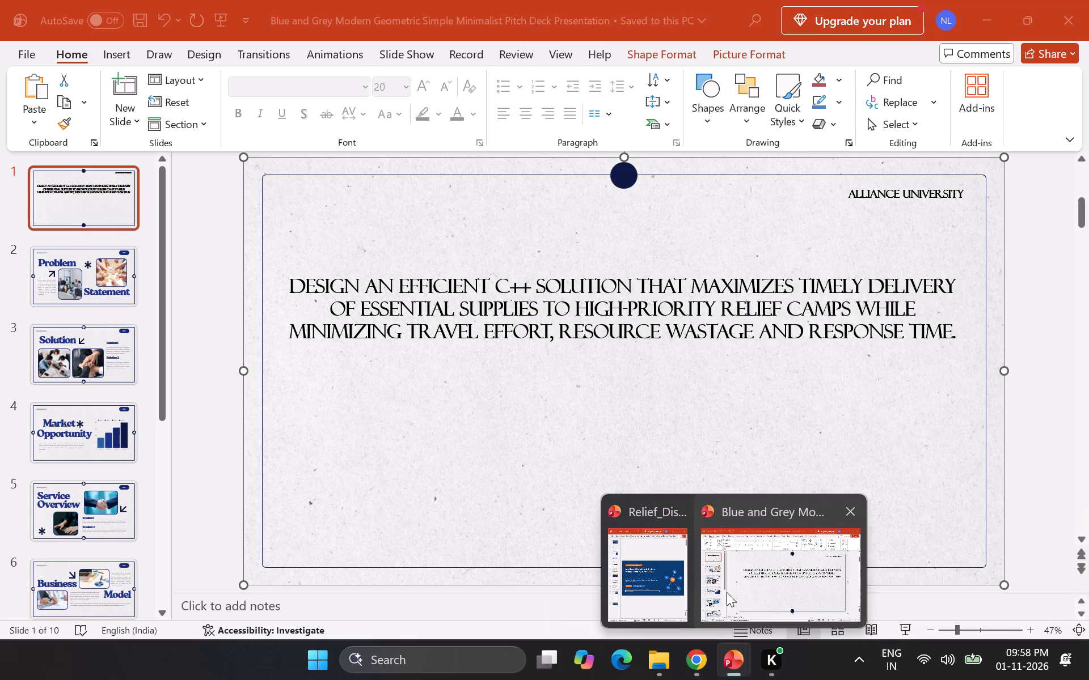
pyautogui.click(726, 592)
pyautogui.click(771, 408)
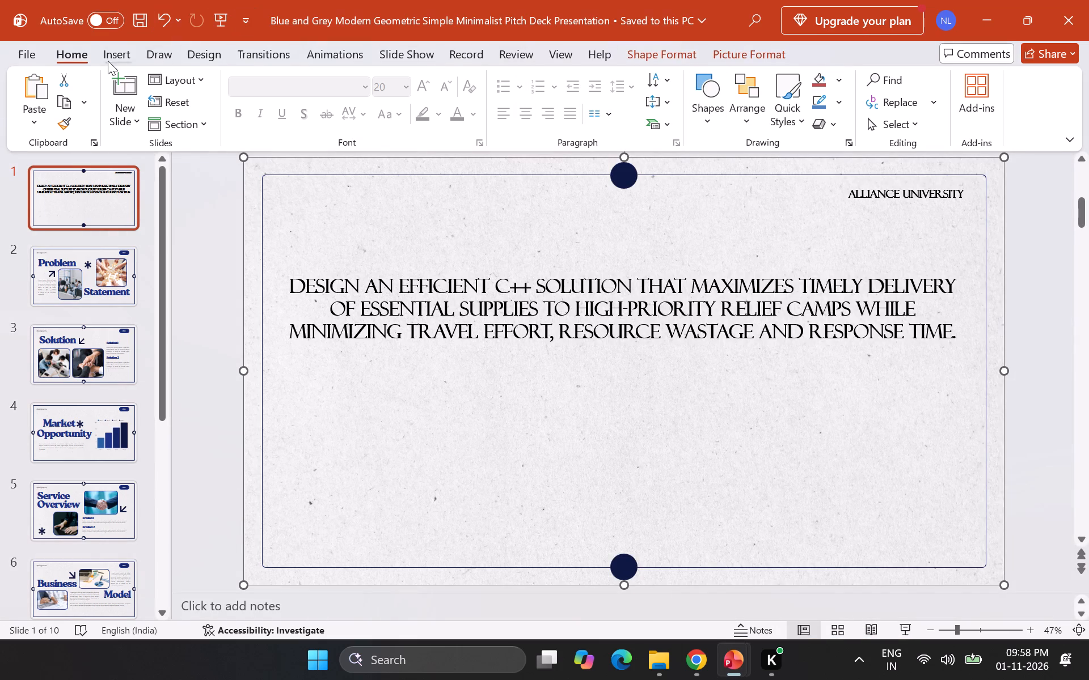
# Insert a wide text box below the project description, right of centre, with the heading "Team Members :".
pyautogui.click(106, 56)
pyautogui.click(710, 96)
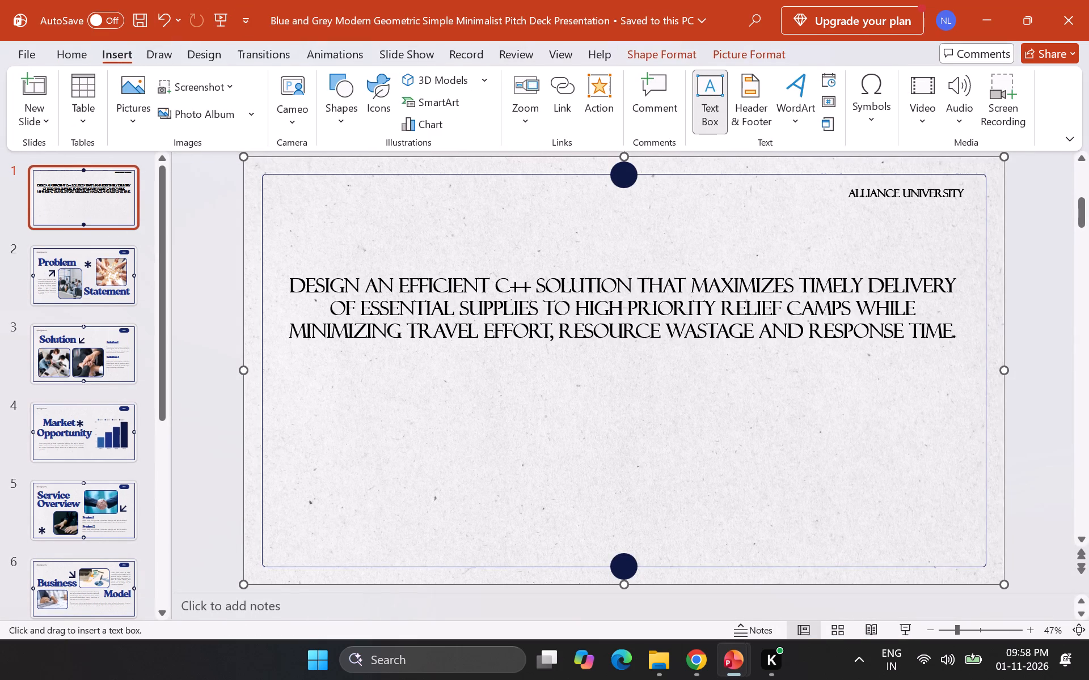
pyautogui.moveTo(588, 418); pyautogui.dragTo(931, 463)
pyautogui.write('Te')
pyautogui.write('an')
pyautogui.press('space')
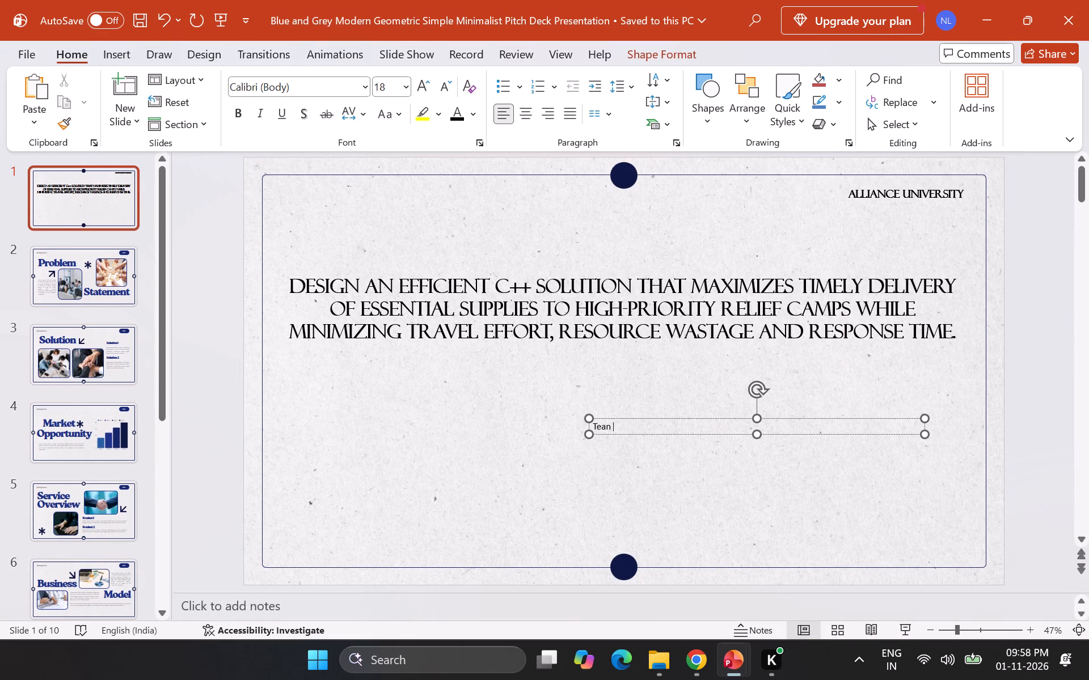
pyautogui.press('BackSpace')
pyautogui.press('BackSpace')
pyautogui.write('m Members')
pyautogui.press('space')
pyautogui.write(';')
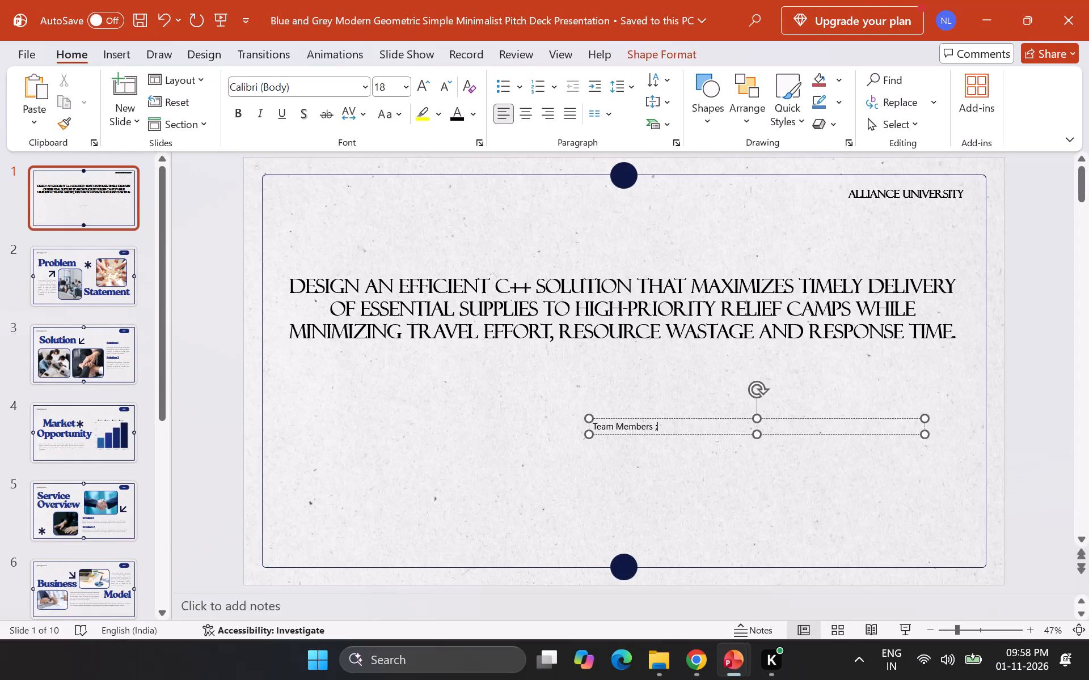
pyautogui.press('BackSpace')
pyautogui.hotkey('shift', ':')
# Add a team member's name on a new line under the heading, followed by the registration number in parentheses.
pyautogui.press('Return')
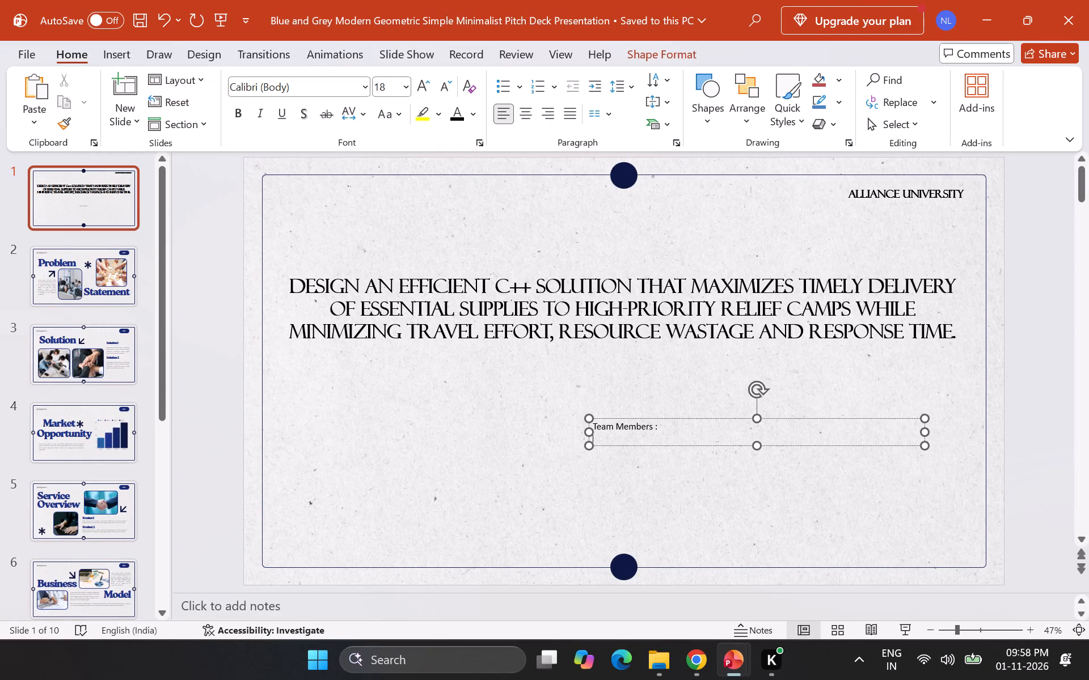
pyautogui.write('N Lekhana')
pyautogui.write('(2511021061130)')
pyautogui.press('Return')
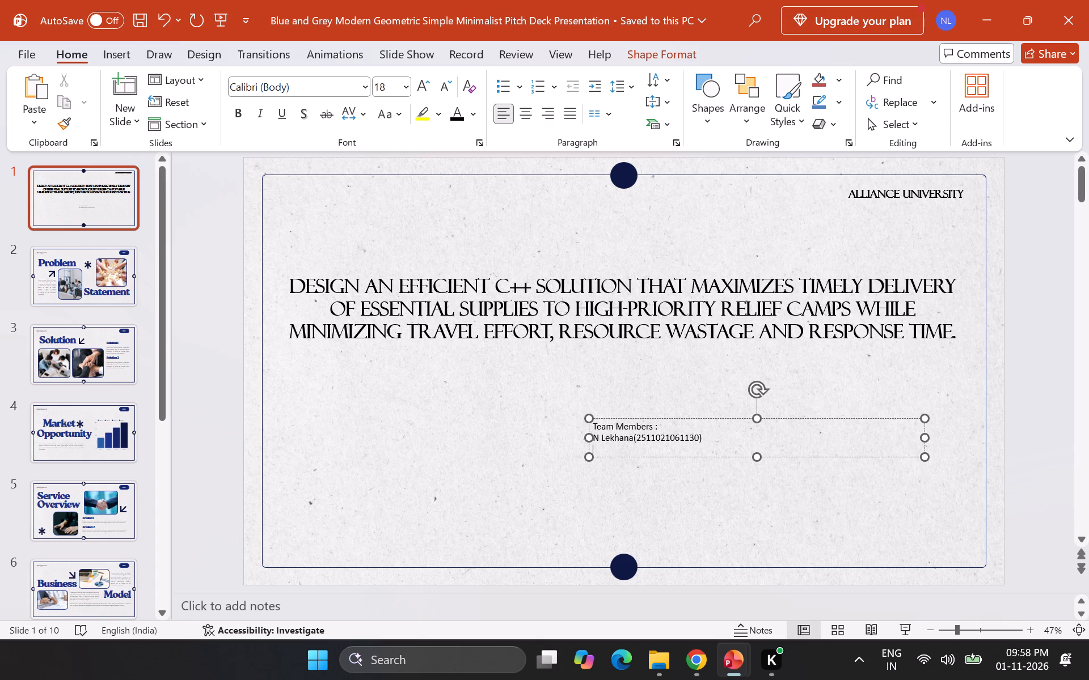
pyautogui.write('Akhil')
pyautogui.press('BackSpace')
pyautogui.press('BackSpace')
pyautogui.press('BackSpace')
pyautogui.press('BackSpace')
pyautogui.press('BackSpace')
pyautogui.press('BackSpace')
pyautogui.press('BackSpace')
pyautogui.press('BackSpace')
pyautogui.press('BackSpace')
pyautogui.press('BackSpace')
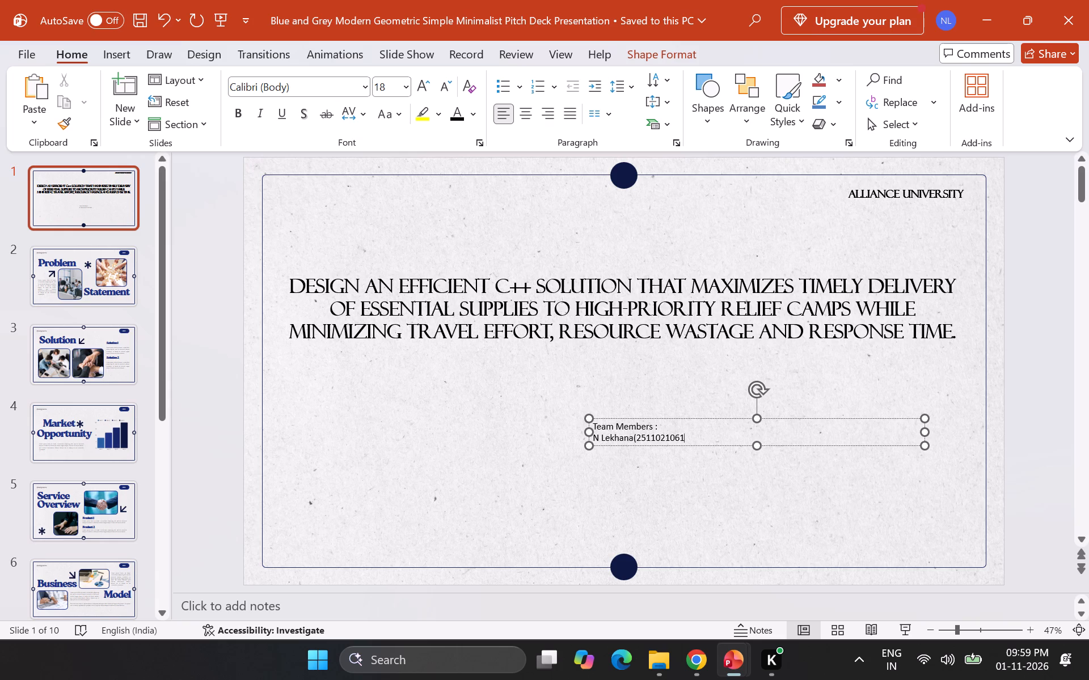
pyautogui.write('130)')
# Insert a second member's name and registration number in parentheses on a new line directly below the Team Members heading.
pyautogui.click(662, 432)
pyautogui.press('Return')
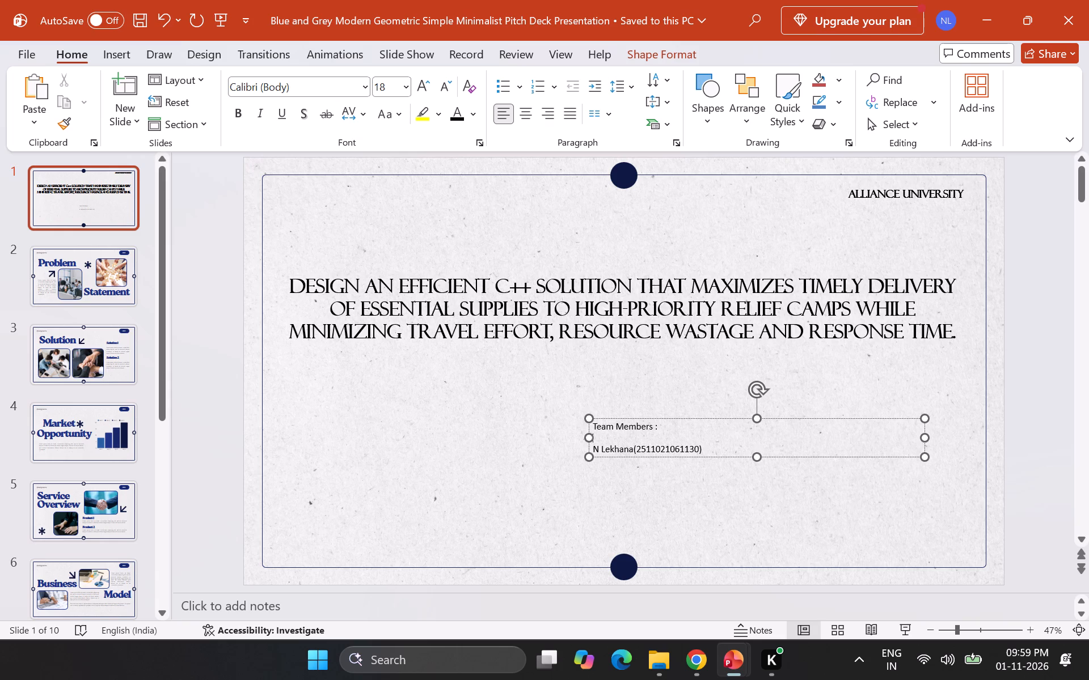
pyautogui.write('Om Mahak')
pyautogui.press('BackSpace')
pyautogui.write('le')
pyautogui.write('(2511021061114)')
# Insert the third member's name and registration number in parentheses on a new line between the two existing entries.
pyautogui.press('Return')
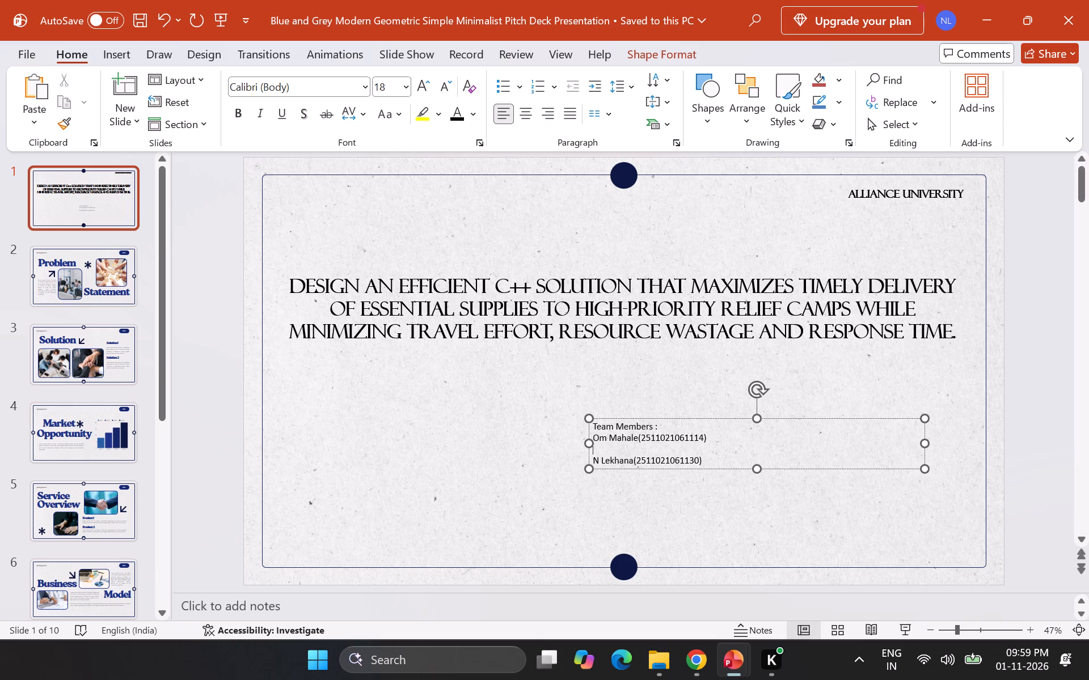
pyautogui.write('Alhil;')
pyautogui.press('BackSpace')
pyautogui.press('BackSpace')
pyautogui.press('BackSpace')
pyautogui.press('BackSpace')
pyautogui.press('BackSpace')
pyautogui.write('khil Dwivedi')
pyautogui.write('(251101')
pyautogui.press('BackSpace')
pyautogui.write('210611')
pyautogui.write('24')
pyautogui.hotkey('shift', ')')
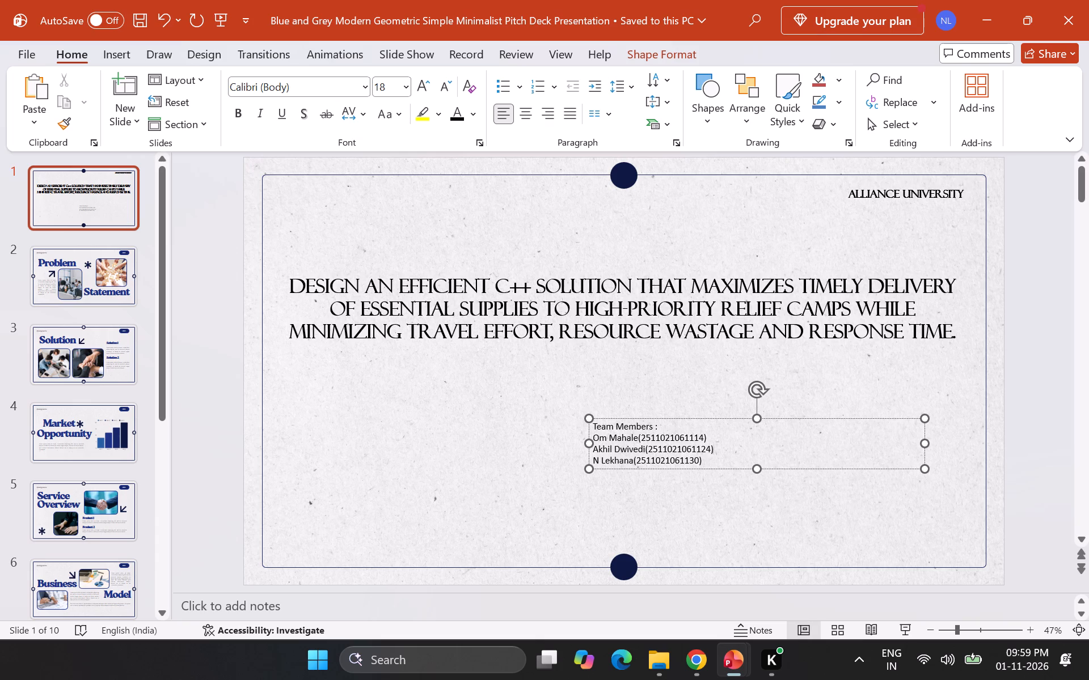
# Insert the fourth member's name and registration number in parentheses on a new line below the first listed member.
pyautogui.click(719, 436)
pyautogui.click(710, 435)
pyautogui.press('Return')
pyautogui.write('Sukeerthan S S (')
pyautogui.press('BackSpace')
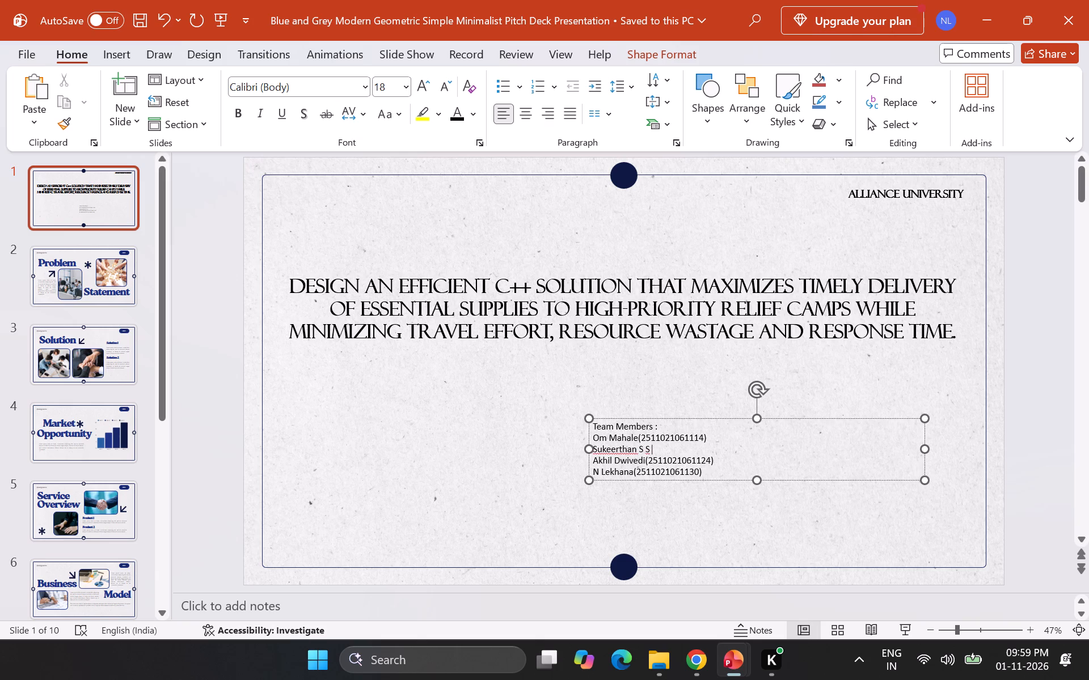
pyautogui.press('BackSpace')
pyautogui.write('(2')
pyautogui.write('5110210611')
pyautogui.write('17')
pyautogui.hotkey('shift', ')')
# Add the fifth member's name and registration number in parentheses on a new line at the end of the list.
pyautogui.click(717, 469)
pyautogui.press('Return')
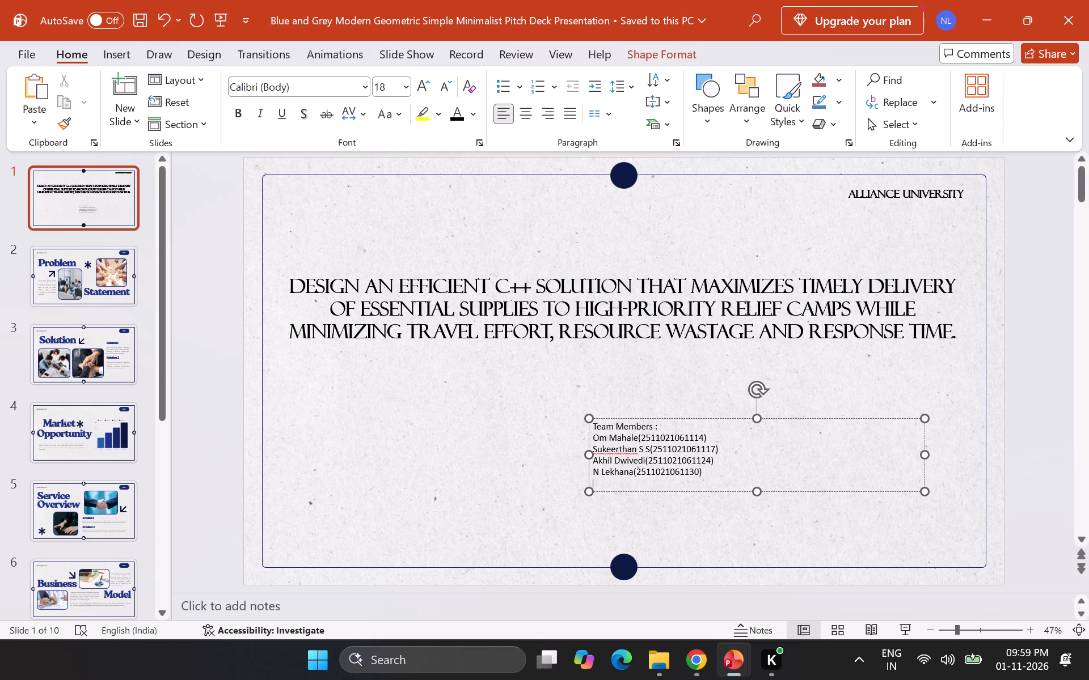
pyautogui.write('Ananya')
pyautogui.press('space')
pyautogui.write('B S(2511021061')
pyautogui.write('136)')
# Add the sixth member's name and registration number in parentheses as the last line of the team list.
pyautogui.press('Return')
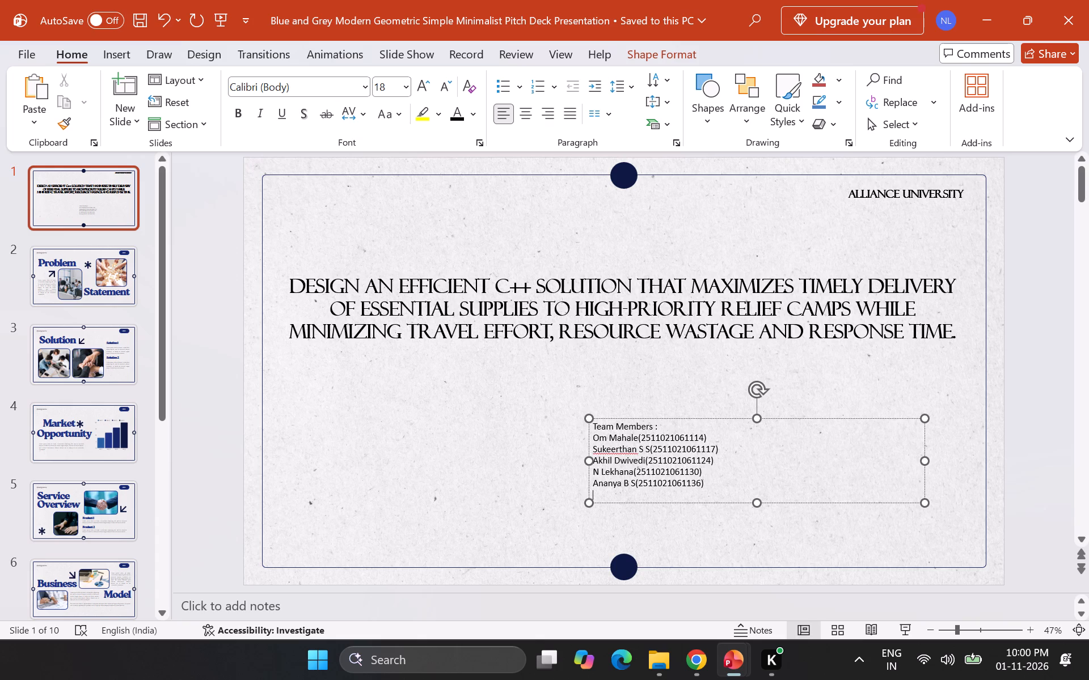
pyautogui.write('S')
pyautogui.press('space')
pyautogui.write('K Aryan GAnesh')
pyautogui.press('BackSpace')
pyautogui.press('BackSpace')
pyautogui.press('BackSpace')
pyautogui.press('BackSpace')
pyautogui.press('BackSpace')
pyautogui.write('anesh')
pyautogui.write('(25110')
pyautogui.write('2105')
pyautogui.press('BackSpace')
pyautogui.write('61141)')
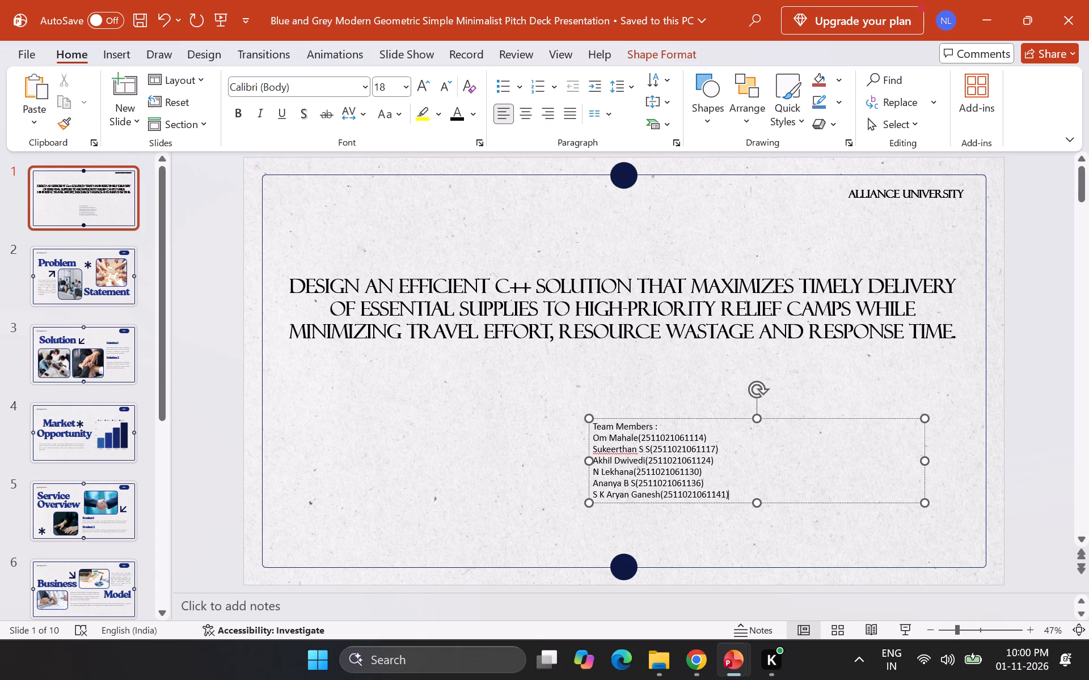
# Format the heading and all member lines of the team list in bold Felix Titling.
pyautogui.moveTo(593, 426); pyautogui.dragTo(594, 426)
pyautogui.moveTo(594, 426); pyautogui.dragTo(732, 494)
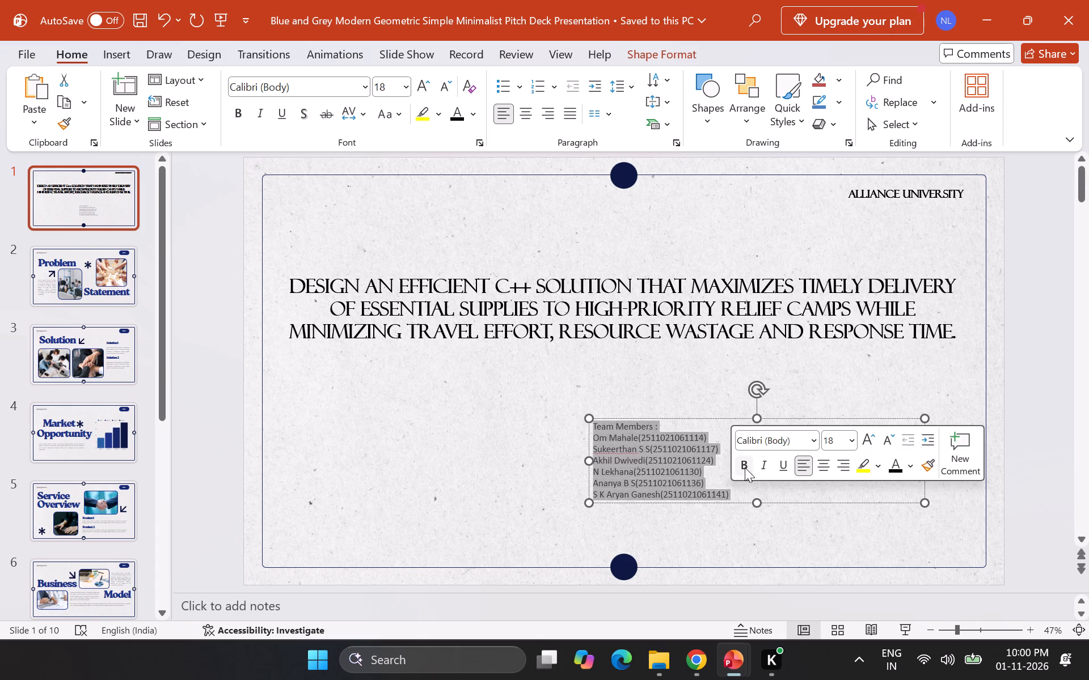
pyautogui.click(745, 467)
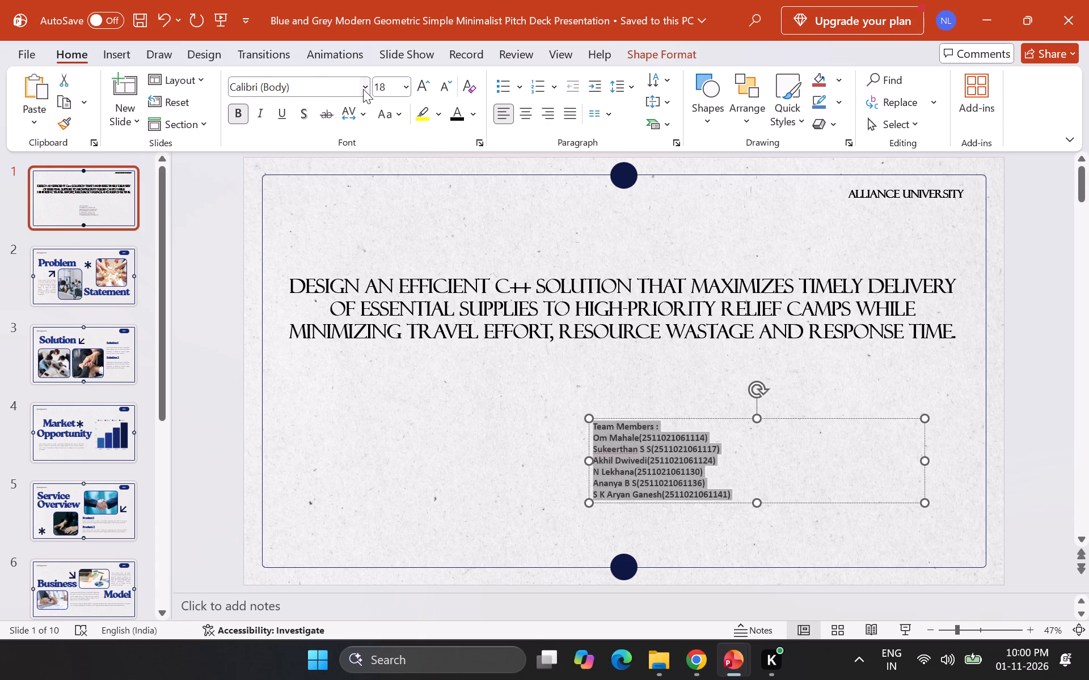
pyautogui.click(363, 89)
pyautogui.click(340, 201)
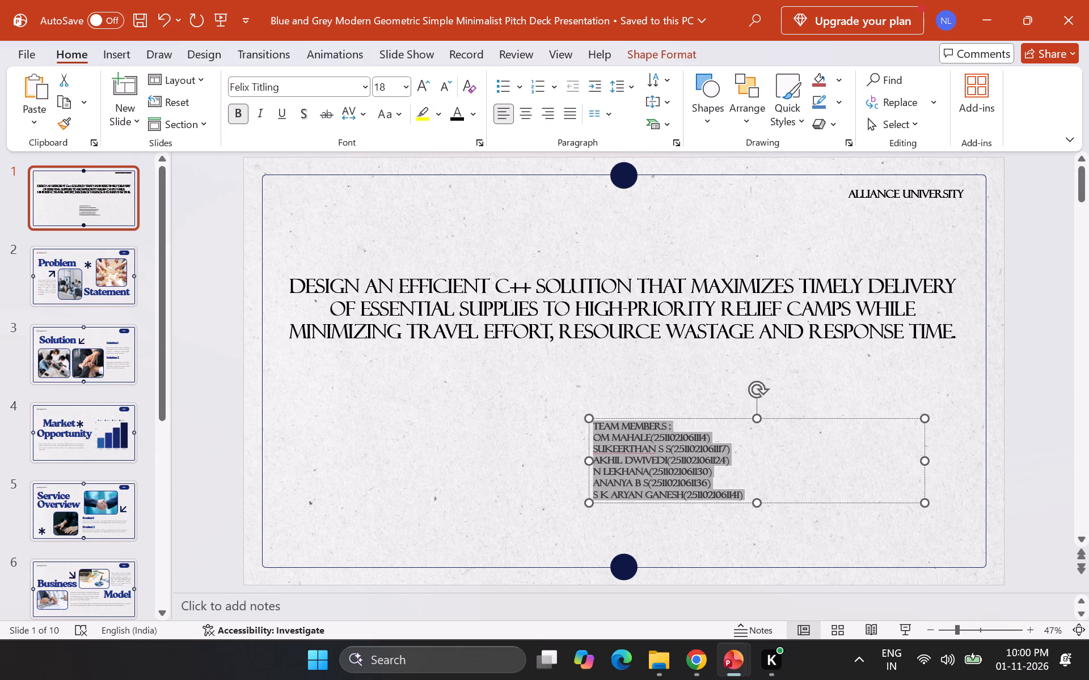
# Place the team list in the slide's lower-right corner inside the frame, at 20 pt and without bold.
pyautogui.moveTo(658, 418); pyautogui.dragTo(843, 464)
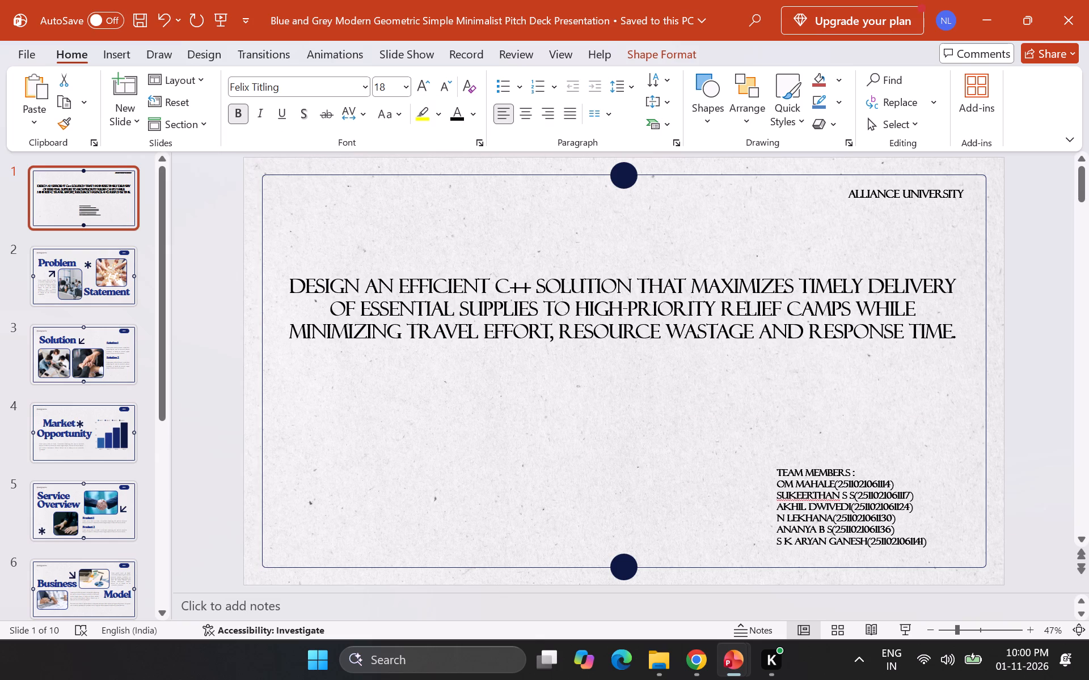
pyautogui.moveTo(843, 464); pyautogui.dragTo(866, 471)
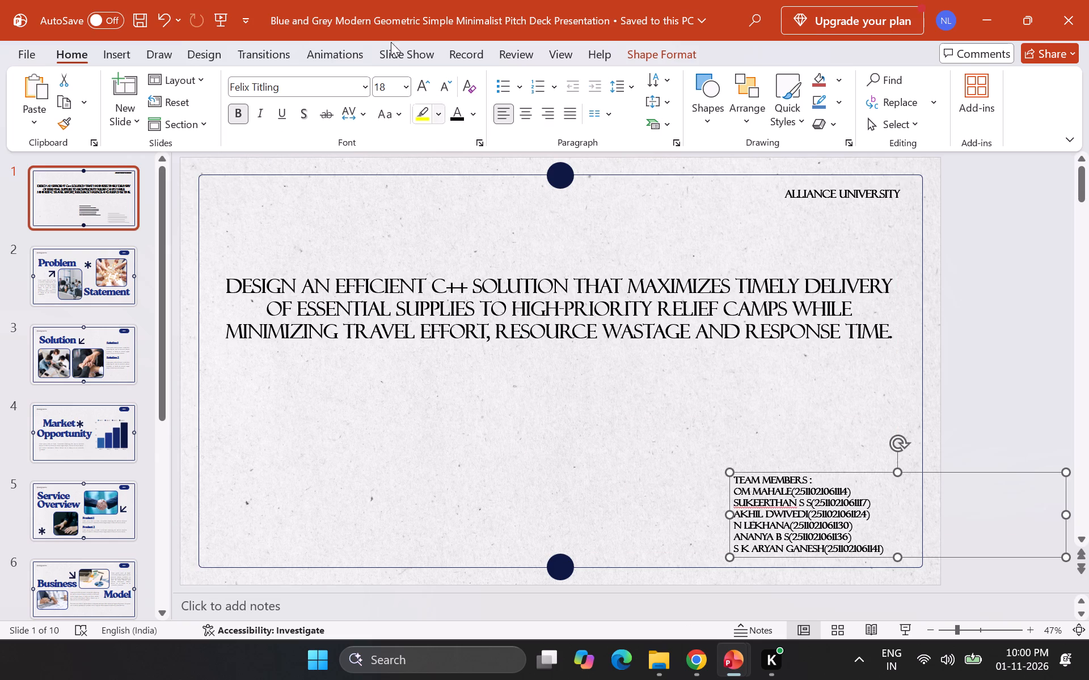
pyautogui.click(417, 83)
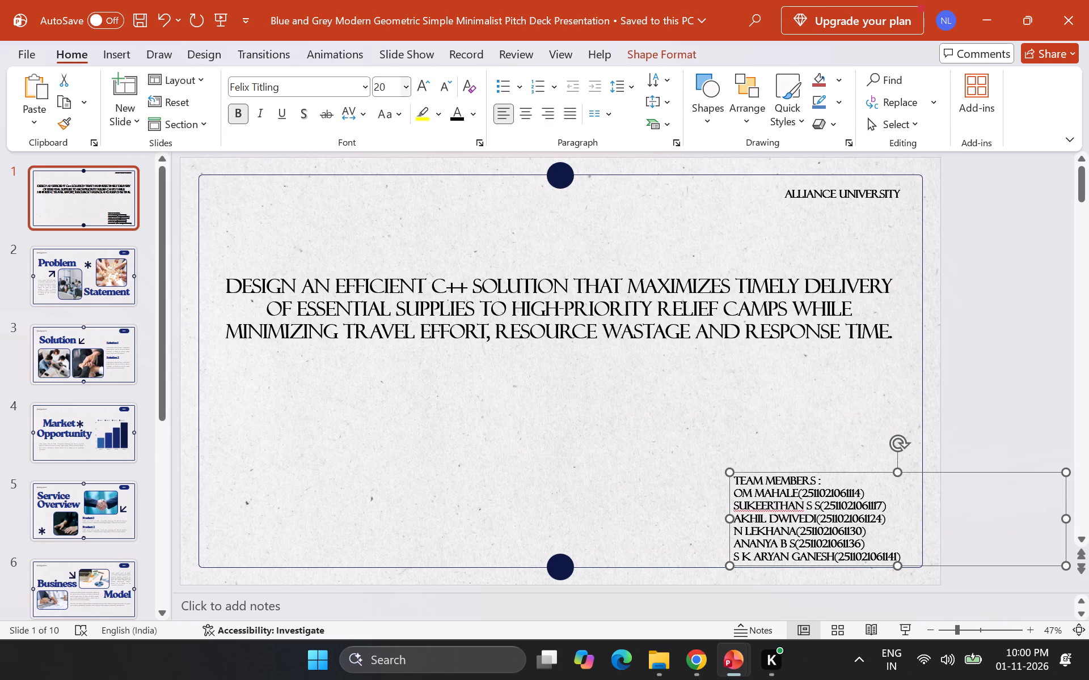
pyautogui.click(239, 114)
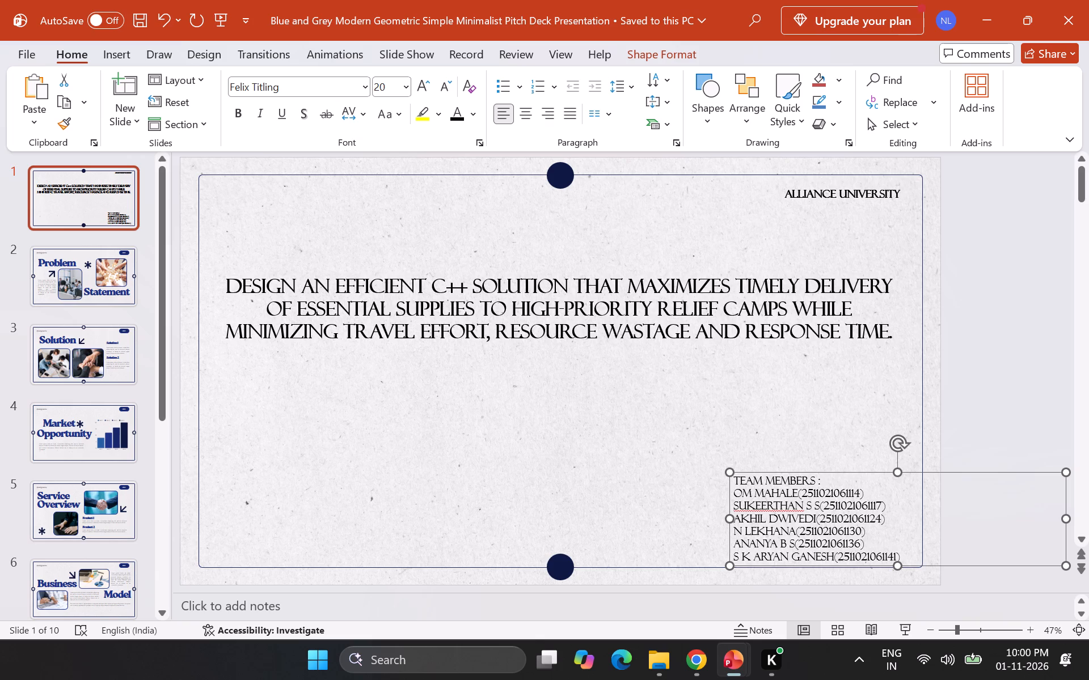
pyautogui.moveTo(825, 472); pyautogui.dragTo(821, 459)
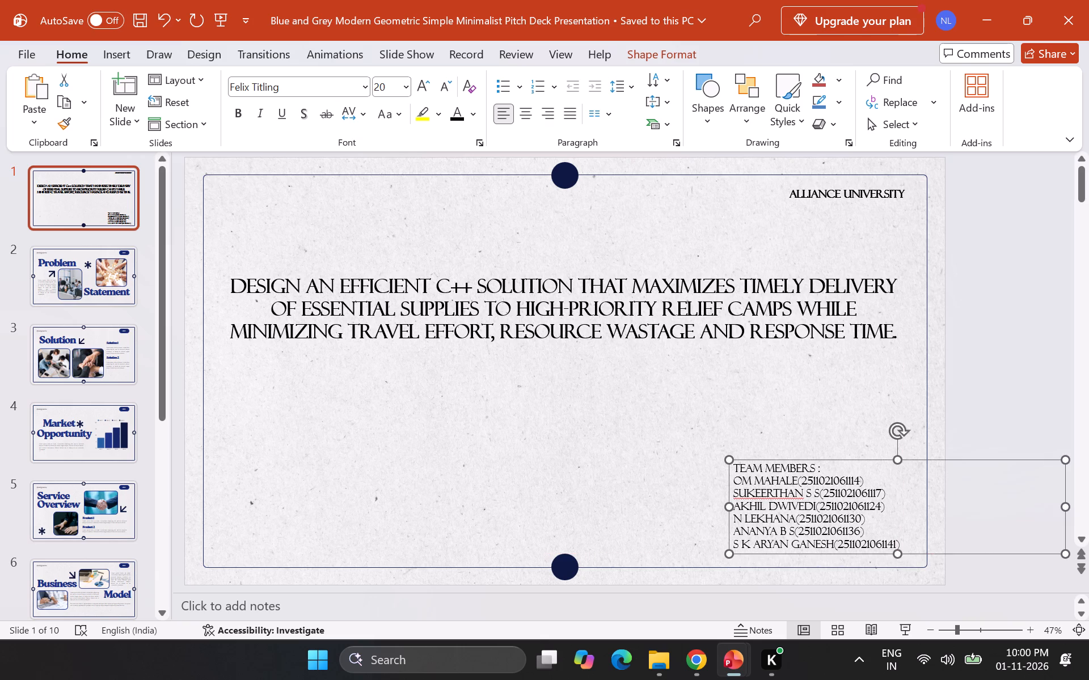
# Set the line spacing of the "Team Members :" heading line to 1.5.
pyautogui.click(672, 475)
pyautogui.click(840, 467)
pyautogui.press('Return')
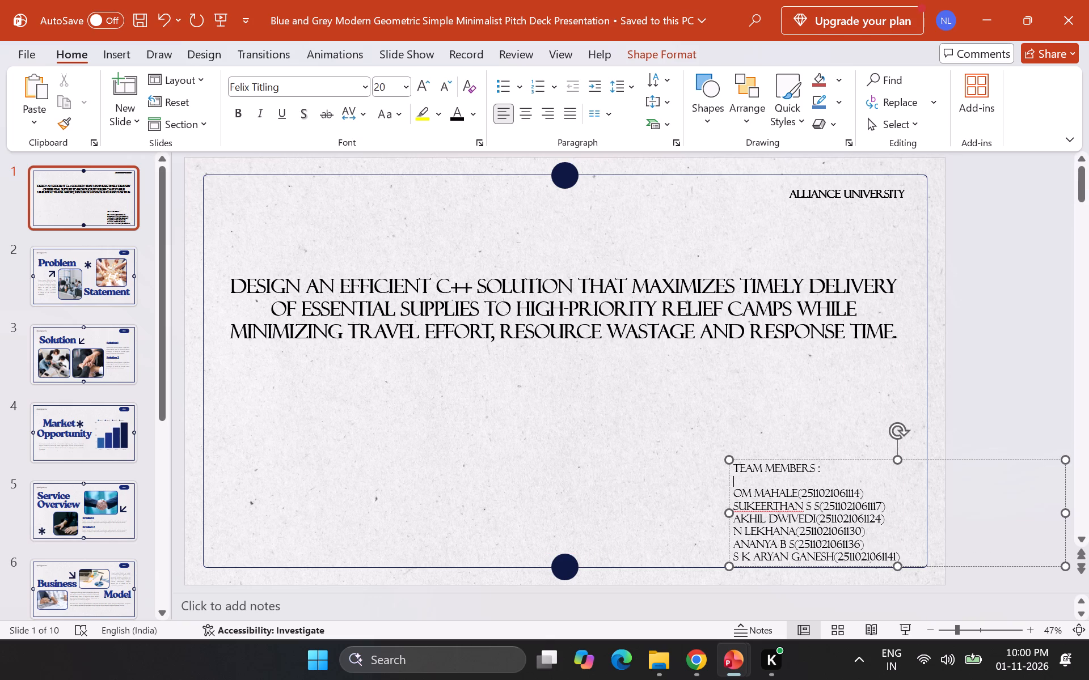
pyautogui.press('BackSpace')
pyautogui.click(608, 110)
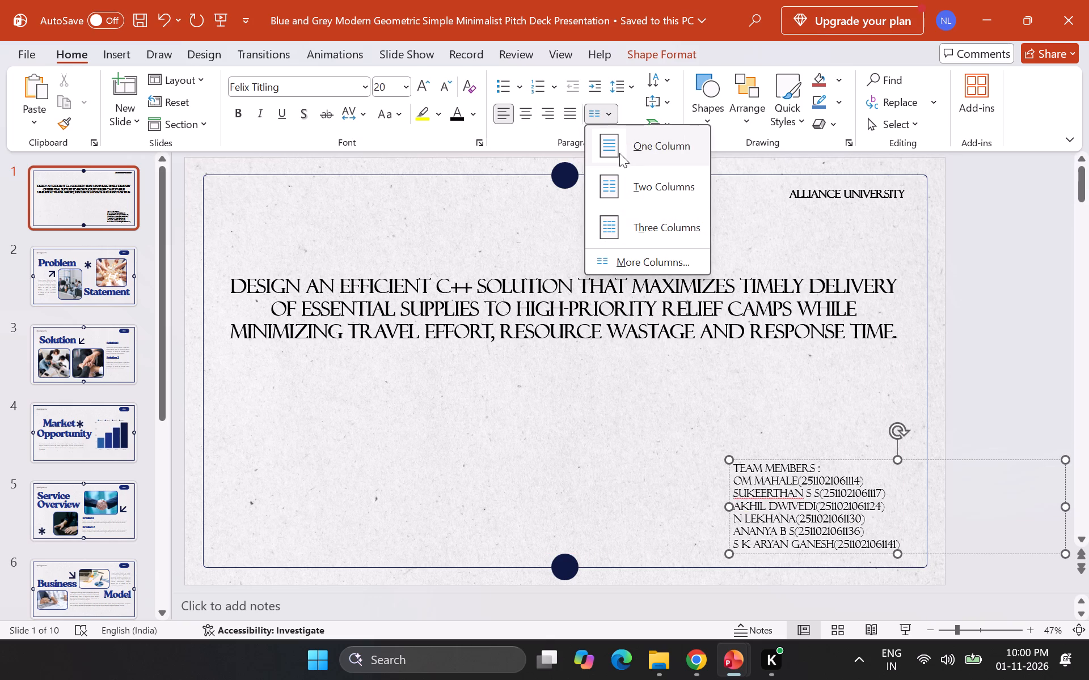
pyautogui.click(632, 84)
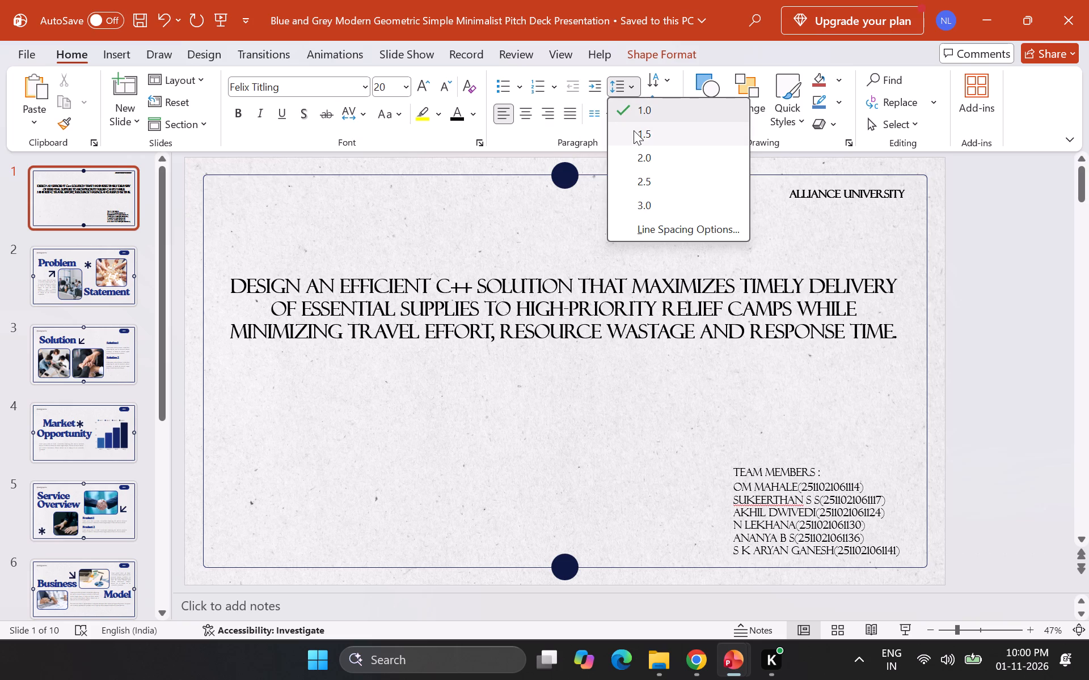
pyautogui.click(634, 130)
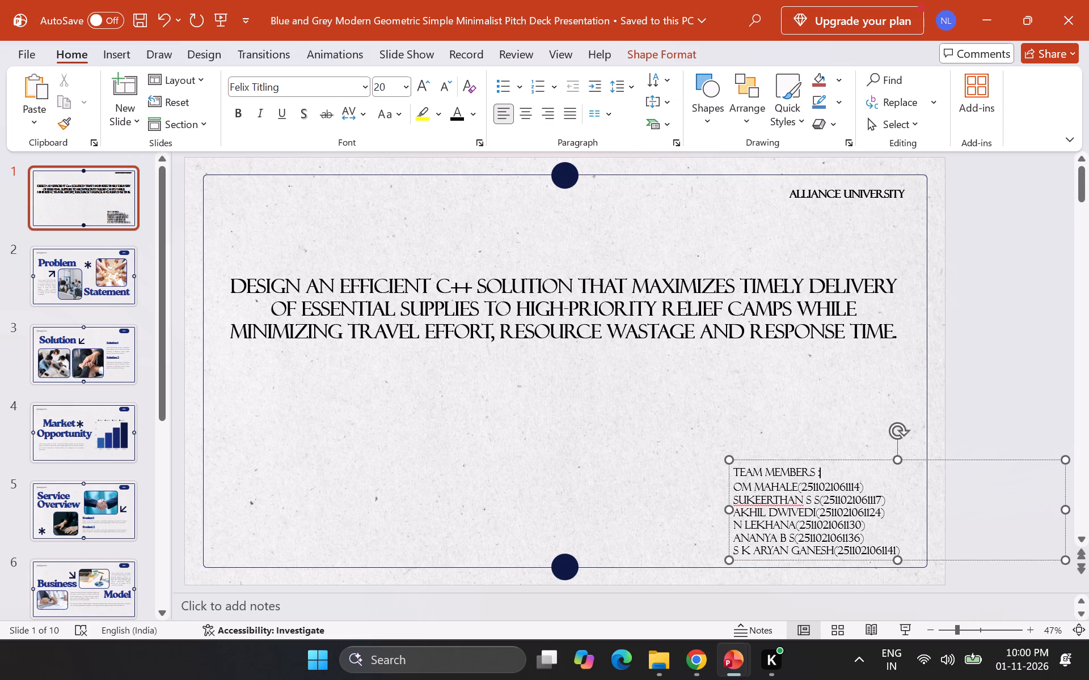
# Insert a text box in the slide's lower-left area inside the frame and enter "Presented to ," as its first line.
pyautogui.click(838, 435)
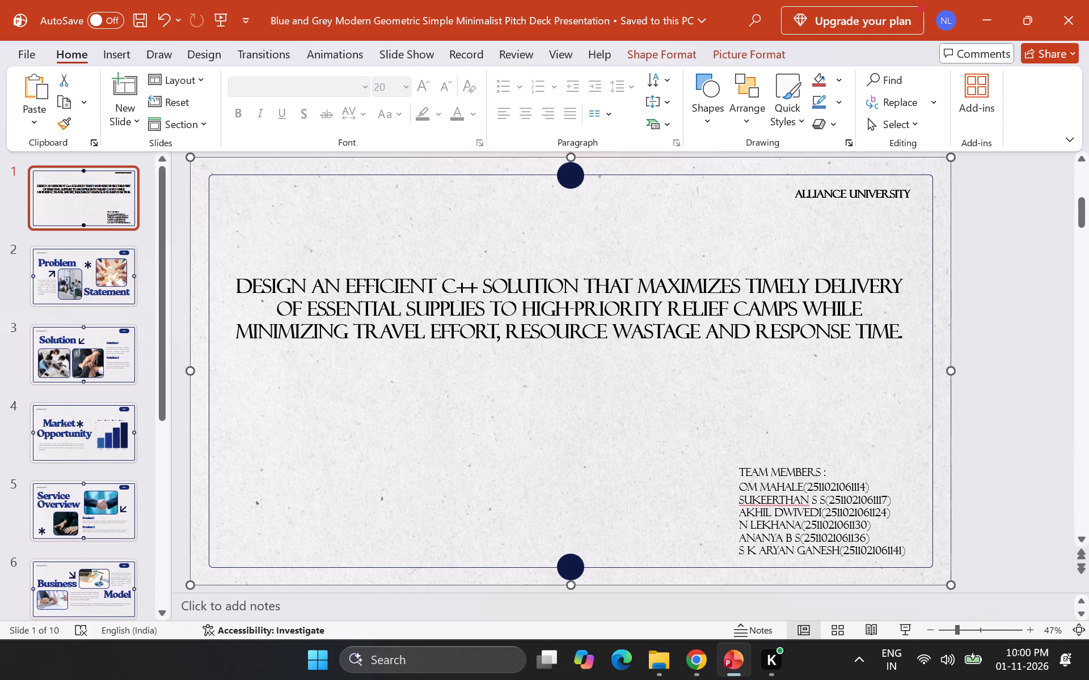
pyautogui.click(286, 518)
pyautogui.click(118, 51)
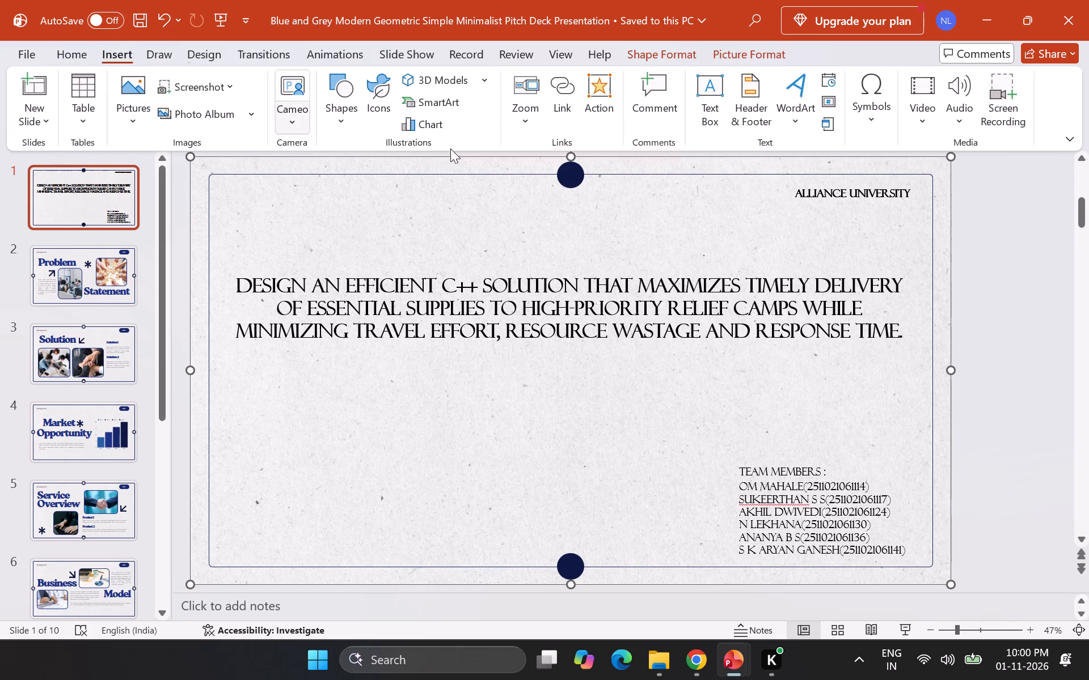
pyautogui.click(706, 94)
pyautogui.moveTo(234, 437); pyautogui.dragTo(448, 542)
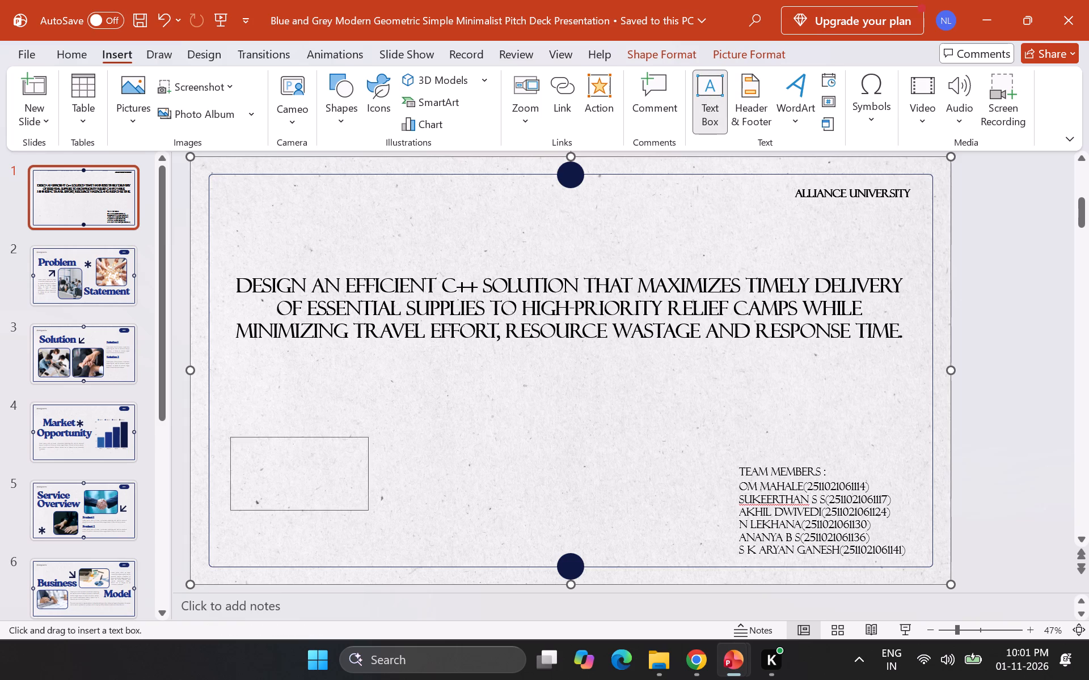
pyautogui.moveTo(448, 542); pyautogui.dragTo(503, 559)
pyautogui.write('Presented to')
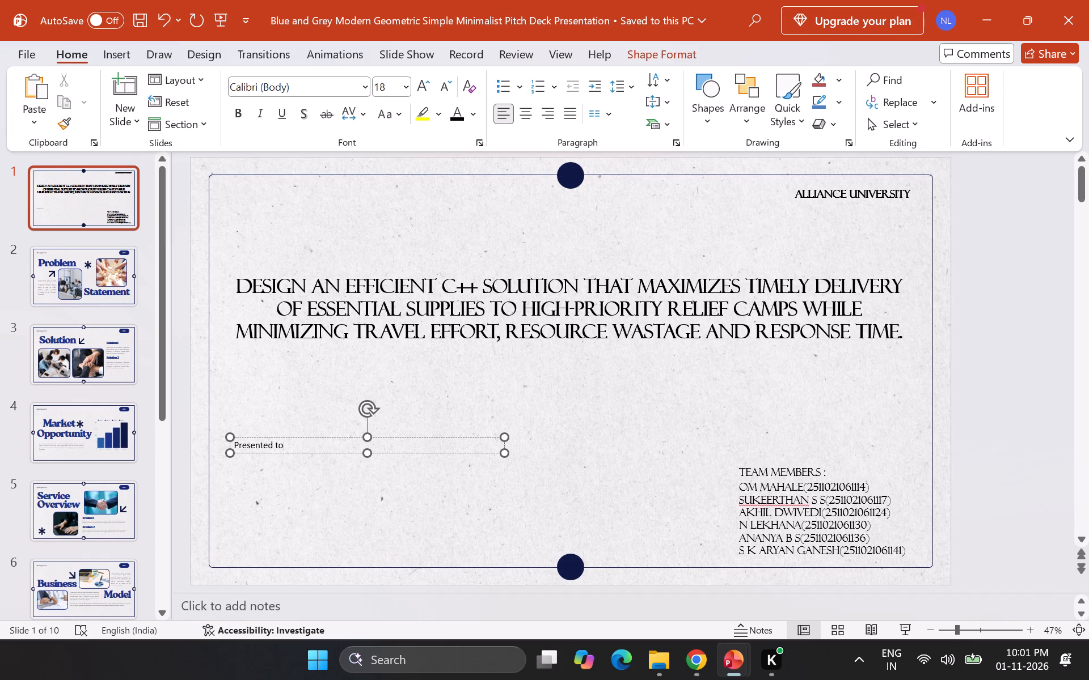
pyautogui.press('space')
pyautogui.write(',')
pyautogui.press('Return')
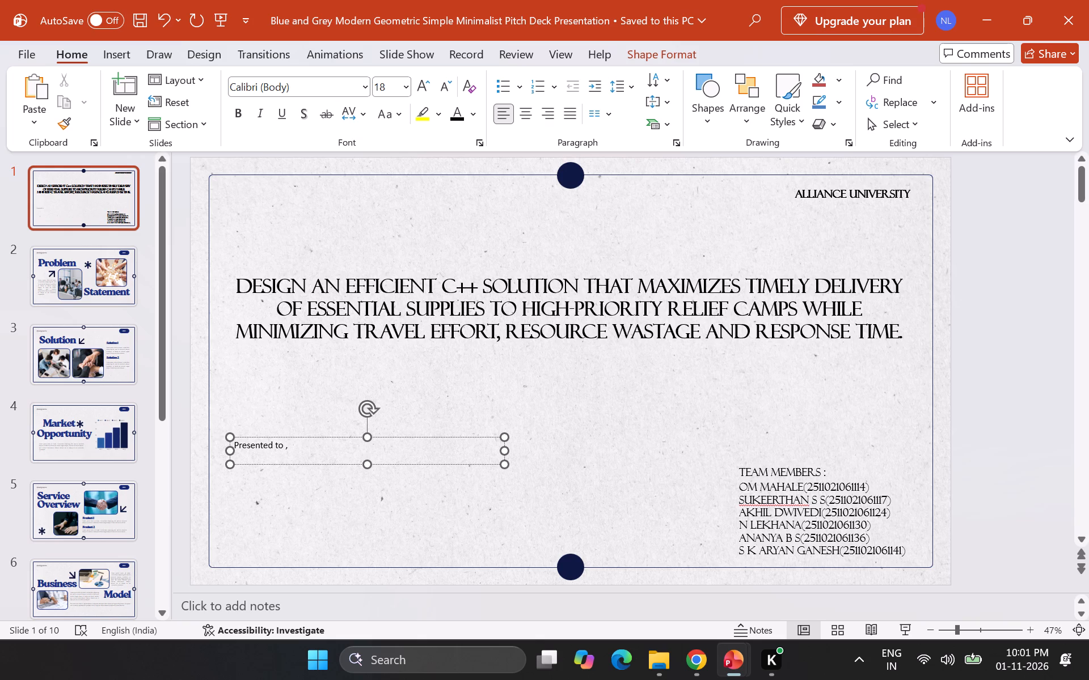
# Enter the recipient's name with the title "Dr." on the second line of the "Presented to ," text box.
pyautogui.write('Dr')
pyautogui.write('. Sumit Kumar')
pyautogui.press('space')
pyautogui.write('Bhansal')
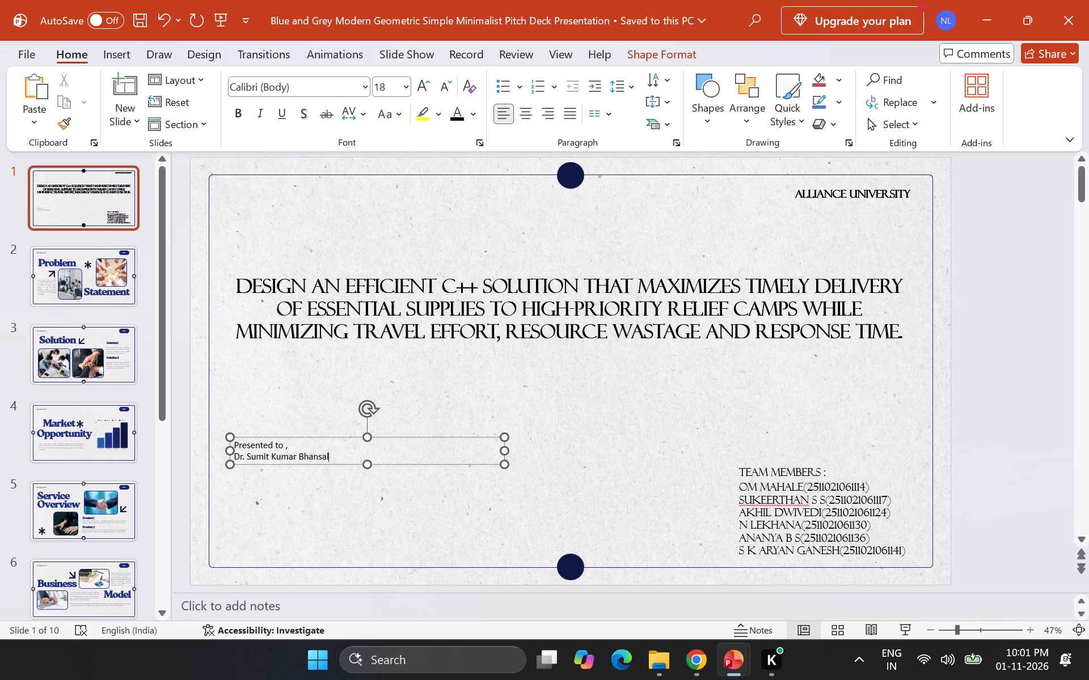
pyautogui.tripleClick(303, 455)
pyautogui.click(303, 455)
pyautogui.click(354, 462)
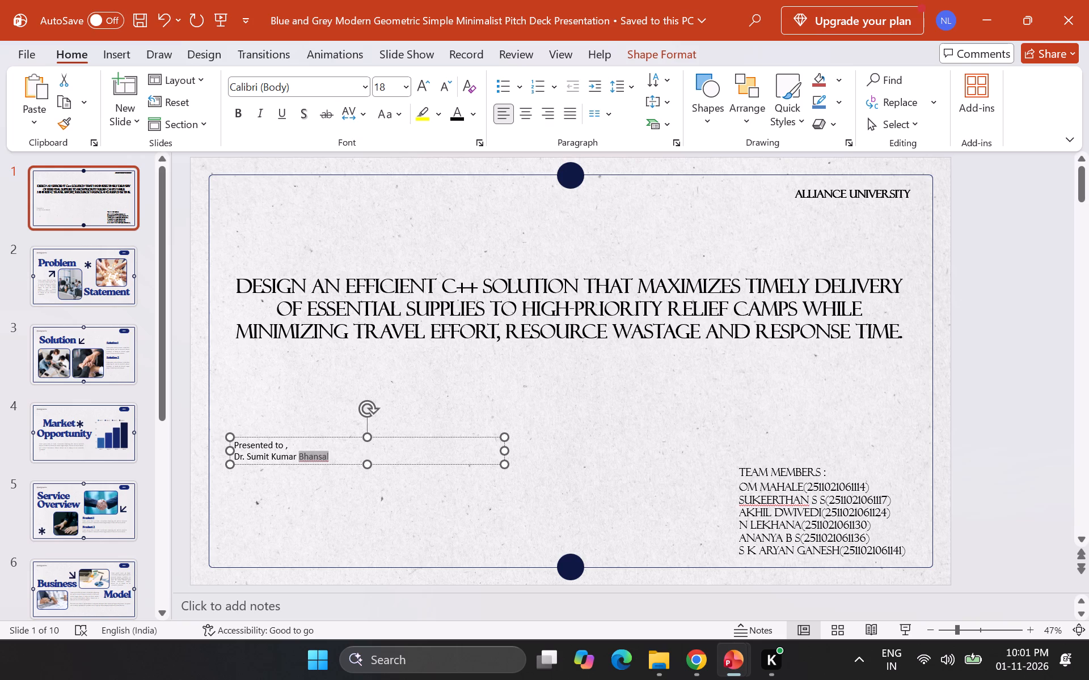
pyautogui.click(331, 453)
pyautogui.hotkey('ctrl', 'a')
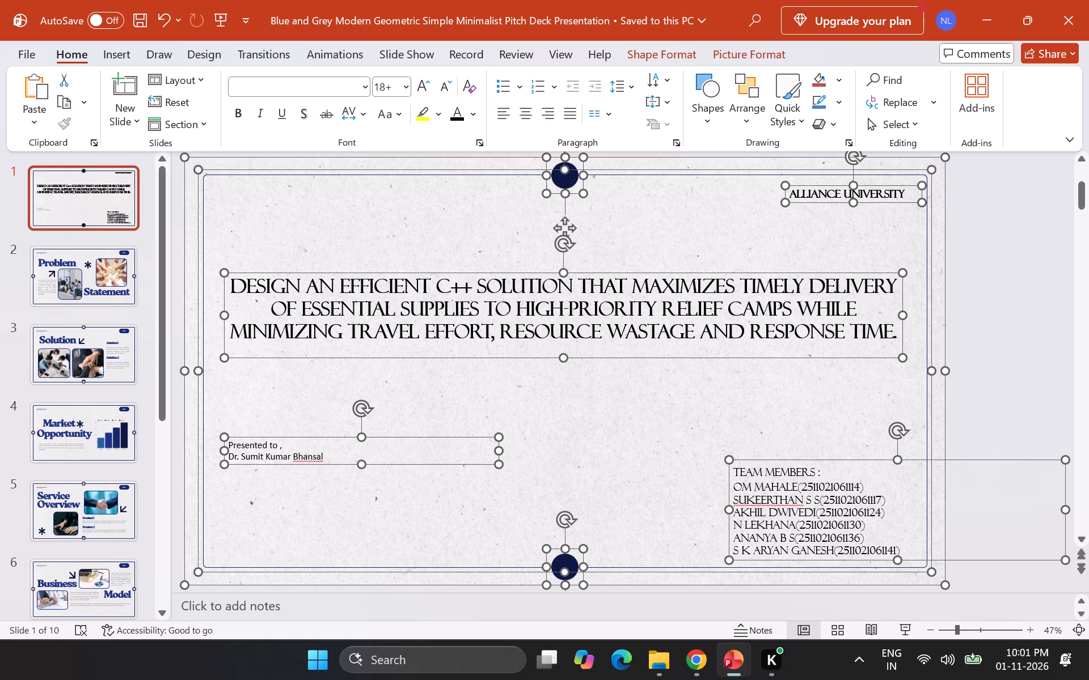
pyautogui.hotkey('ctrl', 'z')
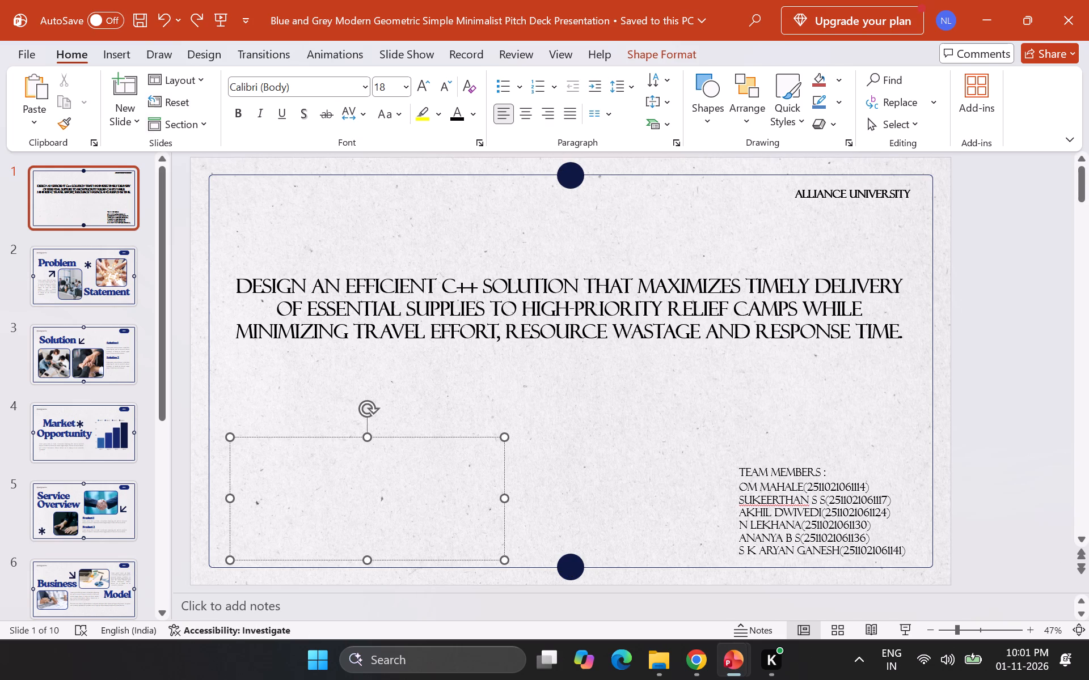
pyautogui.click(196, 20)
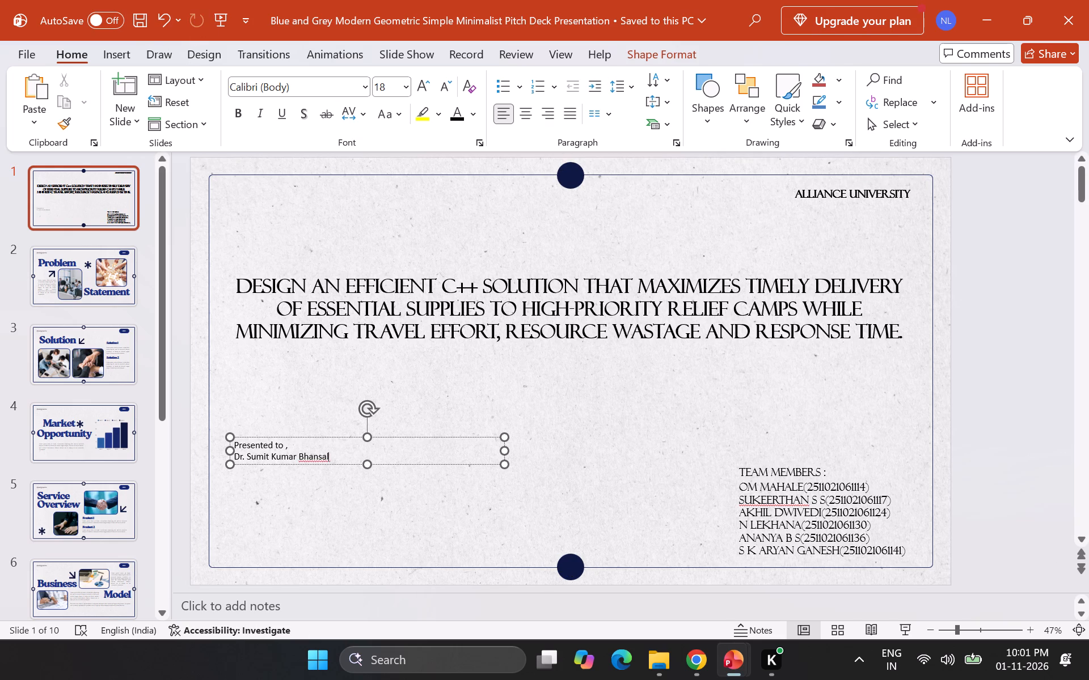
# Format both lines of the "Presented to ," text box in Felix Titling at 20 pt.
pyautogui.moveTo(325, 456); pyautogui.dragTo(247, 435)
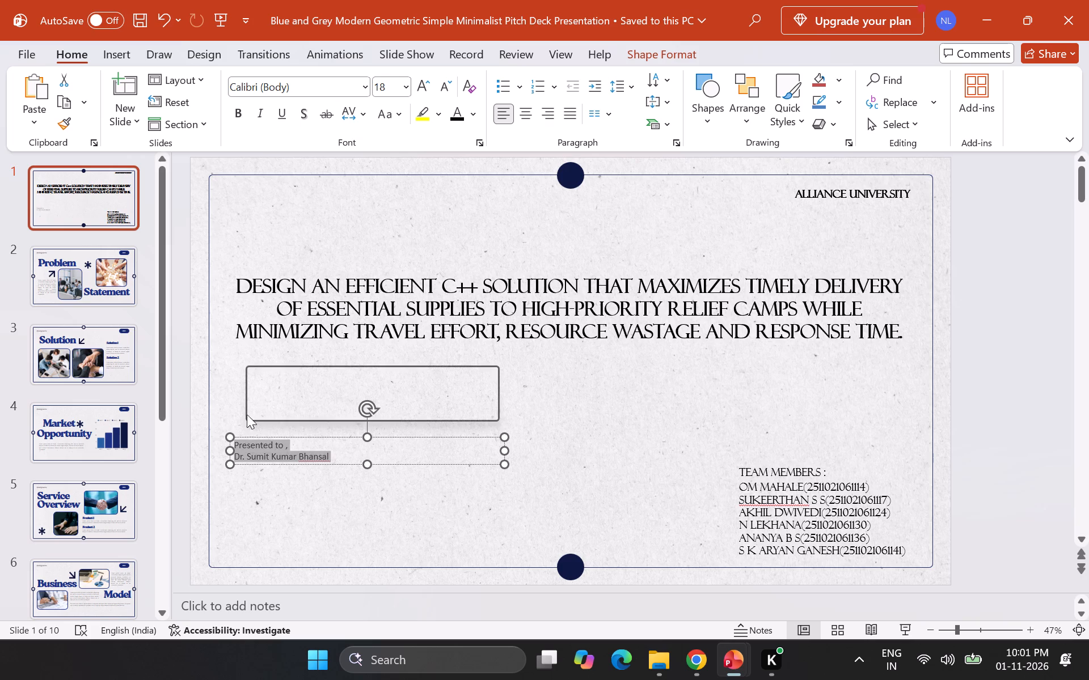
pyautogui.click(364, 88)
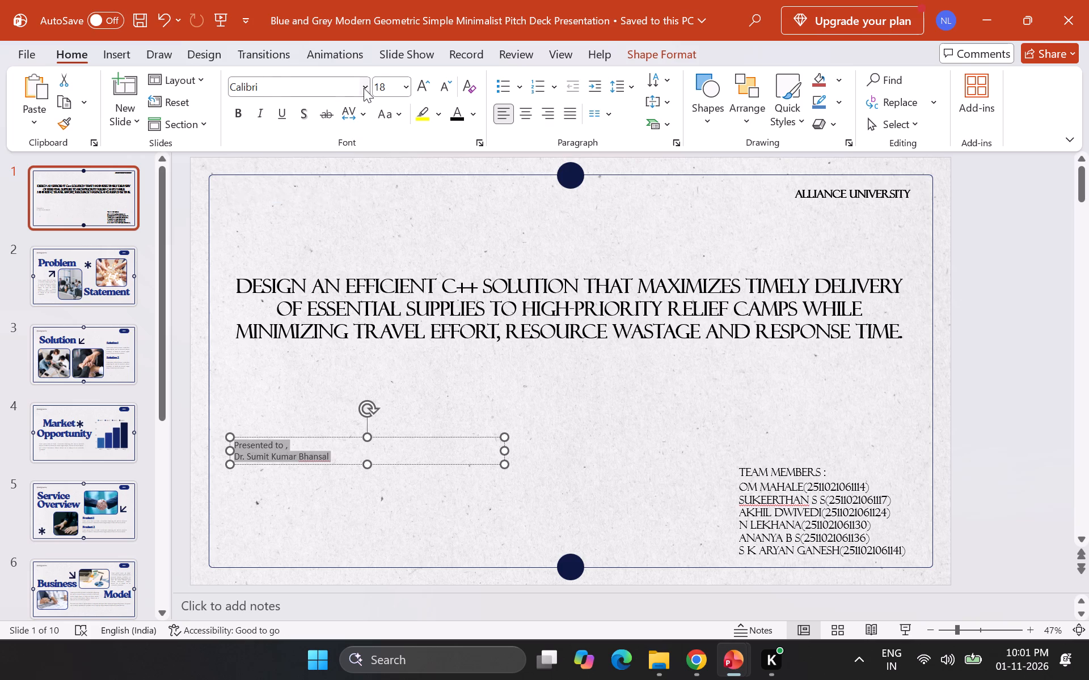
pyautogui.click(302, 201)
pyautogui.click(419, 88)
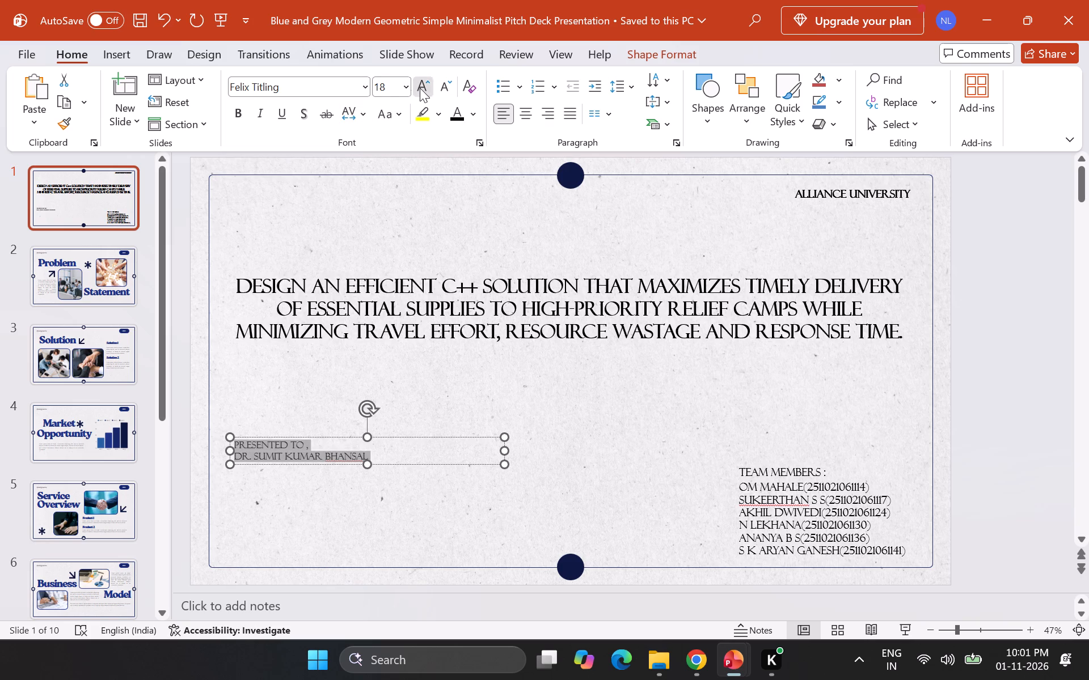
# Move the "Presented to ," text box down to the slide's lower-left corner, just inside the frame.
pyautogui.moveTo(327, 436); pyautogui.dragTo(322, 450)
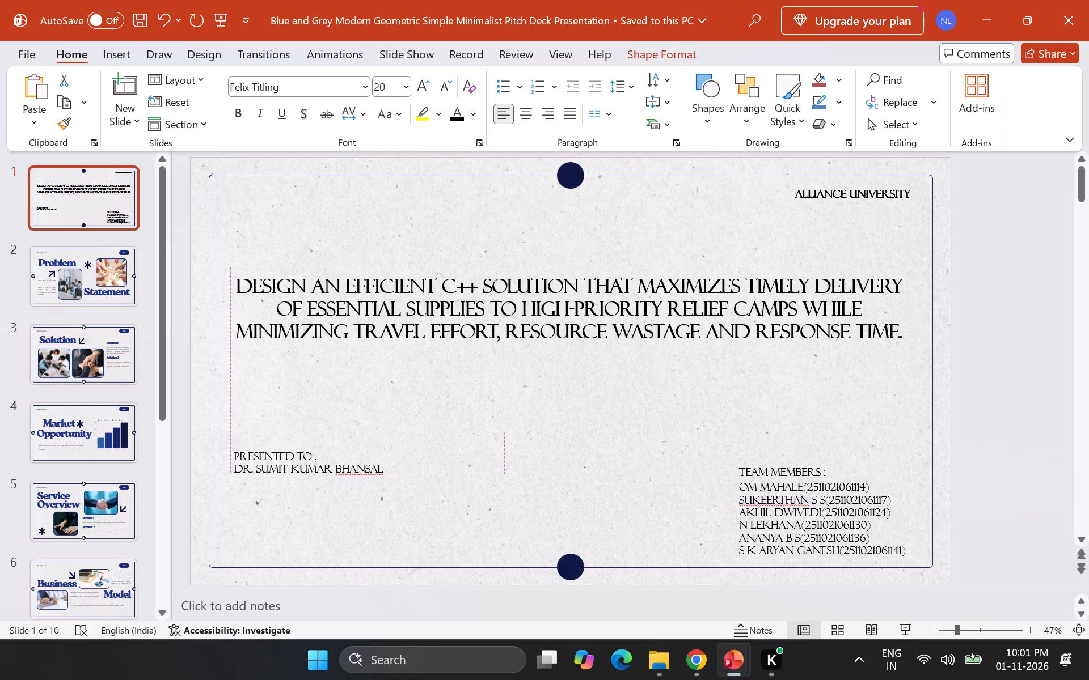
pyautogui.moveTo(322, 450); pyautogui.dragTo(323, 518)
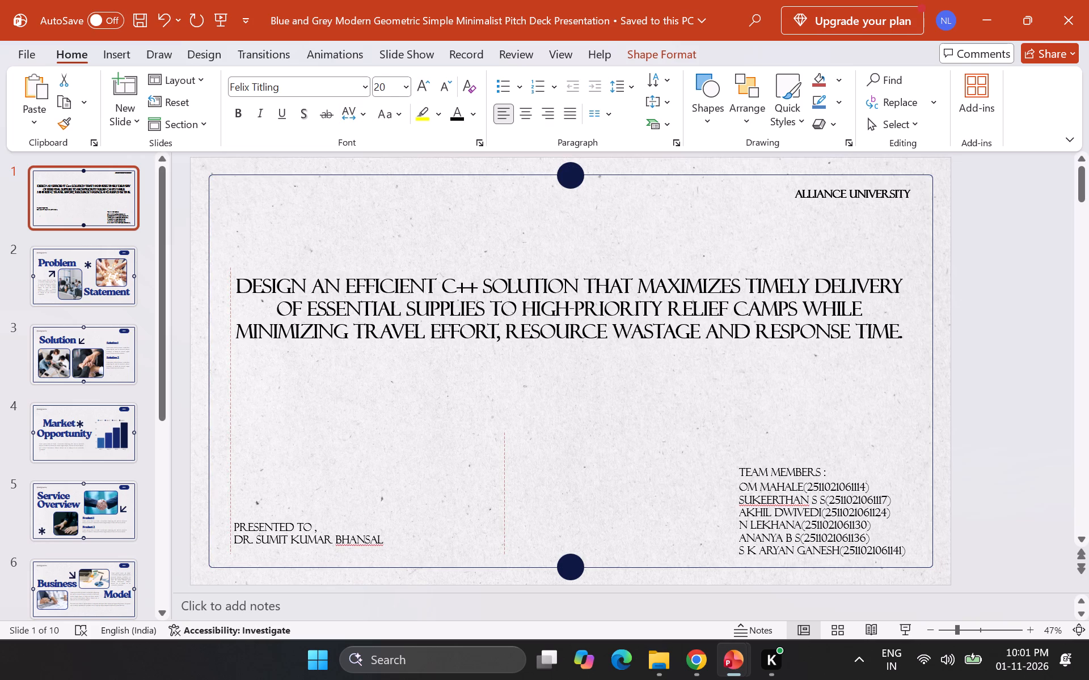
pyautogui.moveTo(323, 518); pyautogui.dragTo(318, 518)
pyautogui.click(585, 451)
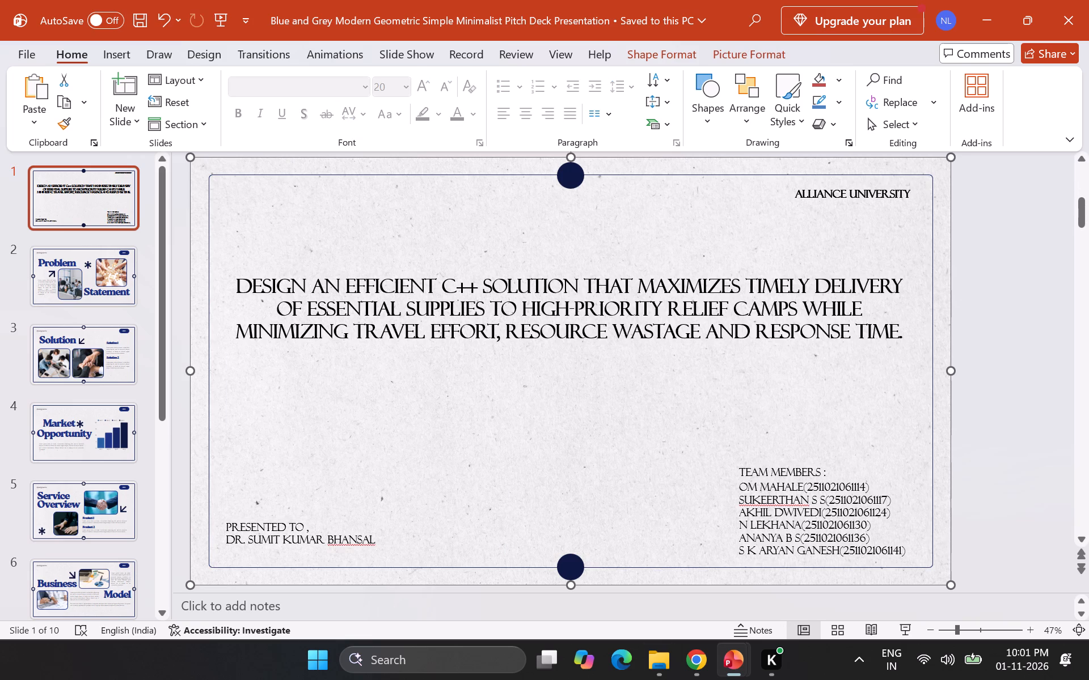
# Delete the puzzle-pieces photo and the office meeting photo from the Problem Statement slide.
pyautogui.click(97, 281)
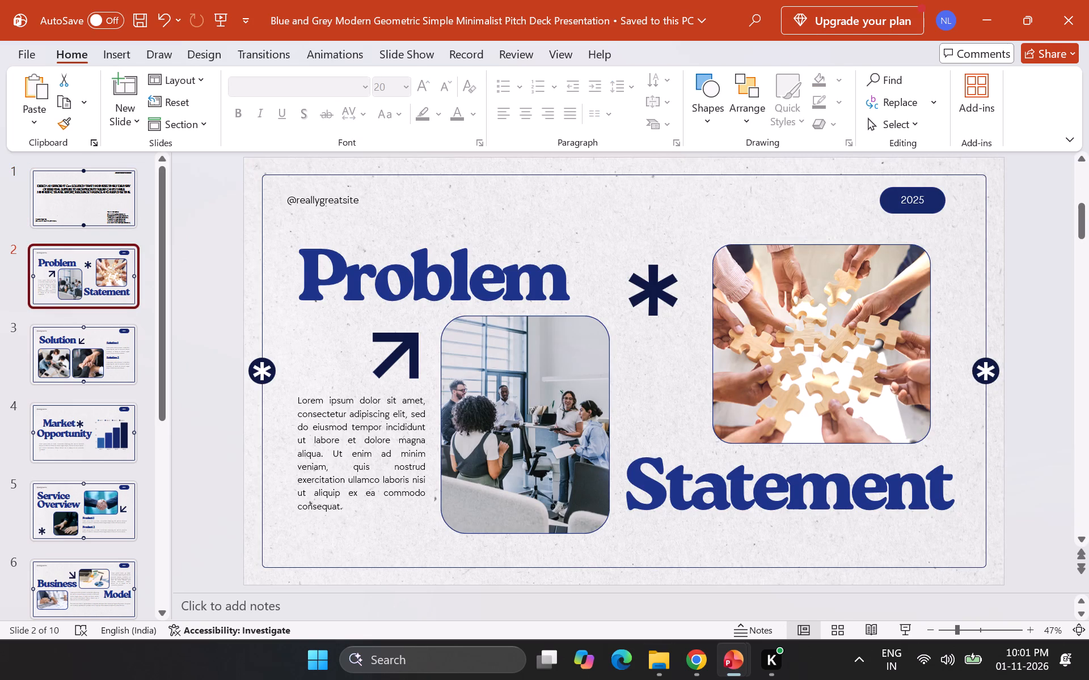
pyautogui.click(765, 392)
pyautogui.press('BackSpace')
pyautogui.click(318, 402)
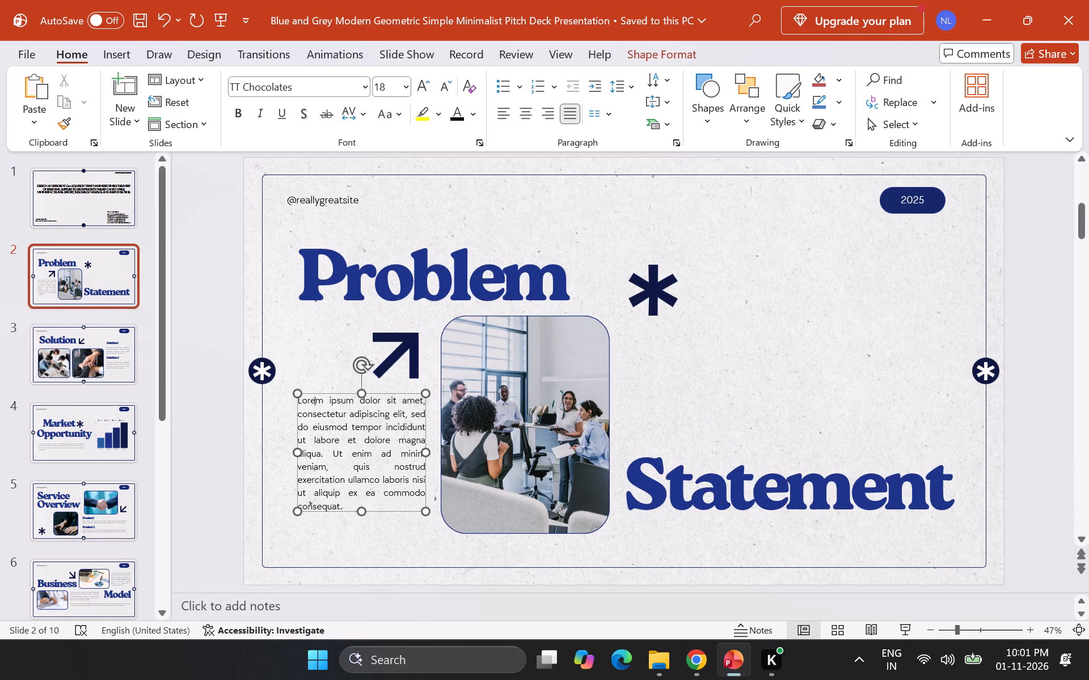
pyautogui.click(514, 389)
pyautogui.press('BackSpace')
# Delete the "Problem" heading text from slide 2.
pyautogui.click(434, 280)
pyautogui.press('BackSpace')
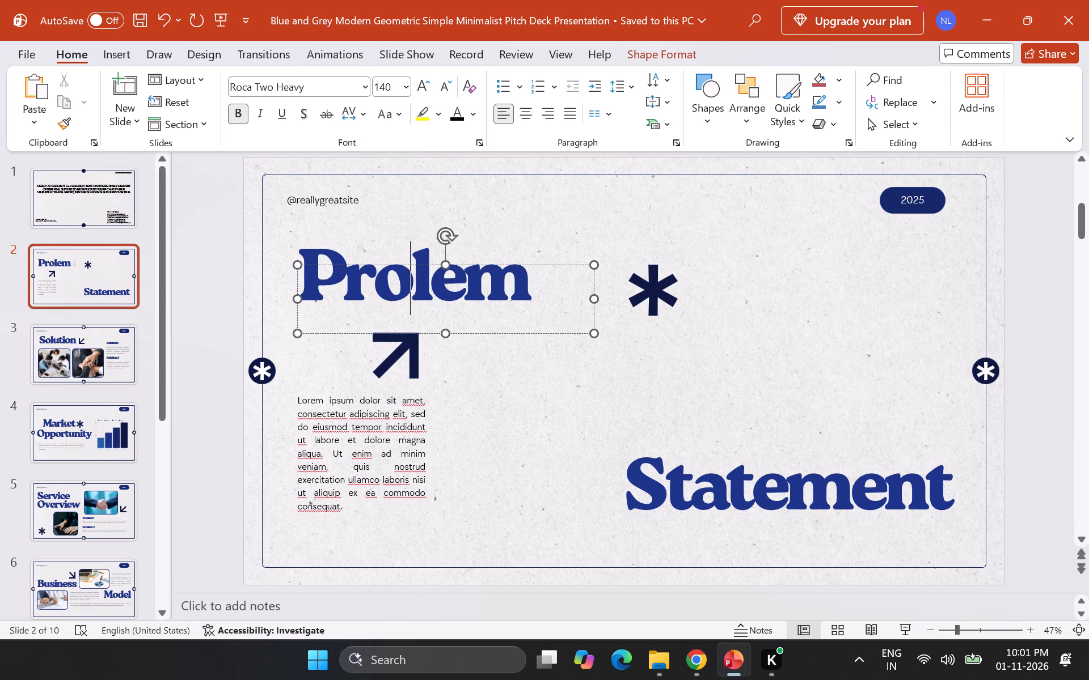
pyautogui.click(524, 294)
pyautogui.tripleClick(542, 290)
pyautogui.tripleClick(473, 270)
pyautogui.click(473, 270)
pyautogui.press('BackSpace')
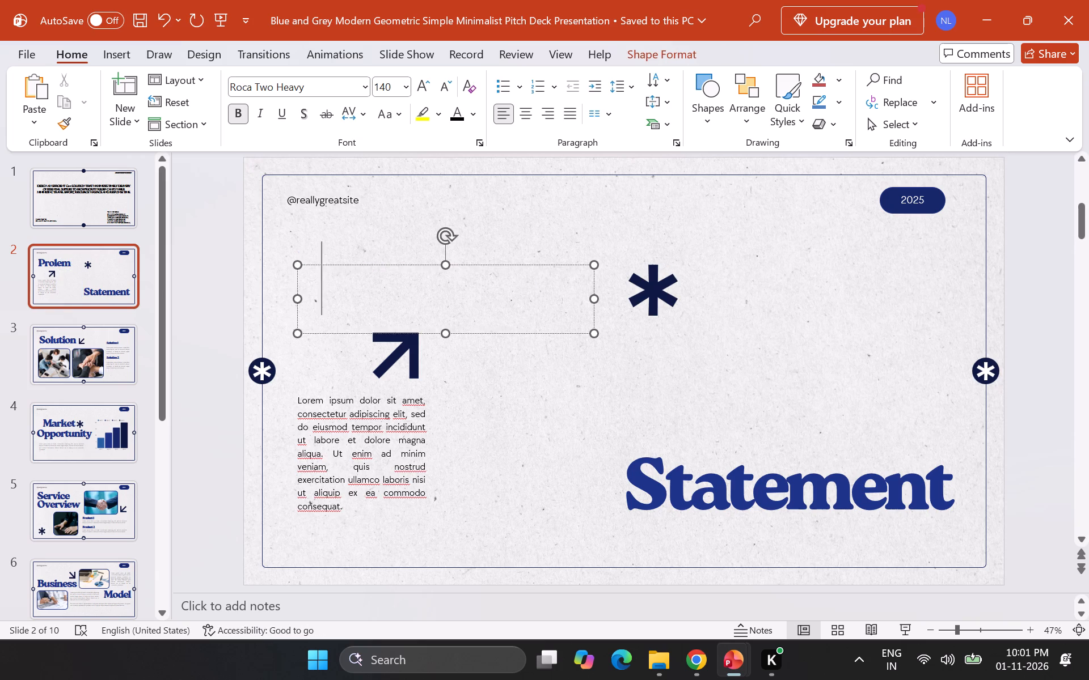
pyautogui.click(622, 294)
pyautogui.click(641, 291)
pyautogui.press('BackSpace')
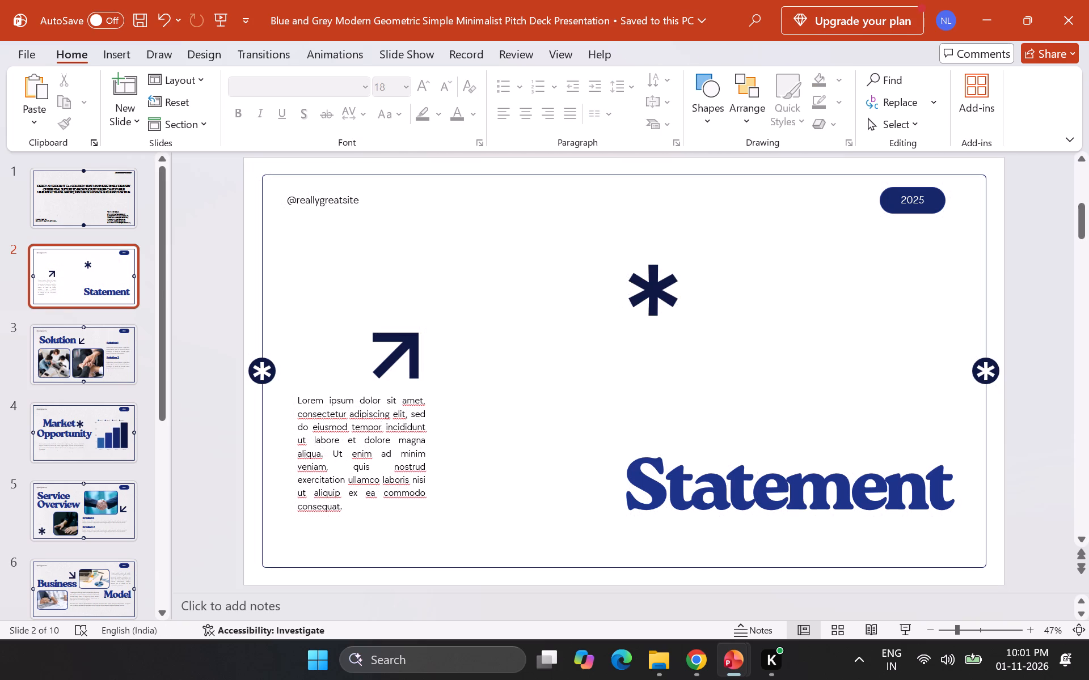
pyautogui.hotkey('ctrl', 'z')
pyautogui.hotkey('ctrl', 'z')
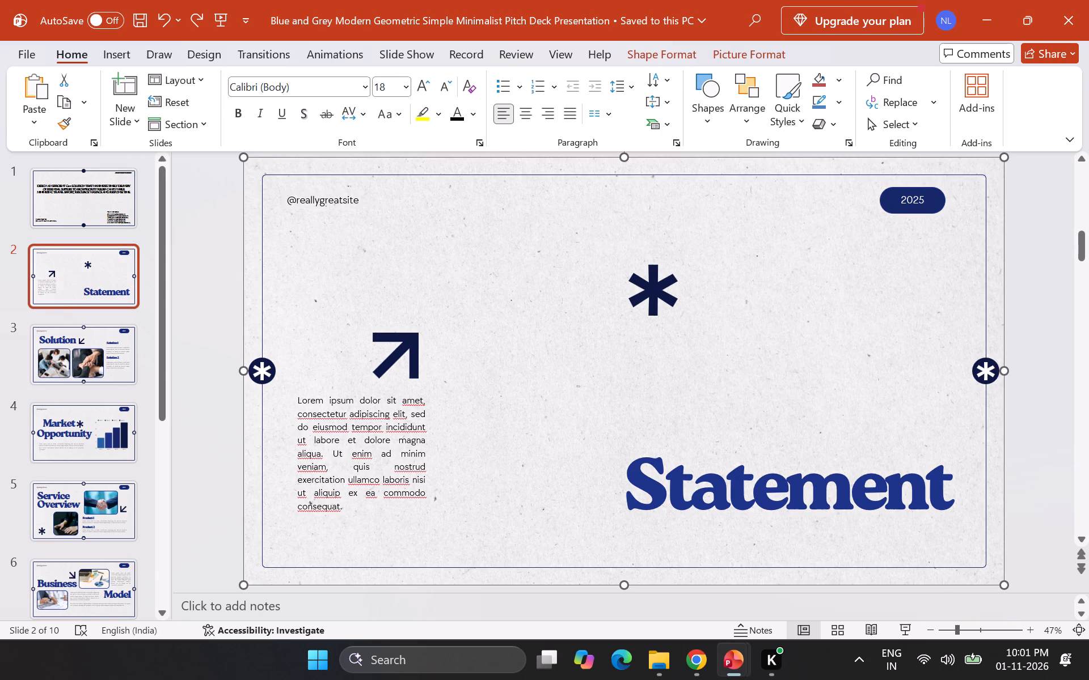
# Delete the large standalone asterisk from the upper middle of slide 2.
pyautogui.click(665, 300)
pyautogui.press('BackSpace')
# Remove the first two digits of the year 2025 and delete its dark blue pill badge from slide 2's upper-right corner.
pyautogui.click(911, 200)
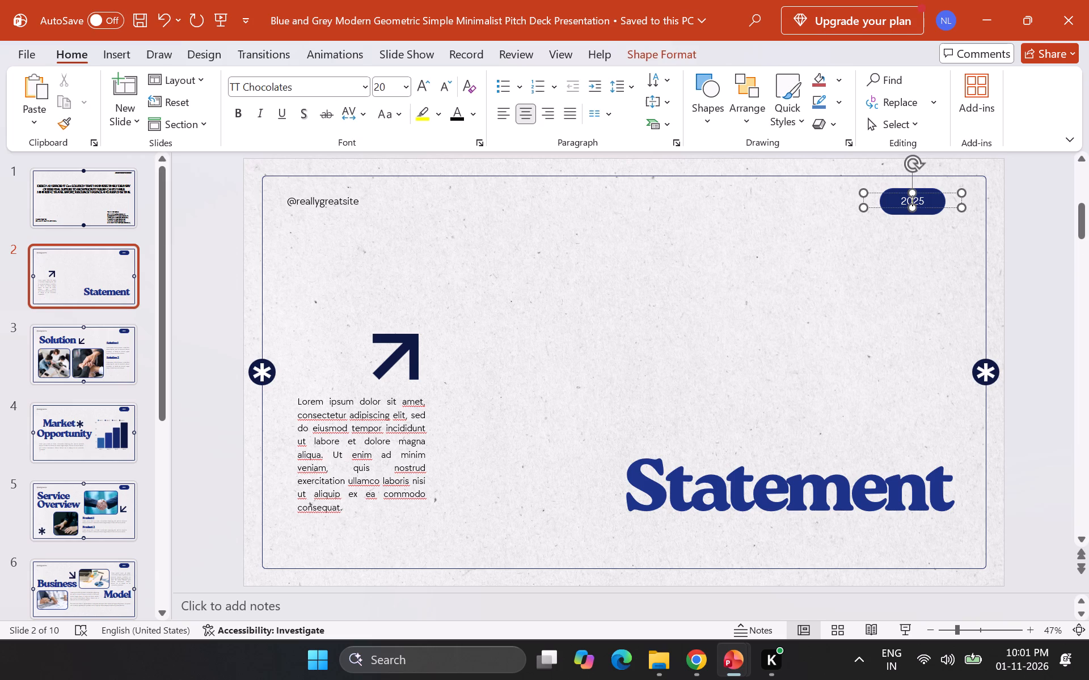
pyautogui.press('BackSpace')
pyautogui.press('BackSpace')
pyautogui.press('BackSpace')
pyautogui.click(928, 203)
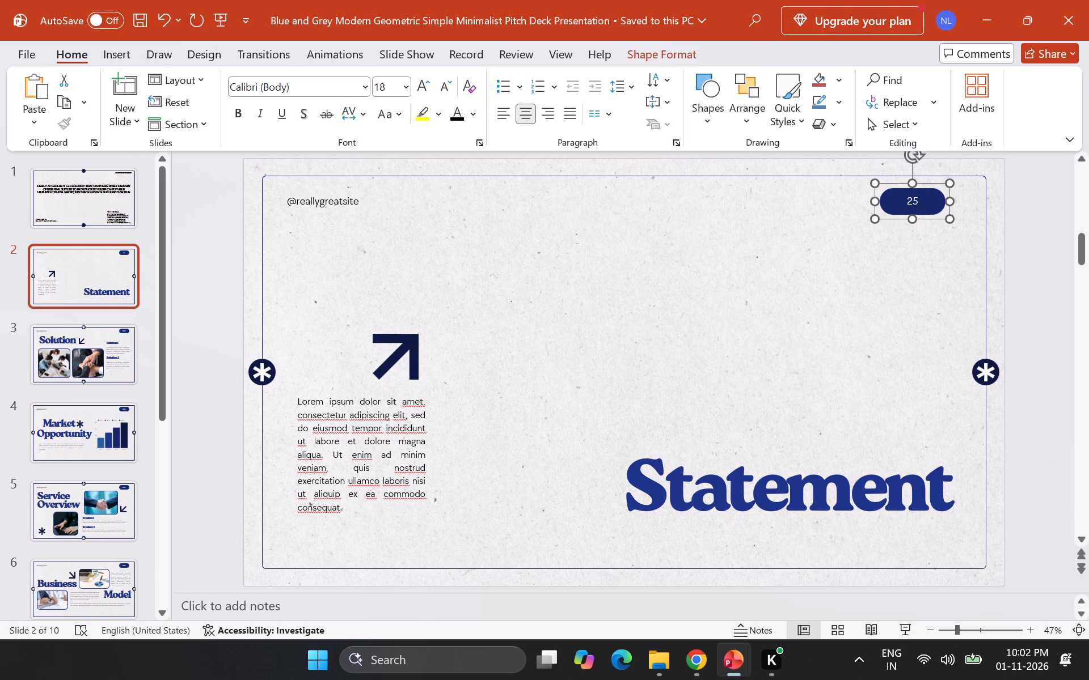
pyautogui.press('BackSpace')
# Delete the "Statement" heading text from slide 2.
pyautogui.click(875, 491)
pyautogui.press('BackSpace')
pyautogui.tripleClick(898, 488)
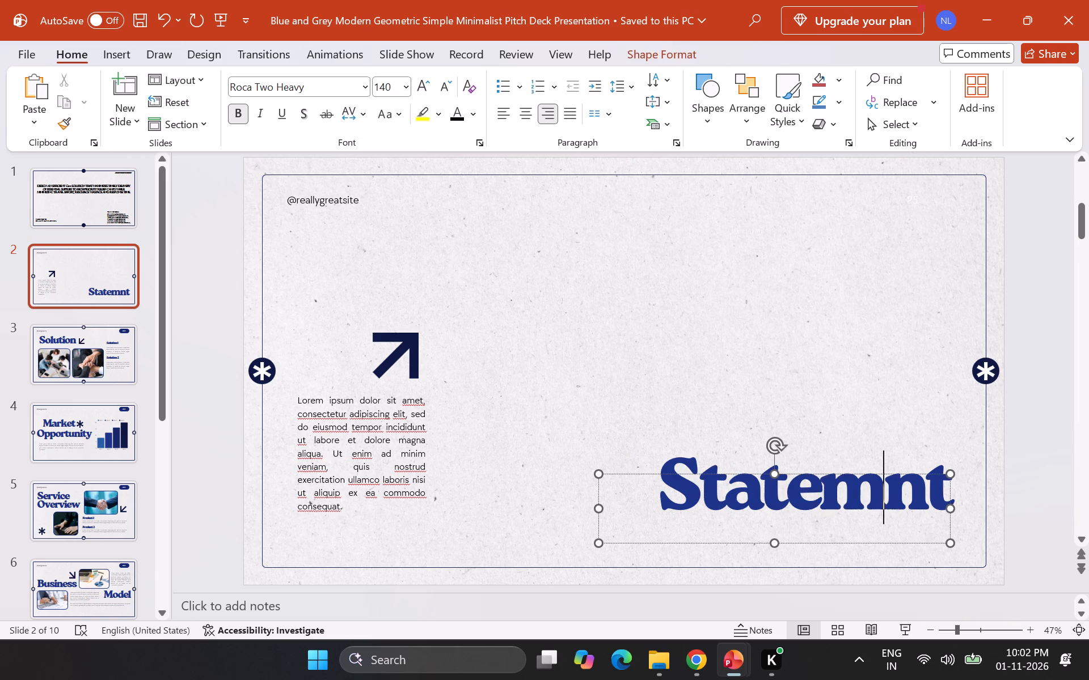
pyautogui.press('BackSpace')
# Delete the asterisk inside the circle on the frame's right edge and the large diagonal arrow.
pyautogui.click(986, 371)
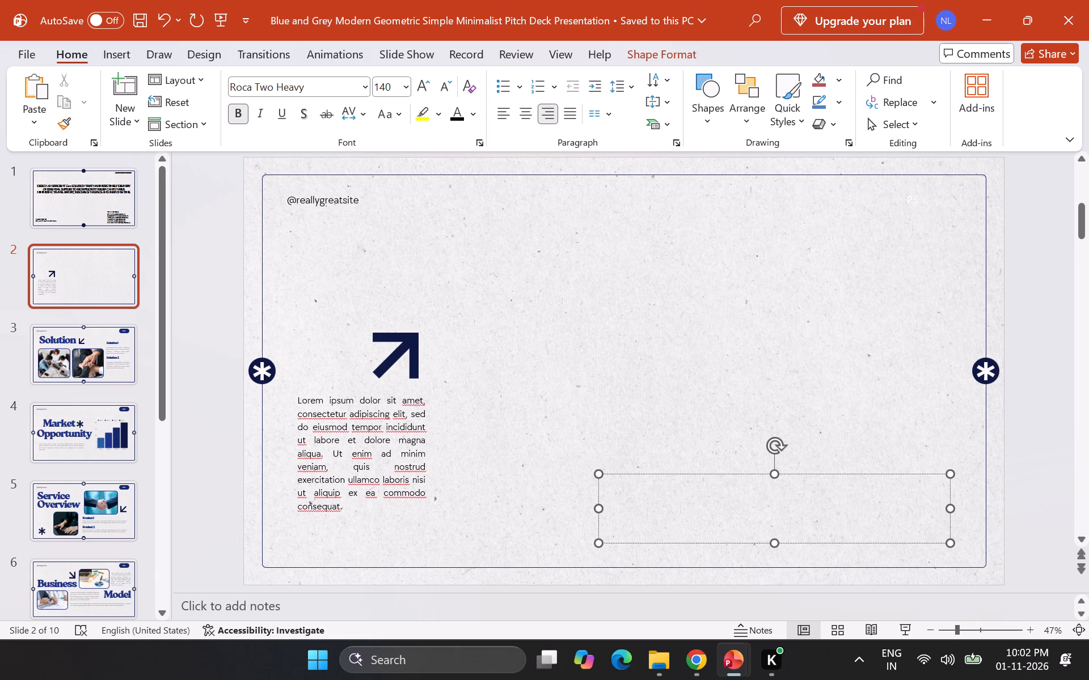
pyautogui.press('BackSpace')
pyautogui.click(415, 377)
pyautogui.press('BackSpace')
pyautogui.tripleClick(385, 434)
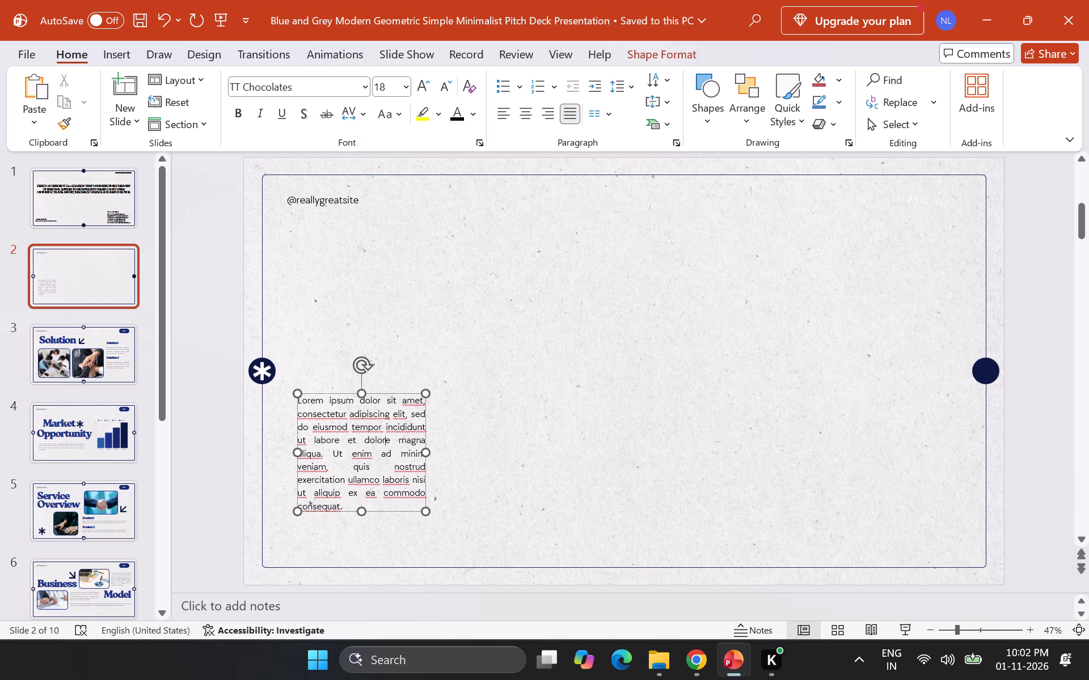
pyautogui.click(385, 434)
pyautogui.tripleClick(385, 434)
pyautogui.press('BackSpace')
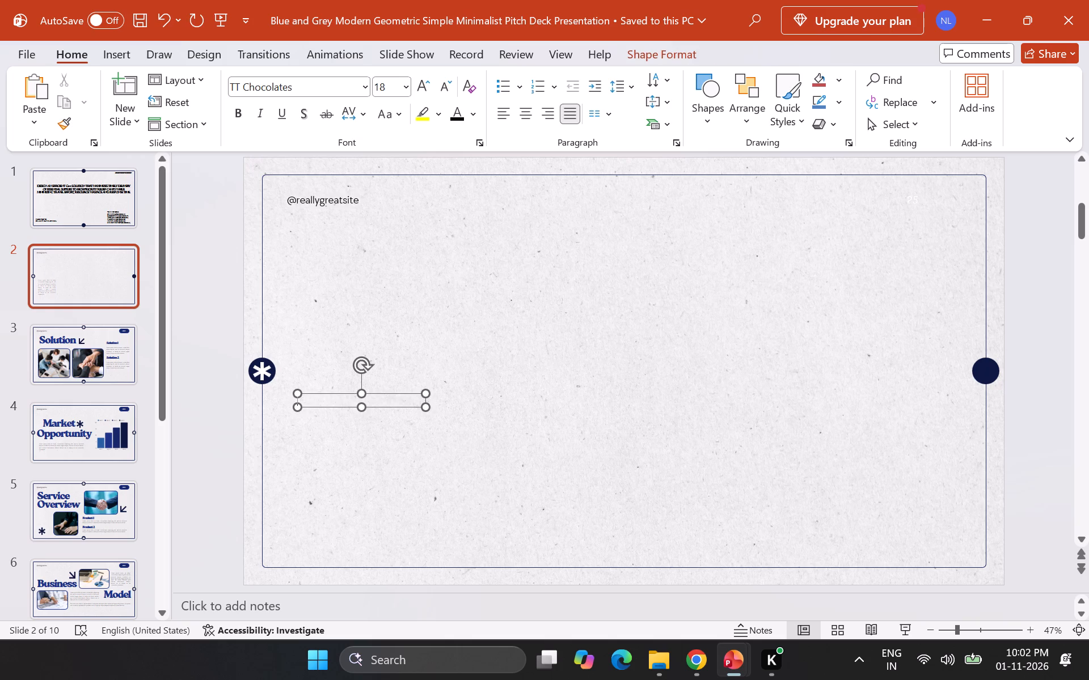
pyautogui.tripleClick(352, 196)
pyautogui.press('BackSpace')
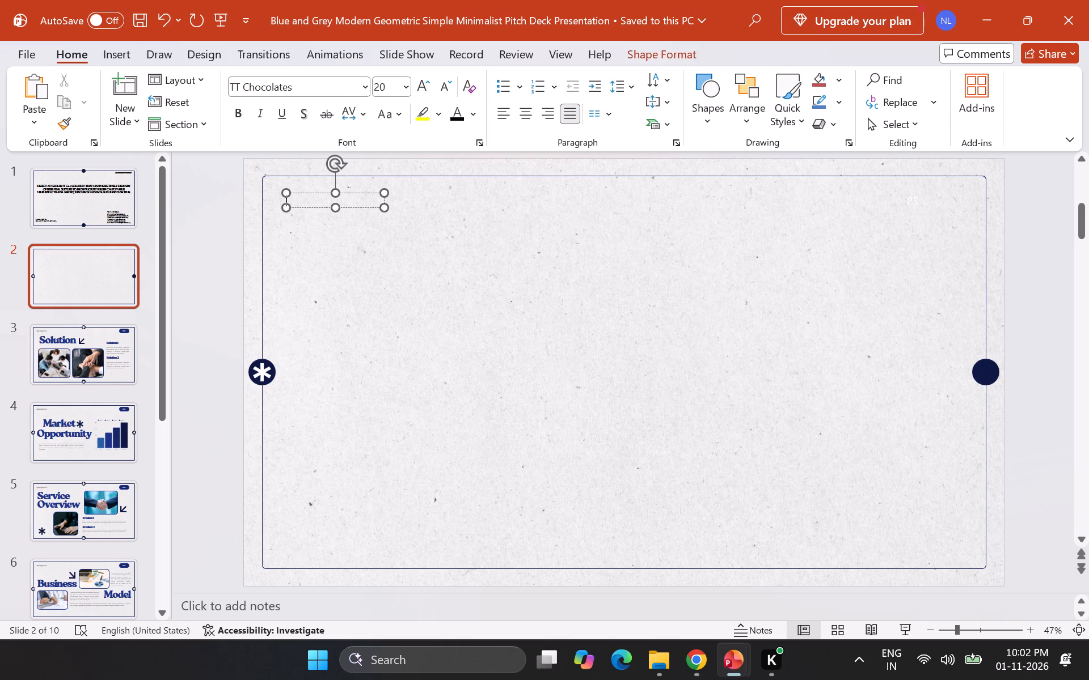
# Delete the asterisk inside the circle on the frame's left edge.
pyautogui.click(262, 368)
pyautogui.press('BackSpace')
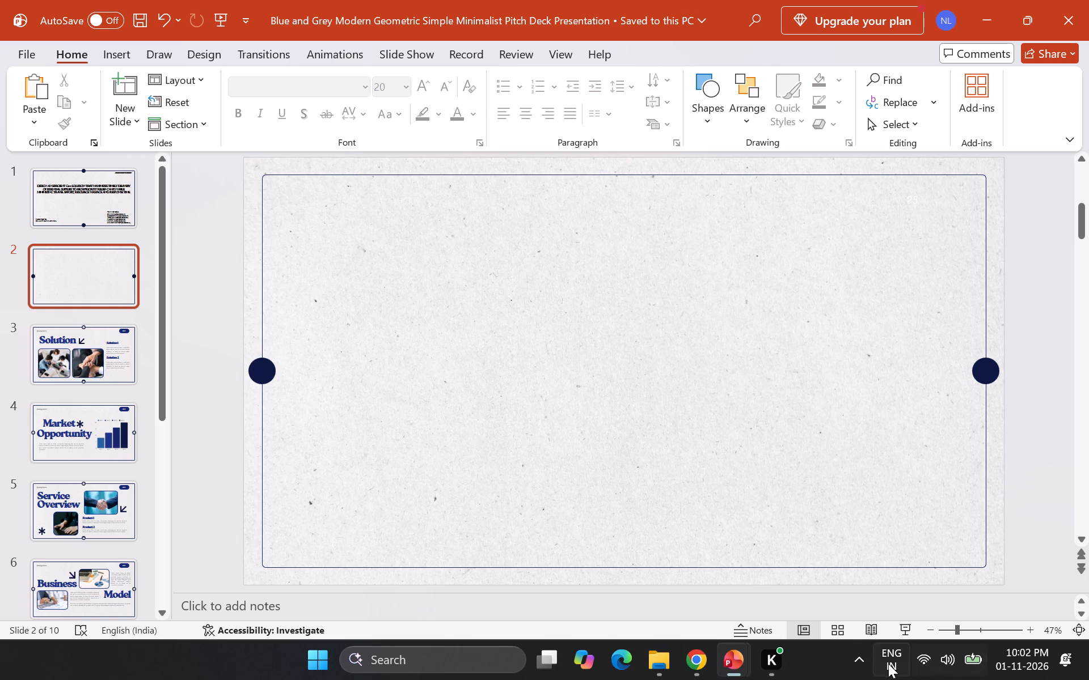
# Copy the "Problem Definition" title from slide 2 of the Relief deck into a new text box near the top of the template's slide 2.
pyautogui.click(662, 548)
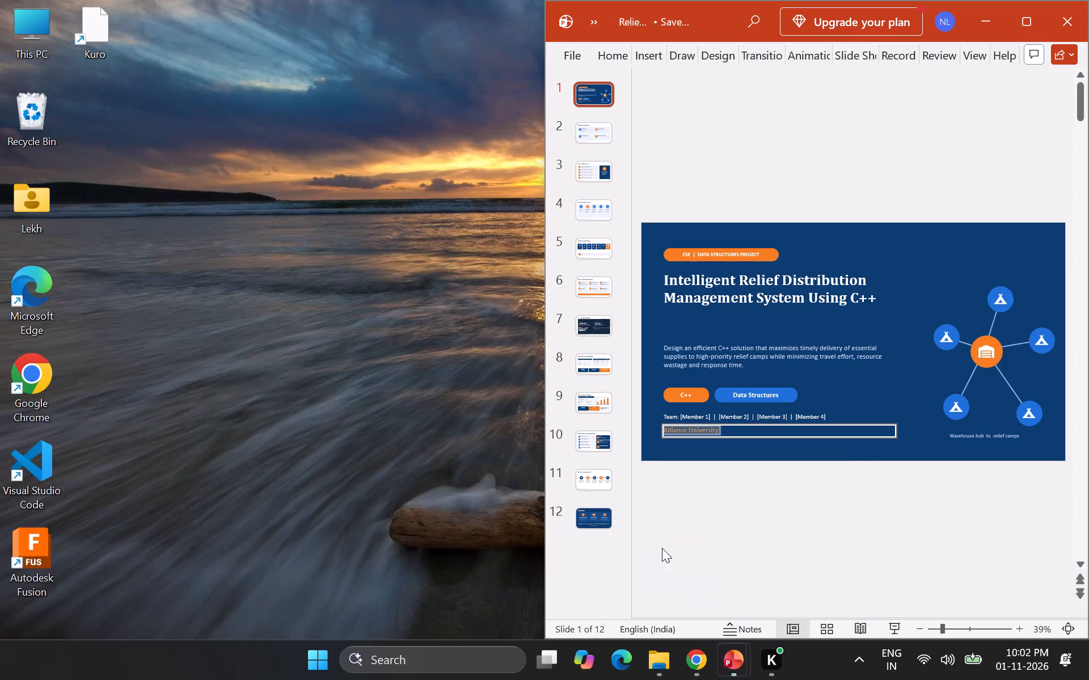
pyautogui.scroll(-1, 773, 357)
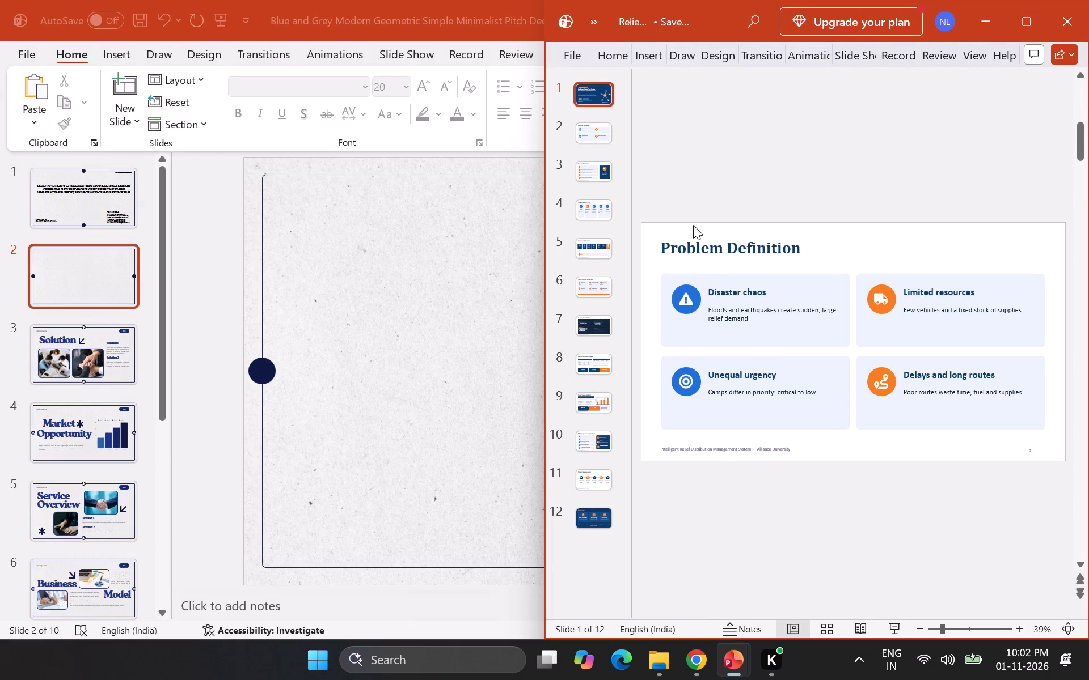
pyautogui.click(589, 138)
pyautogui.tripleClick(742, 249)
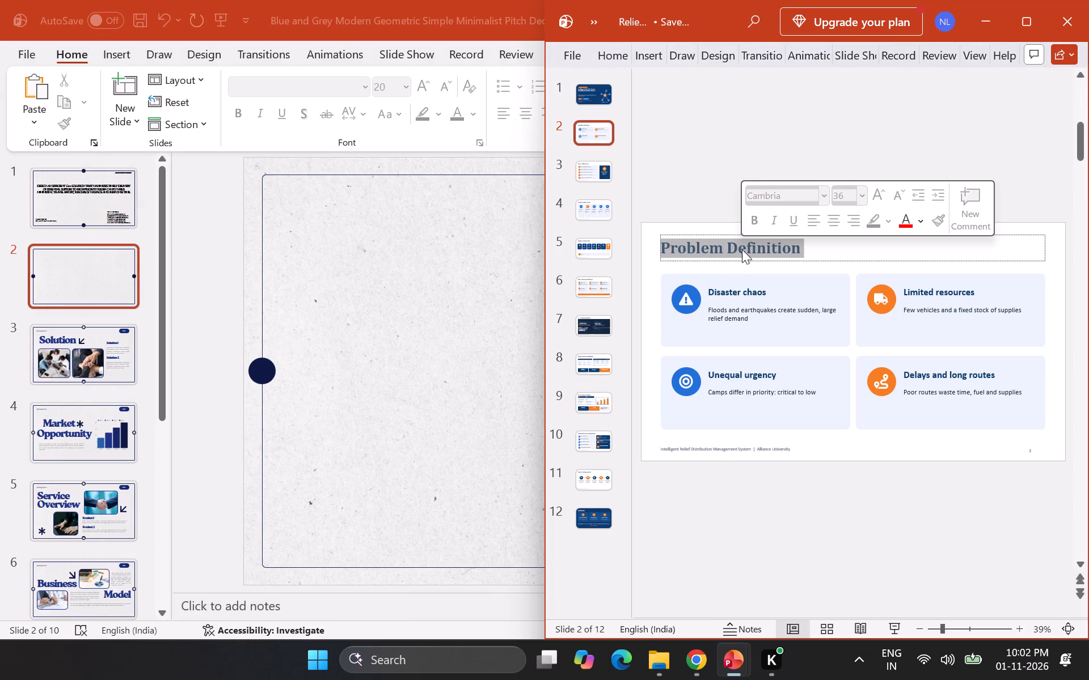
pyautogui.hotkey('ctrl', 'c')
pyautogui.click(326, 216)
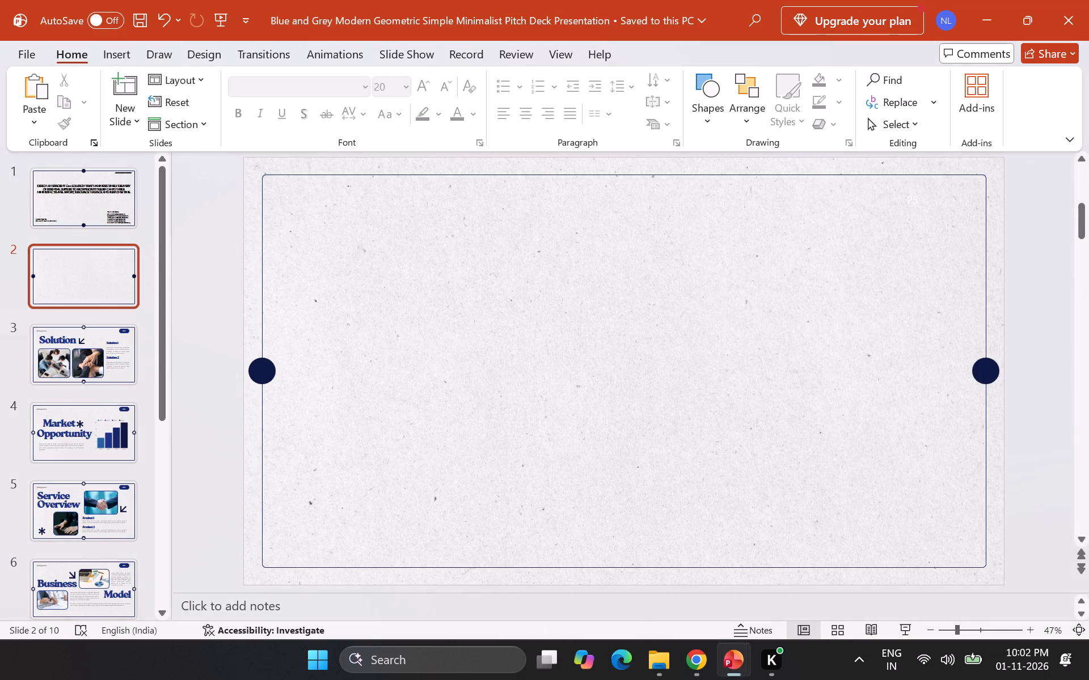
pyautogui.click(118, 47)
pyautogui.click(712, 96)
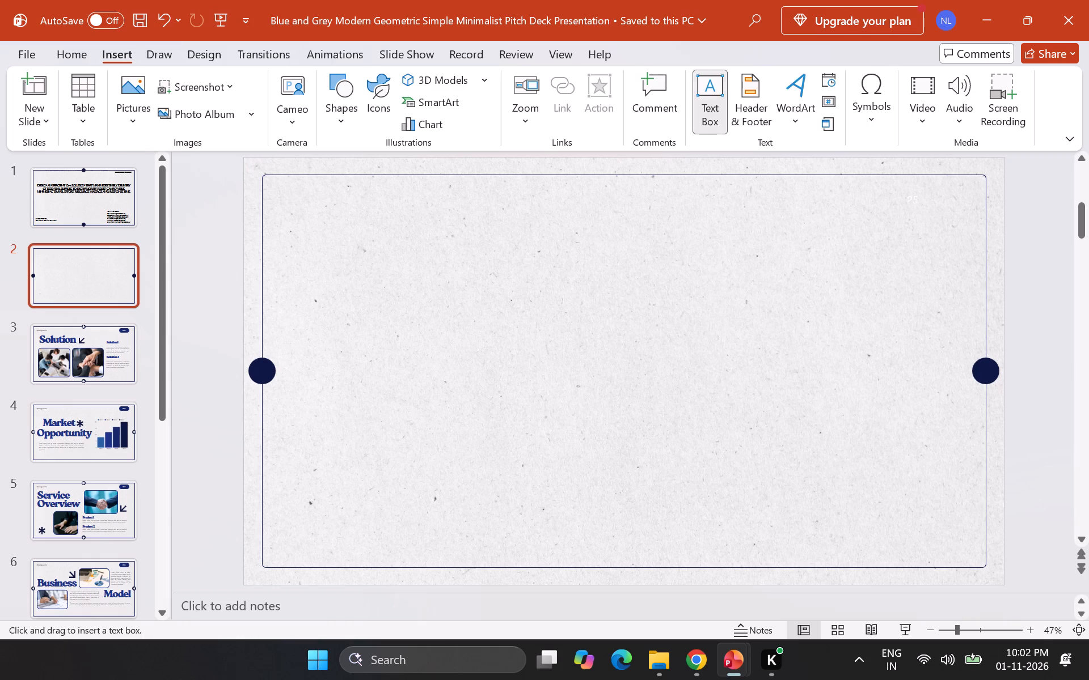
pyautogui.moveTo(305, 201); pyautogui.dragTo(614, 263)
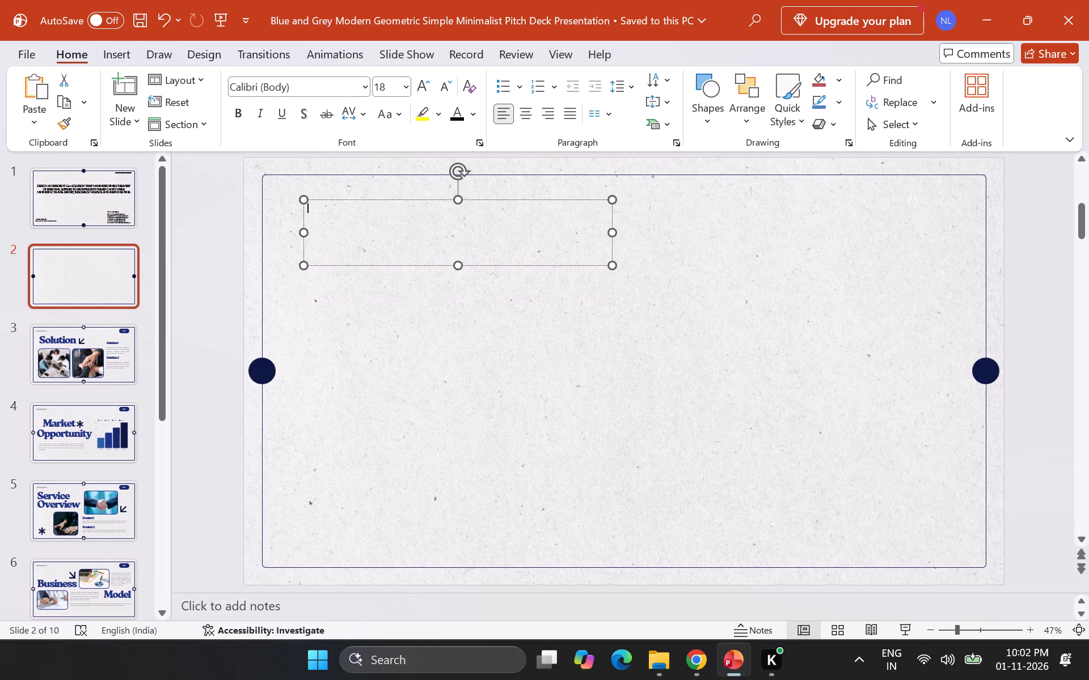
pyautogui.hotkey('ctrl', 'v')
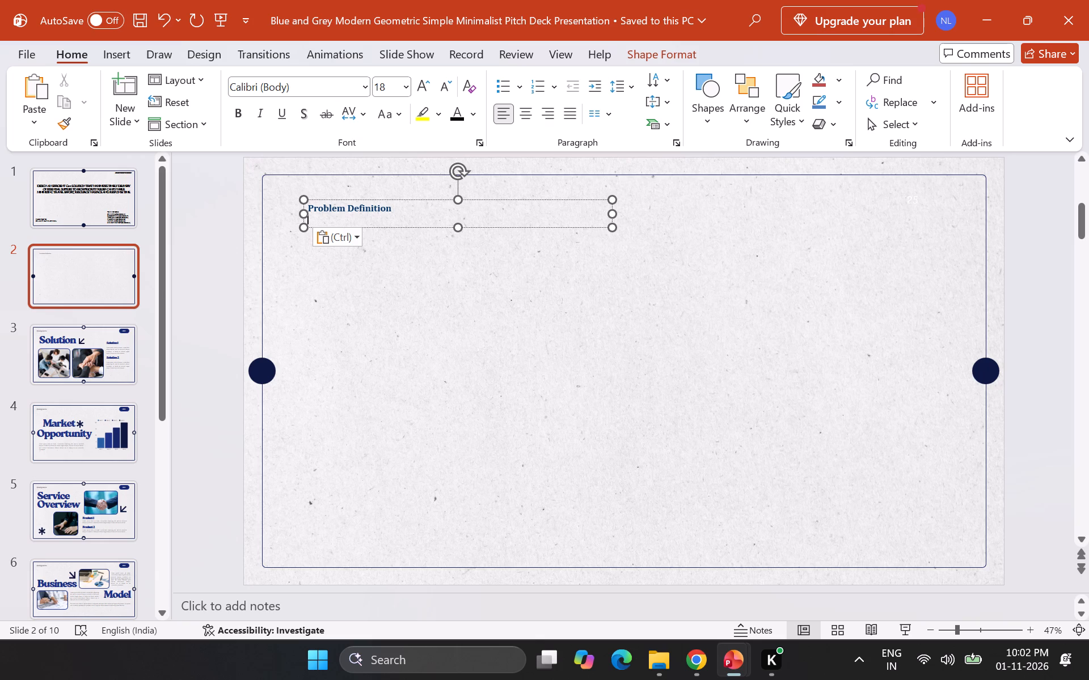
# Format the "Problem Definition" title in black Felix Titling at size 32.
pyautogui.tripleClick(339, 210)
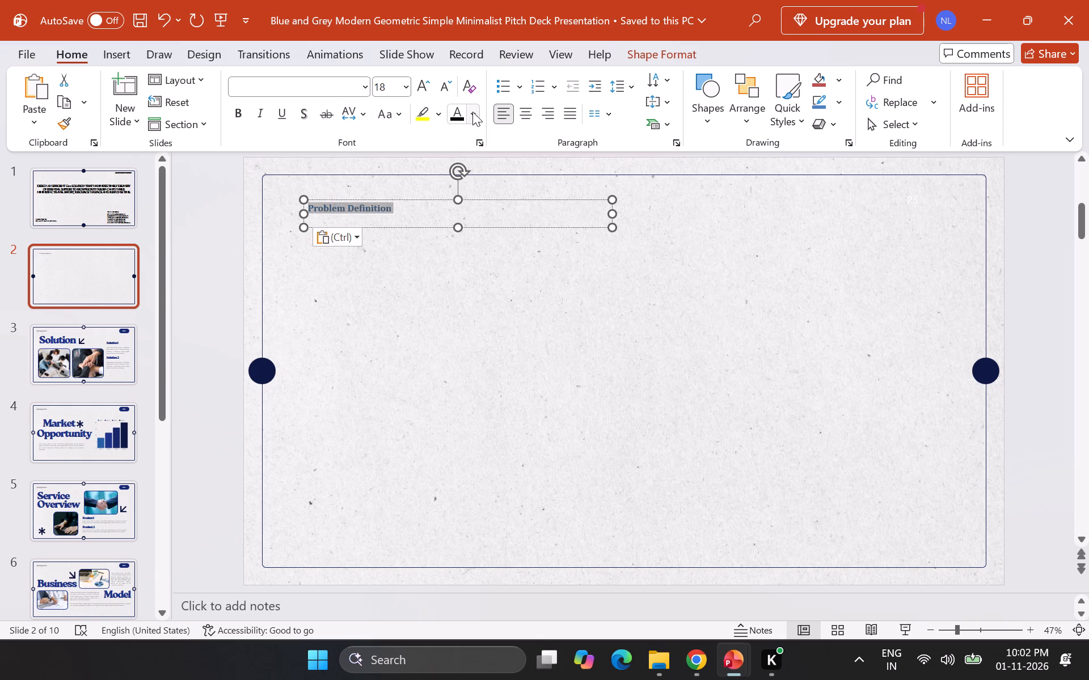
pyautogui.click(479, 111)
pyautogui.click(482, 203)
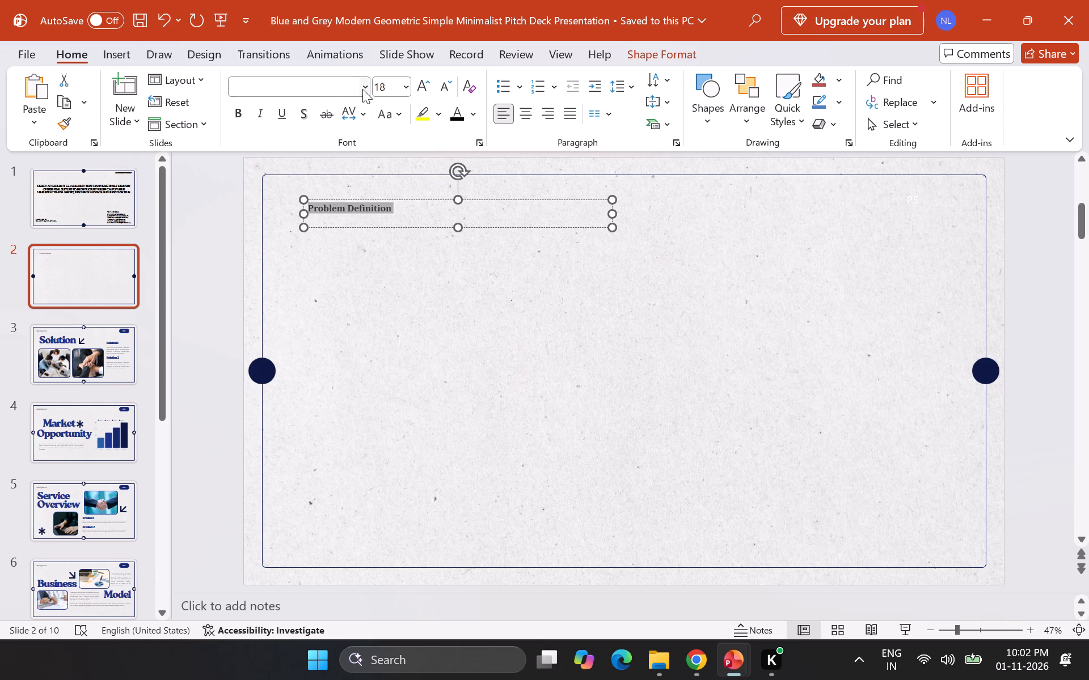
pyautogui.click(362, 89)
pyautogui.click(341, 199)
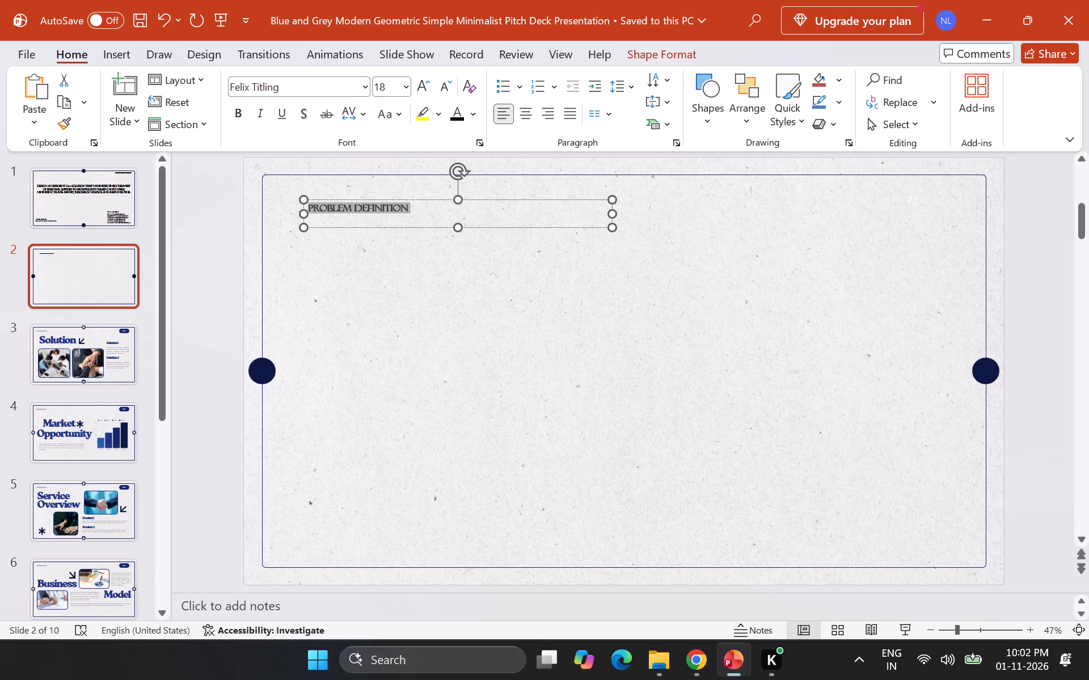
pyautogui.tripleClick(420, 83)
pyautogui.click(420, 83)
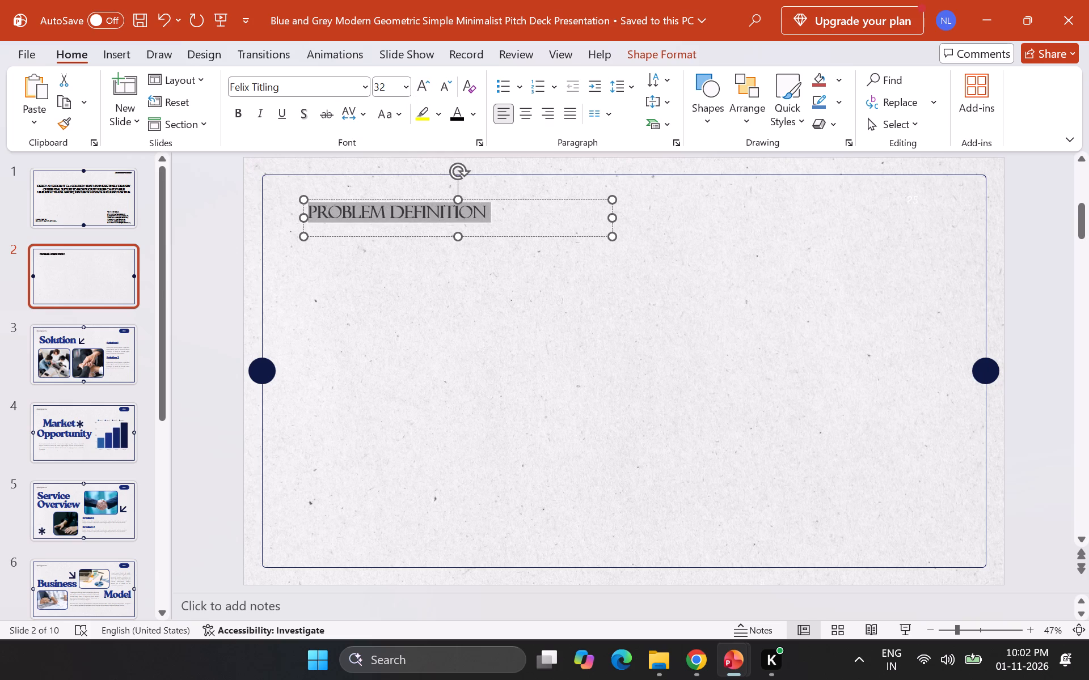
# Move the "Problem Definition" title slightly up and left, closer to the frame's upper-left corner.
pyautogui.moveTo(369, 201); pyautogui.dragTo(343, 197)
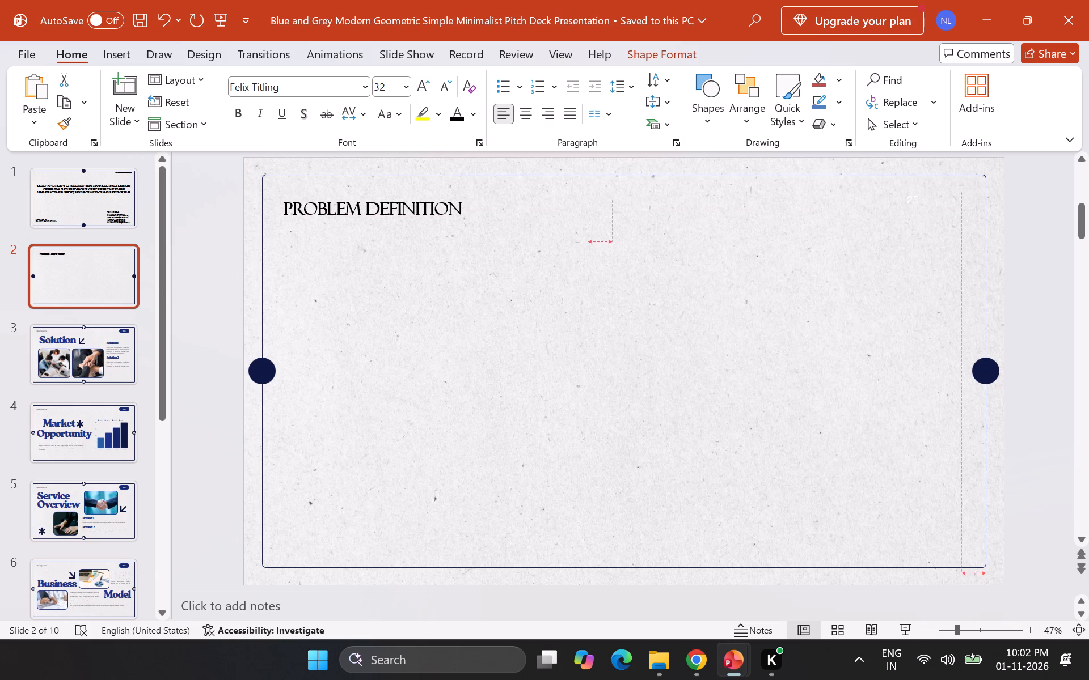
pyautogui.moveTo(343, 197); pyautogui.dragTo(351, 192)
pyautogui.click(481, 360)
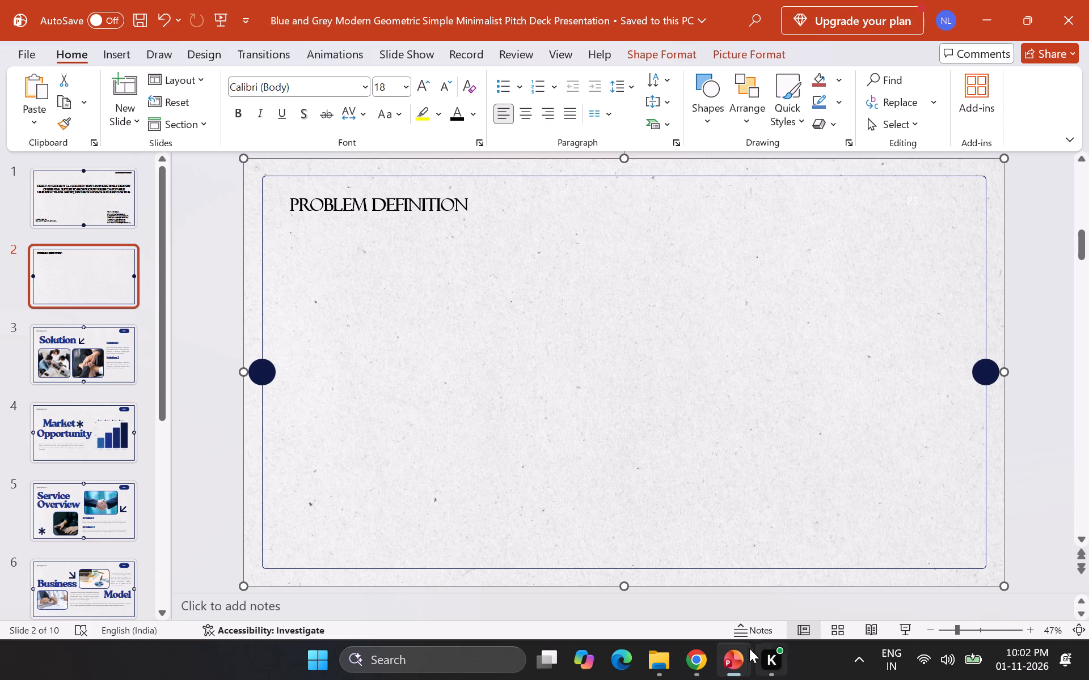
# Copy the "Disaster chaos" heading from the Relief deck into a new large text box below the template slide's title.
pyautogui.click(657, 577)
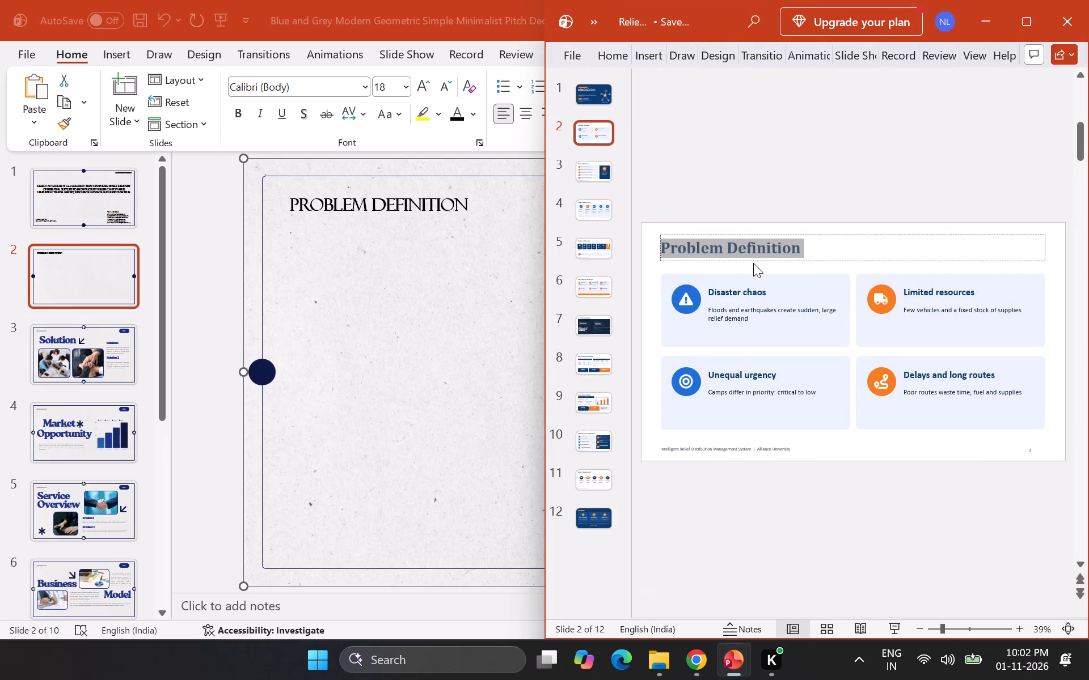
pyautogui.tripleClick(748, 293)
pyautogui.click(763, 295)
pyautogui.hotkey('ctrl', 'c')
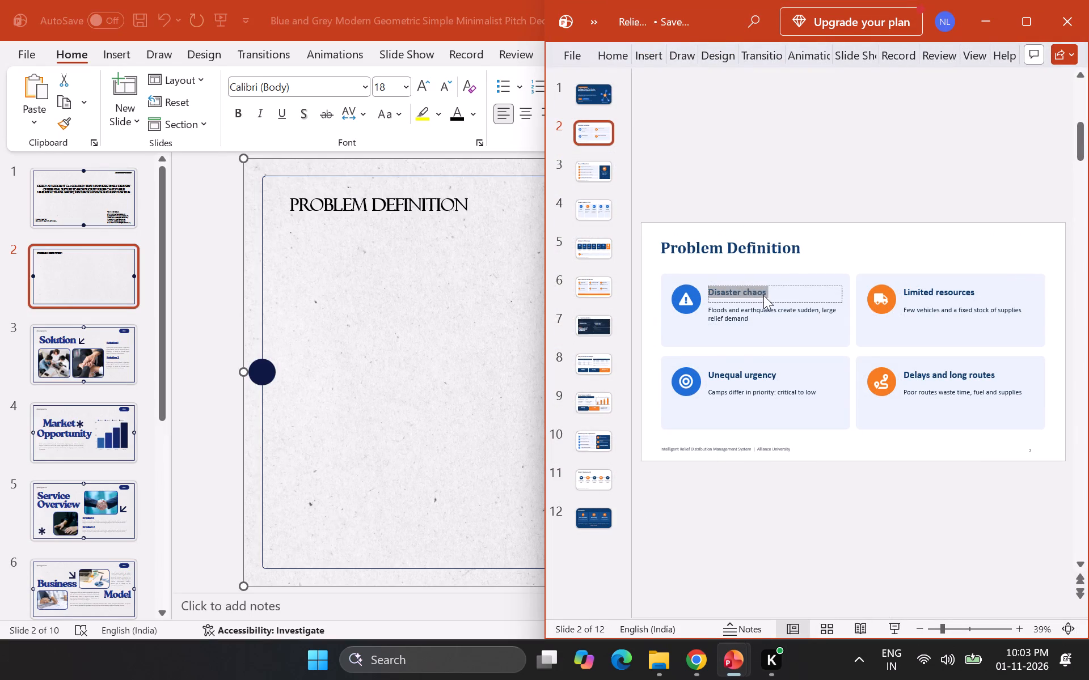
pyautogui.click(311, 250)
pyautogui.click(315, 250)
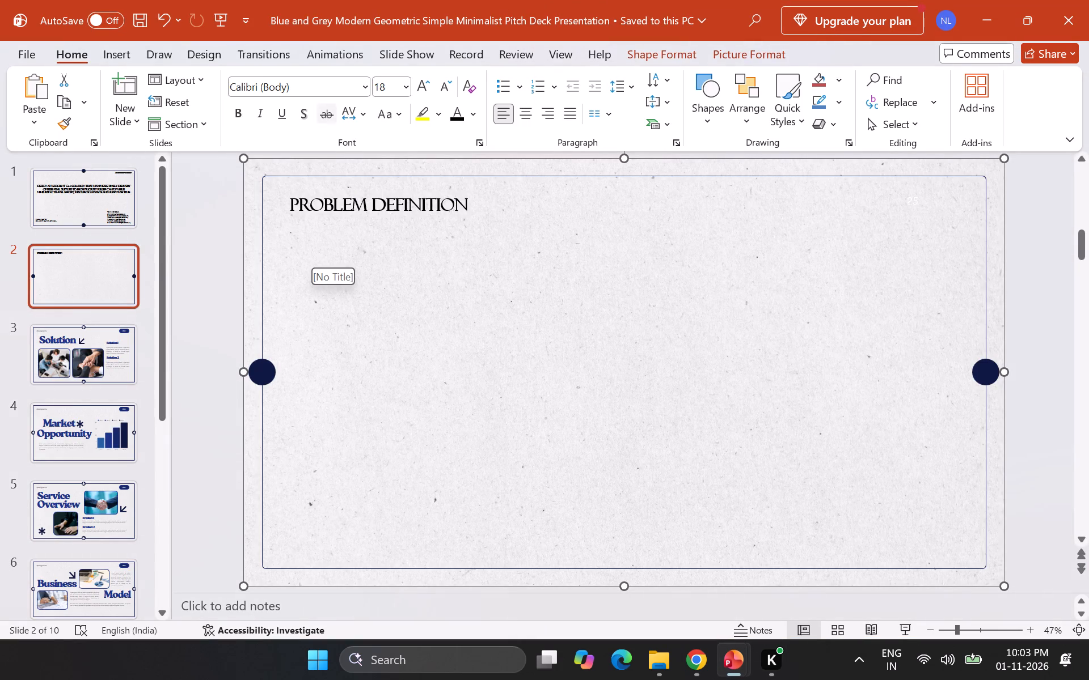
pyautogui.click(122, 57)
pyautogui.click(716, 91)
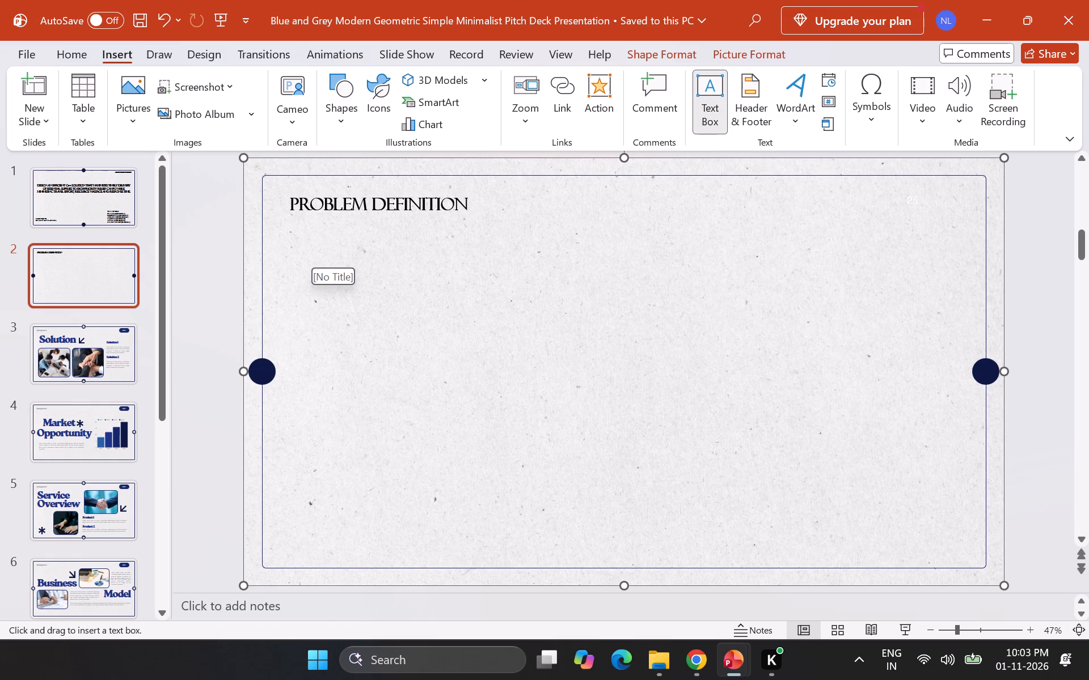
pyautogui.moveTo(294, 239); pyautogui.dragTo(730, 503)
pyautogui.moveTo(441, 296); pyautogui.dragTo(441, 291)
pyautogui.hotkey('ctrl', 'v')
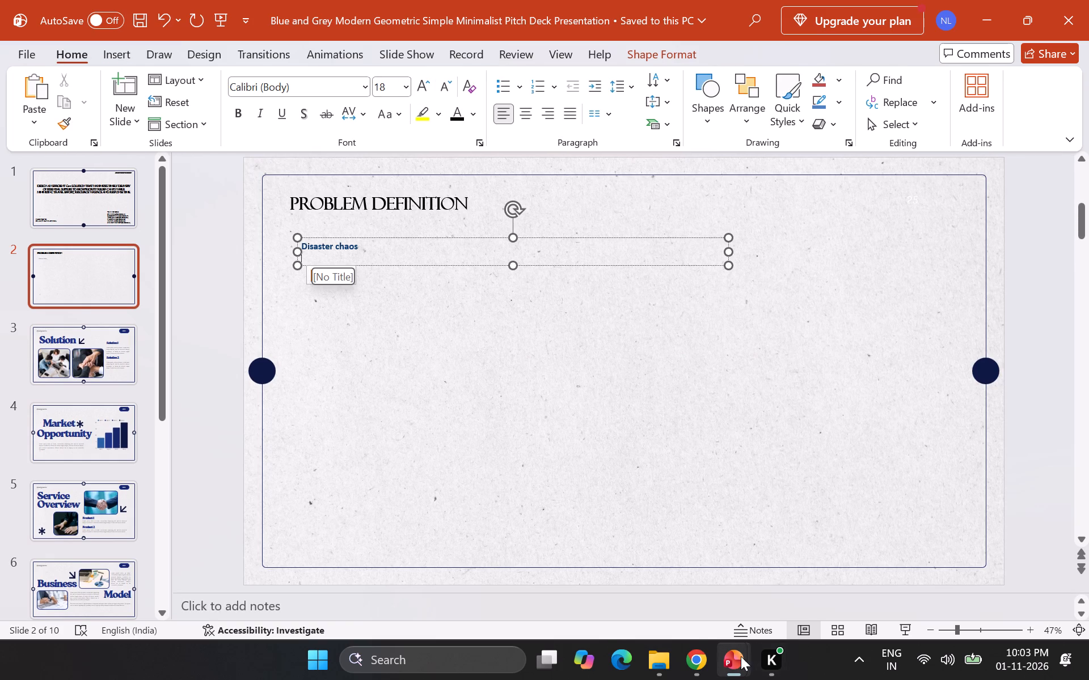
# Copy "Floods and earthquakes create sudden, large relief demand" from the Relief deck and paste it below the "Disaster chaos" heading.
pyautogui.click(747, 568)
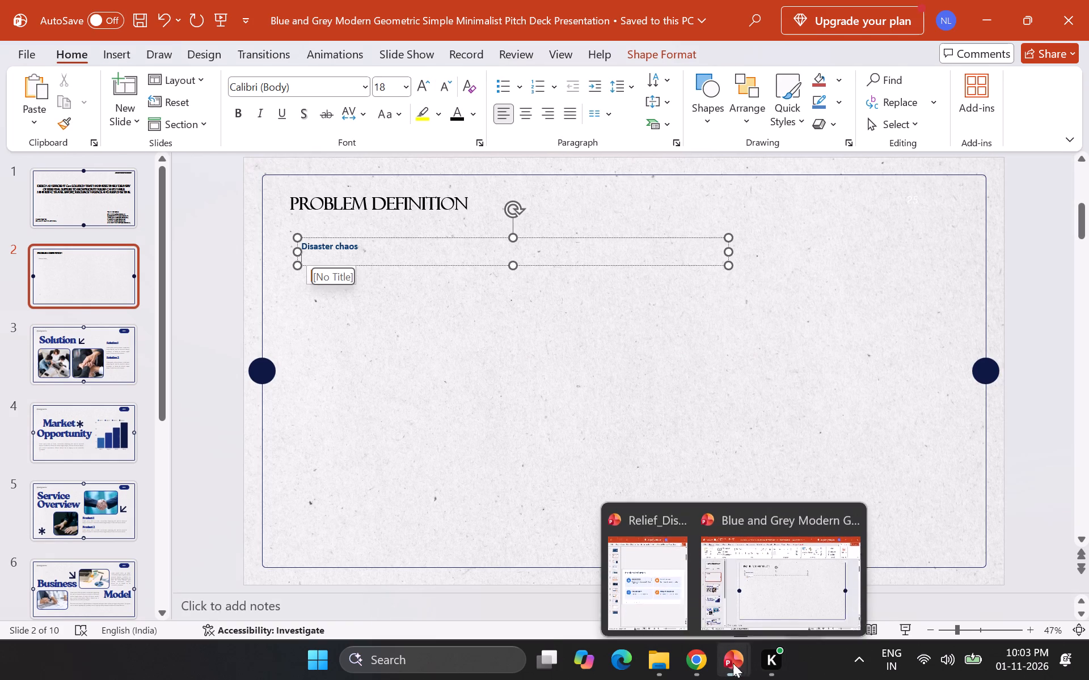
pyautogui.click(627, 590)
pyautogui.click(665, 310)
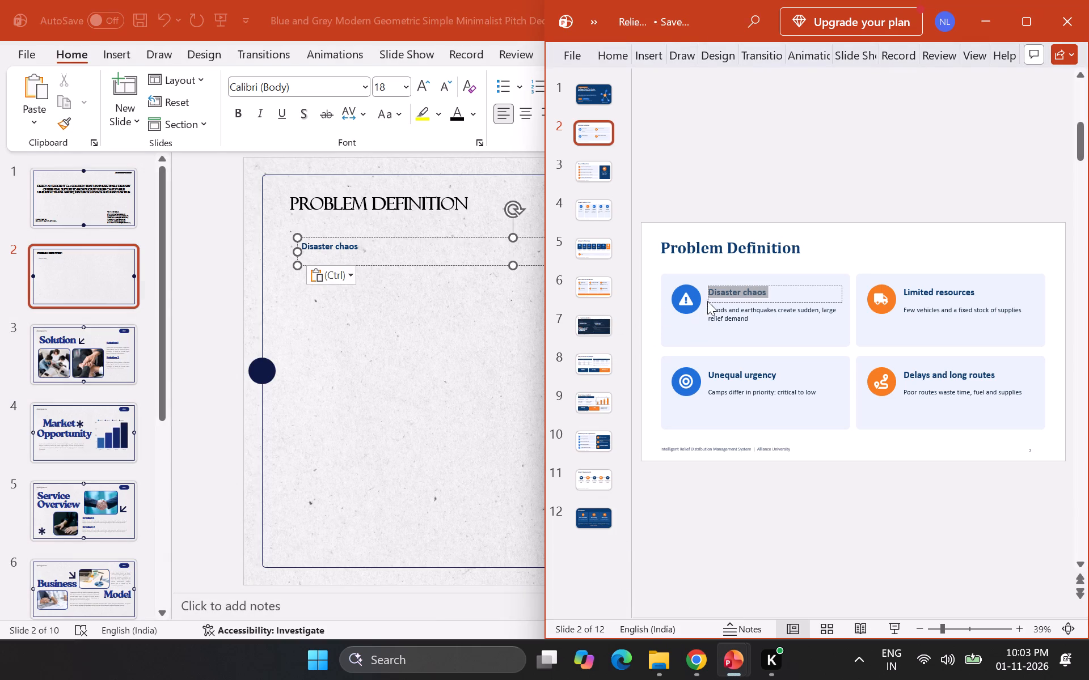
pyautogui.click(700, 310)
pyautogui.tripleClick(715, 311)
pyautogui.click(722, 305)
pyautogui.hotkey('ctrl', 'c')
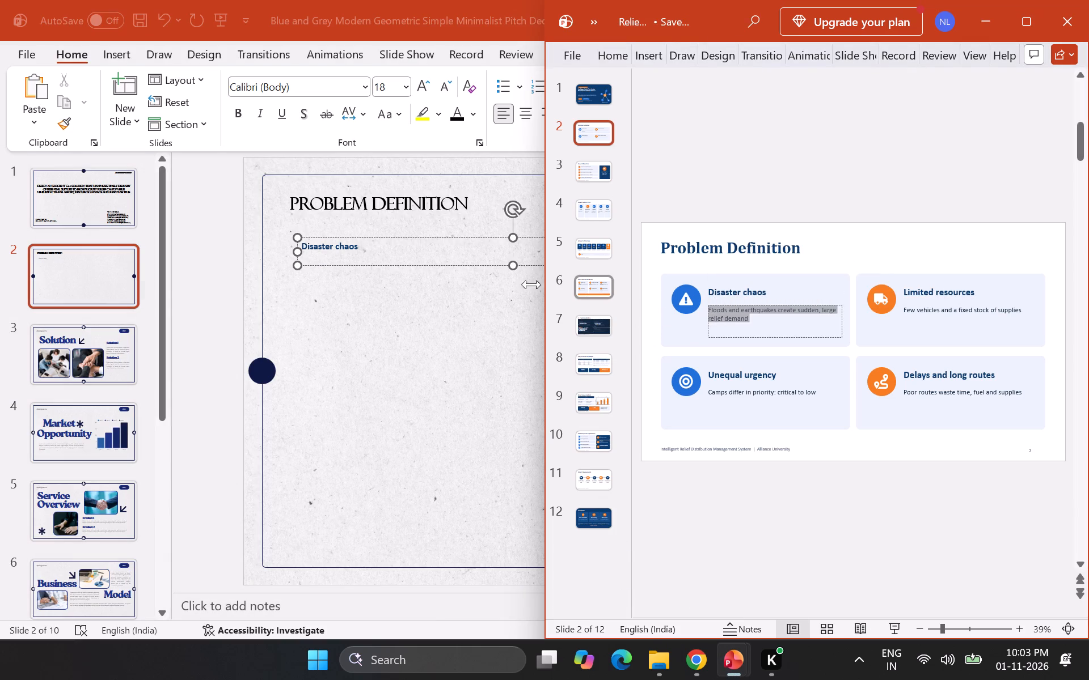
pyautogui.click(345, 256)
pyautogui.moveTo(346, 256); pyautogui.dragTo(336, 245)
pyautogui.hotkey('ctrl', 'v')
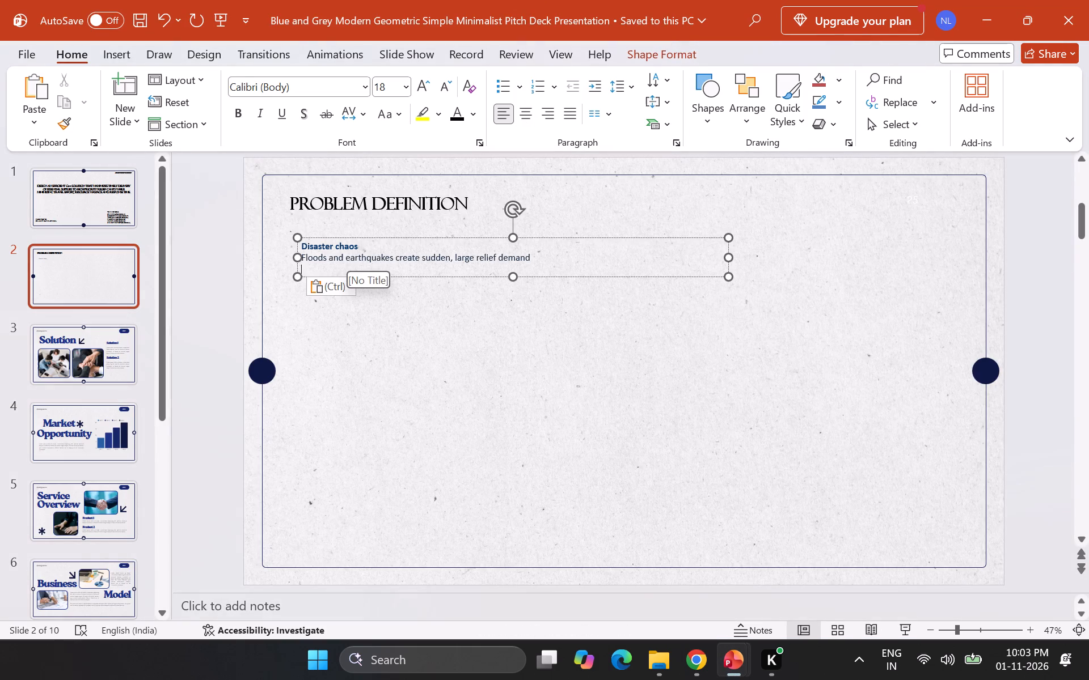
# Copy the "Limited resources" heading from the Relief deck and paste it below the floods and earthquakes line.
pyautogui.click(659, 570)
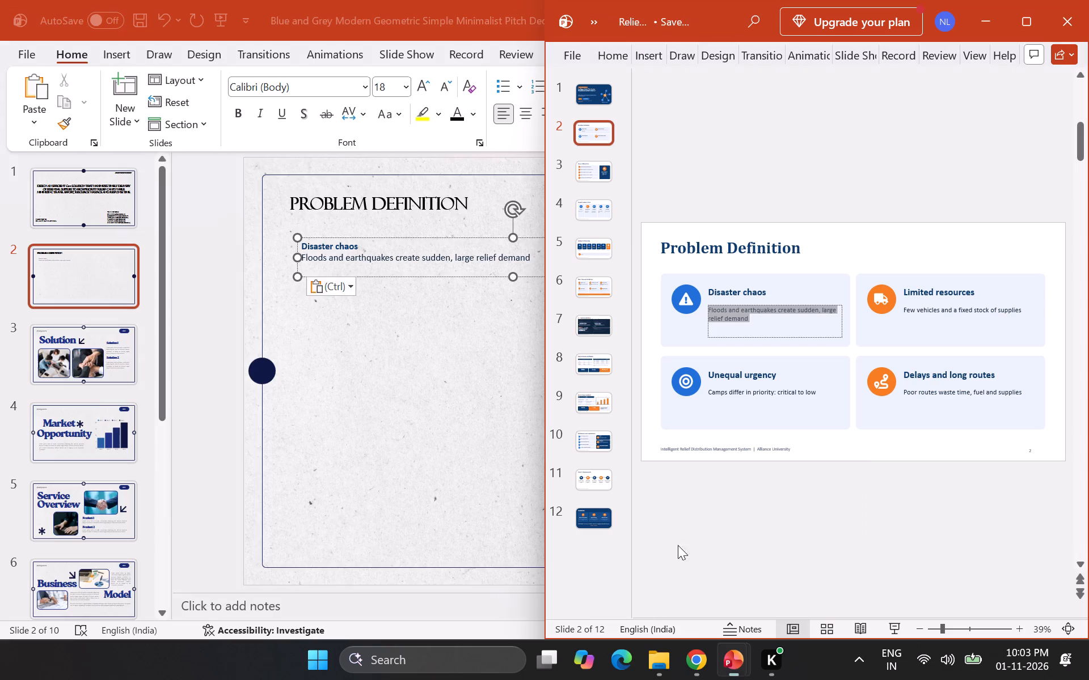
pyautogui.tripleClick(917, 288)
pyautogui.click(917, 288)
pyautogui.hotkey('ctrl', 'c')
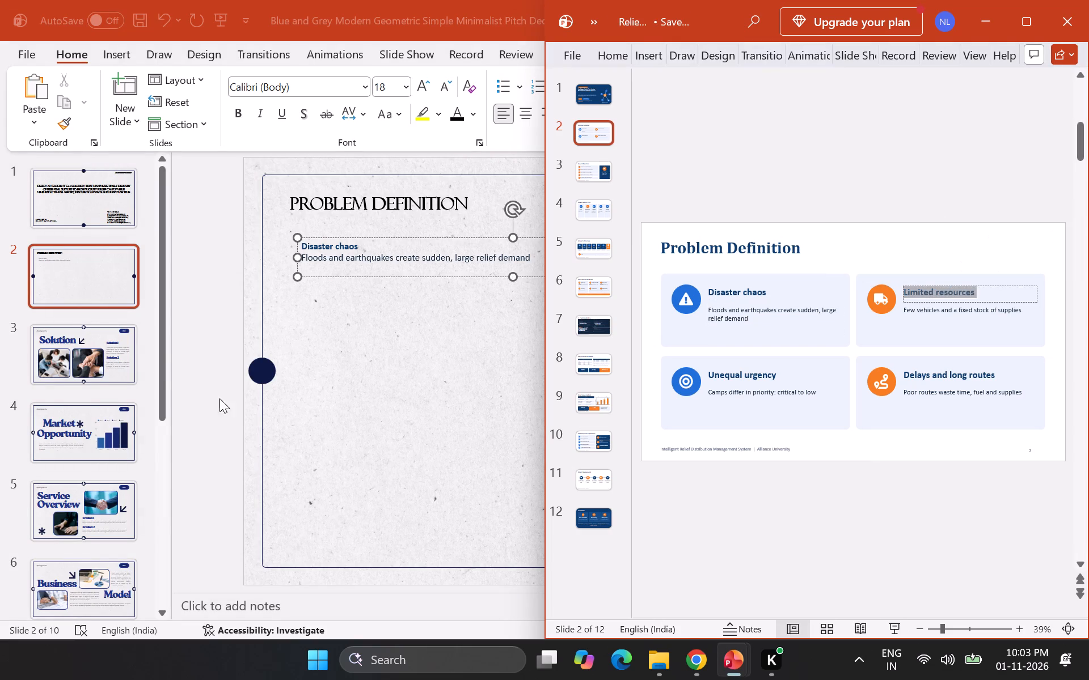
pyautogui.click(348, 278)
pyautogui.moveTo(361, 296); pyautogui.dragTo(381, 311)
pyautogui.hotkey('ctrl', 'v')
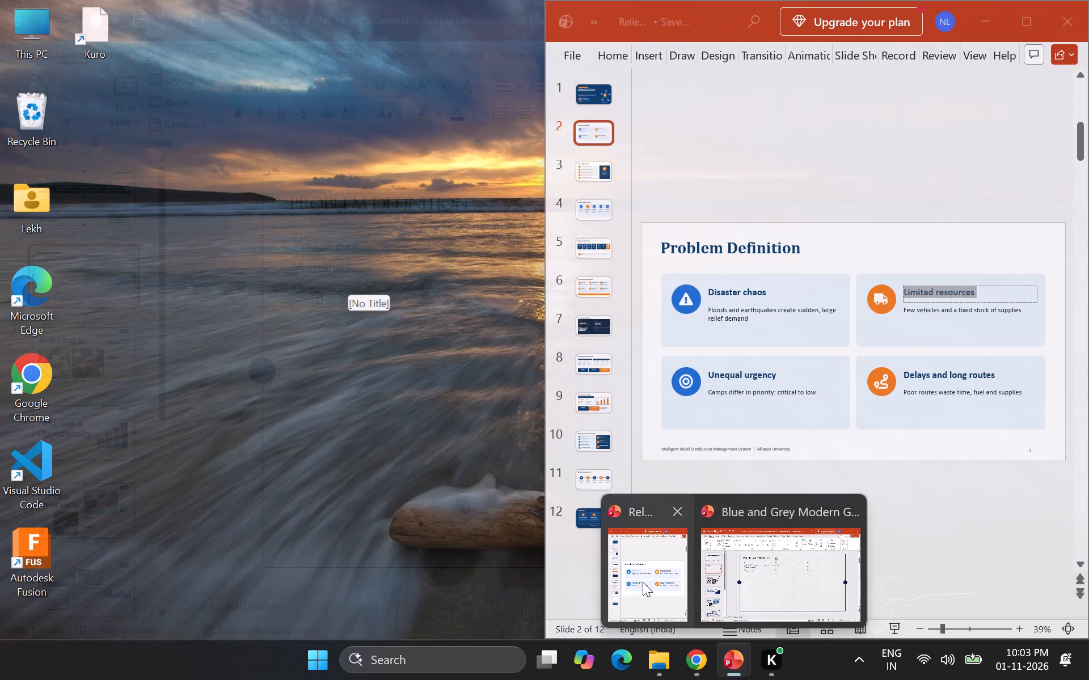
# Copy "Few vehicles and a fixed stock of supplies" from the Relief deck and paste it below the "Limited resources" heading.
pyautogui.click(643, 582)
pyautogui.tripleClick(917, 310)
pyautogui.click(934, 310)
pyautogui.hotkey('ctrl', 'c')
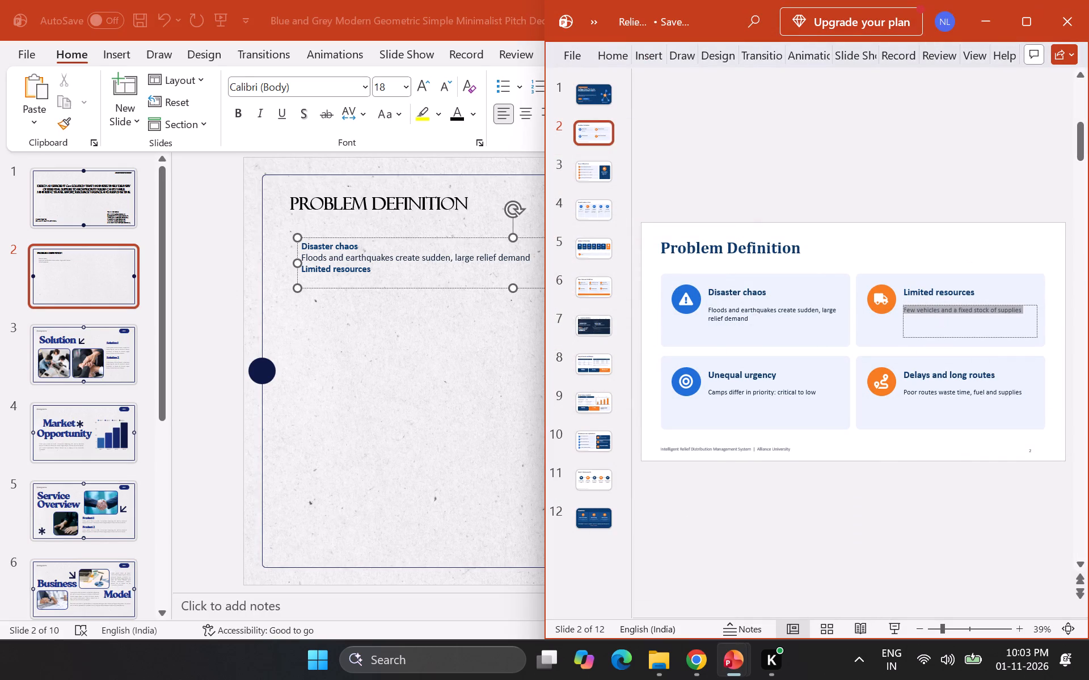
pyautogui.click(322, 273)
pyautogui.moveTo(309, 295); pyautogui.dragTo(324, 313)
pyautogui.hotkey('ctrl', 'v')
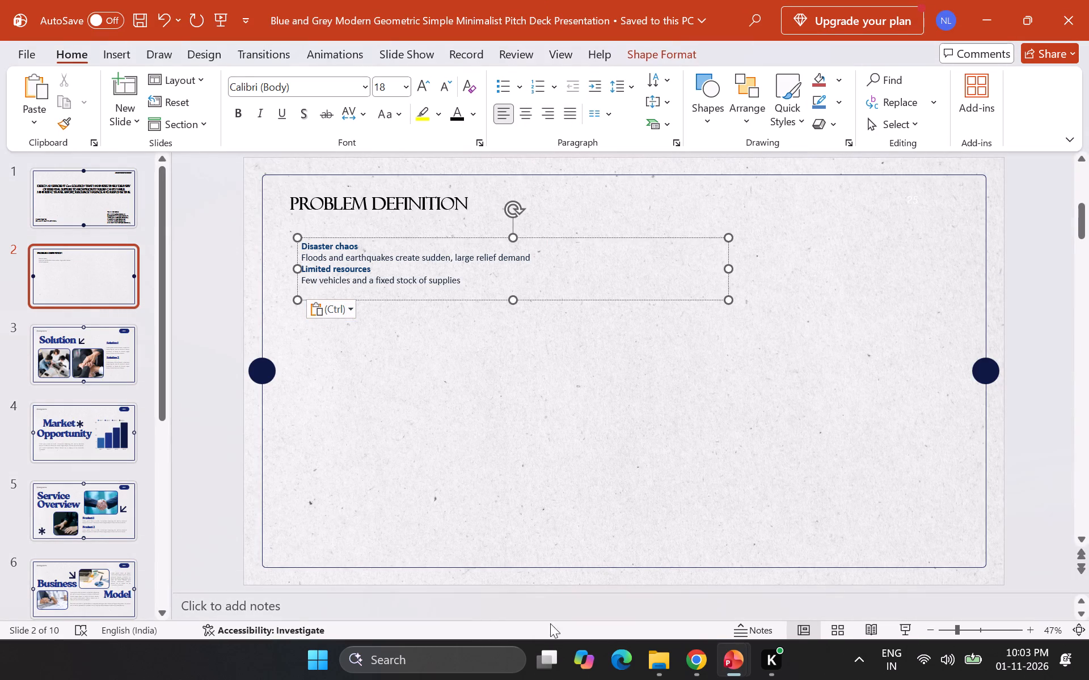
# Copy the "Unequal urgency" heading from the Relief deck and paste it below the "Few vehicles and a fixed stock of supplies" line.
pyautogui.click(647, 575)
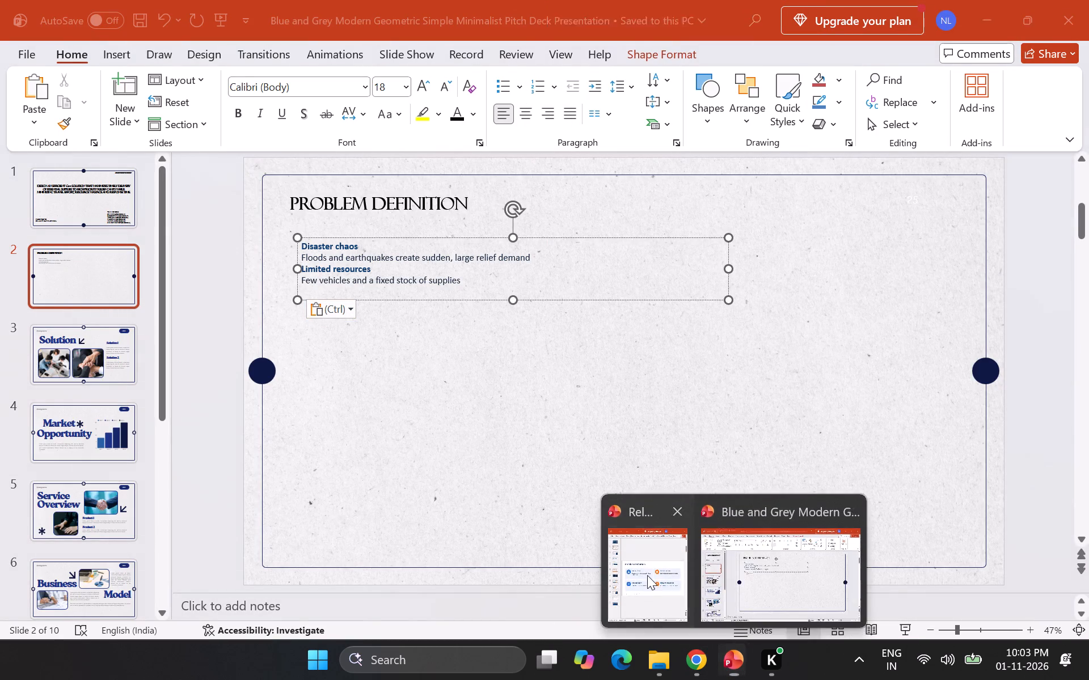
pyautogui.tripleClick(755, 374)
pyautogui.click(764, 368)
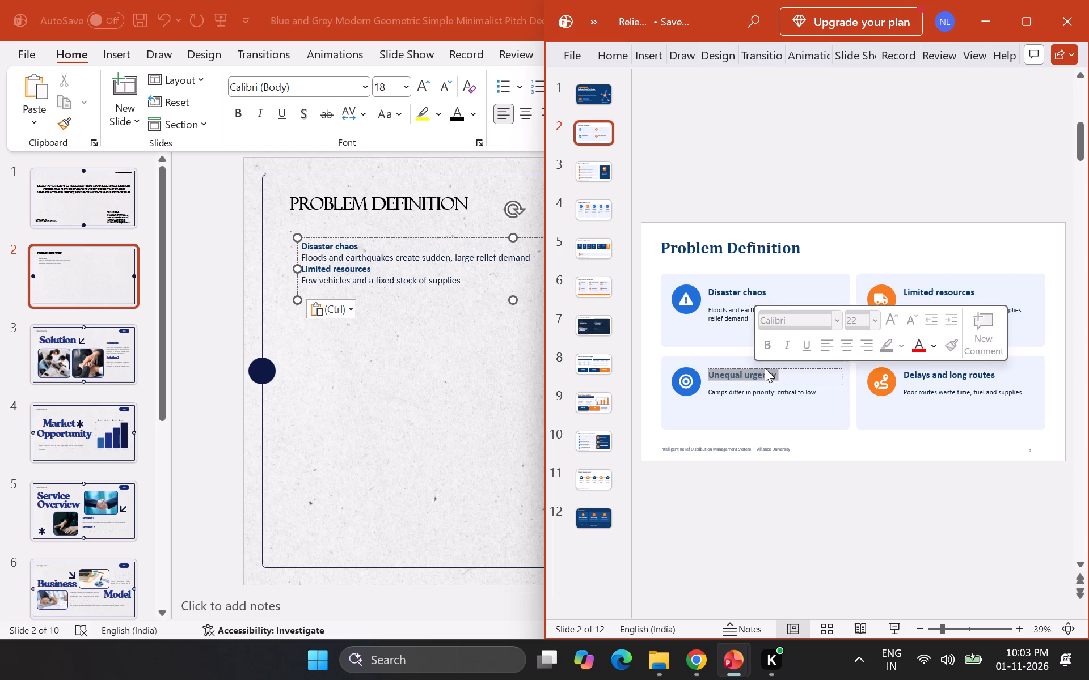
pyautogui.hotkey('ctrl', 'c')
pyautogui.click(312, 287)
pyautogui.moveTo(317, 377); pyautogui.dragTo(357, 405)
pyautogui.hotkey('ctrl', 'v')
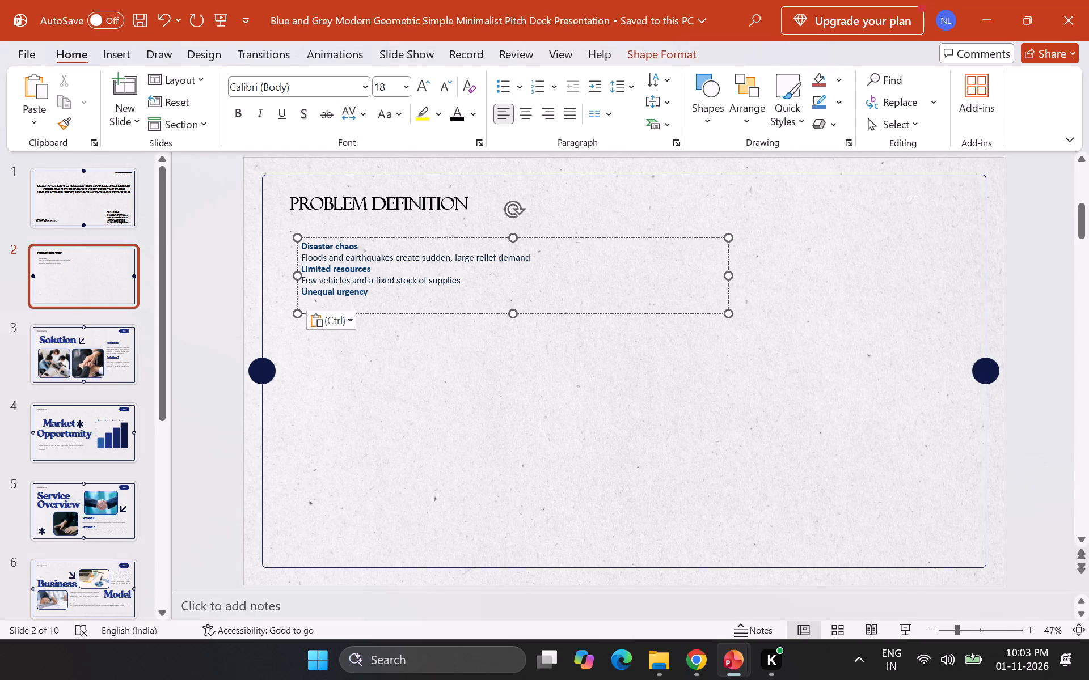
# Copy "Camps differ in priority: critical to low" from the Relief deck and paste it below the "Unequal urgency" heading.
pyautogui.click(630, 570)
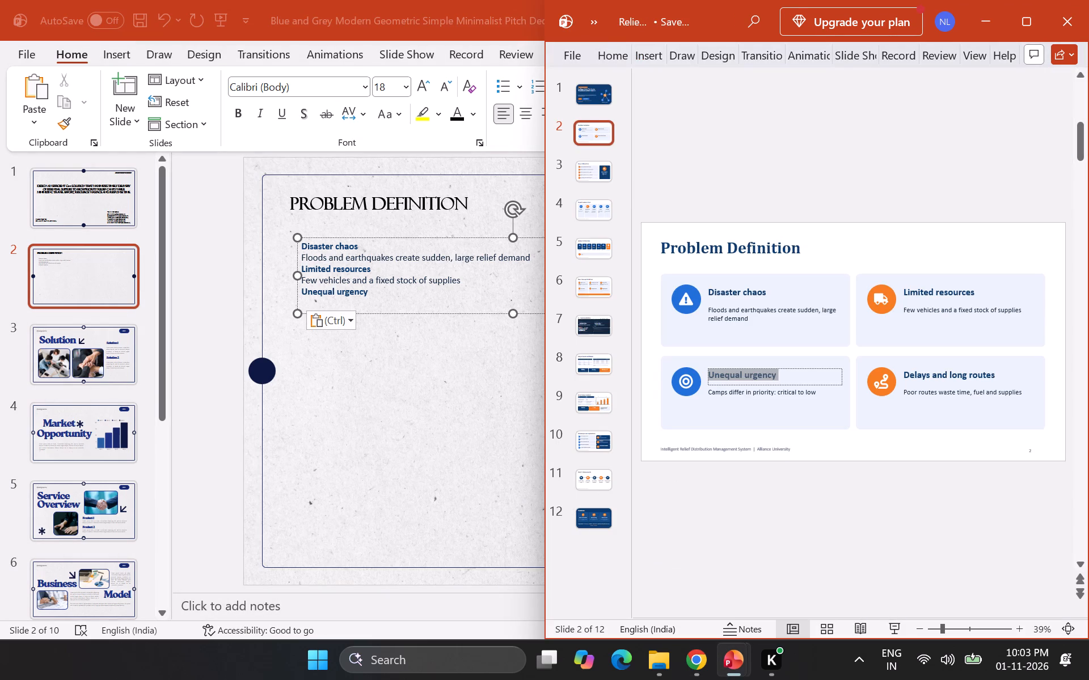
pyautogui.tripleClick(736, 390)
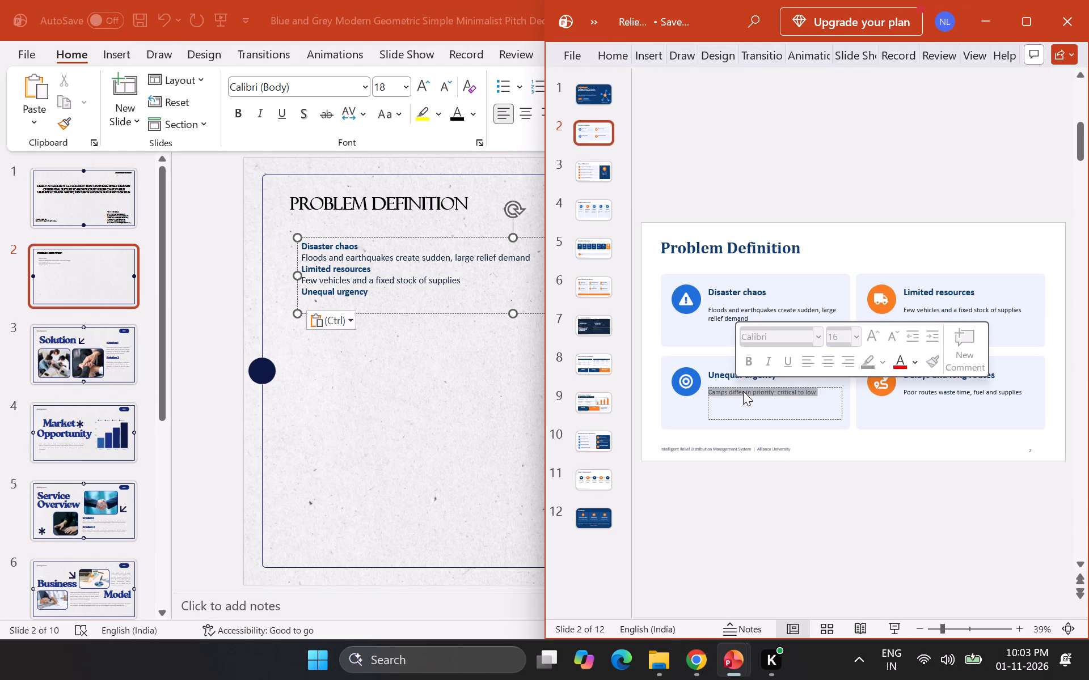
pyautogui.click(743, 391)
pyautogui.hotkey('ctrl', 'c')
pyautogui.click(324, 303)
pyautogui.click(328, 318)
pyautogui.hotkey('ctrl', 'v')
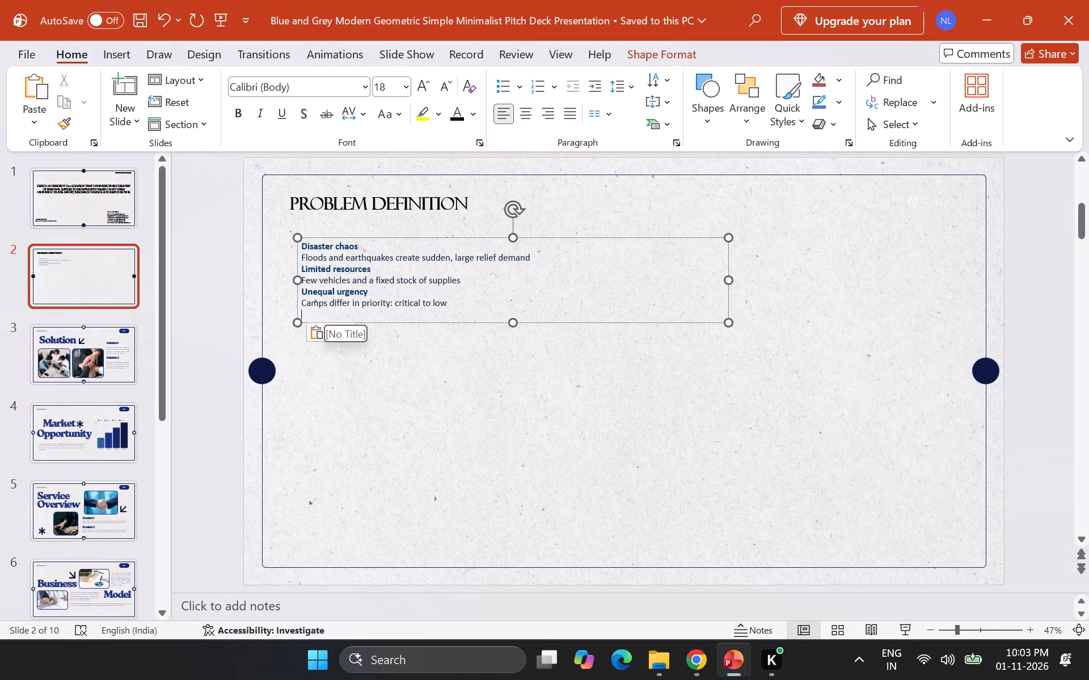
# Copy the "Delays and long routes" heading from the Relief deck and paste it below the camps priority line.
pyautogui.click(766, 590)
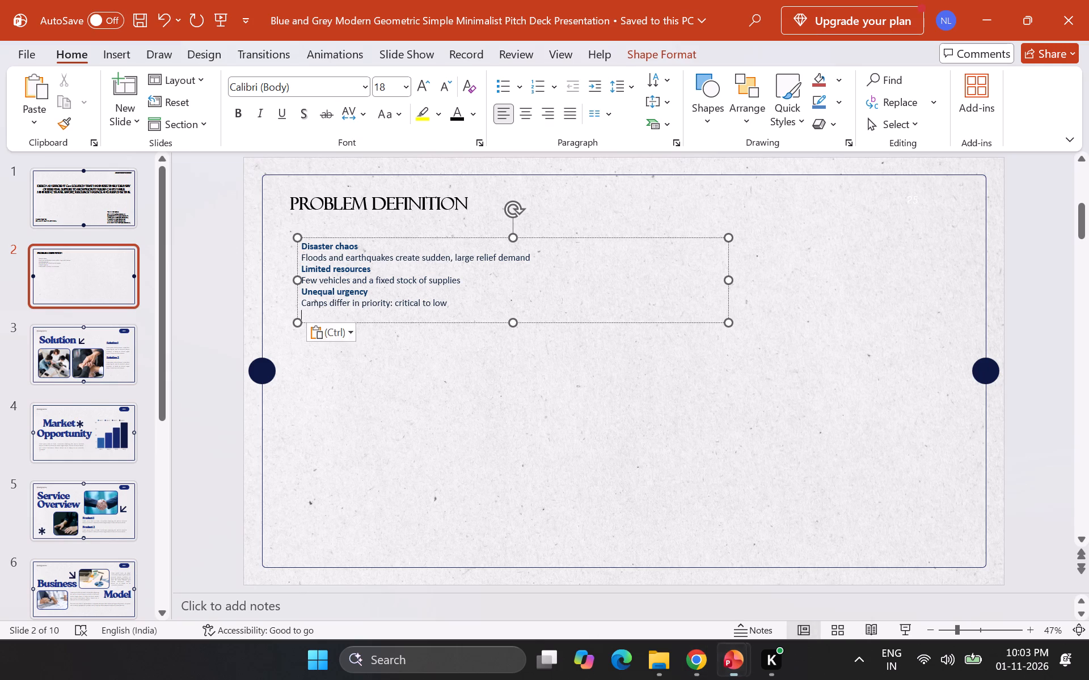
pyautogui.click(664, 572)
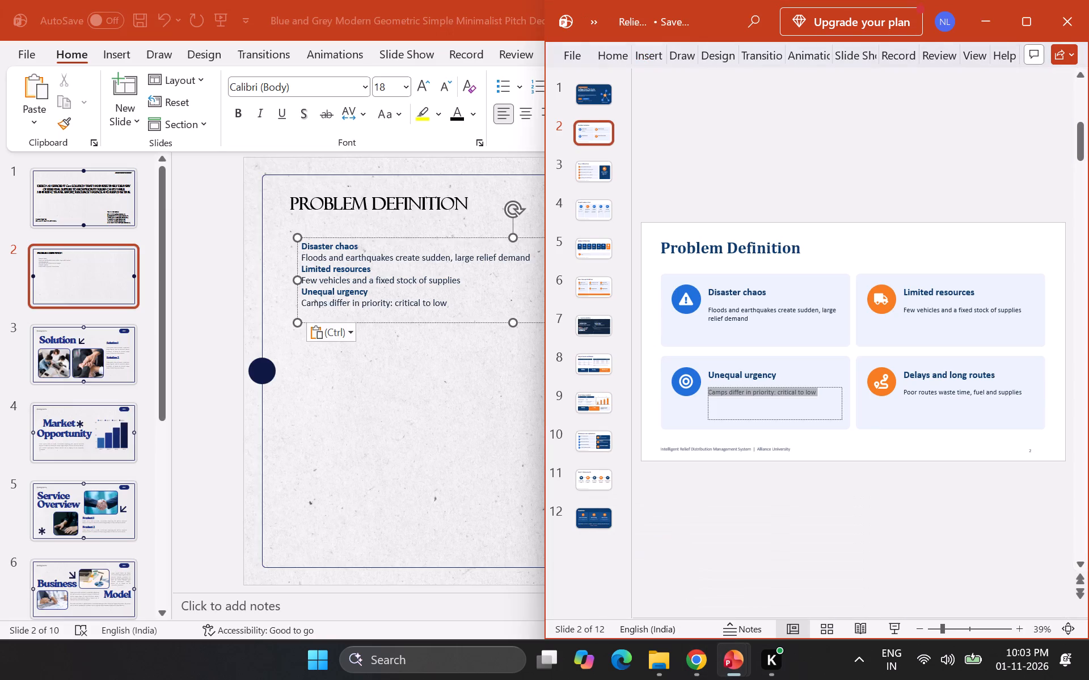
pyautogui.tripleClick(913, 374)
pyautogui.click(930, 376)
pyautogui.hotkey('ctrl', 'c')
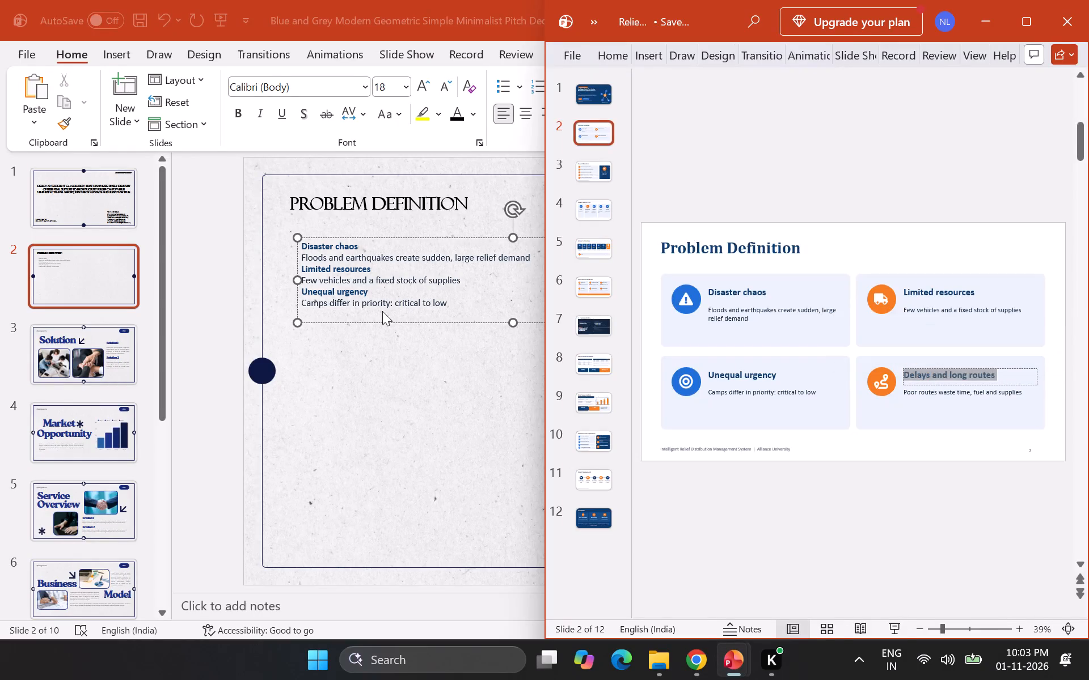
pyautogui.click(382, 311)
pyautogui.click(402, 310)
pyautogui.hotkey('ctrl', 'v')
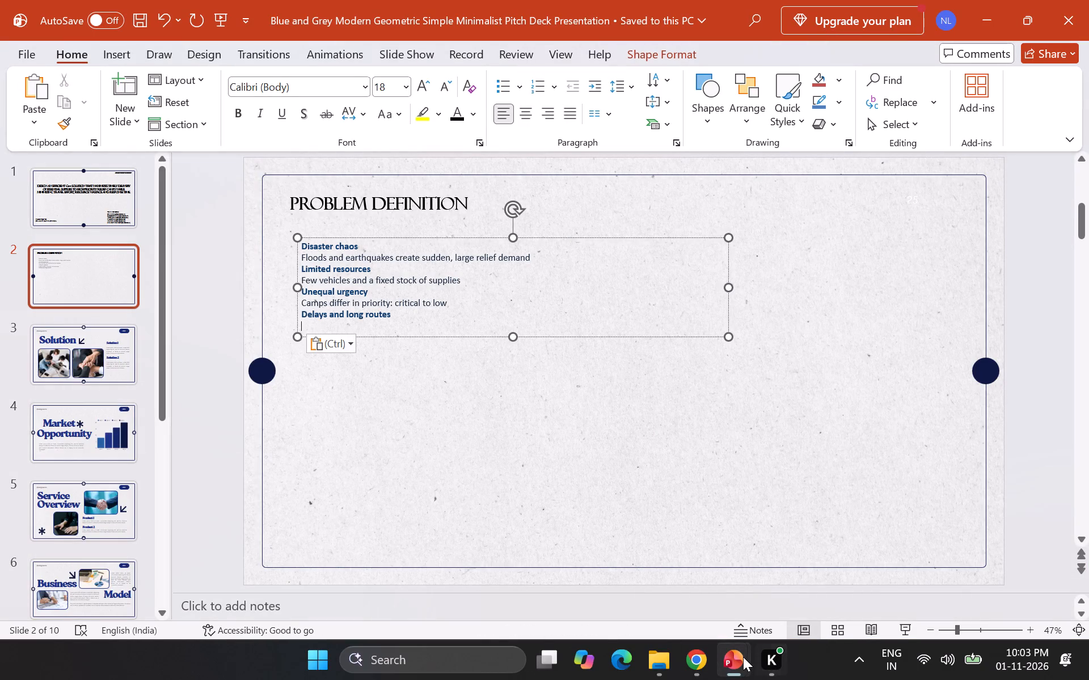
# Copy "Poor routes waste time, fuel and supplies" from the Relief deck and paste it below the "Delays and long routes" heading.
pyautogui.click(674, 560)
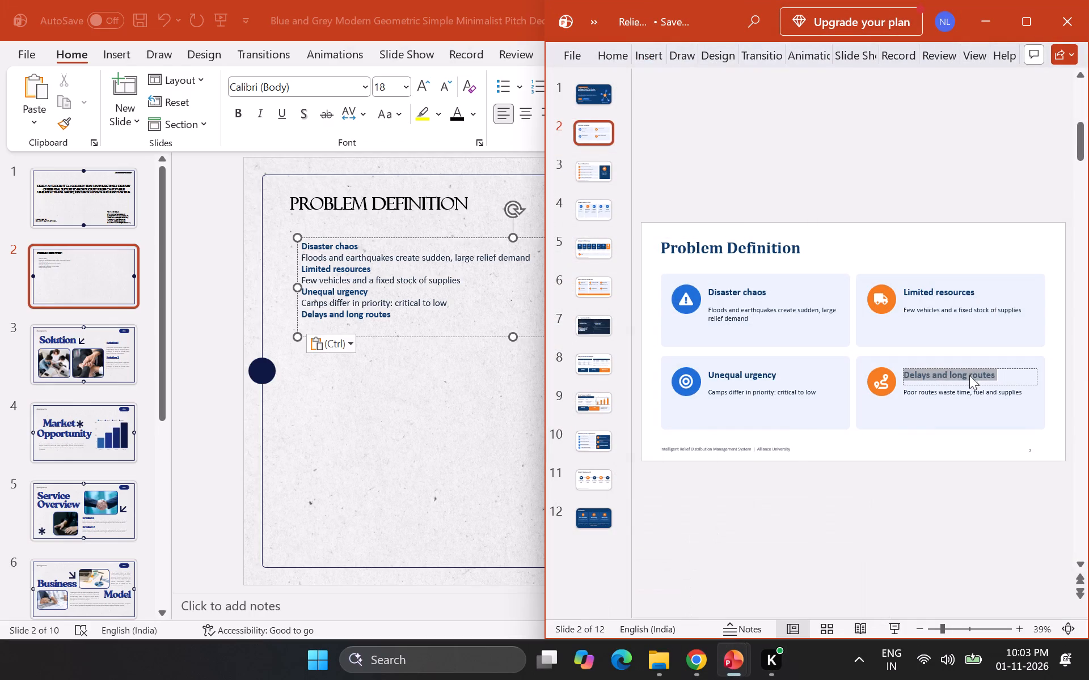
pyautogui.tripleClick(959, 394)
pyautogui.click(961, 394)
pyautogui.hotkey('ctrl', 'c')
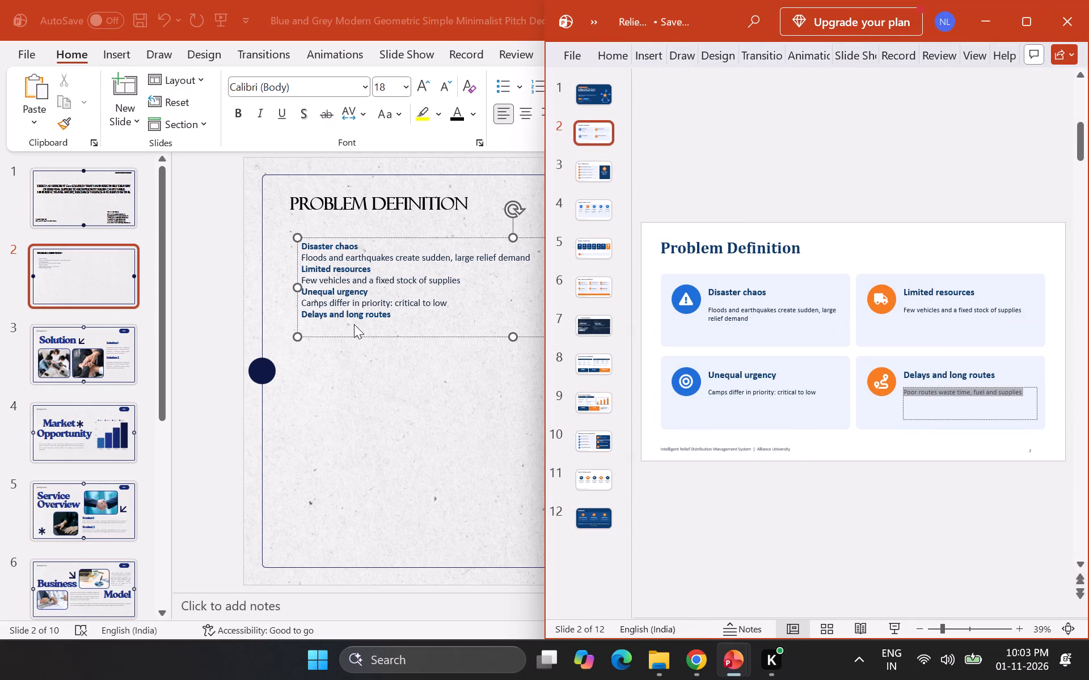
pyautogui.click(354, 324)
pyautogui.moveTo(339, 305); pyautogui.dragTo(332, 300)
pyautogui.hotkey('ctrl', 'v')
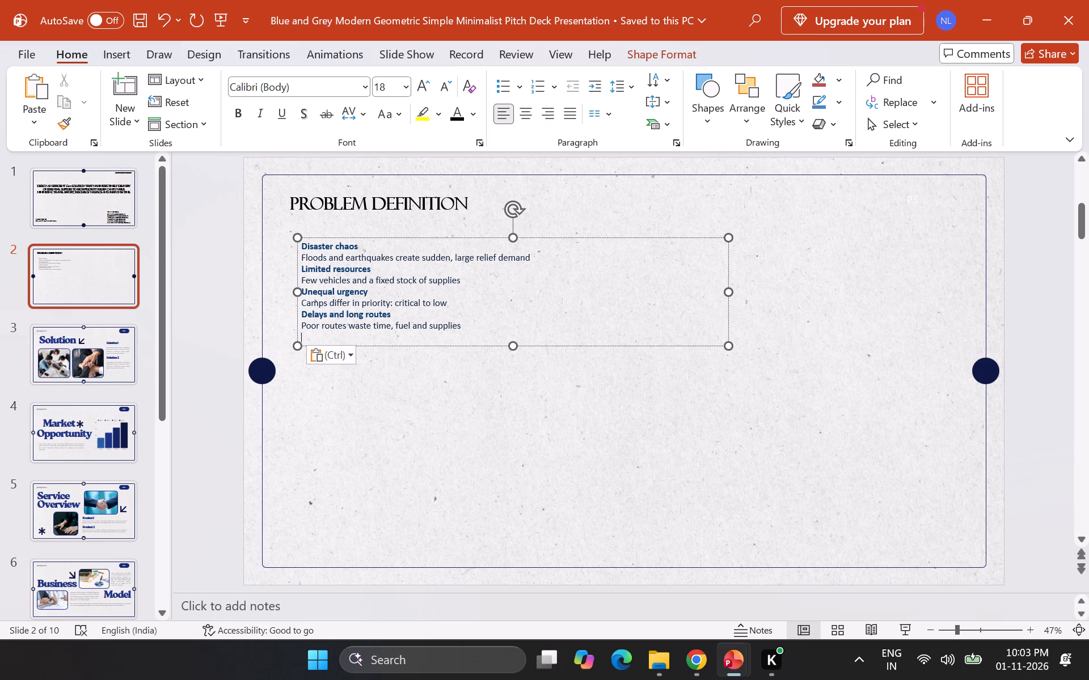
# Recolour all the pasted body text on slide 2 black and enlarge it to 44 pt.
pyautogui.moveTo(474, 335); pyautogui.dragTo(301, 244)
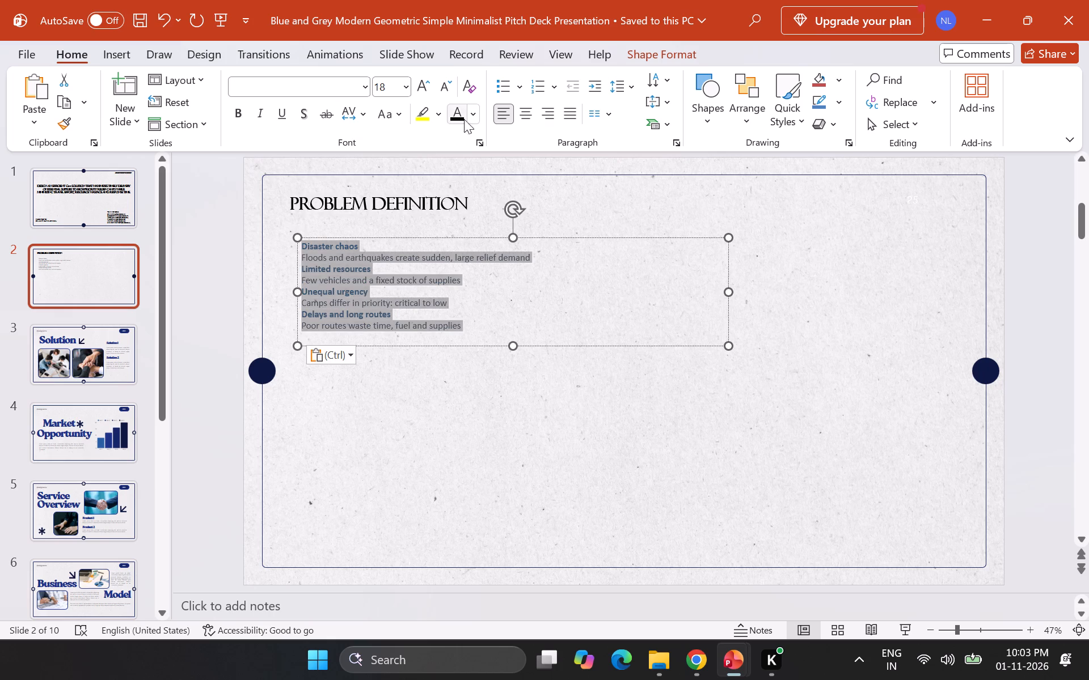
pyautogui.click(474, 110)
pyautogui.click(484, 201)
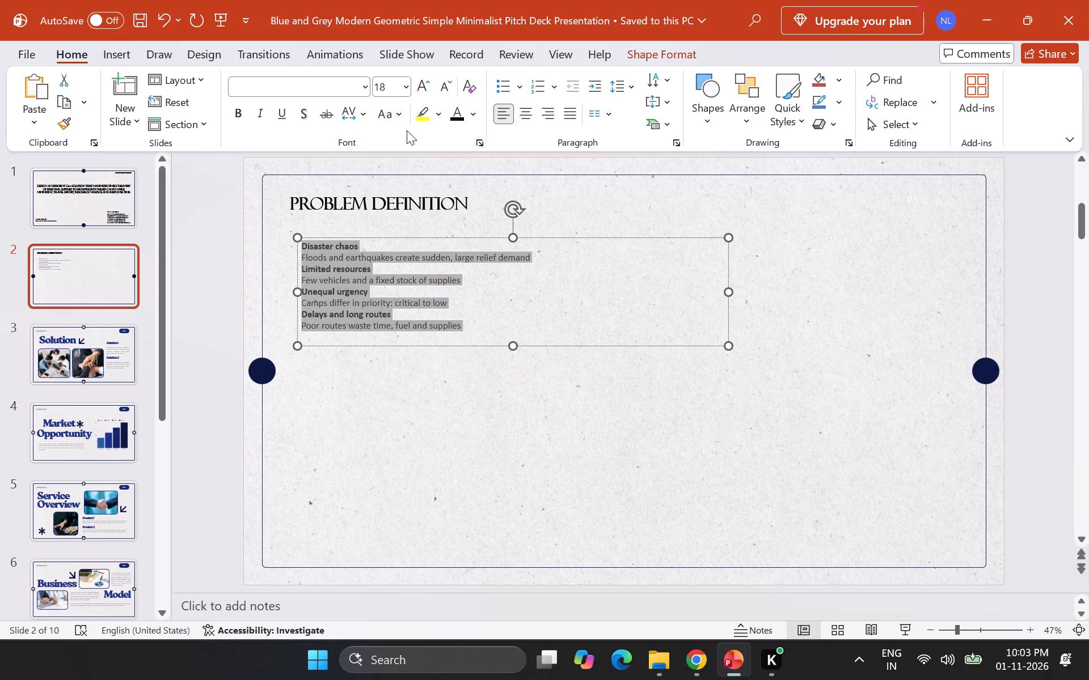
pyautogui.tripleClick(423, 83)
pyautogui.tripleClick(423, 83)
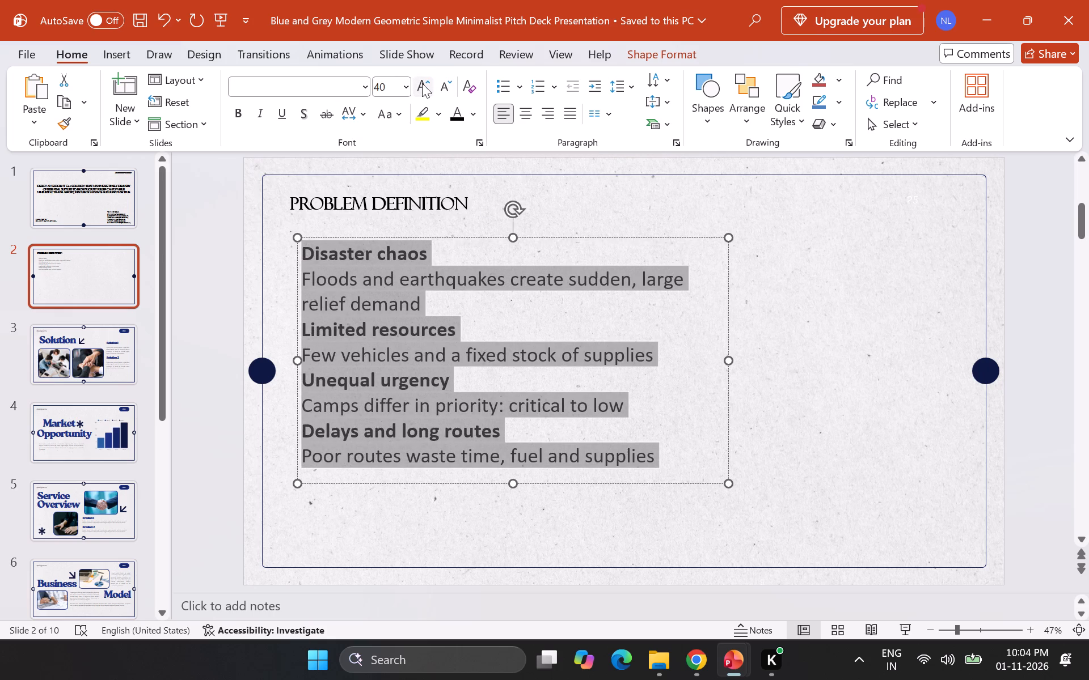
pyautogui.click(422, 83)
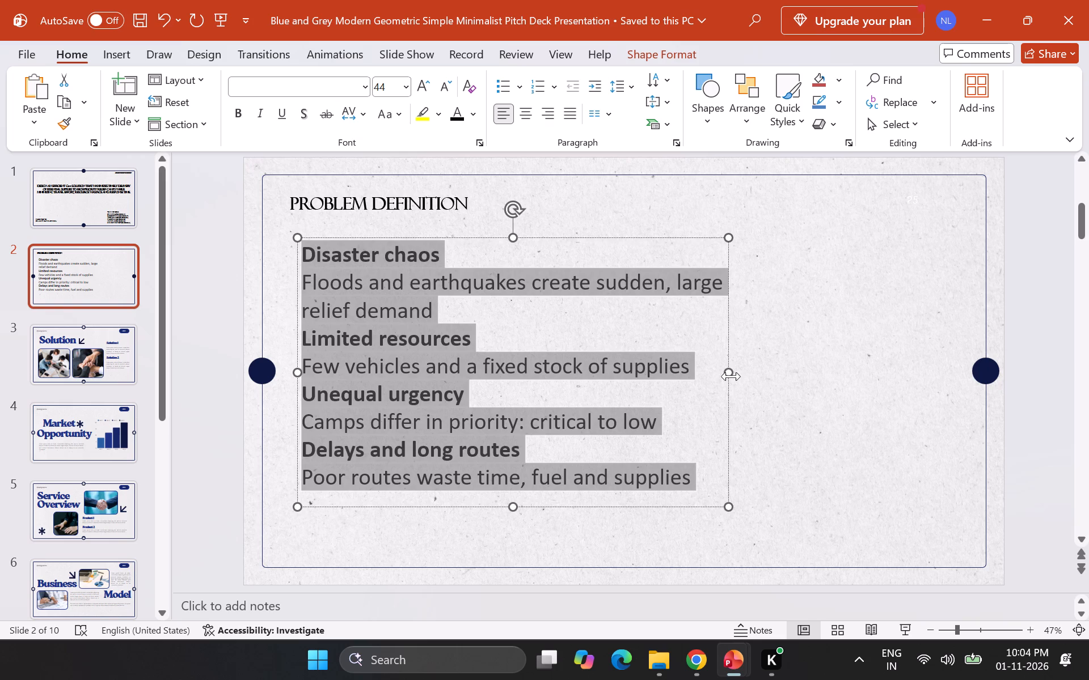
# Widen the body text box almost to the frame's far edge and move it lower on the slide.
pyautogui.moveTo(731, 376); pyautogui.dragTo(968, 379)
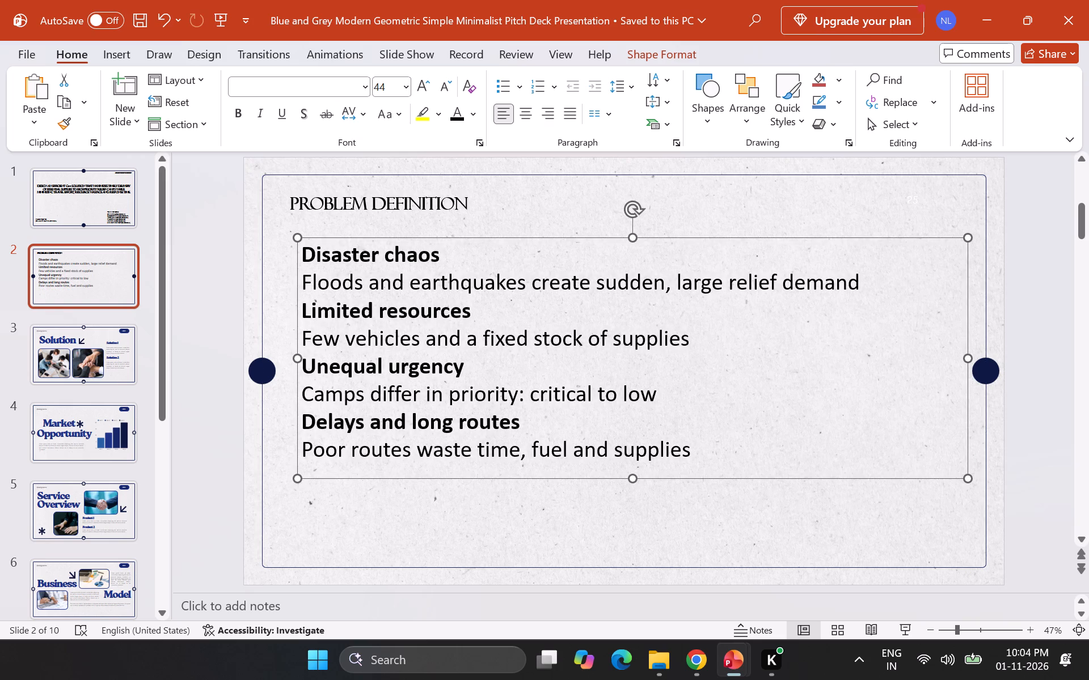
pyautogui.moveTo(559, 237); pyautogui.dragTo(548, 292)
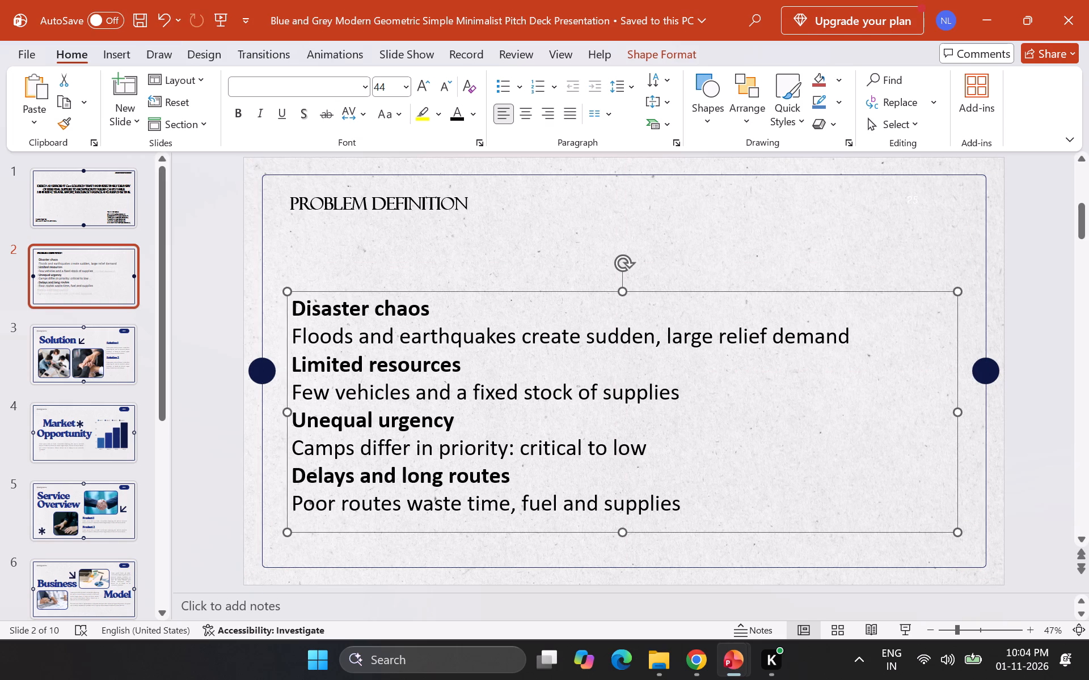
# Enlarge the "Problem Definition" title to 48 pt and shift its text box slightly down.
pyautogui.tripleClick(448, 201)
pyautogui.tripleClick(417, 93)
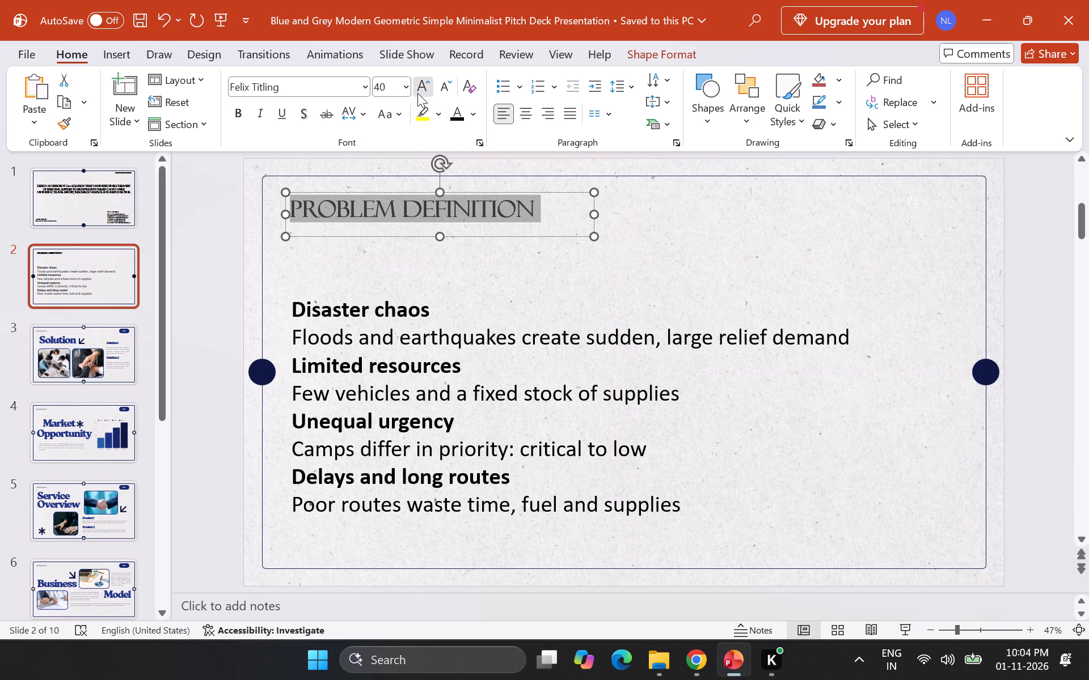
pyautogui.click(417, 93)
pyautogui.moveTo(489, 192); pyautogui.dragTo(492, 197)
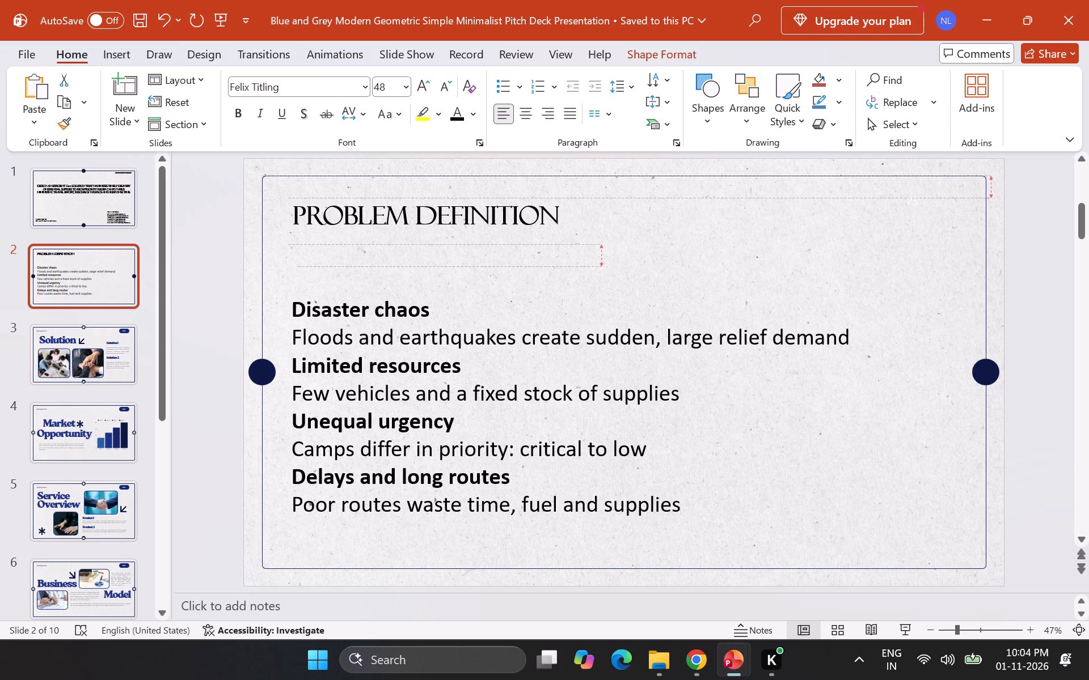
pyautogui.moveTo(492, 197); pyautogui.dragTo(489, 197)
# Move the body text box up closer to the title, aligning its left edge with the title box.
pyautogui.click(657, 243)
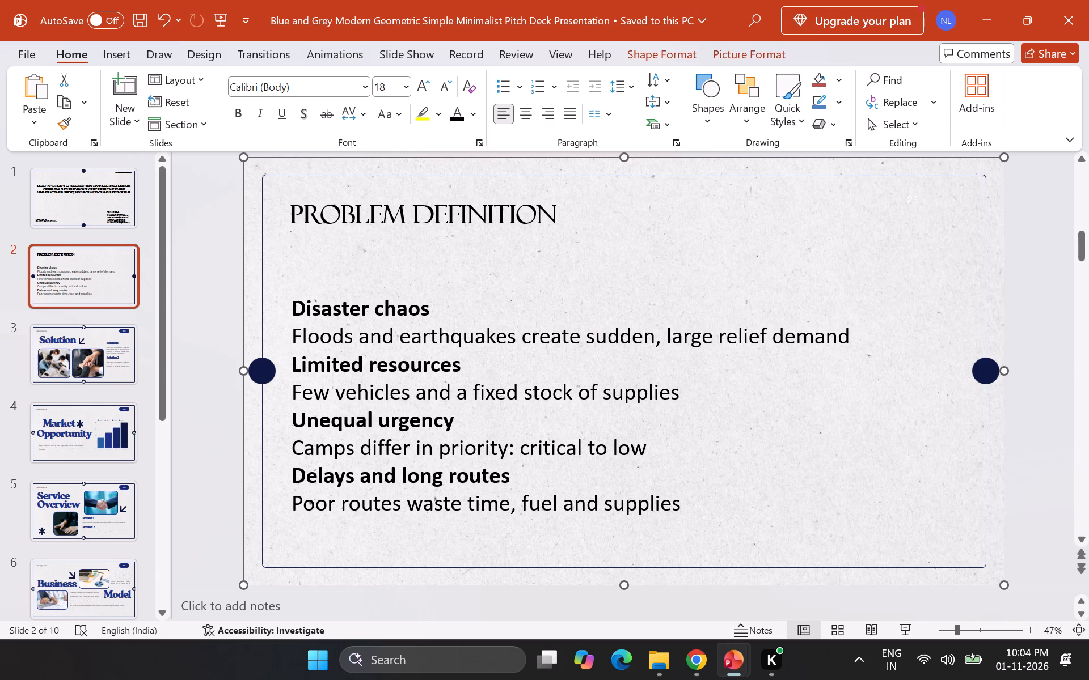
pyautogui.click(375, 321)
pyautogui.moveTo(361, 291); pyautogui.dragTo(359, 258)
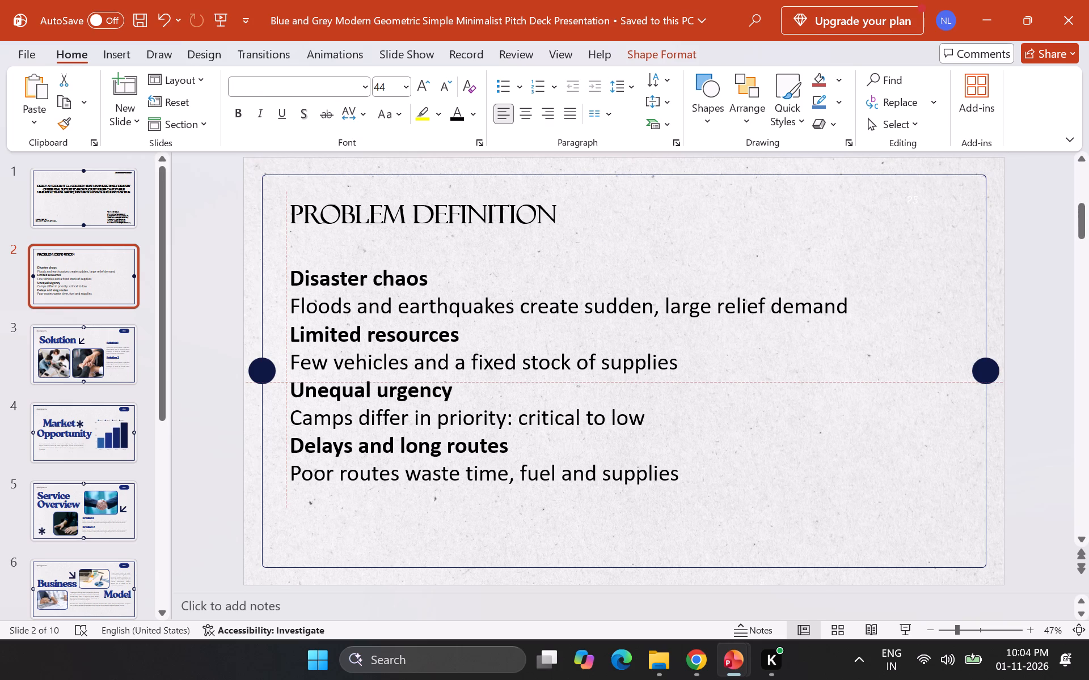
pyautogui.moveTo(359, 258); pyautogui.dragTo(360, 256)
# Add round bullets to the four bold headings: Disaster chaos, Limited resources, Unequal urgency, and Delays and long routes.
pyautogui.click(293, 278)
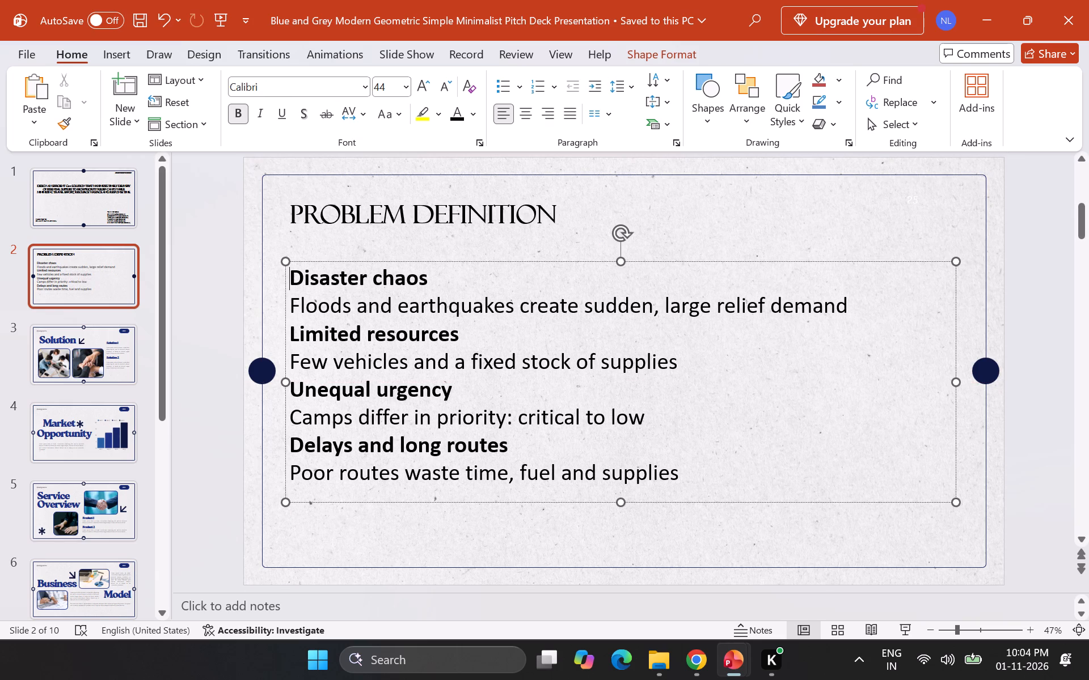
pyautogui.click(510, 82)
pyautogui.click(292, 331)
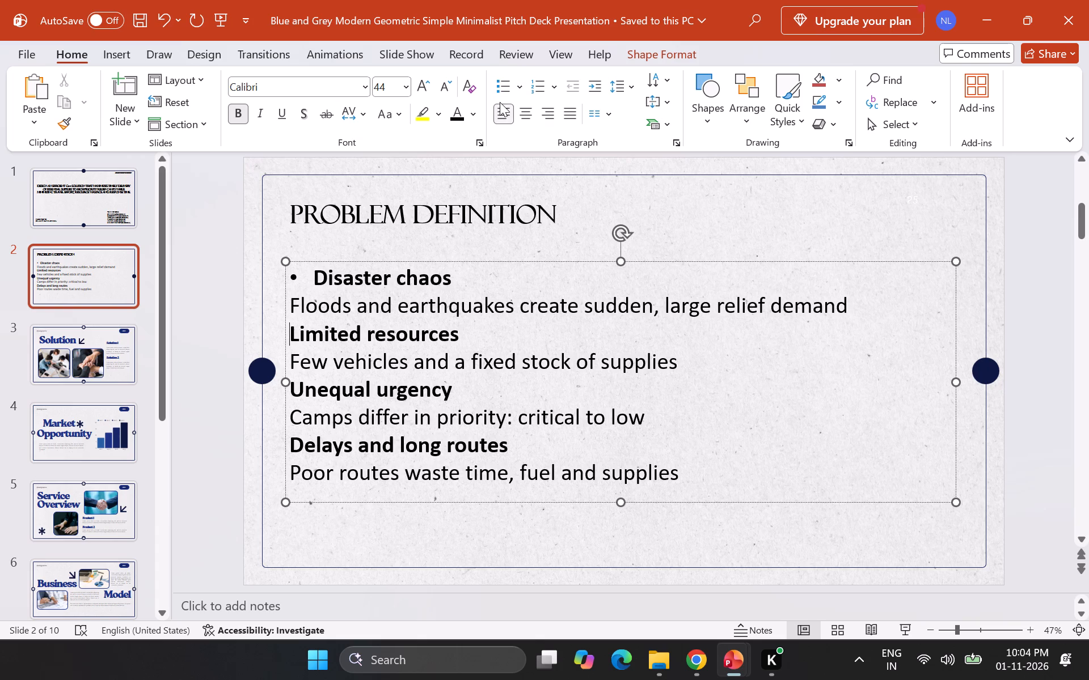
pyautogui.click(501, 93)
pyautogui.click(291, 380)
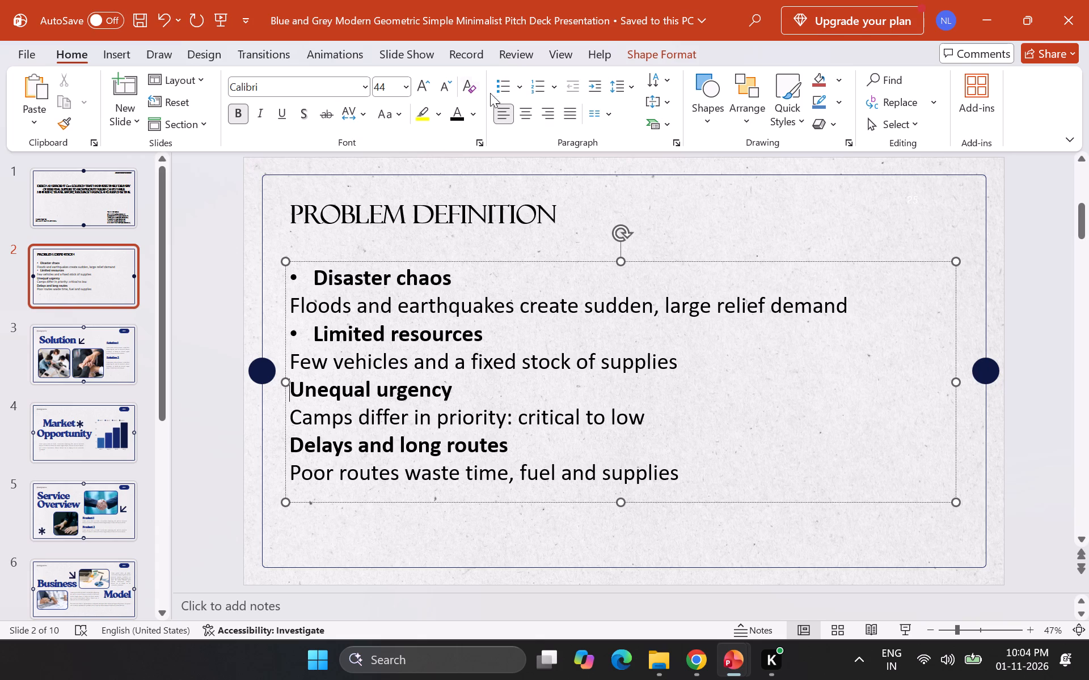
pyautogui.click(496, 92)
pyautogui.click(297, 440)
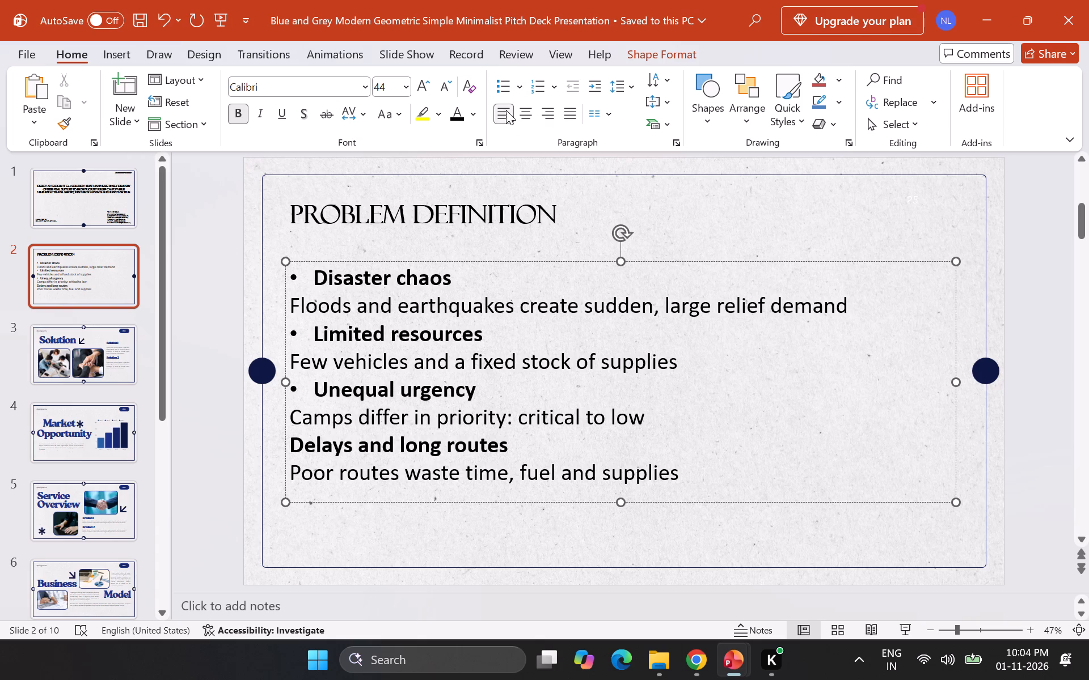
pyautogui.click(500, 90)
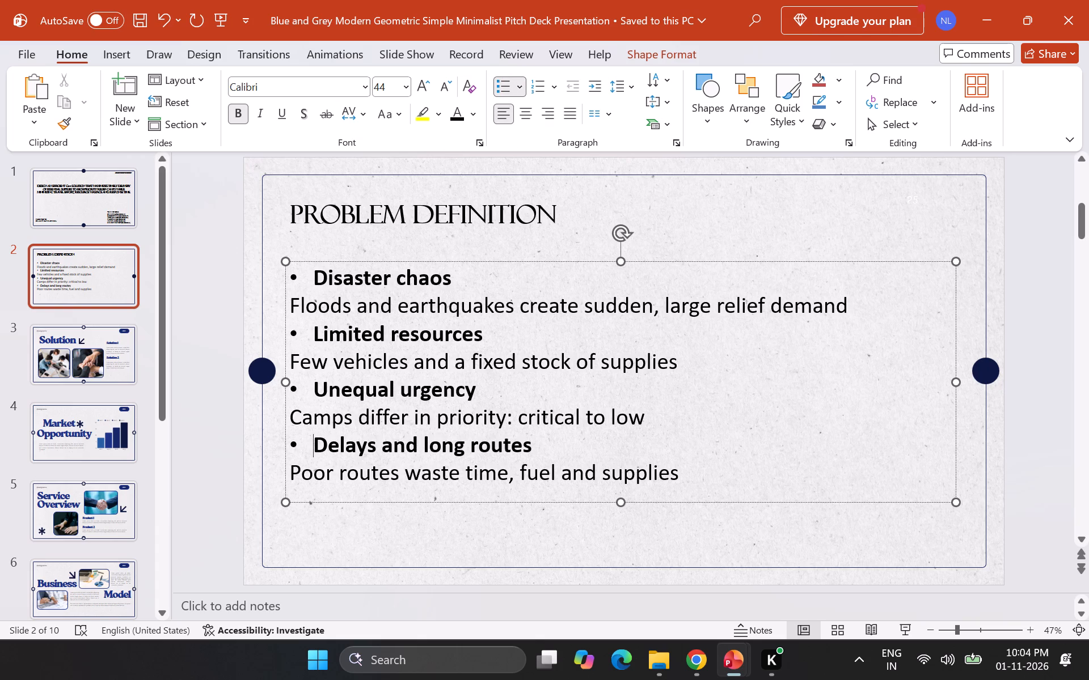
# Indent each of the four description lines by one tab beneath its bulleted heading.
pyautogui.click(470, 277)
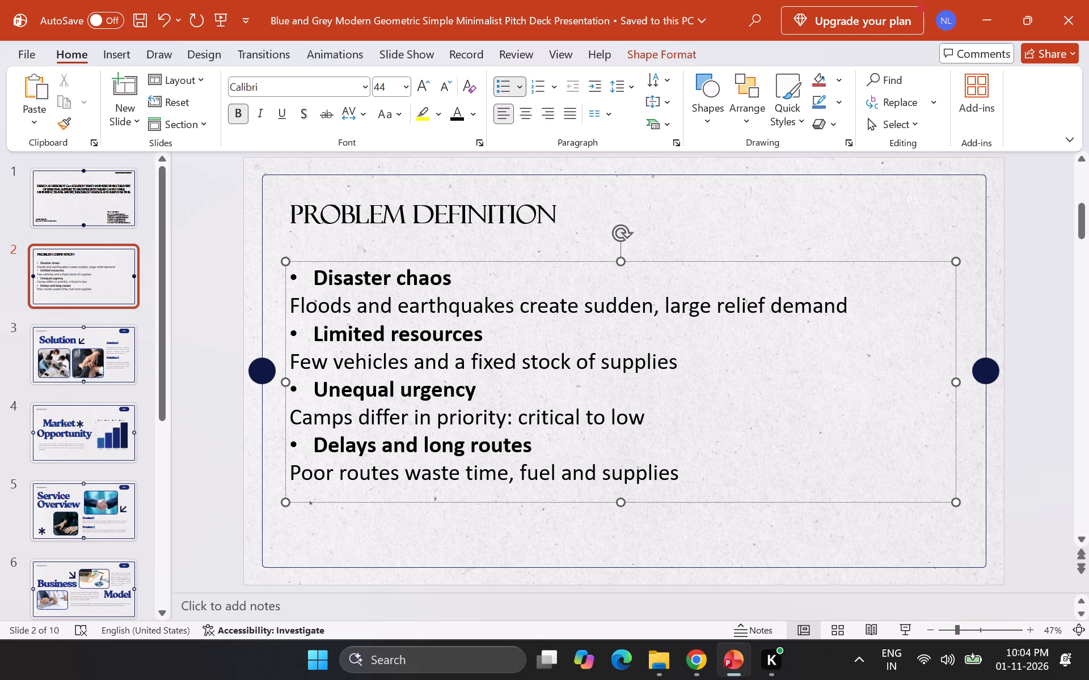
pyautogui.click(289, 301)
pyautogui.press('Tab')
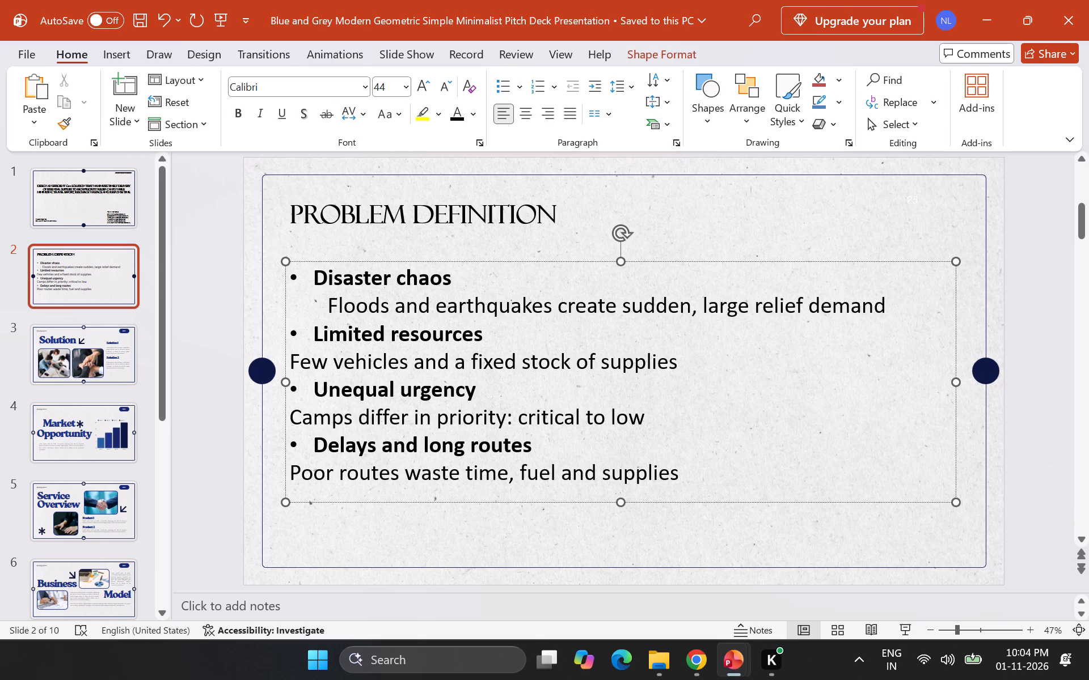
pyautogui.click(293, 364)
pyautogui.press('Tab')
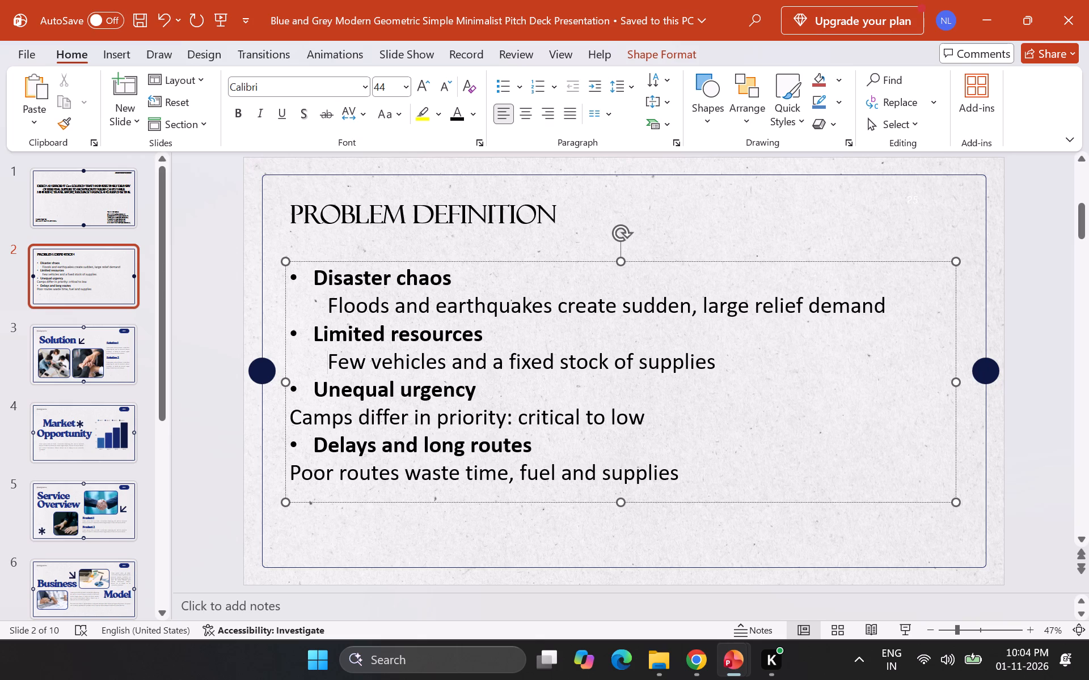
pyautogui.click(289, 419)
pyautogui.click(292, 413)
pyautogui.press('Tab')
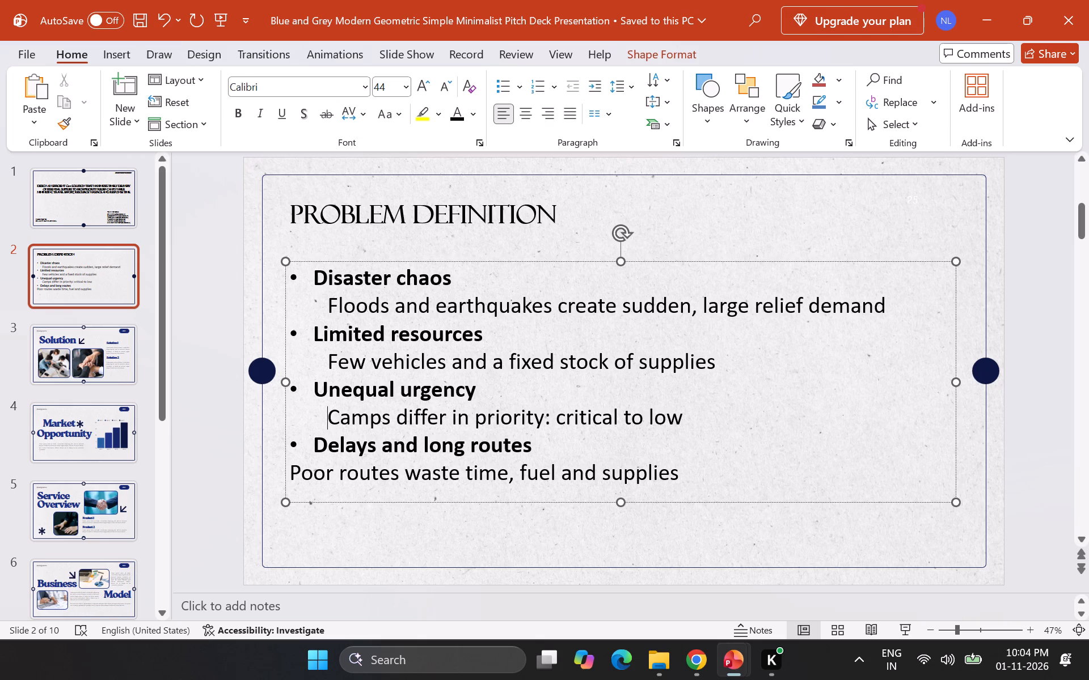
pyautogui.click(292, 469)
pyautogui.press('Tab')
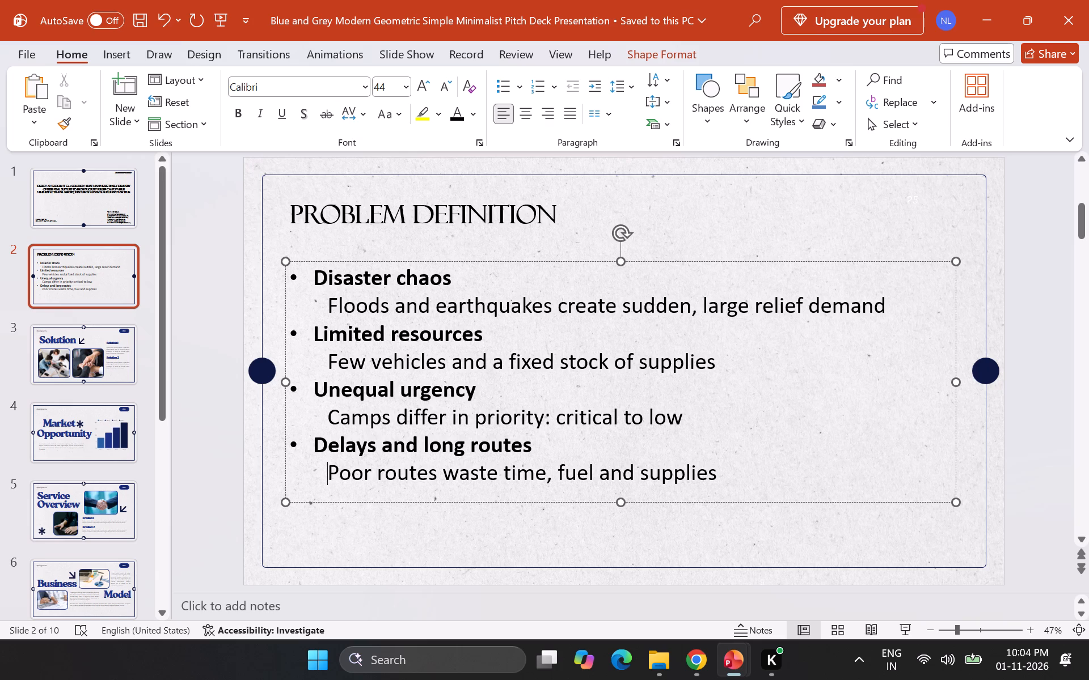
# Change the font of all the body text on slide 2 to Mongolian Baiti.
pyautogui.tripleClick(375, 319)
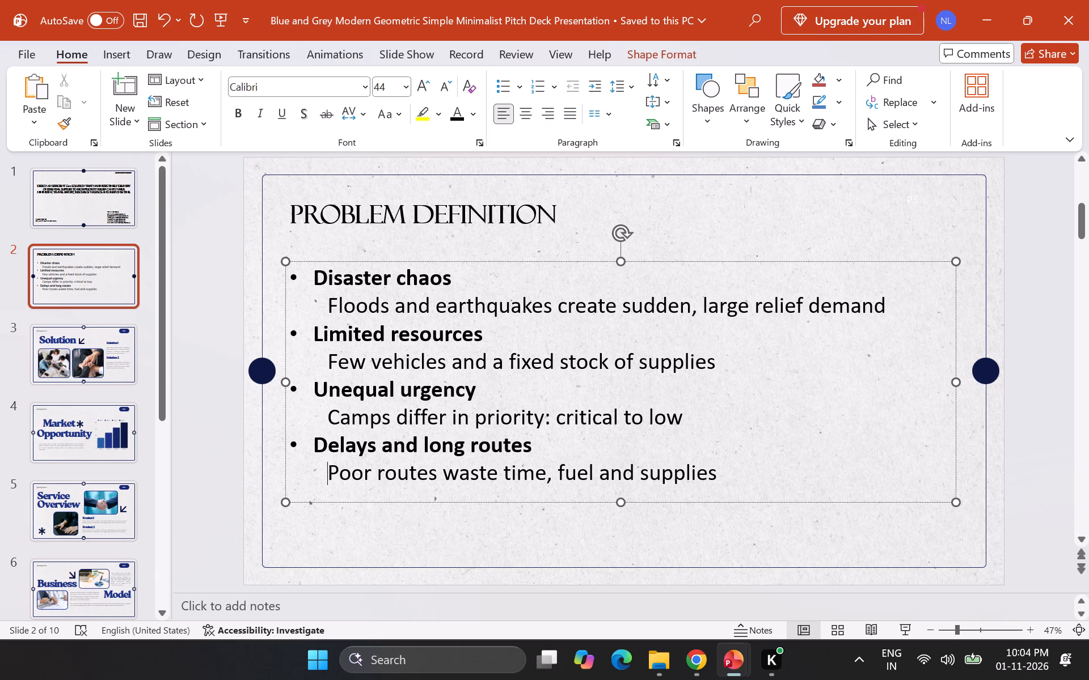
pyautogui.click(375, 319)
pyautogui.moveTo(305, 278); pyautogui.dragTo(758, 464)
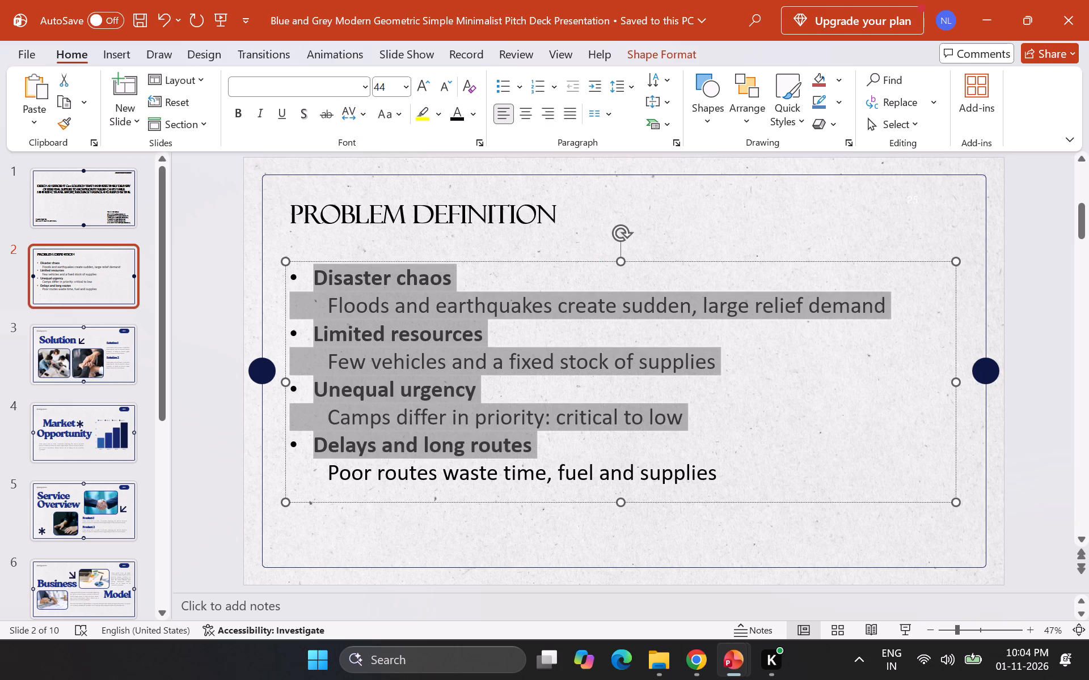
pyautogui.moveTo(758, 464); pyautogui.dragTo(758, 469)
pyautogui.click(365, 84)
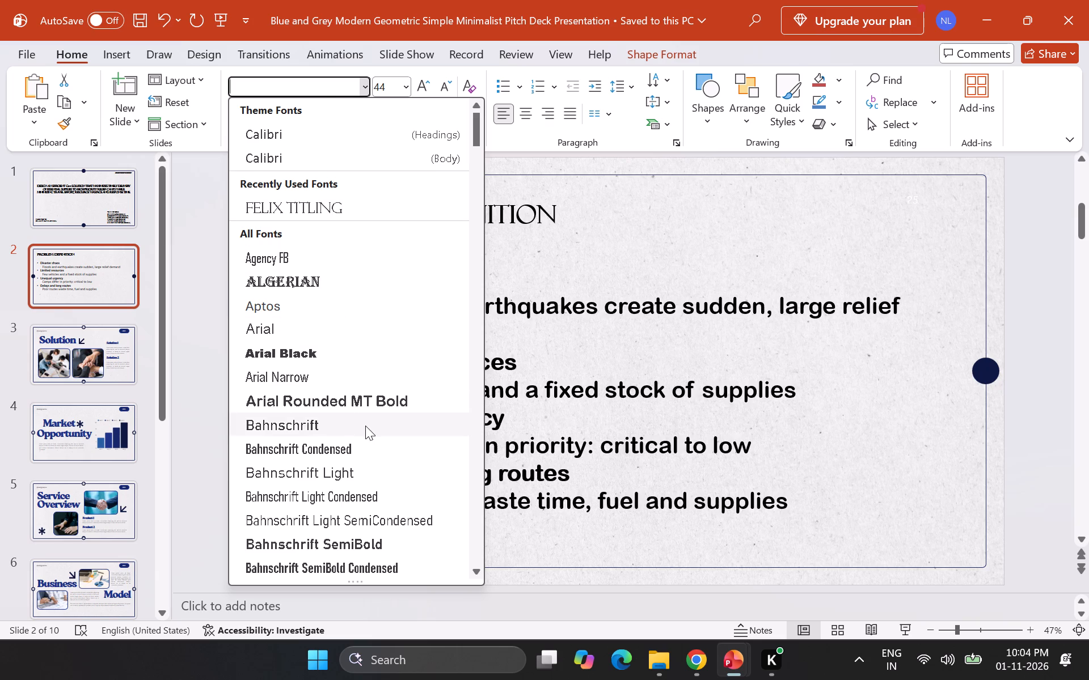
pyautogui.scroll(-15, 365, 426)
pyautogui.scroll(-14, 352, 410)
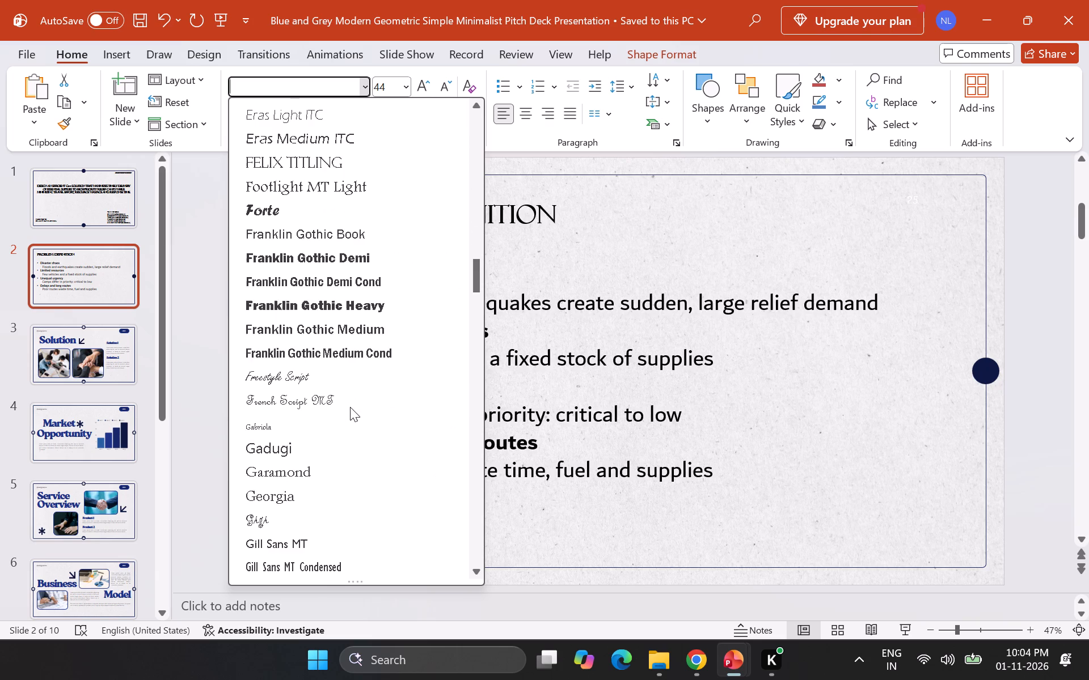
pyautogui.scroll(-14, 350, 407)
pyautogui.scroll(-7, 347, 398)
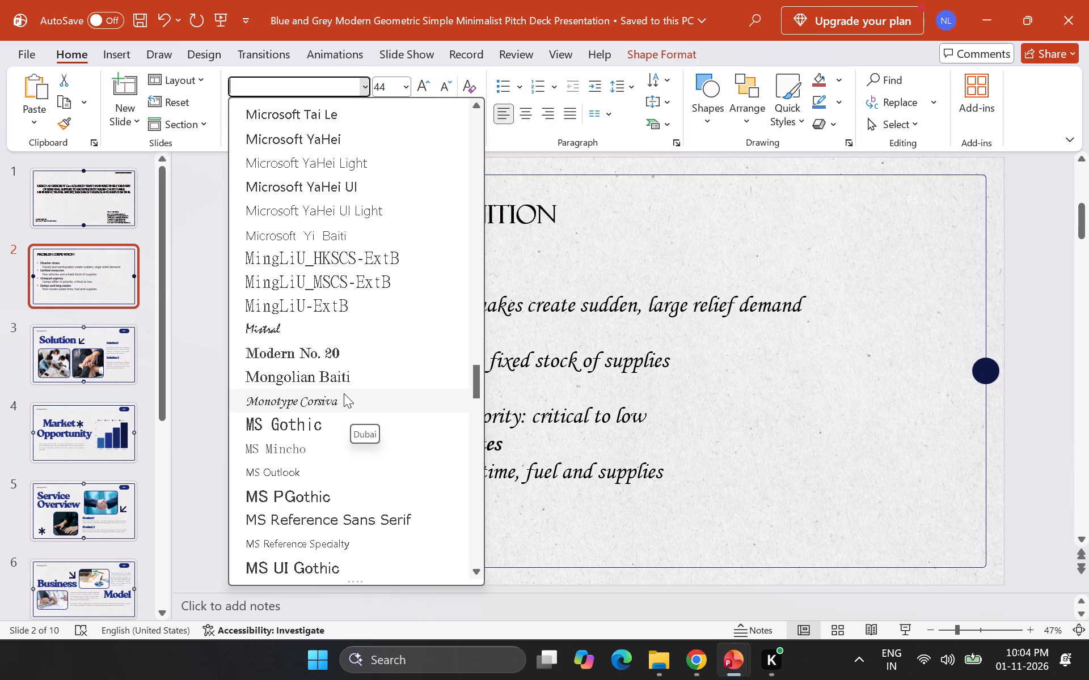
pyautogui.scroll(-3, 344, 393)
pyautogui.scroll(1, 344, 393)
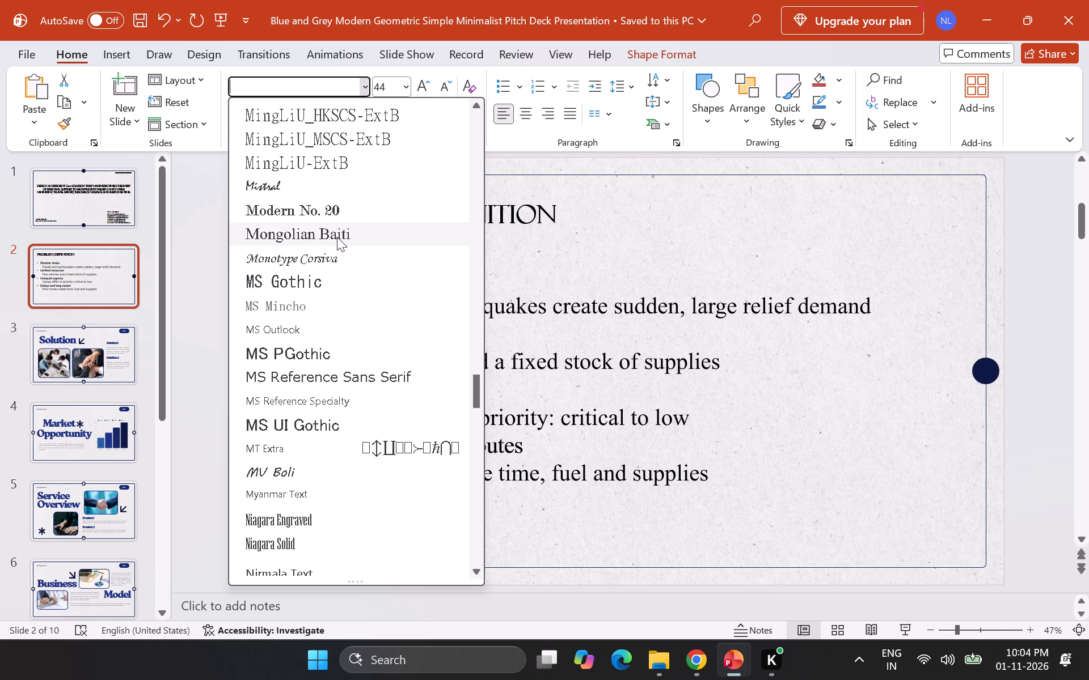
pyautogui.click(337, 237)
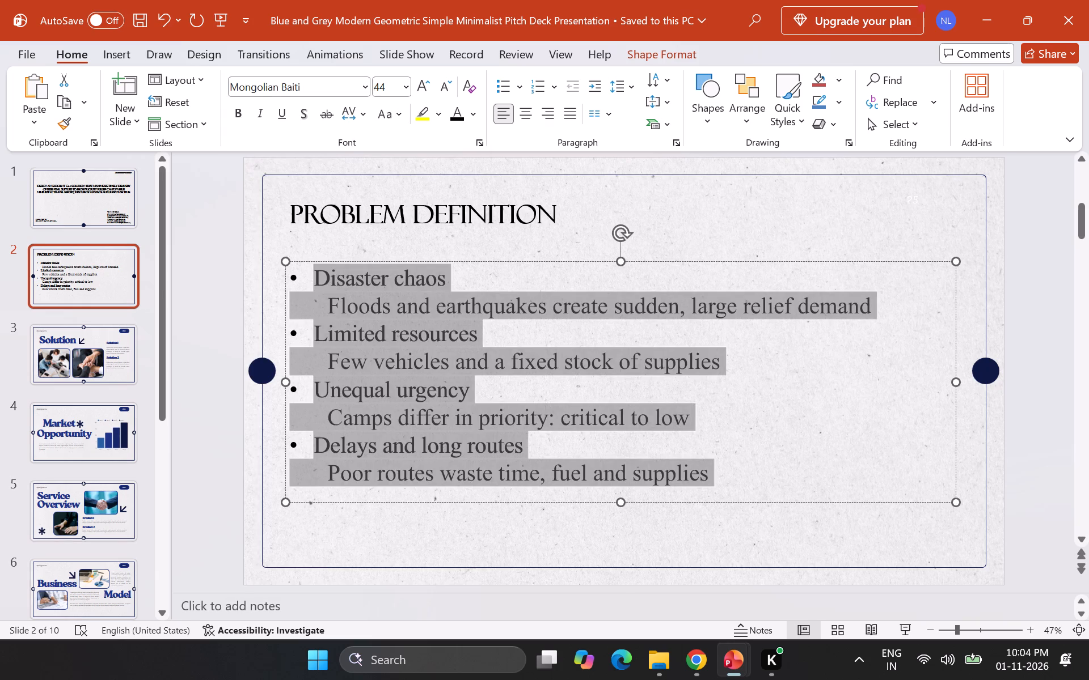
pyautogui.click(662, 231)
# Change the font of the "Problem Definition" title to Mongolian Baiti.
pyautogui.tripleClick(427, 215)
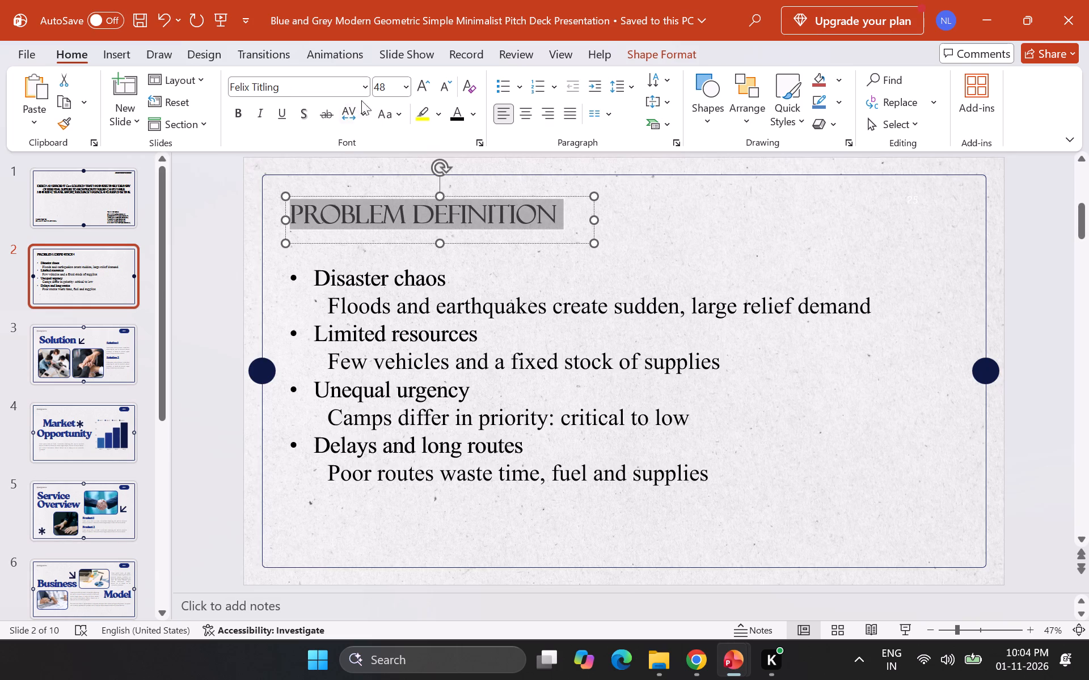
pyautogui.click(360, 90)
pyautogui.click(332, 202)
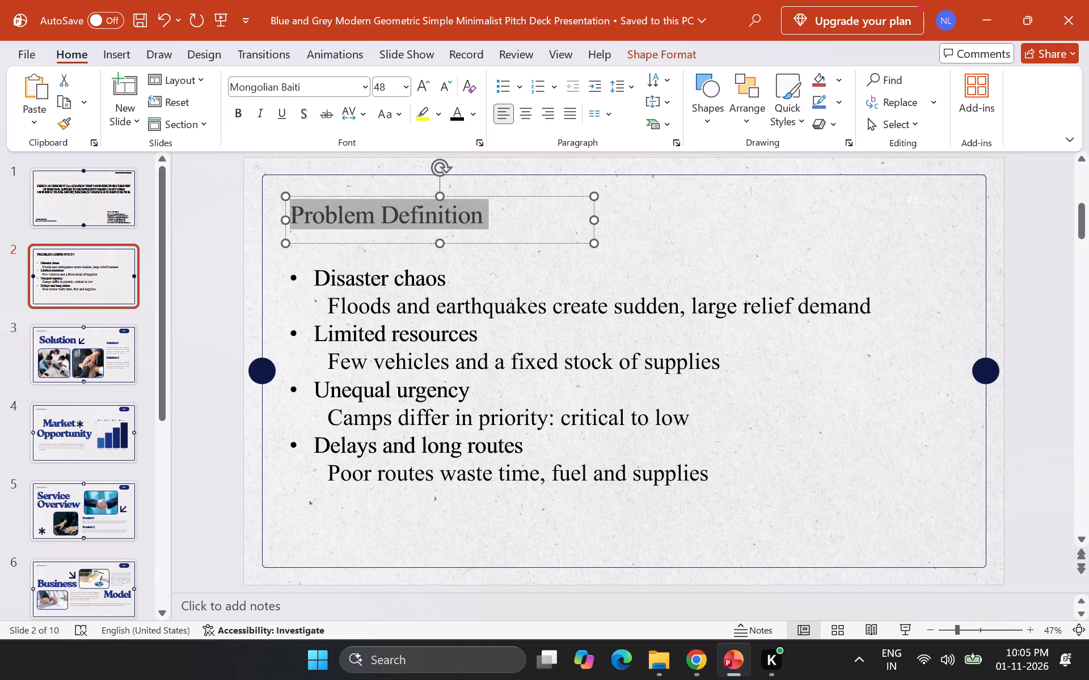
pyautogui.click(651, 263)
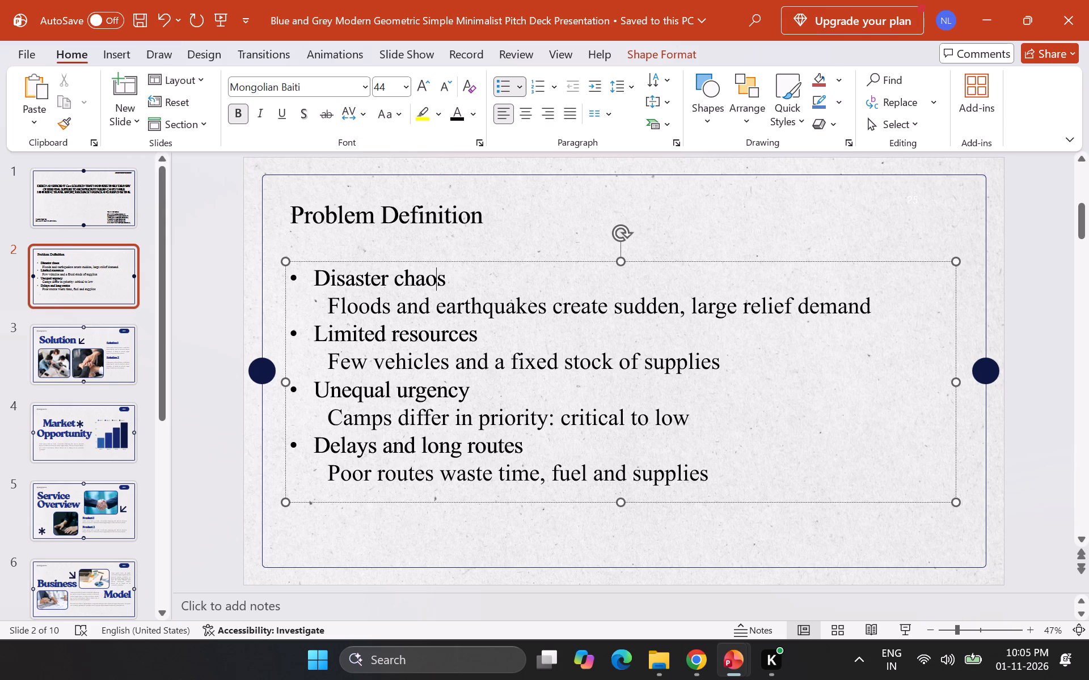
pyautogui.click(588, 528)
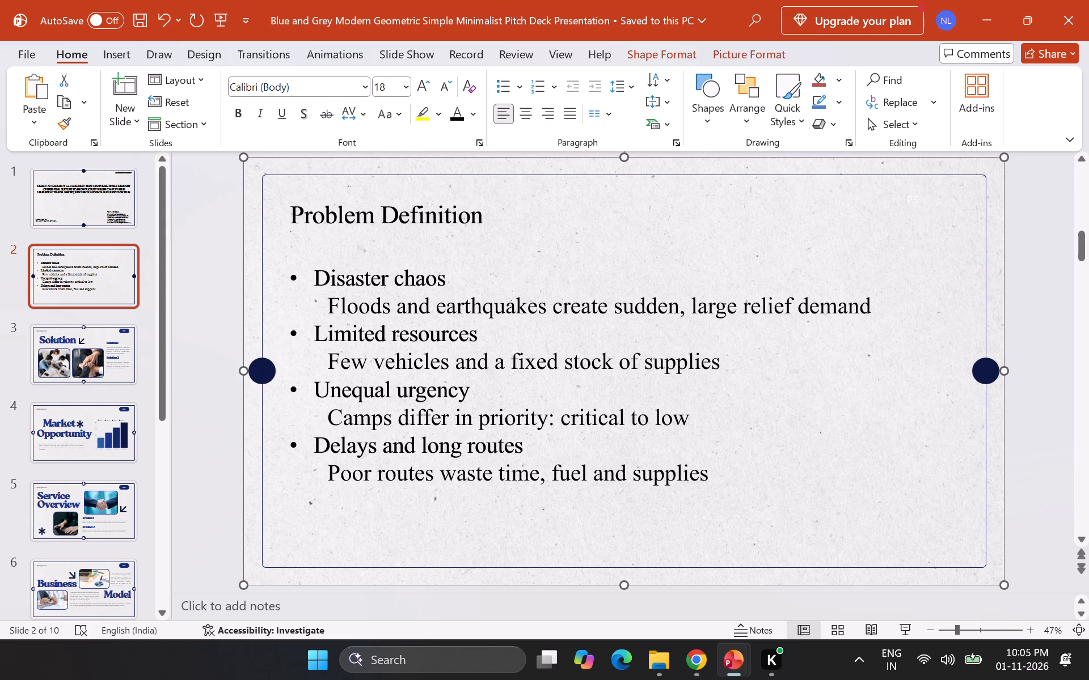
# Delete the Solution title, the arrow, the upper asterisk and the blue pill behind 2025 from slide 3.
pyautogui.click(118, 356)
pyautogui.tripleClick(465, 292)
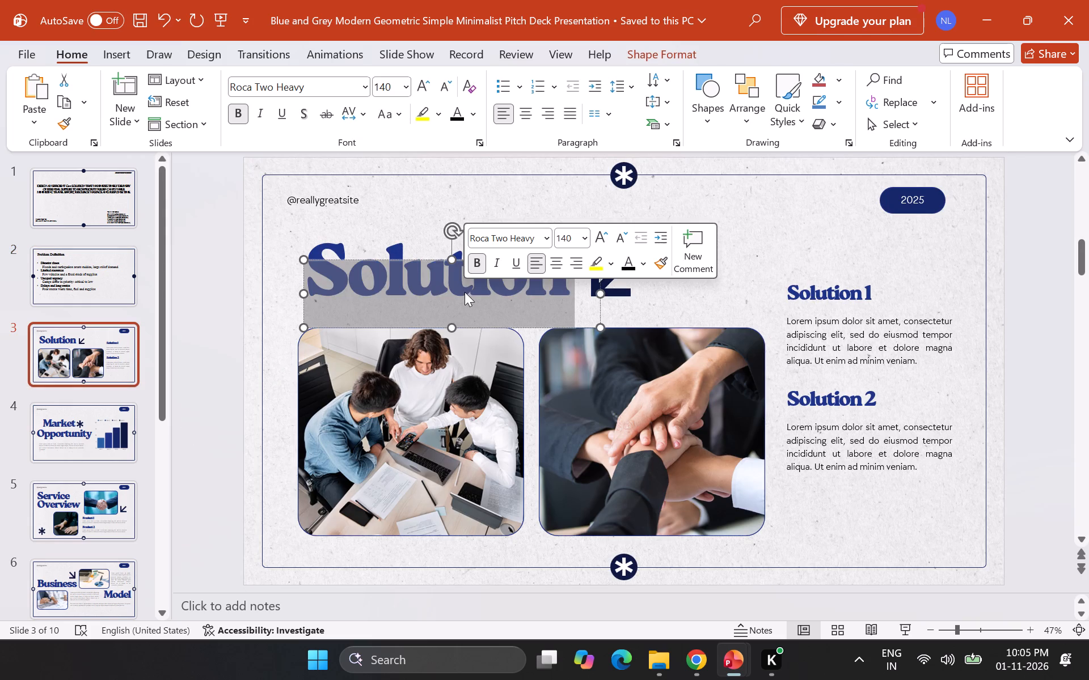
pyautogui.press('BackSpace')
pyautogui.click(624, 277)
pyautogui.click(617, 270)
pyautogui.press('BackSpace')
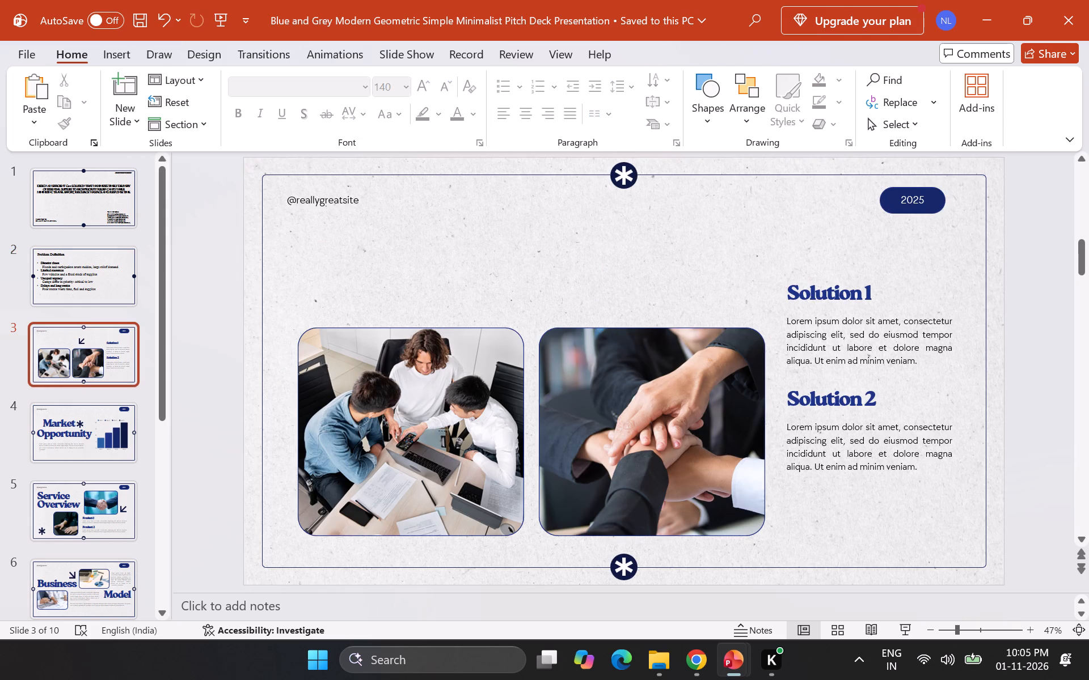
pyautogui.click(625, 169)
pyautogui.press('BackSpace')
pyautogui.click(911, 205)
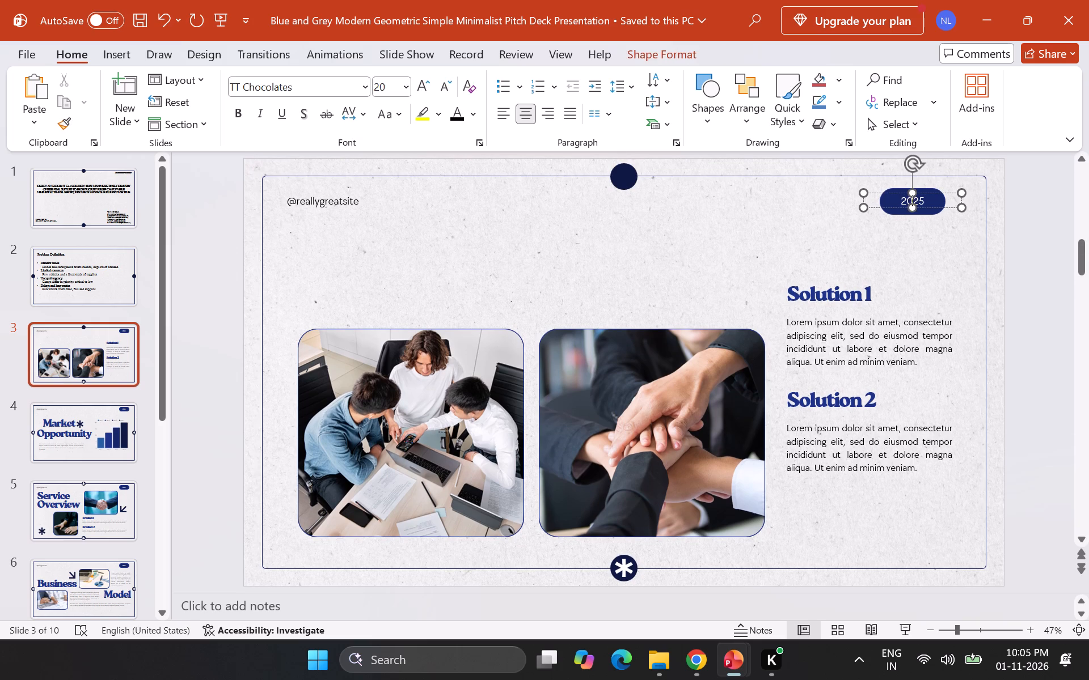
pyautogui.click(944, 210)
pyautogui.click(937, 213)
pyautogui.press('BackSpace')
pyautogui.tripleClick(323, 197)
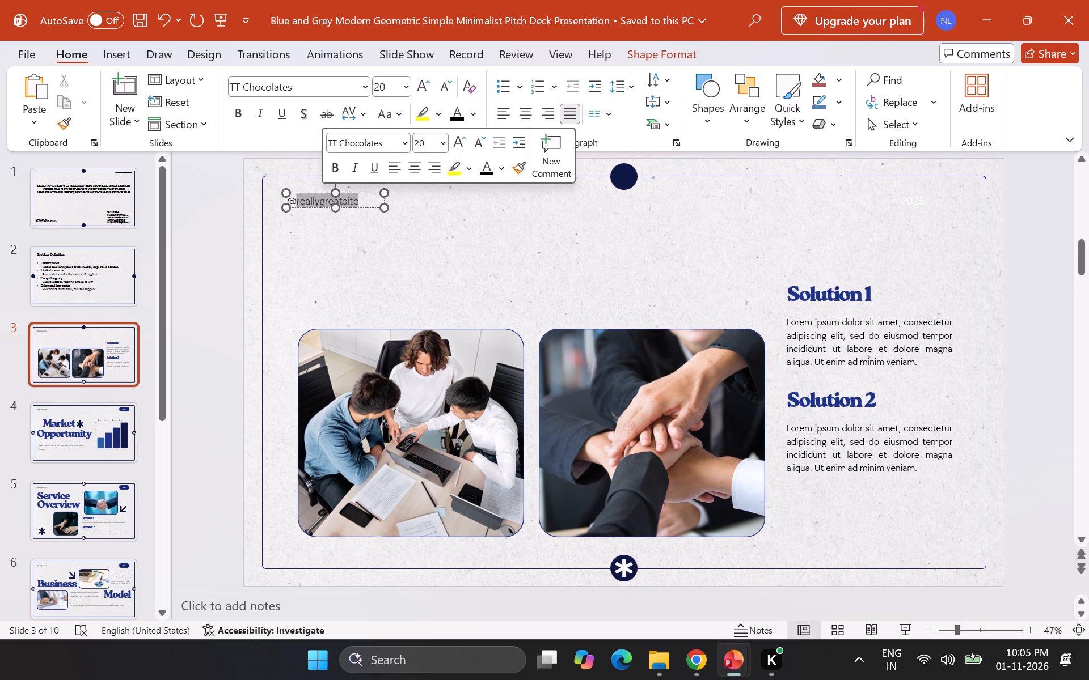
pyautogui.press('BackSpace')
pyautogui.click(464, 345)
pyautogui.press('BackSpace')
pyautogui.click(638, 381)
pyautogui.press('BackSpace')
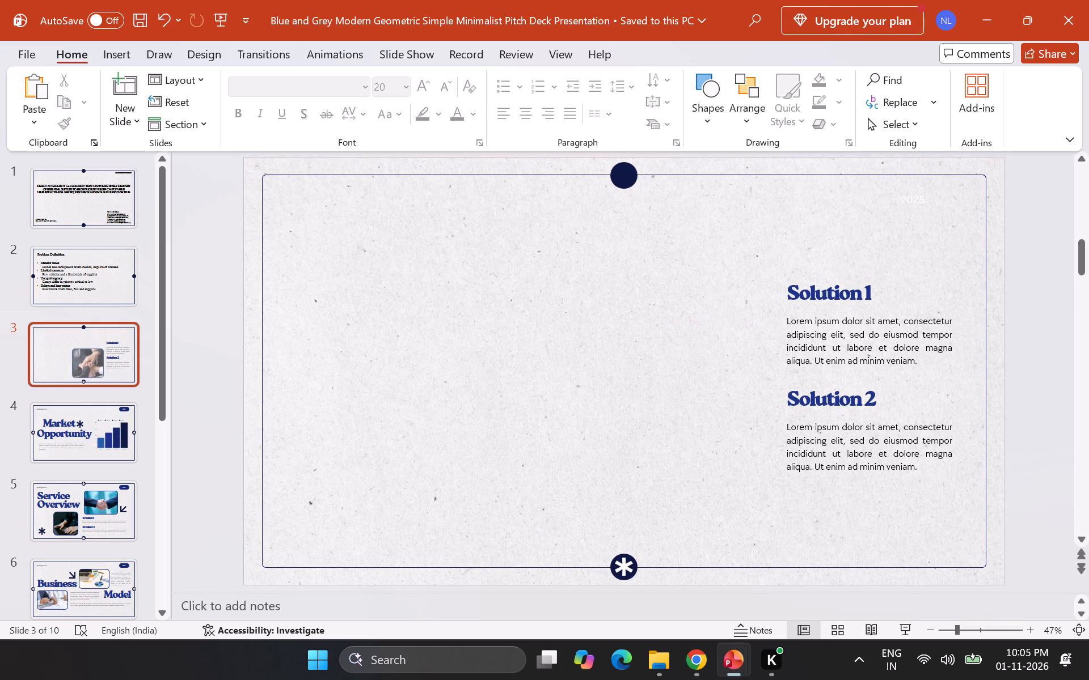
# Delete the Solution 1 and Solution 2 headings, their placeholder paragraphs and the lower asterisk from slide 3.
pyautogui.tripleClick(814, 296)
pyautogui.press('BackSpace')
pyautogui.tripleClick(823, 329)
pyautogui.press('BackSpace')
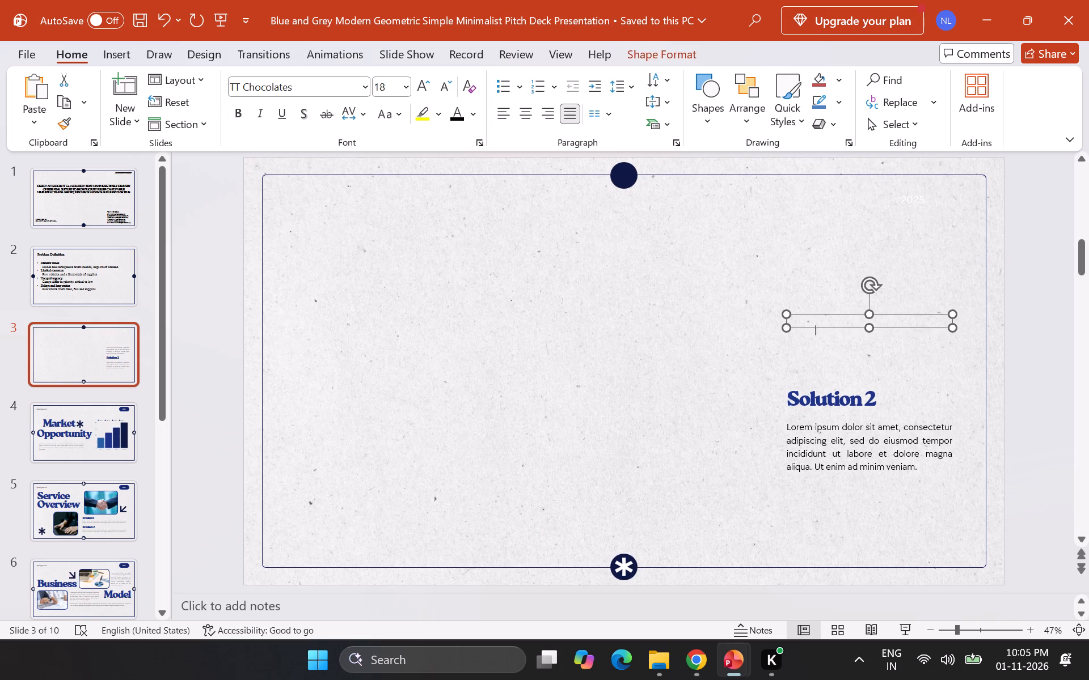
pyautogui.tripleClick(838, 396)
pyautogui.tripleClick(838, 401)
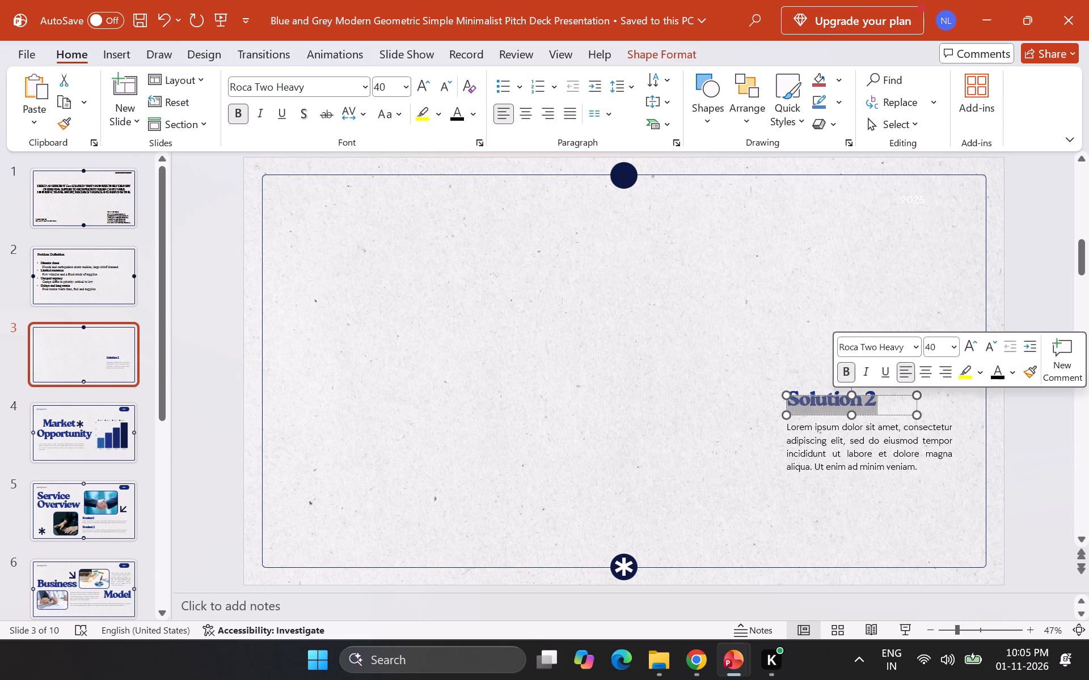
pyautogui.press('BackSpace')
pyautogui.tripleClick(854, 466)
pyautogui.press('BackSpace')
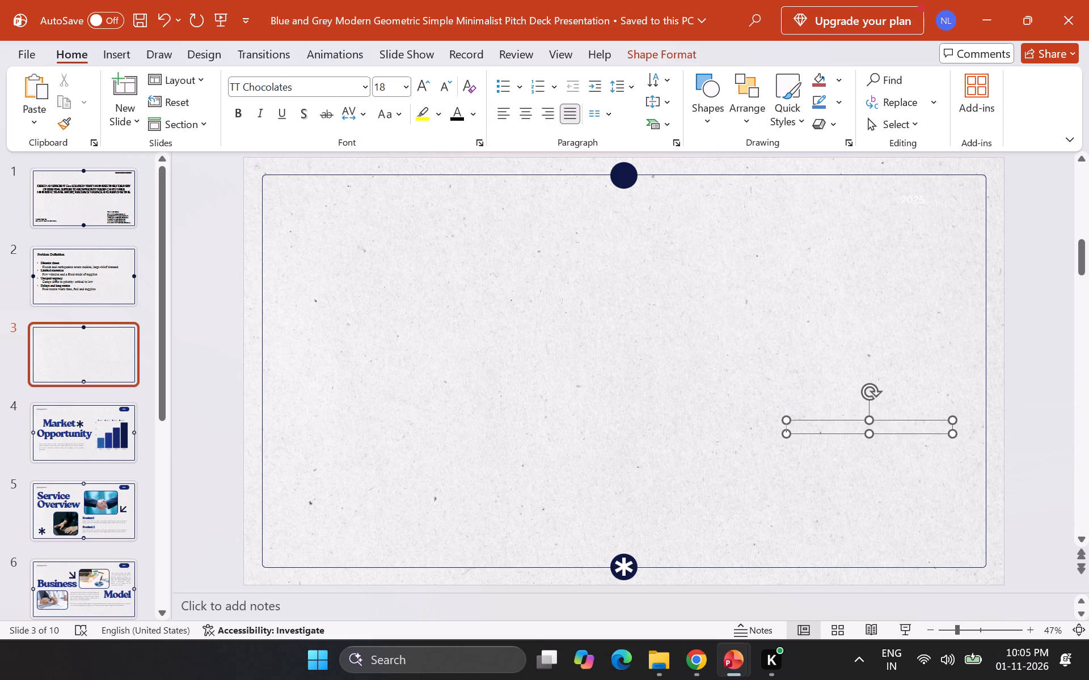
pyautogui.click(625, 561)
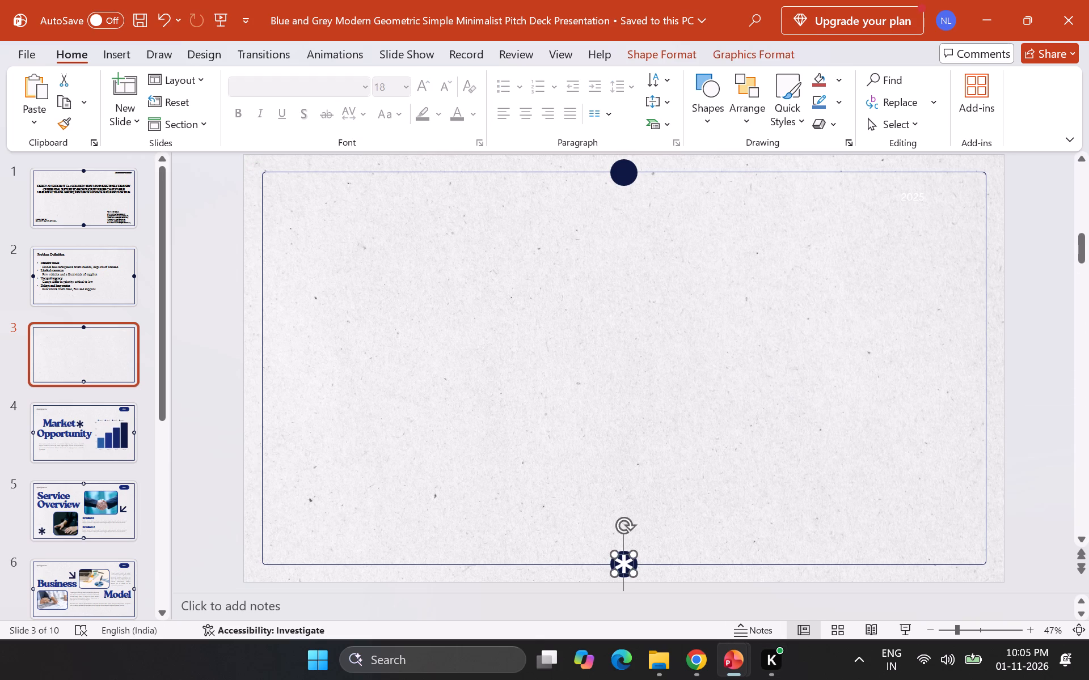
pyautogui.press('BackSpace')
pyautogui.click(864, 360)
pyautogui.click(889, 417)
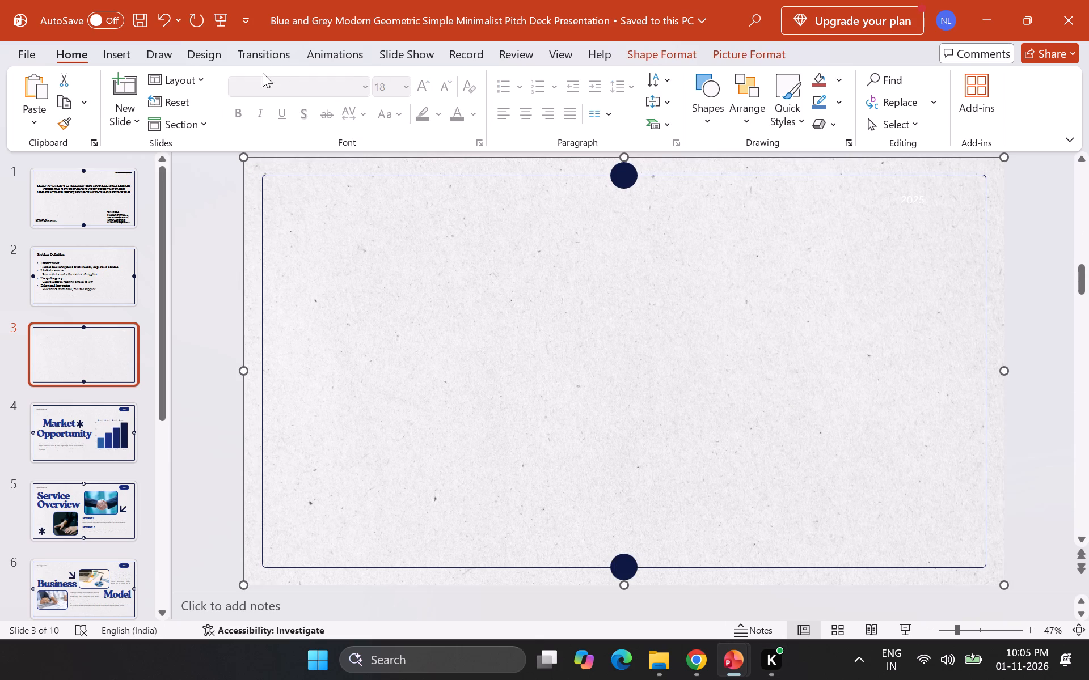
# Insert a text box on slide 3 and paste in the "Project Objectives" title copied from slide 3 of the Relief Distribution presentation.
pyautogui.click(106, 48)
pyautogui.click(718, 97)
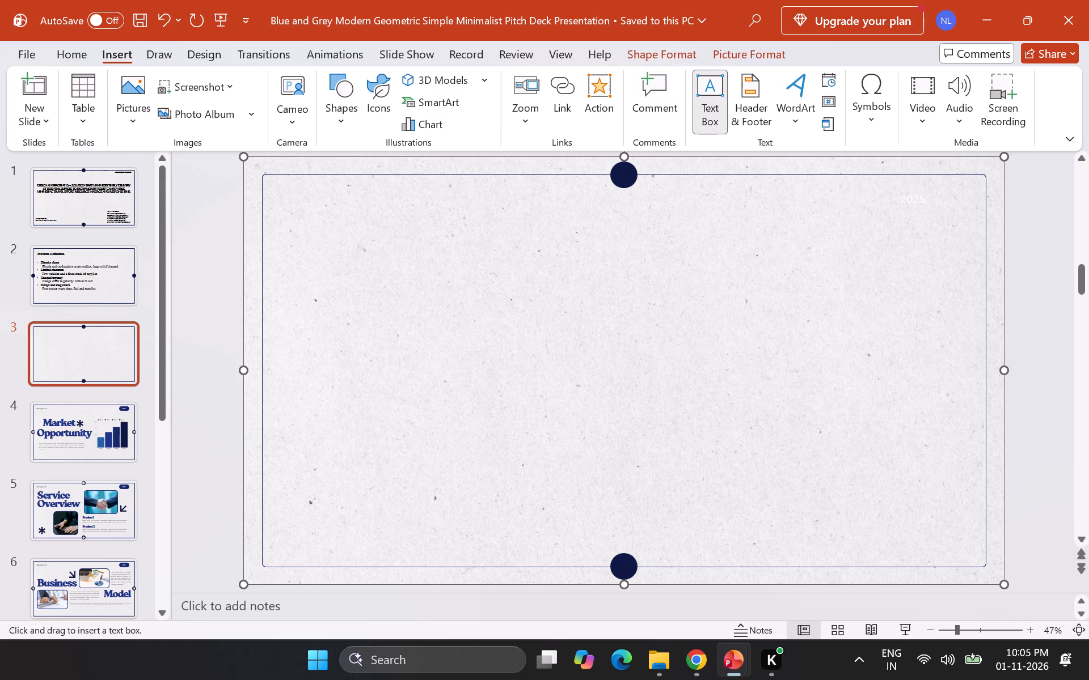
pyautogui.moveTo(280, 249); pyautogui.dragTo(707, 376)
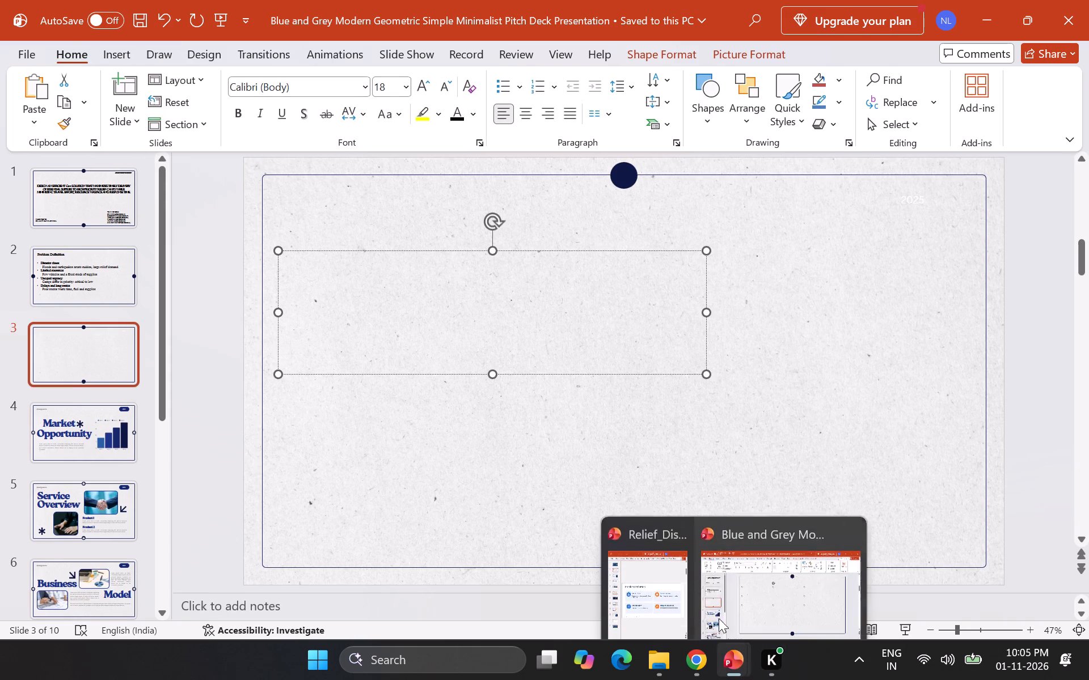
pyautogui.click(669, 583)
pyautogui.scroll(-1, 842, 236)
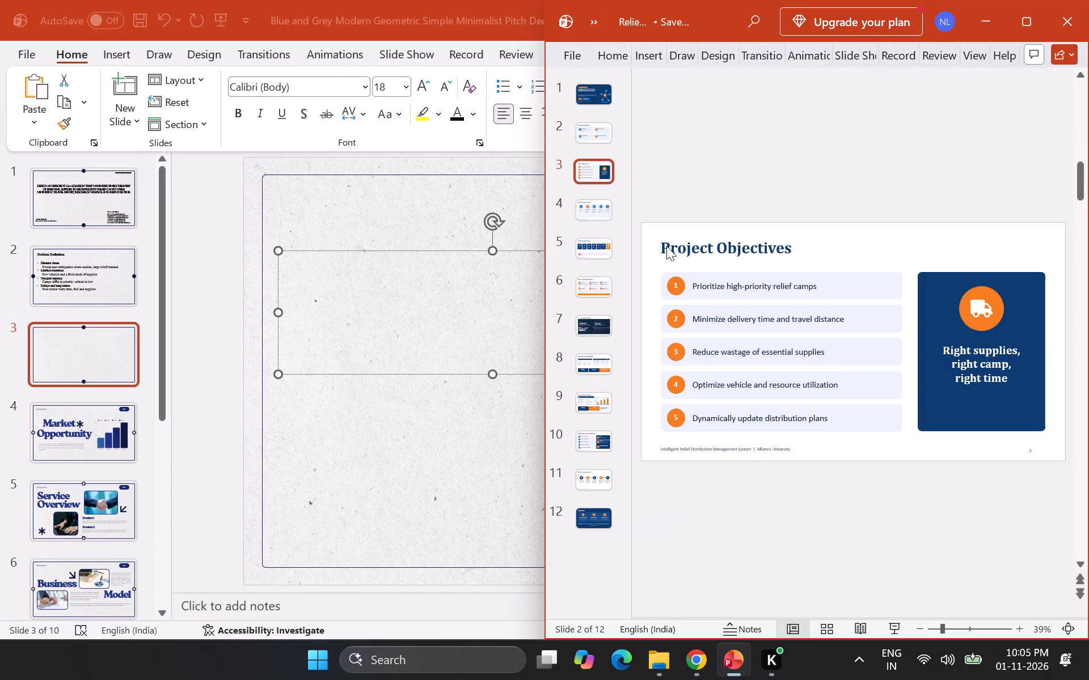
pyautogui.tripleClick(669, 245)
pyautogui.click(666, 237)
pyautogui.hotkey('ctrl', 'c')
pyautogui.click(421, 261)
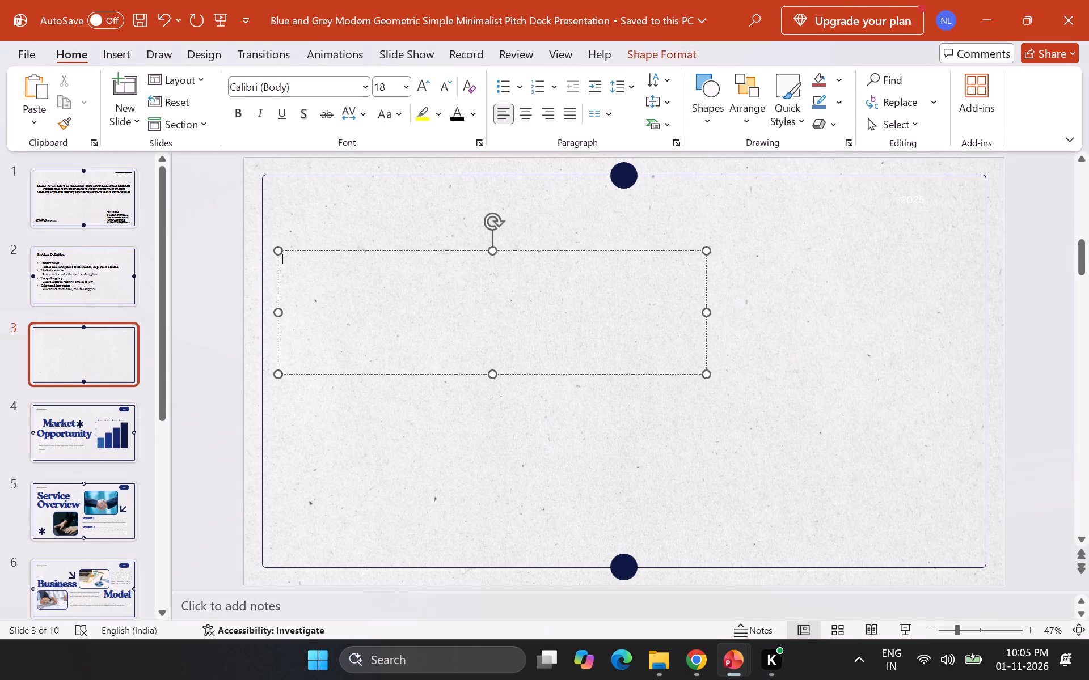
pyautogui.click(421, 261)
pyautogui.hotkey('ctrl', 'v')
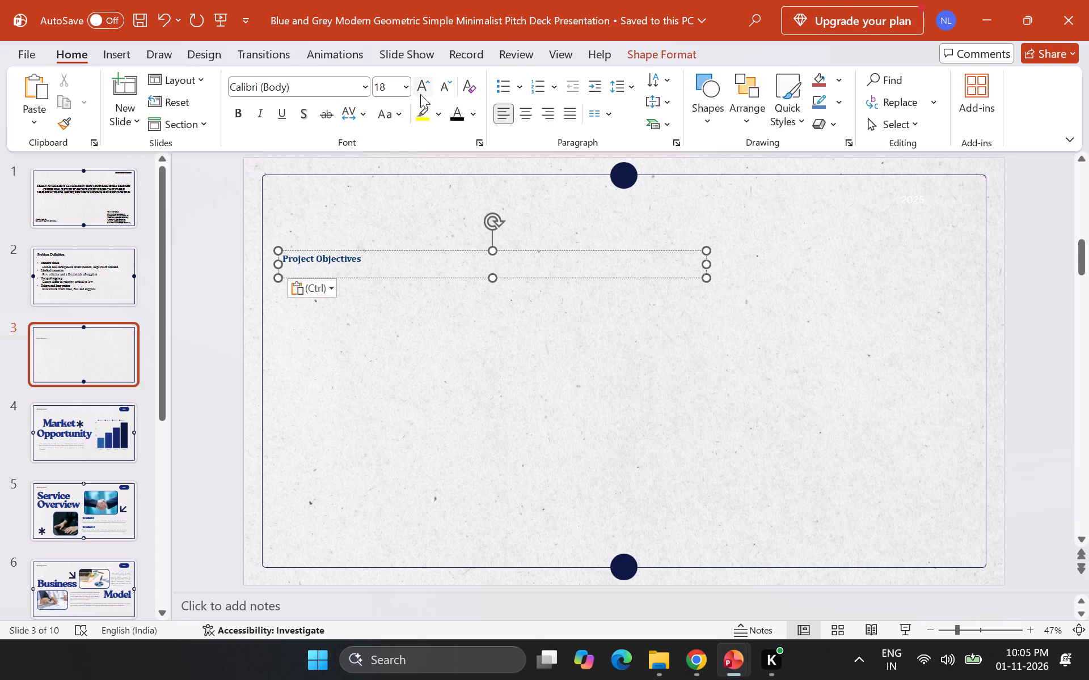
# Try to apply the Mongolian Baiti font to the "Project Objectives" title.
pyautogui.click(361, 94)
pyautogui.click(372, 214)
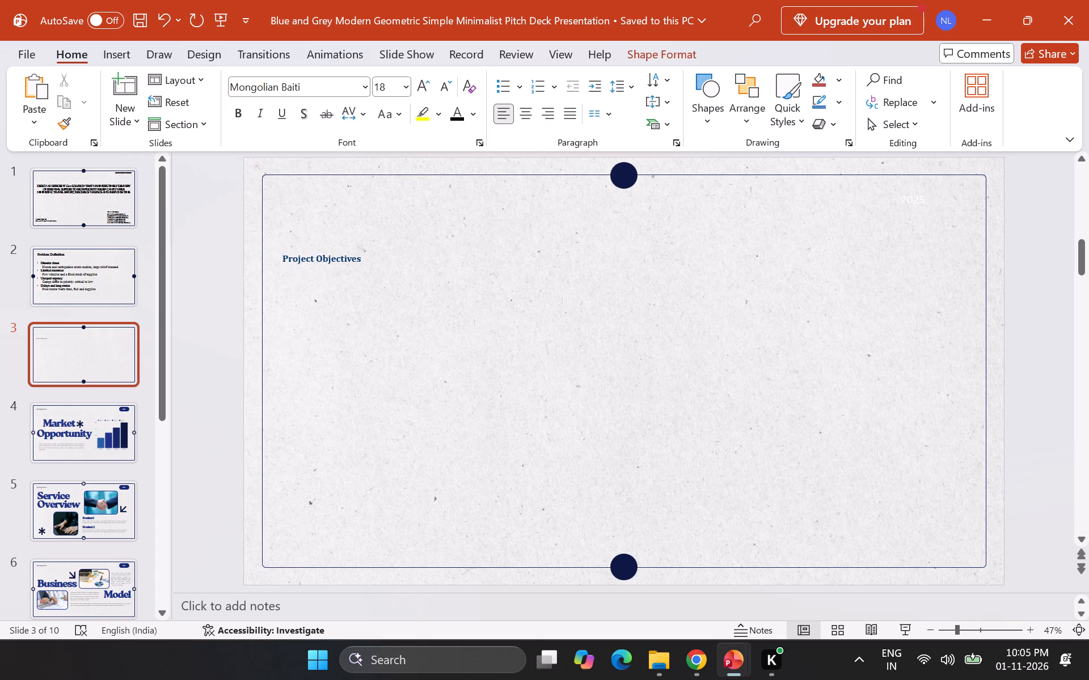
# Check the title size on slide 2 and set the "Project Objectives" title on slide 3 to 48 pt.
pyautogui.click(104, 282)
pyautogui.click(321, 224)
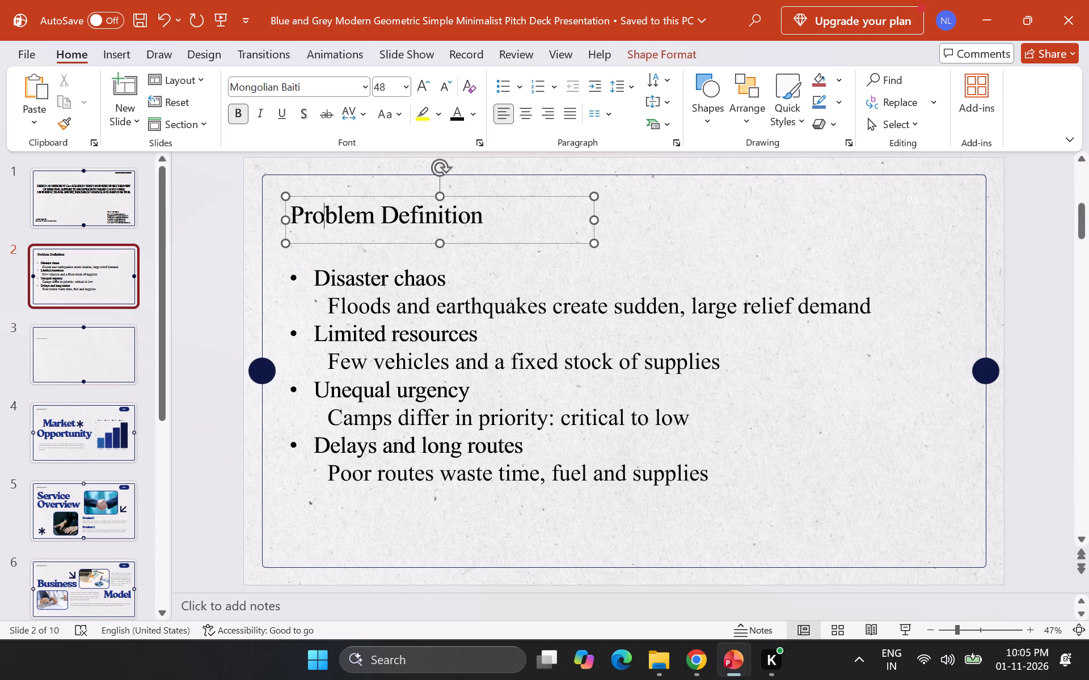
pyautogui.click(83, 352)
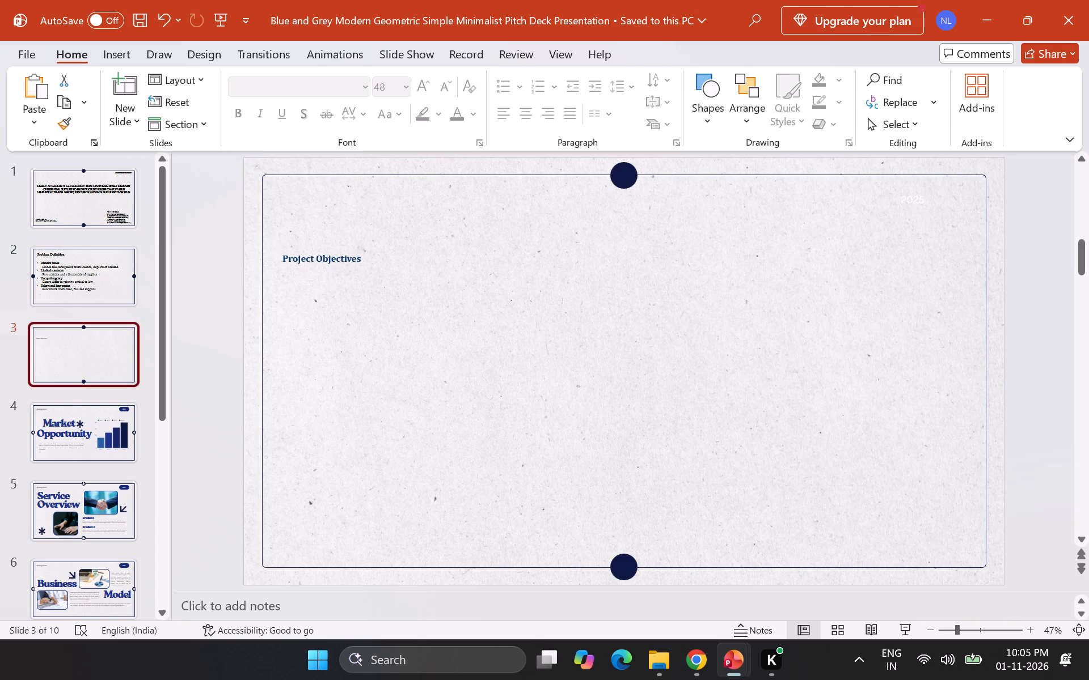
pyautogui.tripleClick(328, 257)
pyautogui.tripleClick(421, 83)
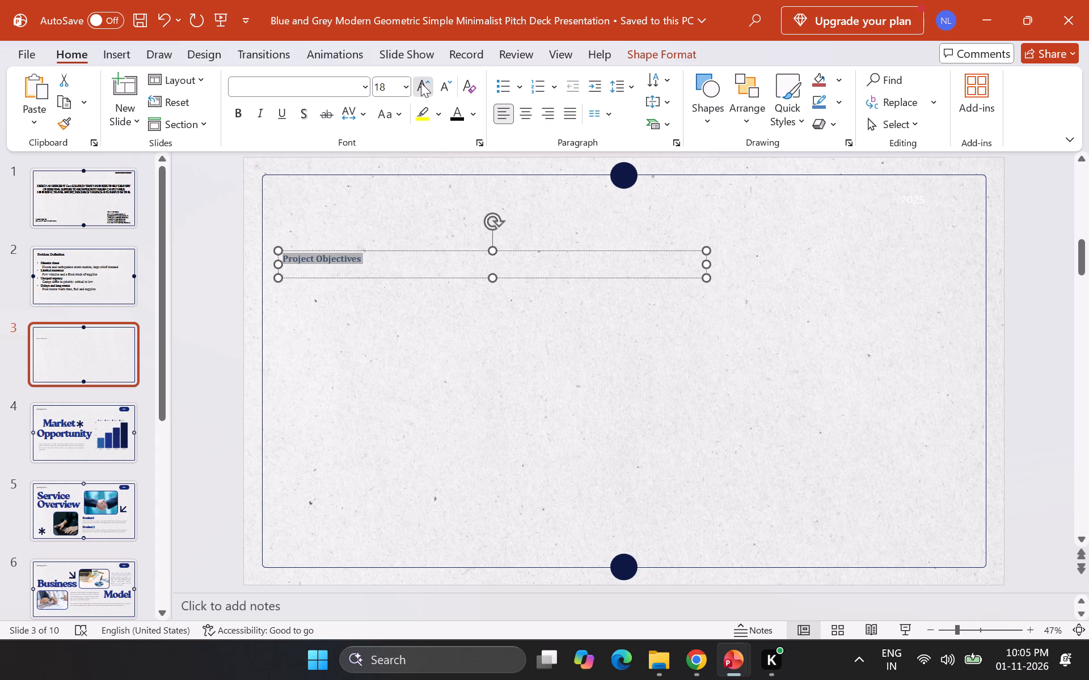
pyautogui.tripleClick(421, 83)
pyautogui.tripleClick(421, 83)
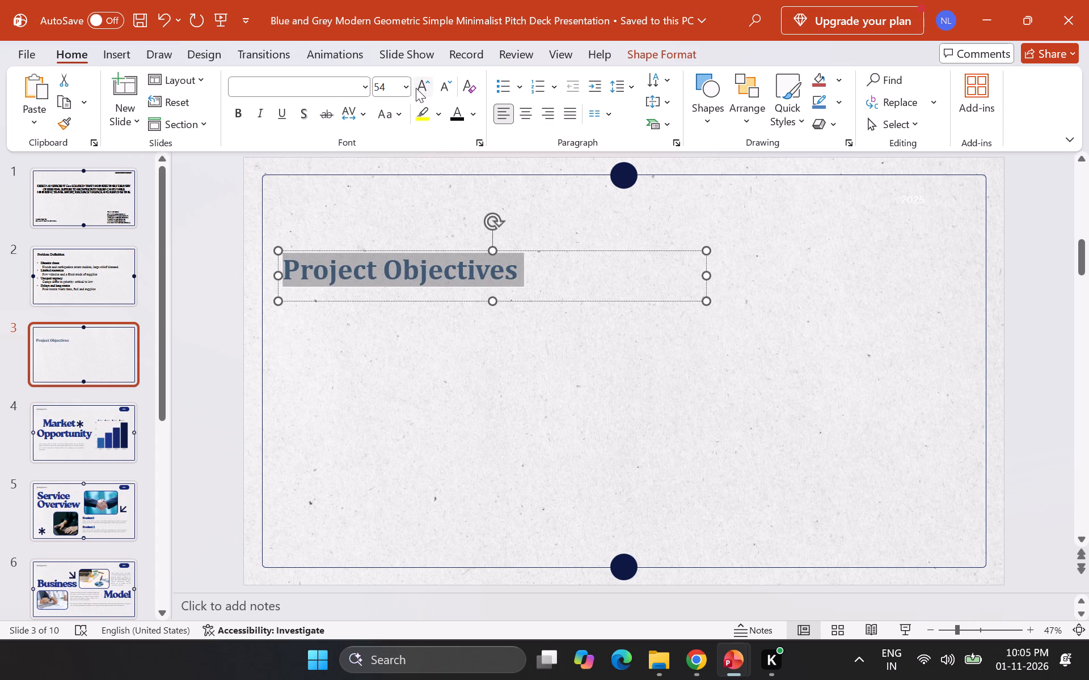
pyautogui.click(448, 88)
# Move the "Project Objectives" title up near the frame's upper edge and colour its text black.
pyautogui.moveTo(419, 250); pyautogui.dragTo(418, 199)
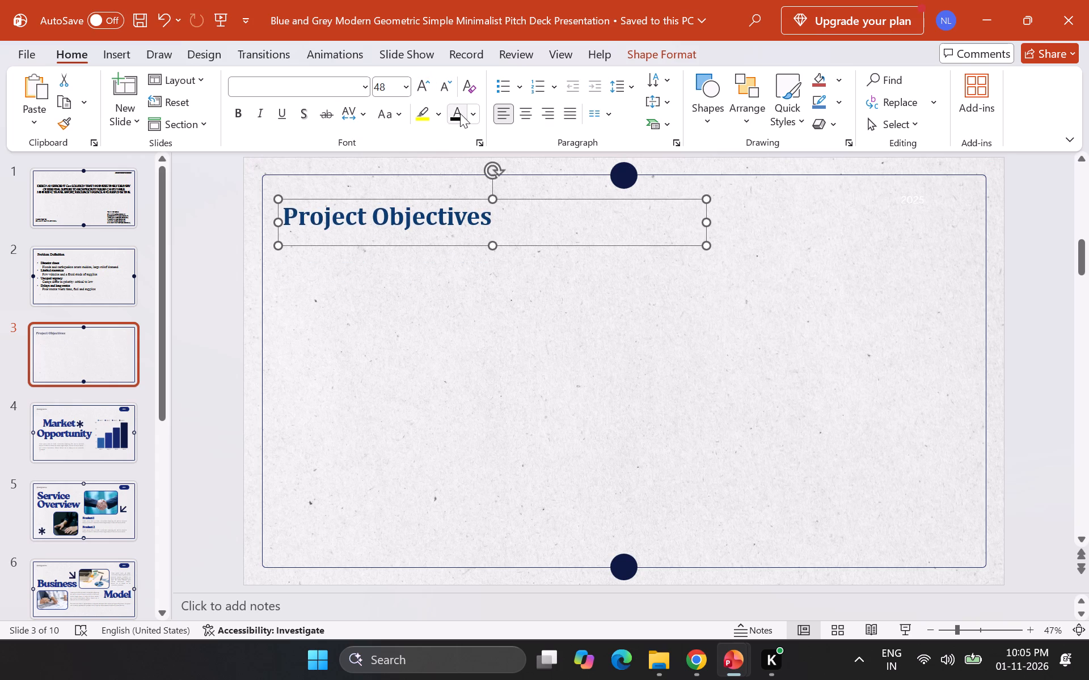
pyautogui.click(460, 113)
pyautogui.click(456, 312)
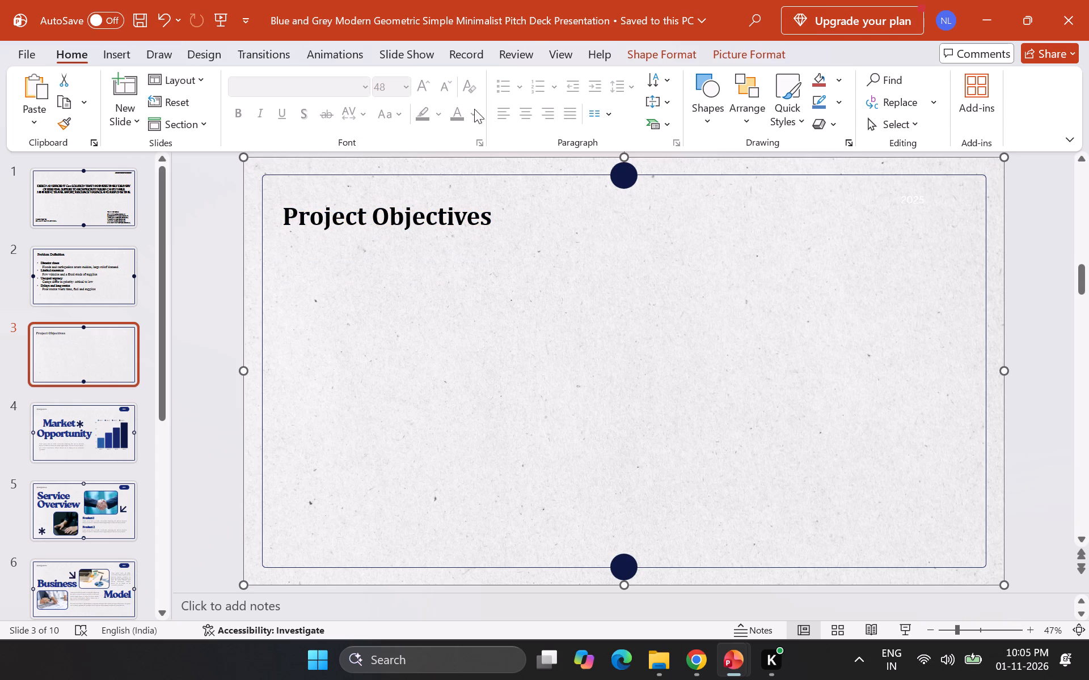
# Draw a large text box beneath the "Project Objectives" title for the slide's body content.
pyautogui.click(115, 61)
pyautogui.click(707, 90)
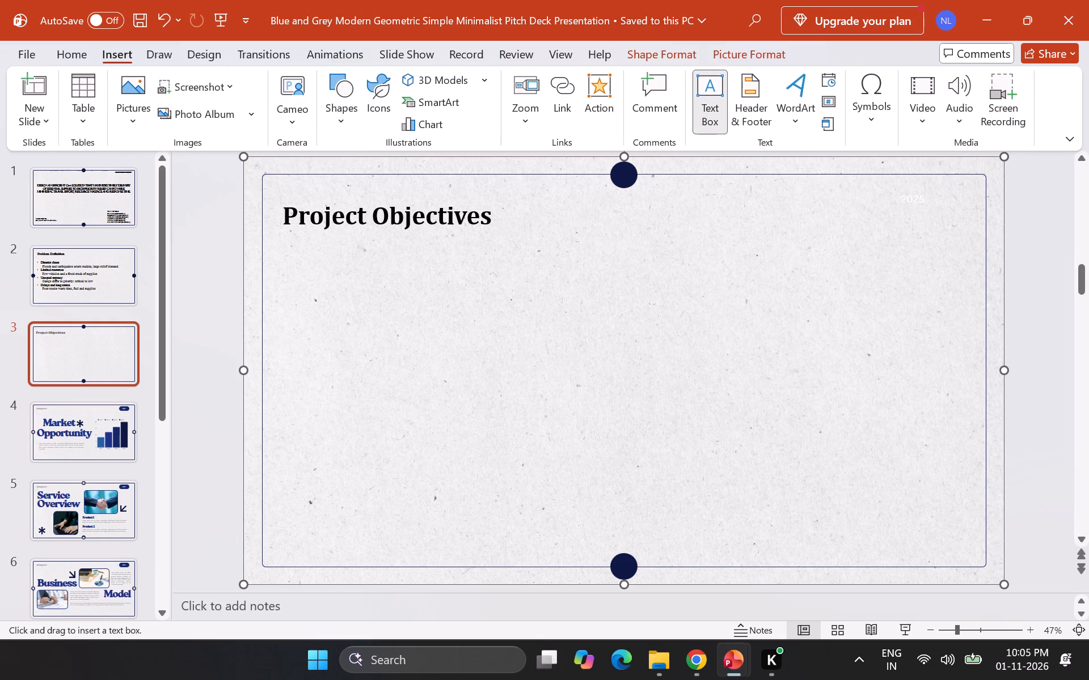
pyautogui.moveTo(287, 276); pyautogui.dragTo(759, 523)
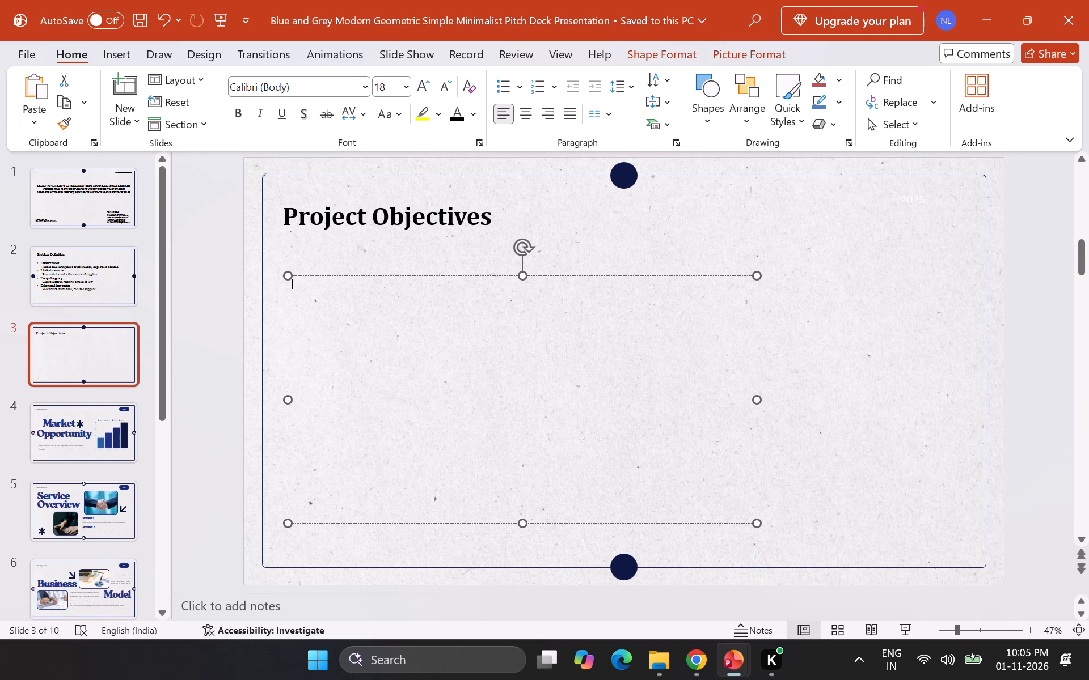
# Copy "Prioritize high-priority relief camps" from slide 3 of the Relief Distribution presentation into the empty text box on the template's slide 3.
pyautogui.click(648, 562)
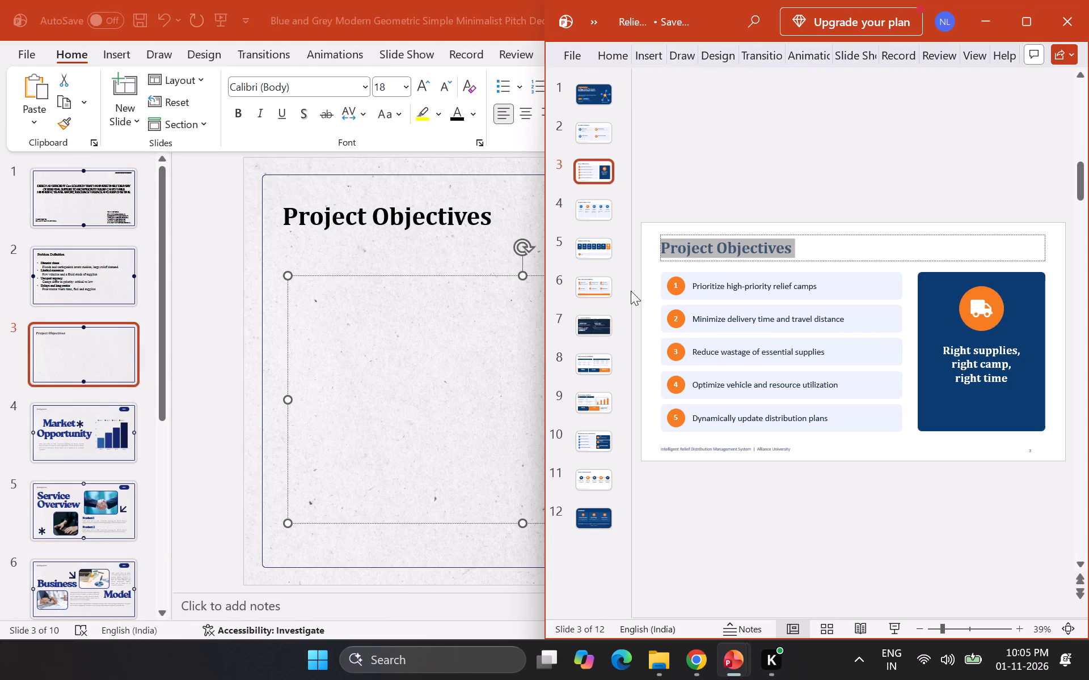
pyautogui.click(732, 278)
pyautogui.click(691, 282)
pyautogui.moveTo(688, 279); pyautogui.dragTo(742, 314)
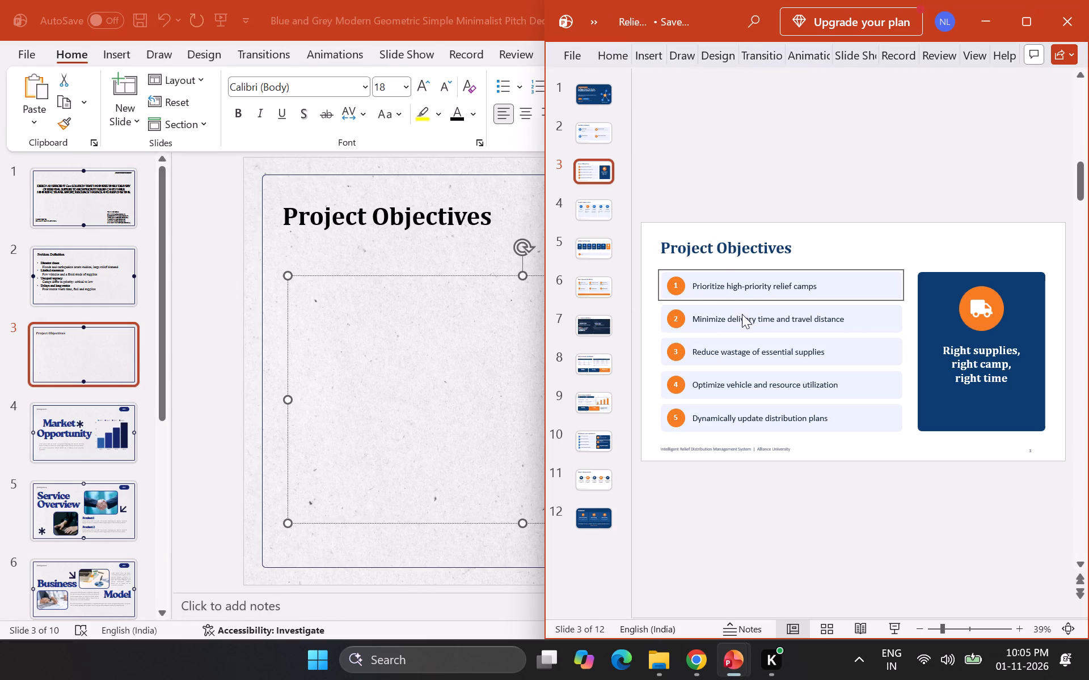
pyautogui.moveTo(742, 314); pyautogui.dragTo(751, 330)
pyautogui.moveTo(751, 331); pyautogui.dragTo(754, 345)
pyautogui.tripleClick(697, 286)
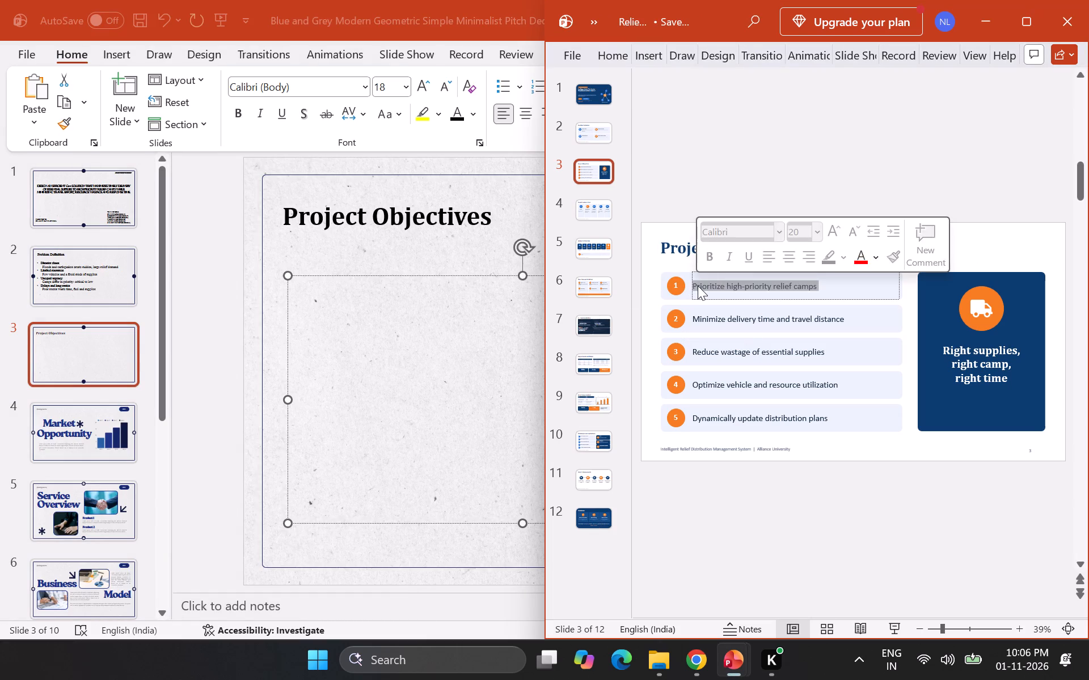
pyautogui.moveTo(701, 286); pyautogui.dragTo(705, 291)
pyautogui.hotkey('ctrl', 'c')
pyautogui.click(286, 294)
pyautogui.moveTo(401, 330); pyautogui.dragTo(410, 348)
pyautogui.hotkey('ctrl', 'v')
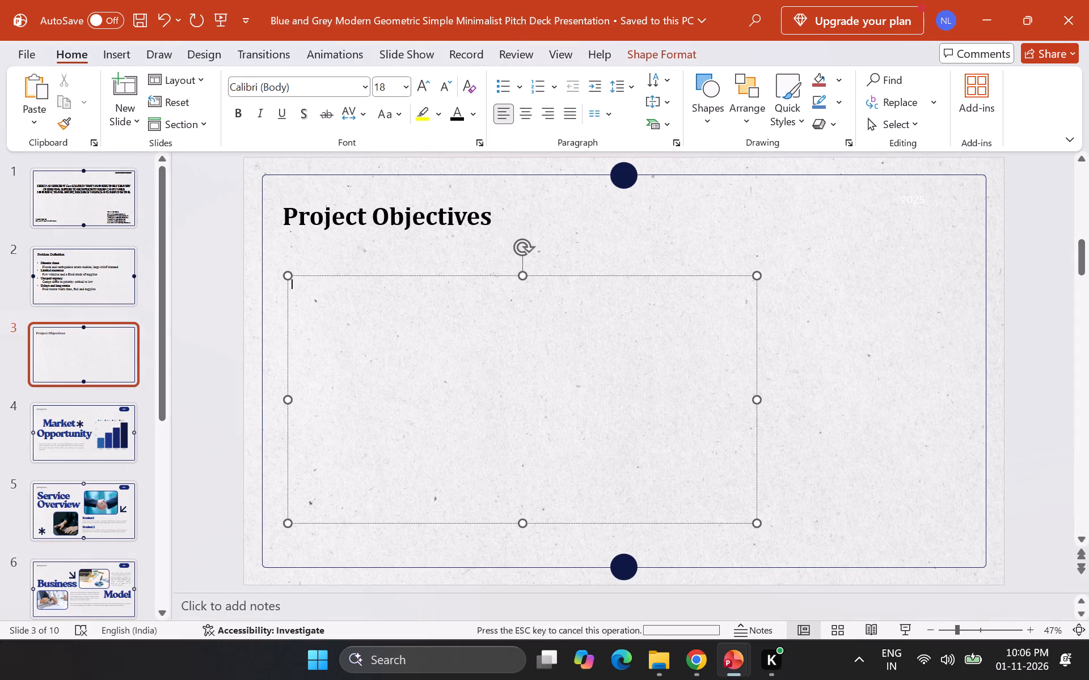
# Copy "Minimize delivery time and travel distance" from the source presentation and paste it as the second line of the objectives text box.
pyautogui.click(653, 555)
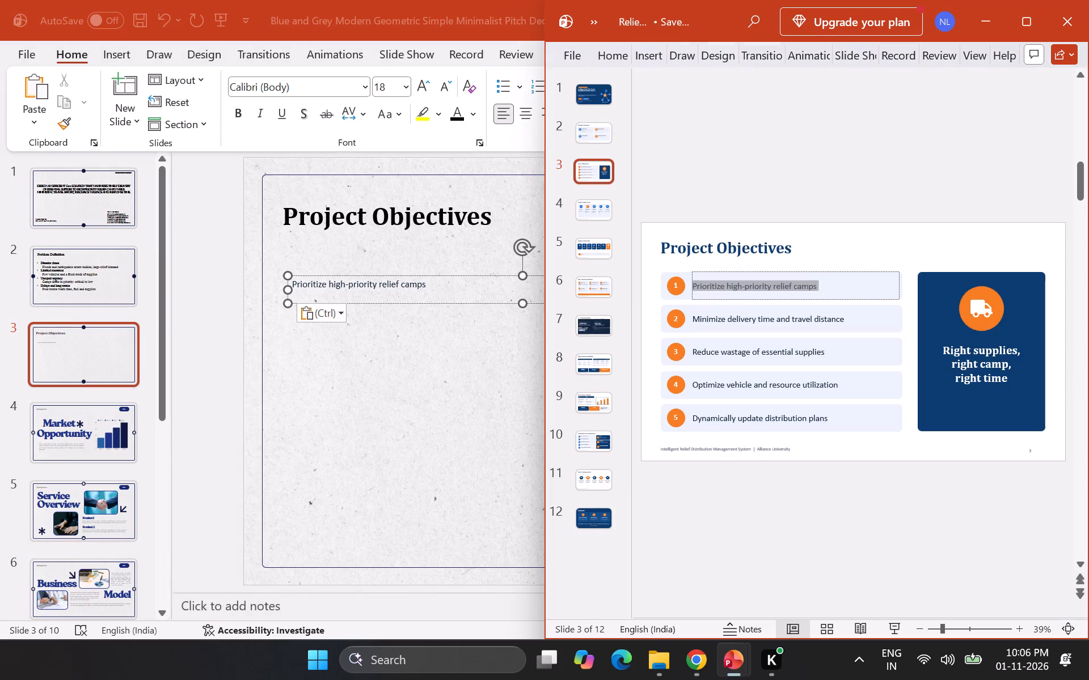
pyautogui.tripleClick(745, 323)
pyautogui.click(747, 322)
pyautogui.hotkey('ctrl', 'c')
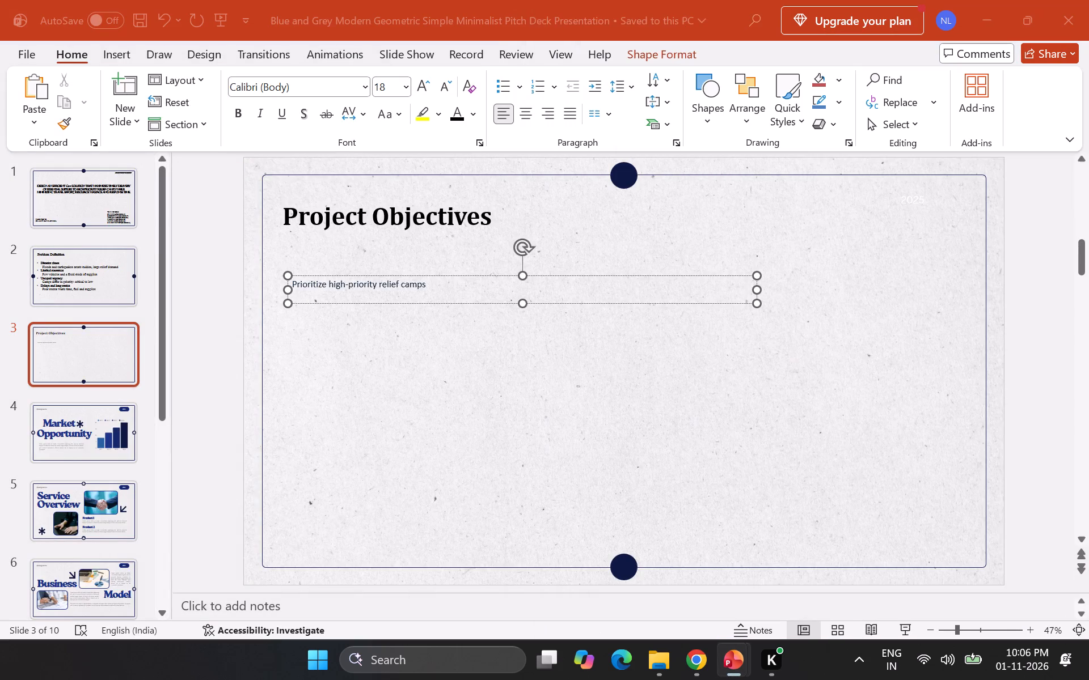
pyautogui.click(352, 301)
pyautogui.click(368, 314)
pyautogui.hotkey('ctrl', 'v')
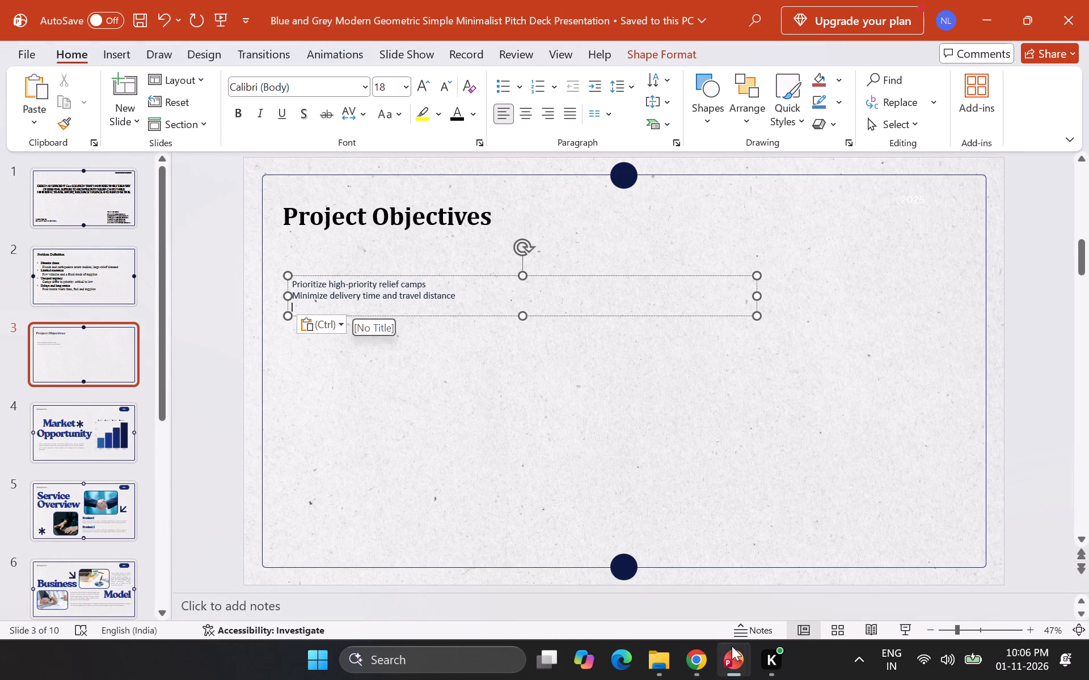
# Copy "Reduce wastage of essential supplies" from the source presentation and paste it as the third line of the objectives text box.
pyautogui.click(660, 547)
pyautogui.tripleClick(761, 355)
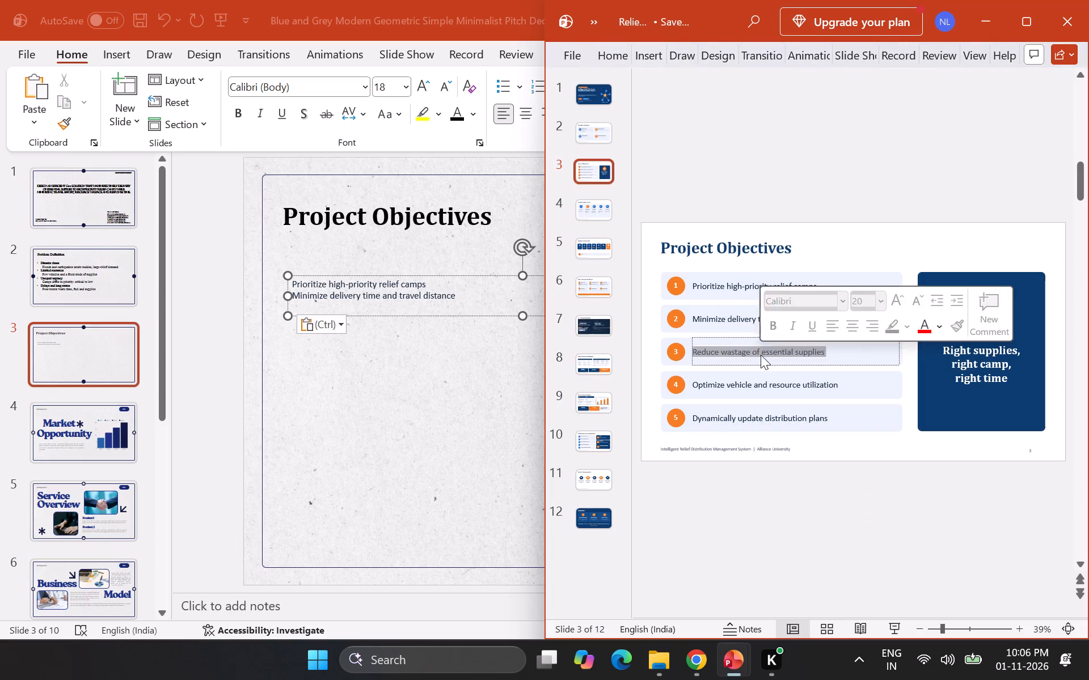
pyautogui.click(761, 355)
pyautogui.tripleClick(761, 355)
pyautogui.moveTo(761, 355); pyautogui.dragTo(757, 349)
pyautogui.hotkey('ctrl', 'c')
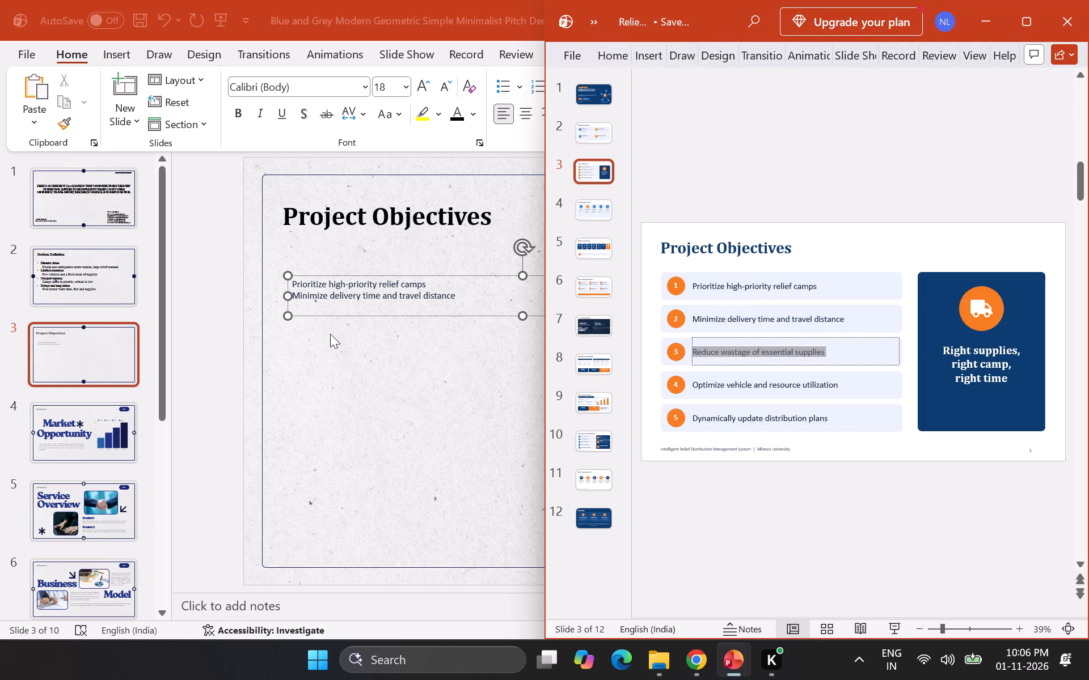
pyautogui.click(322, 308)
pyautogui.click(331, 313)
pyautogui.hotkey('ctrl', 'v')
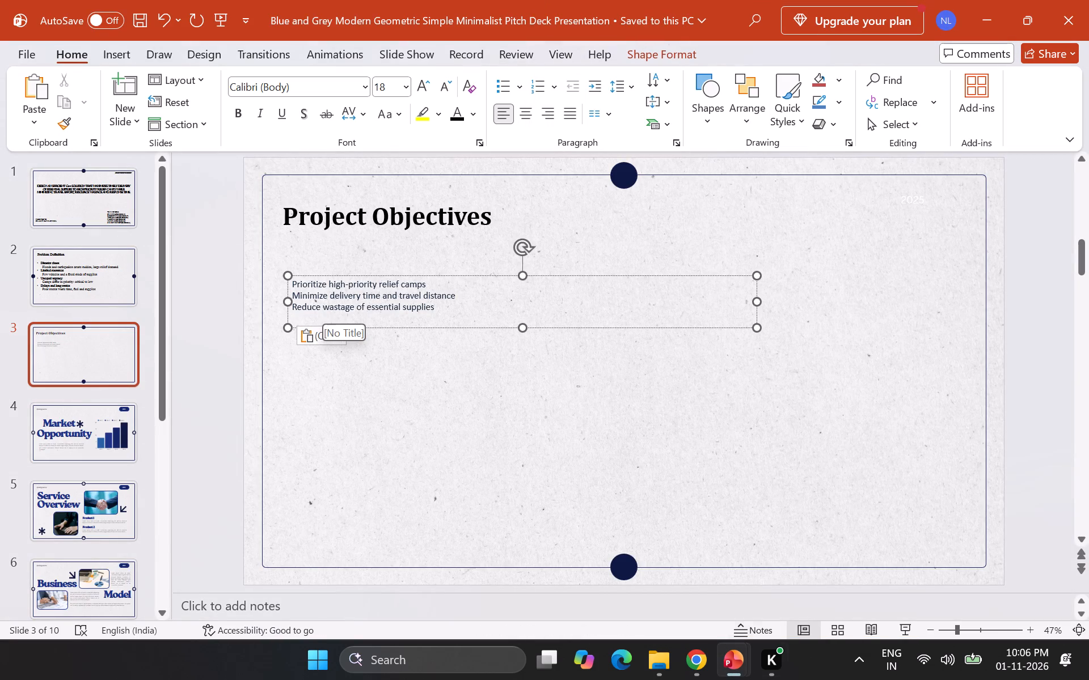
# Copy "Optimize vehicle and resource utilization" from the source presentation and paste it as the fourth line of the objectives text box.
pyautogui.click(788, 580)
pyautogui.click(651, 593)
pyautogui.tripleClick(718, 382)
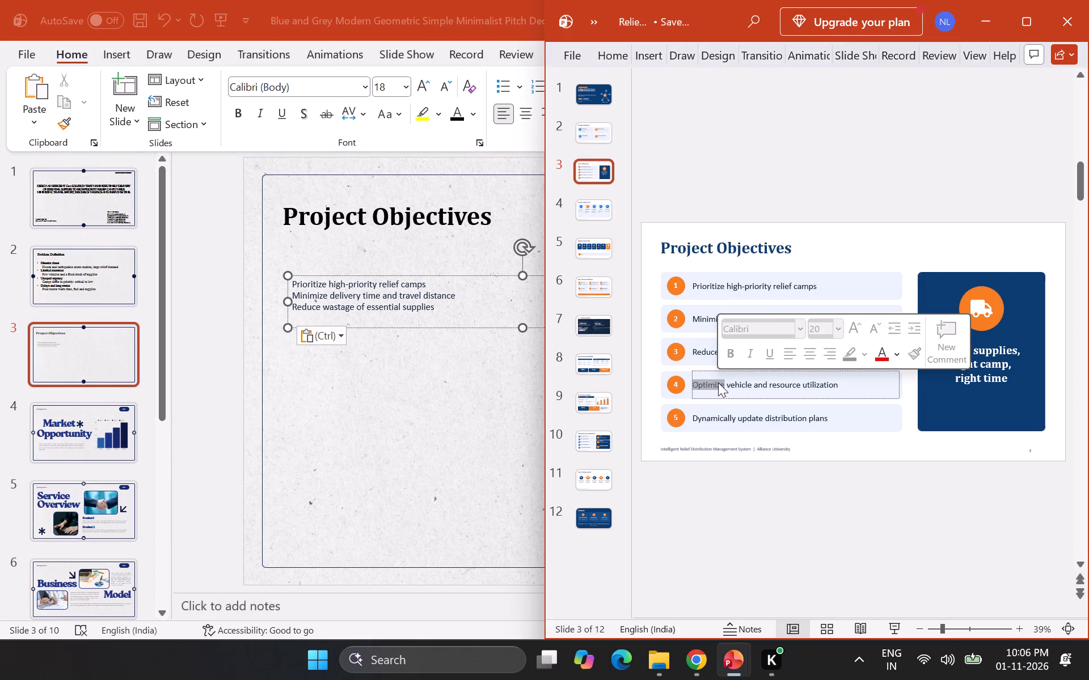
pyautogui.click(720, 383)
pyautogui.hotkey('ctrl', 'c')
pyautogui.click(345, 322)
pyautogui.click(320, 352)
pyautogui.hotkey('ctrl', 'v')
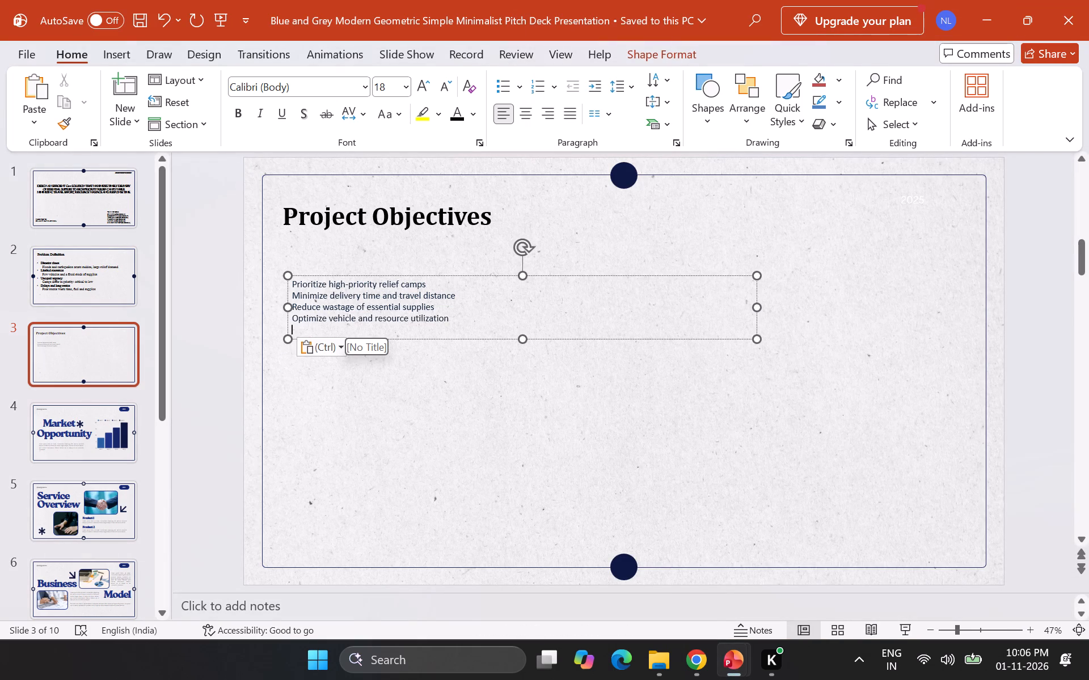
# Copy "Dynamically update distribution plans" from the source presentation and paste it as the fifth line of the objectives text box.
pyautogui.click(745, 585)
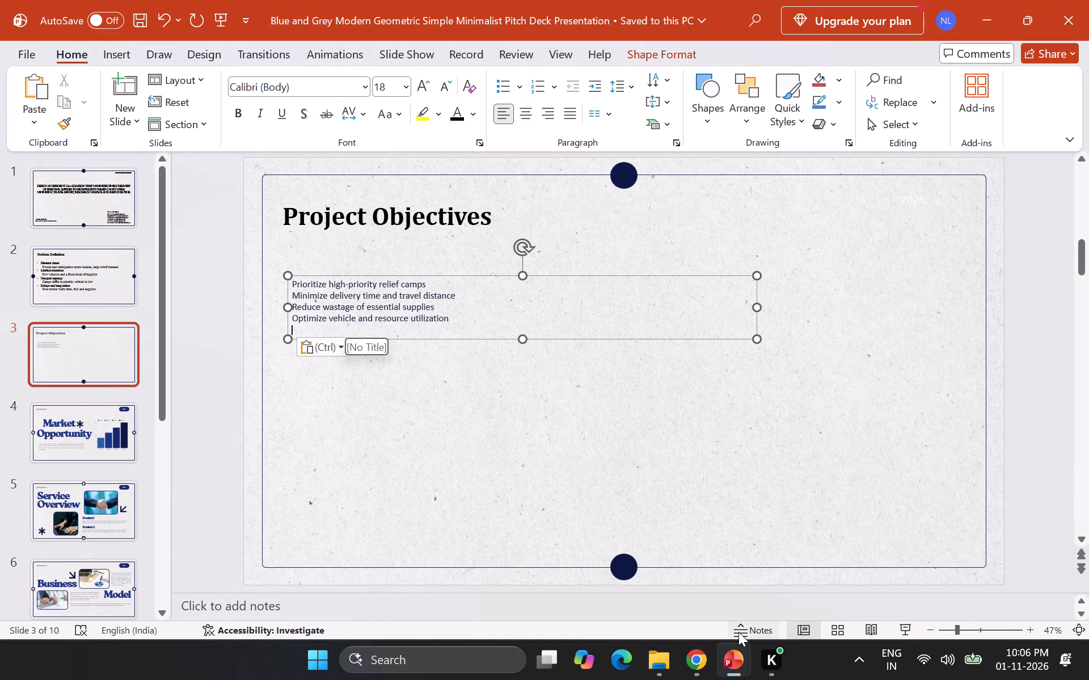
pyautogui.click(655, 568)
pyautogui.doubleClick(721, 411)
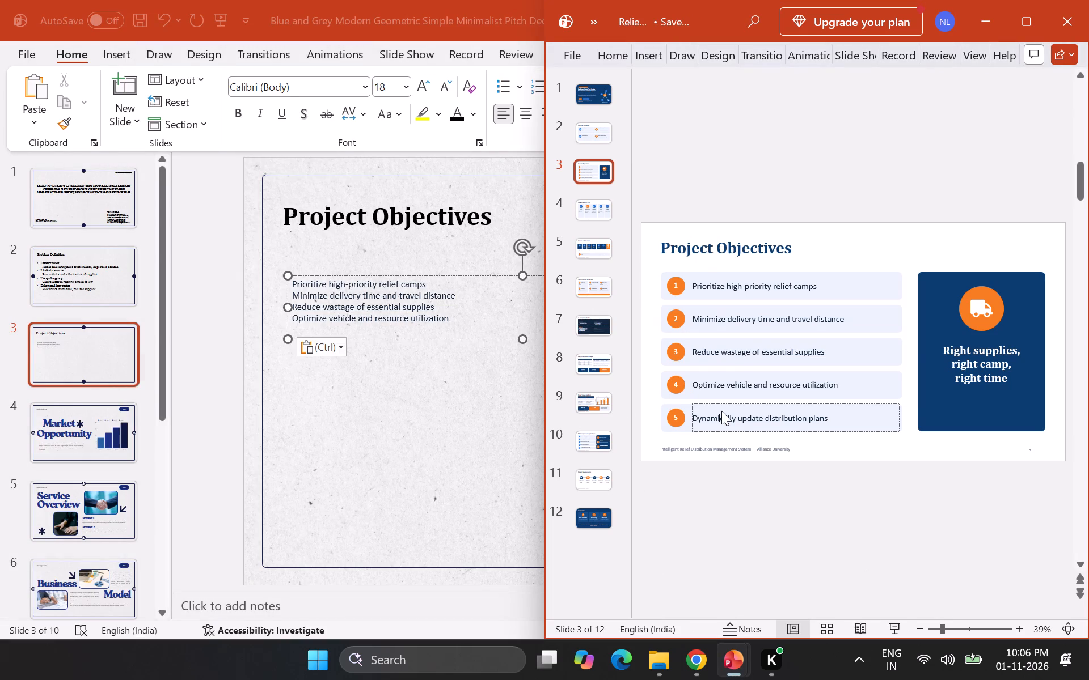
pyautogui.tripleClick(727, 420)
pyautogui.click(721, 424)
pyautogui.hotkey('ctrl', 'c')
pyautogui.click(334, 327)
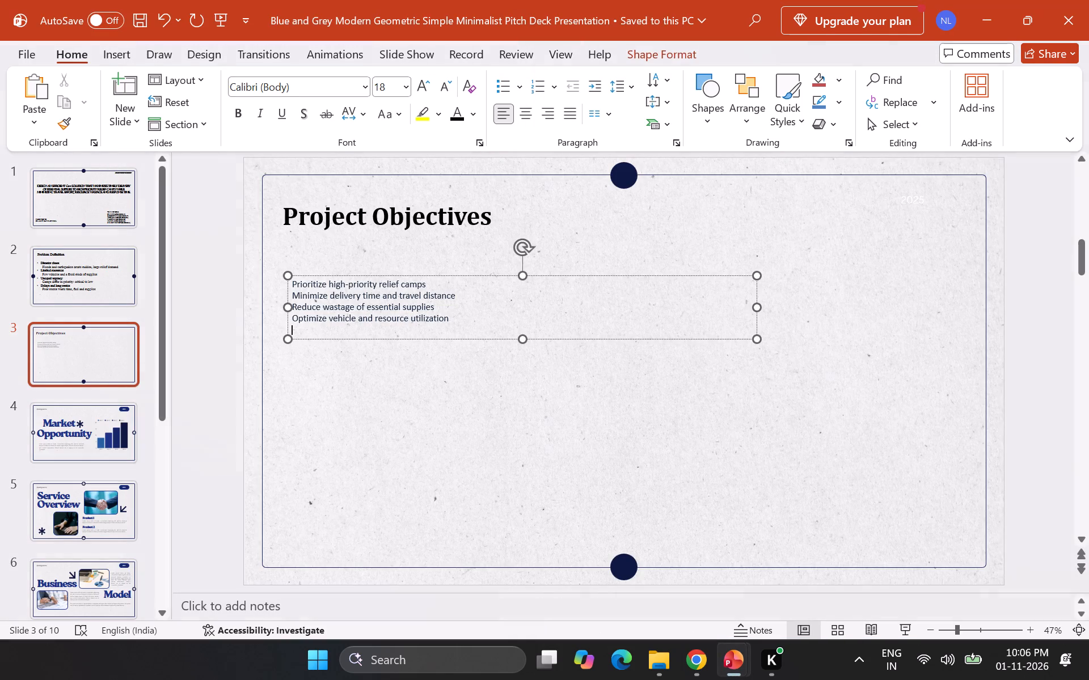
pyautogui.click(335, 327)
pyautogui.hotkey('ctrl', 'v')
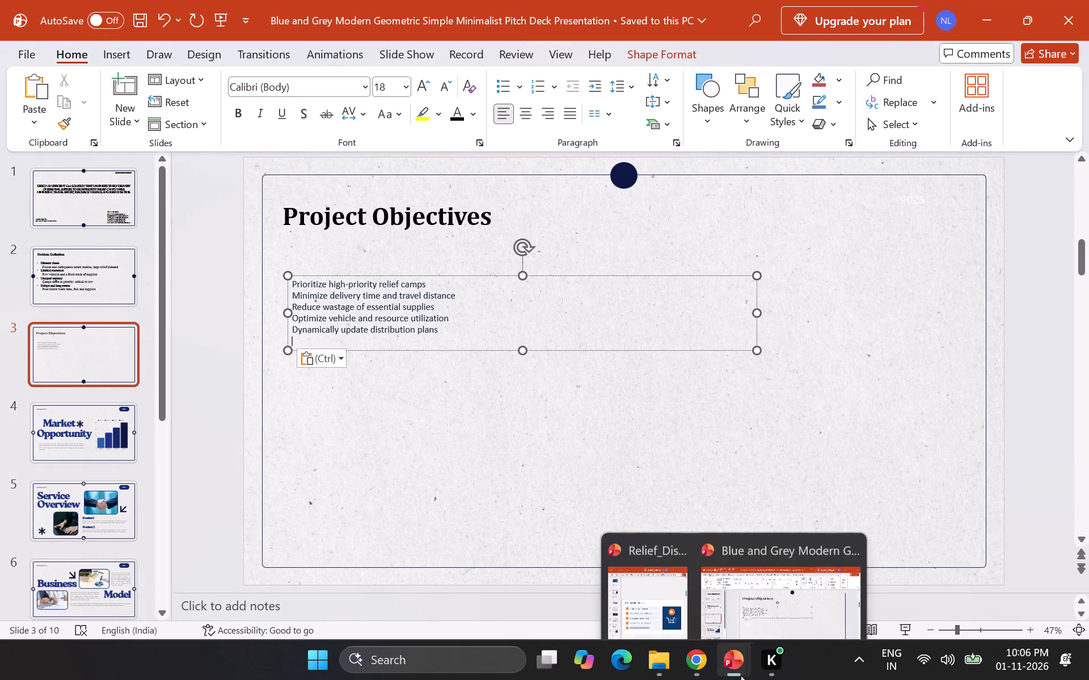
# Apply the Mongolian Baiti font to all five objective lines in the template's slide 3 text box.
pyautogui.click(643, 556)
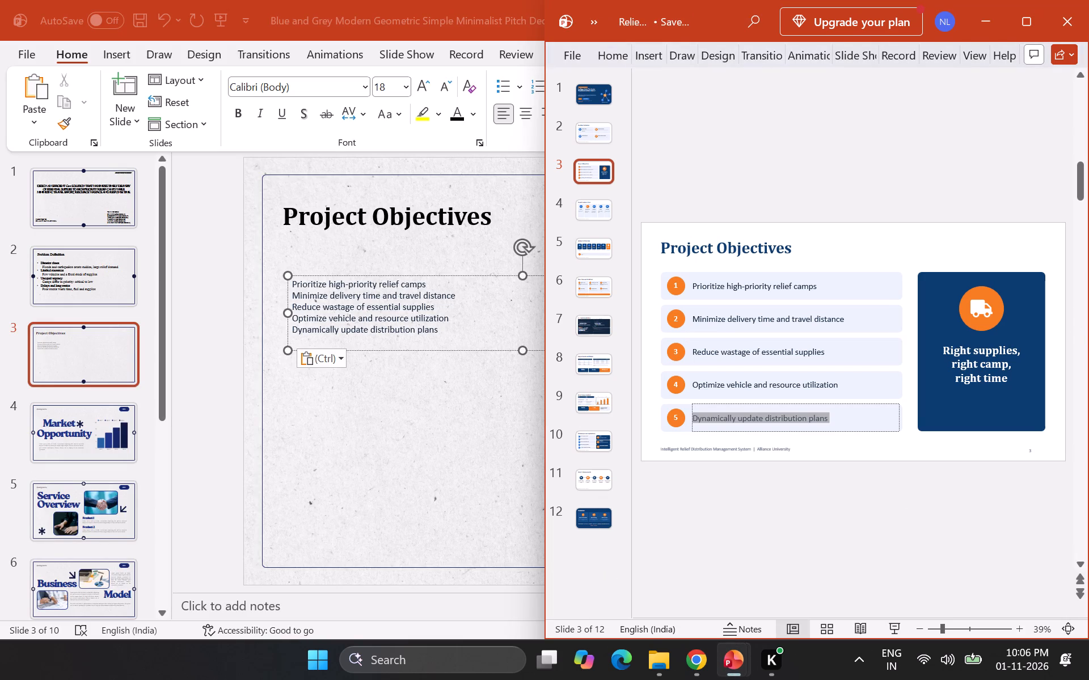
pyautogui.click(384, 292)
pyautogui.click(389, 301)
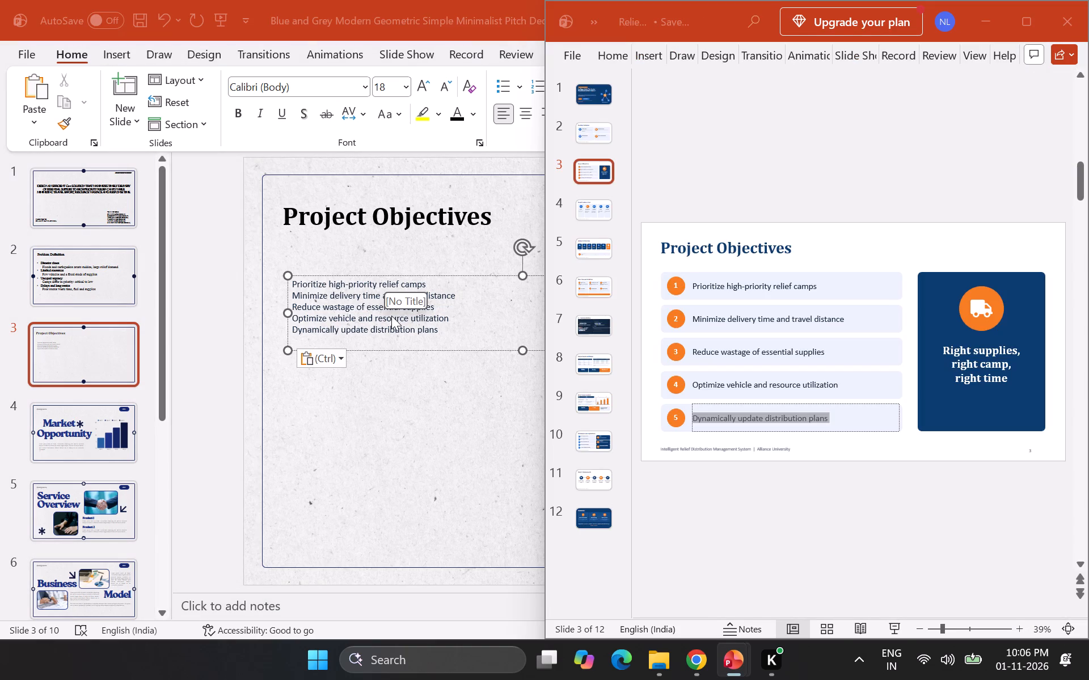
pyautogui.click(392, 316)
pyautogui.tripleClick(383, 321)
pyautogui.click(509, 345)
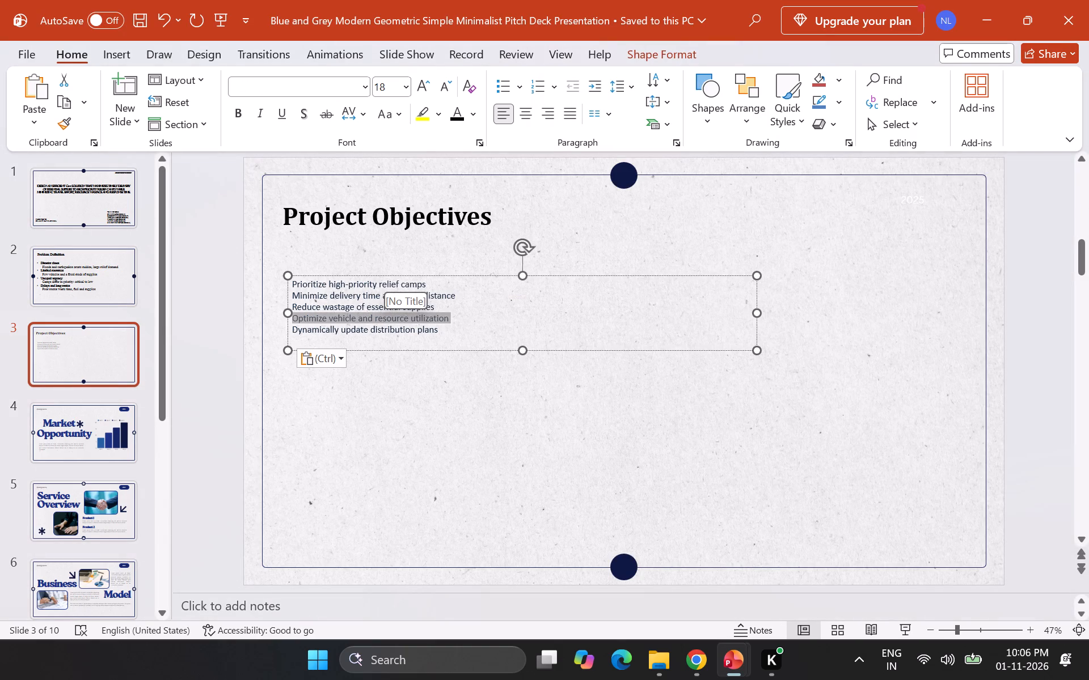
pyautogui.moveTo(446, 337); pyautogui.dragTo(289, 278)
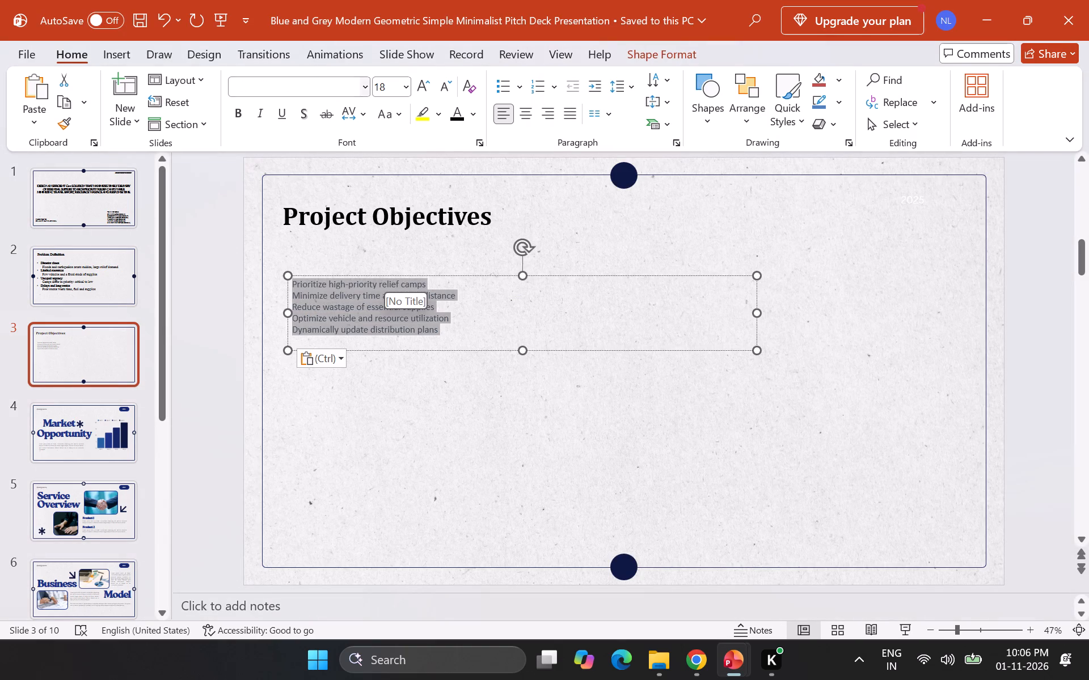
pyautogui.click(358, 91)
pyautogui.click(365, 87)
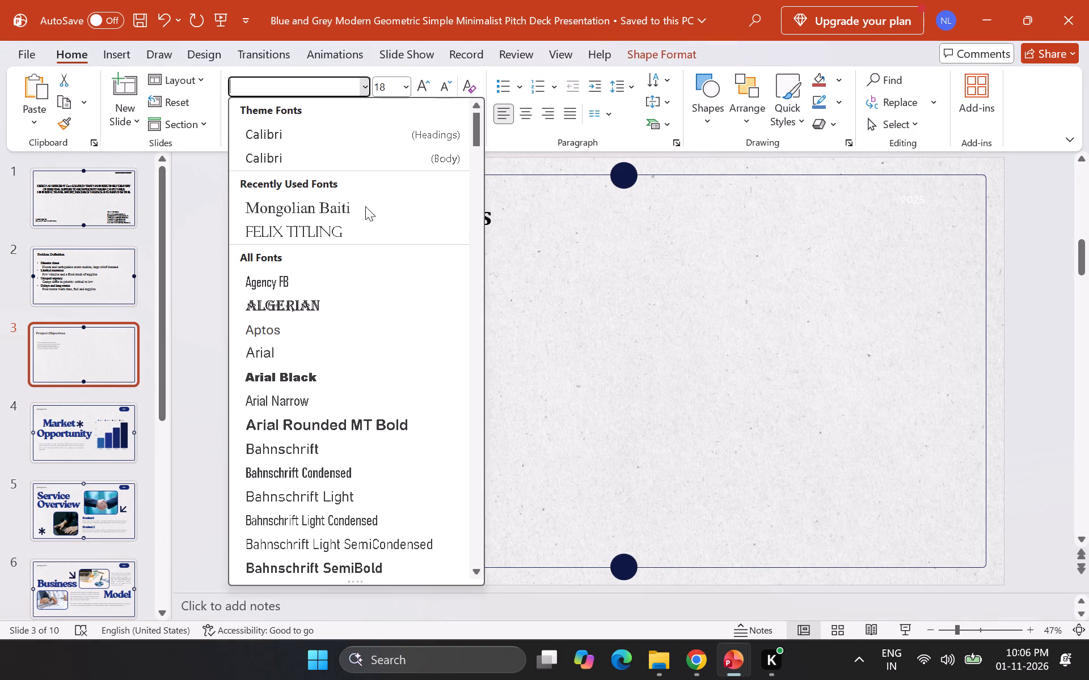
pyautogui.click(356, 216)
# Enlarge the five objective lines to 48 pt and widen their text box almost to the frame's far edge so each fits on one line.
pyautogui.tripleClick(419, 89)
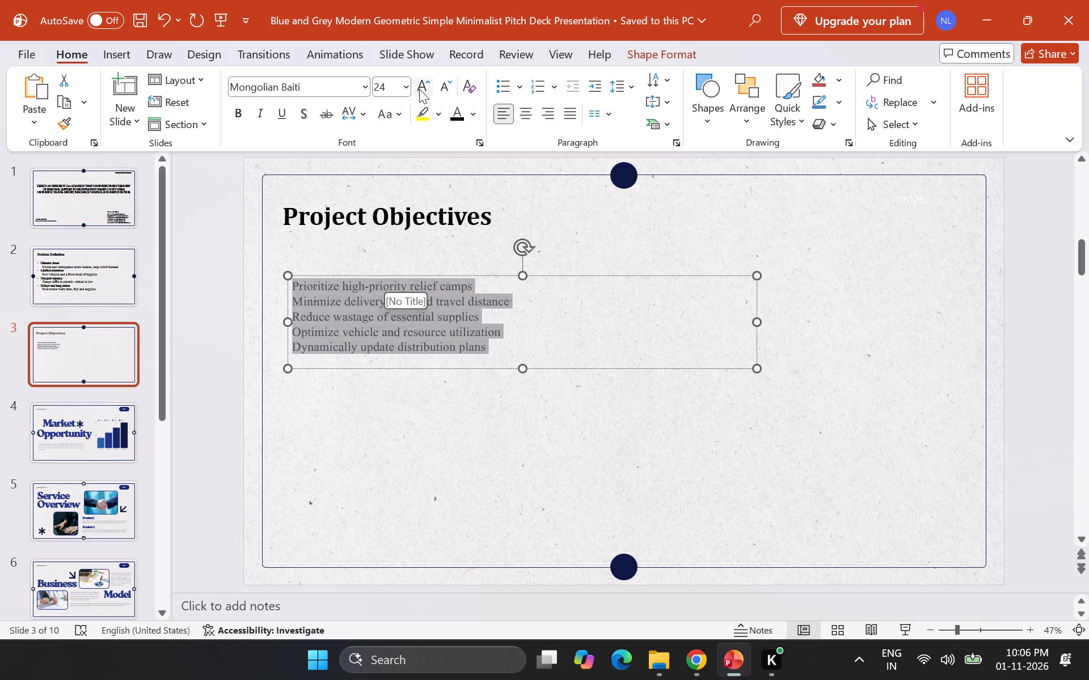
pyautogui.tripleClick(419, 89)
pyautogui.tripleClick(419, 89)
pyautogui.click(419, 89)
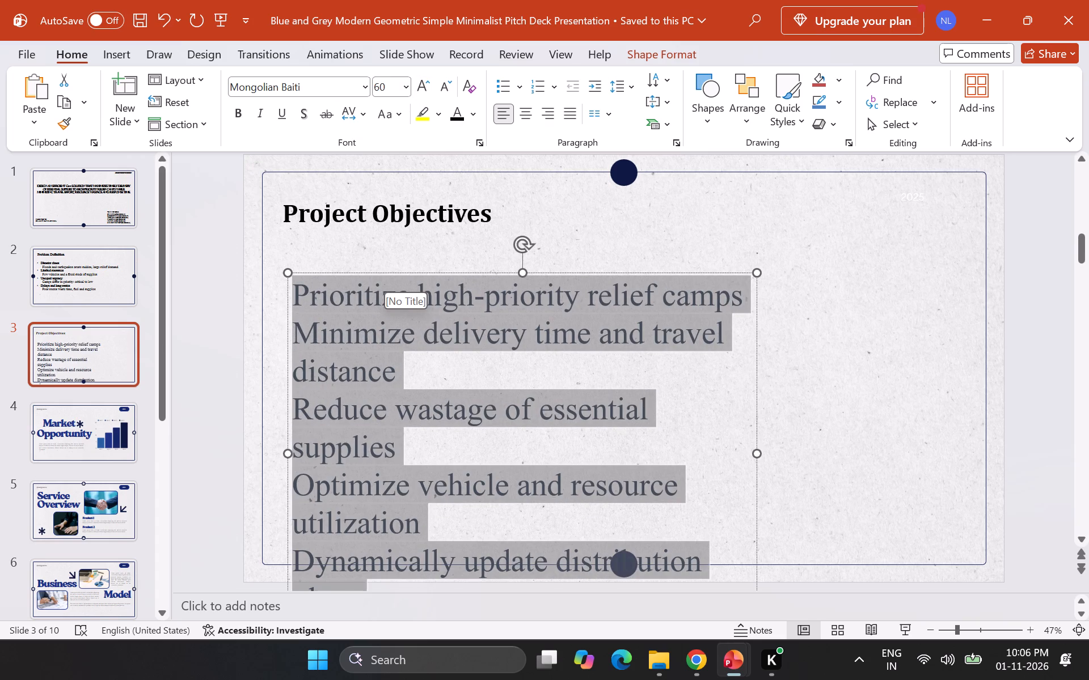
pyautogui.moveTo(755, 452); pyautogui.dragTo(958, 452)
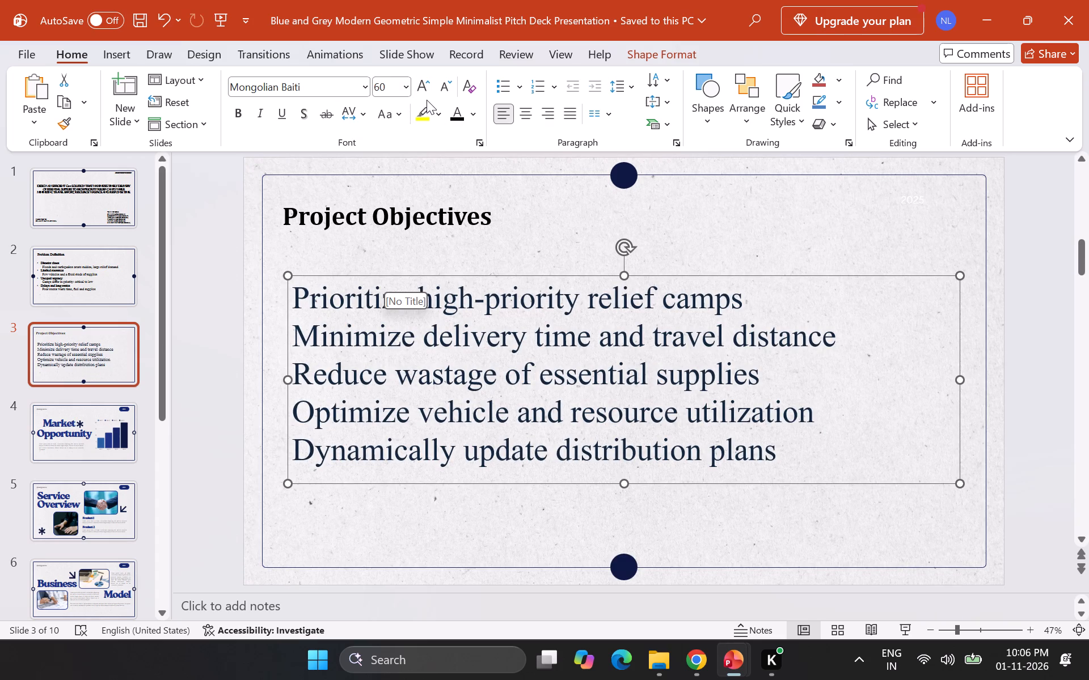
pyautogui.click(446, 97)
pyautogui.click(448, 92)
pyautogui.click(448, 92)
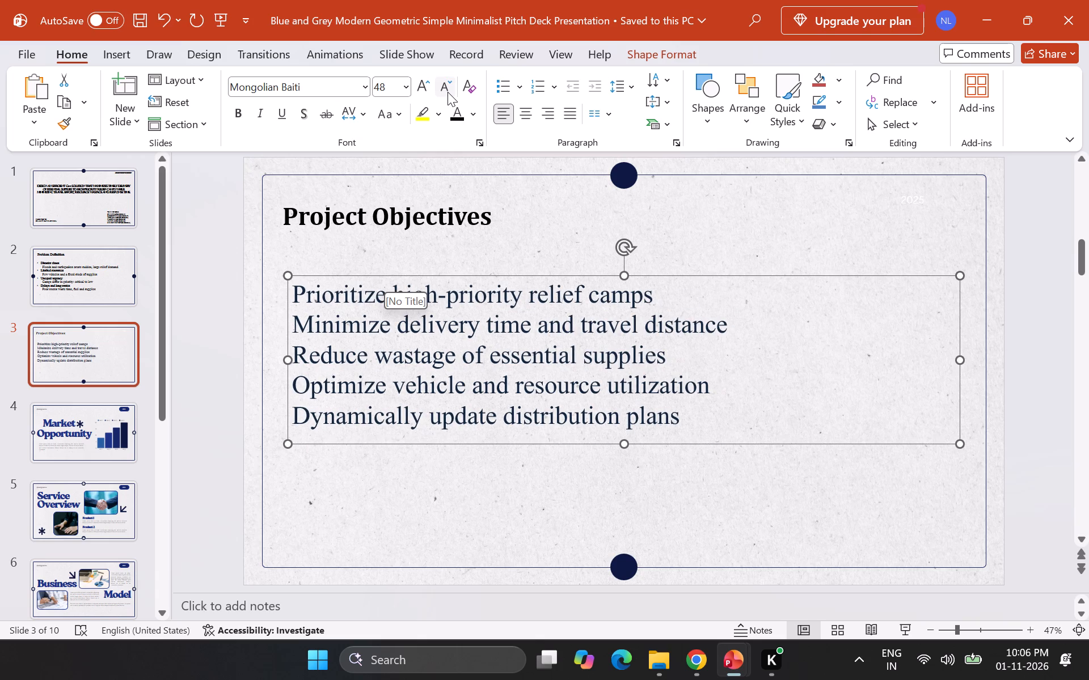
# Number the five objectives in the 1), 2), 3) style and align their text box beneath the "Project Objectives" title.
pyautogui.moveTo(538, 275); pyautogui.dragTo(551, 279)
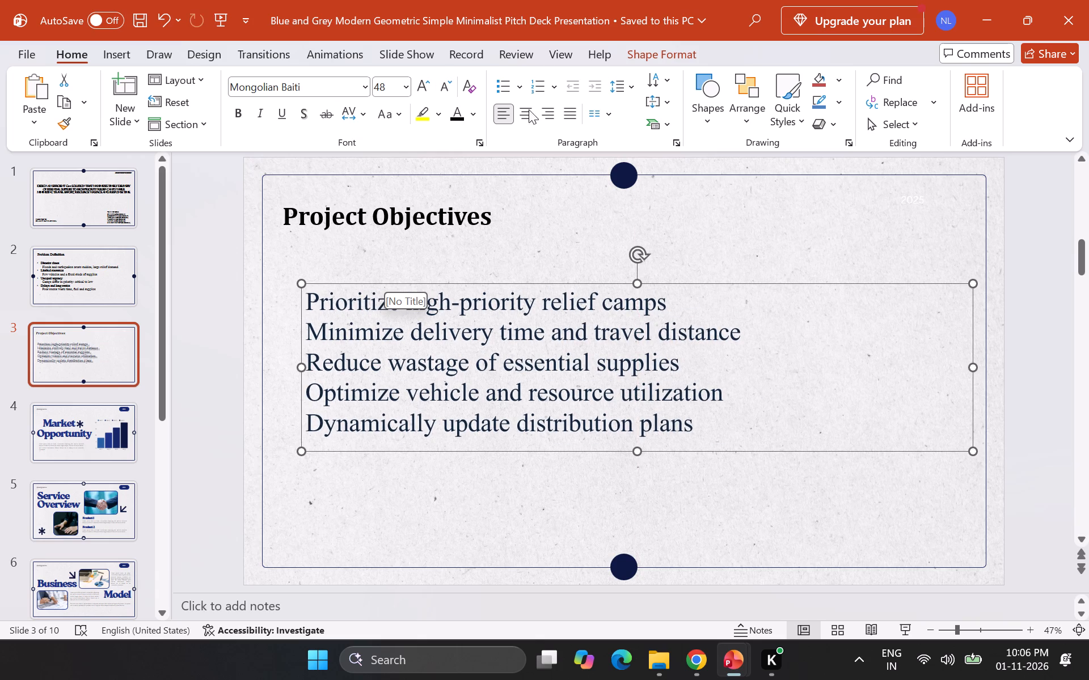
pyautogui.click(555, 85)
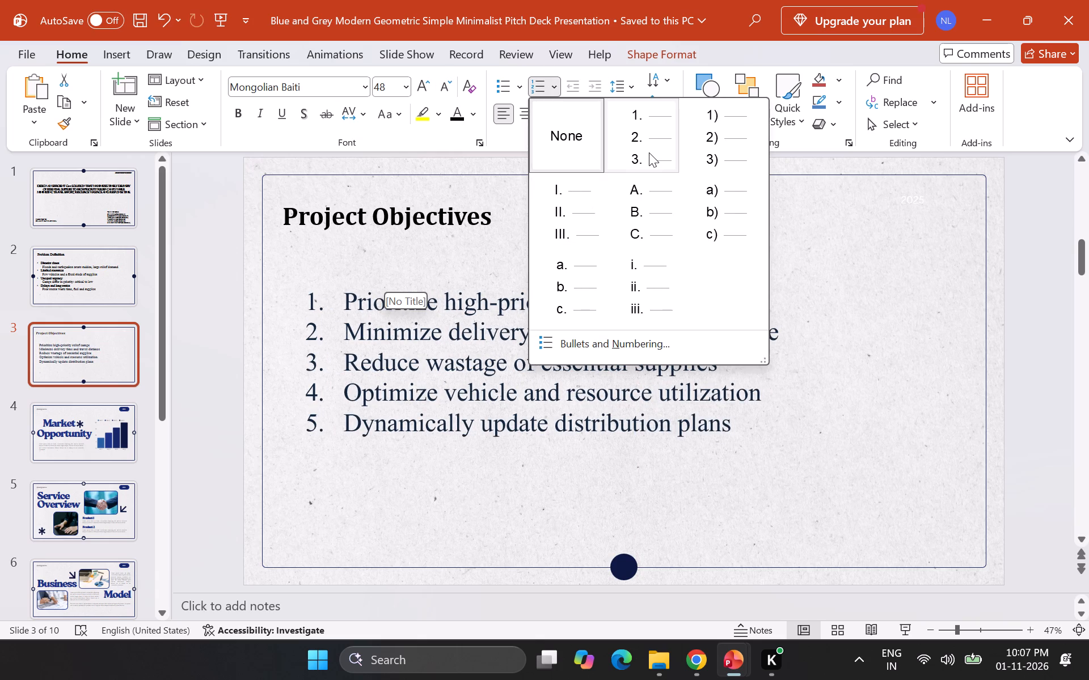
pyautogui.click(712, 142)
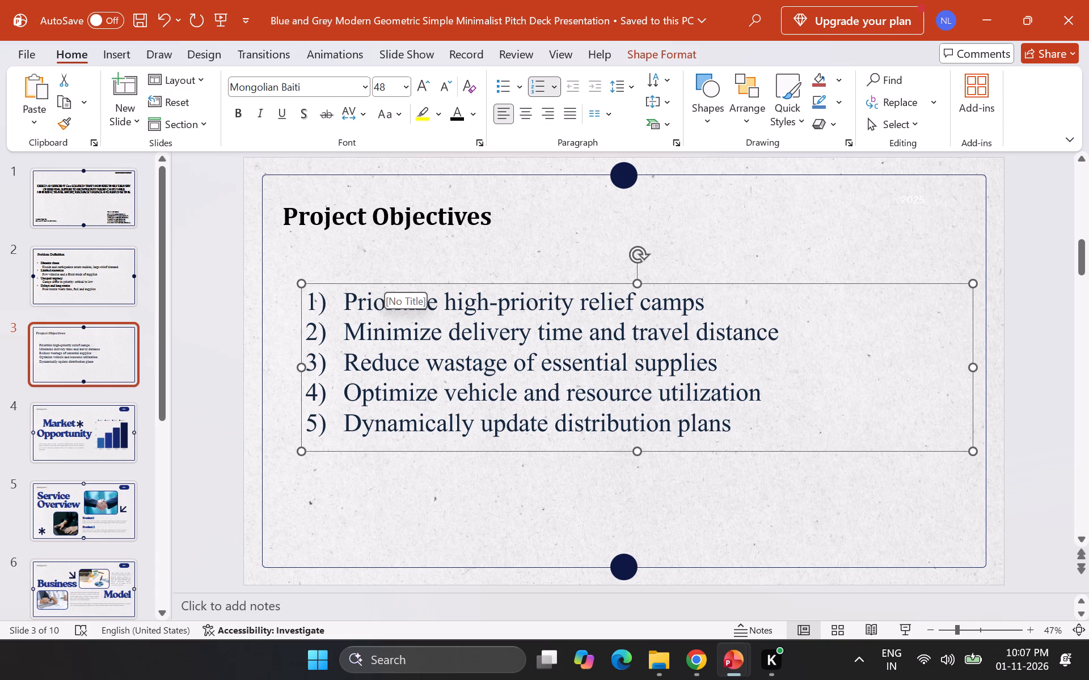
pyautogui.moveTo(449, 283); pyautogui.dragTo(438, 278)
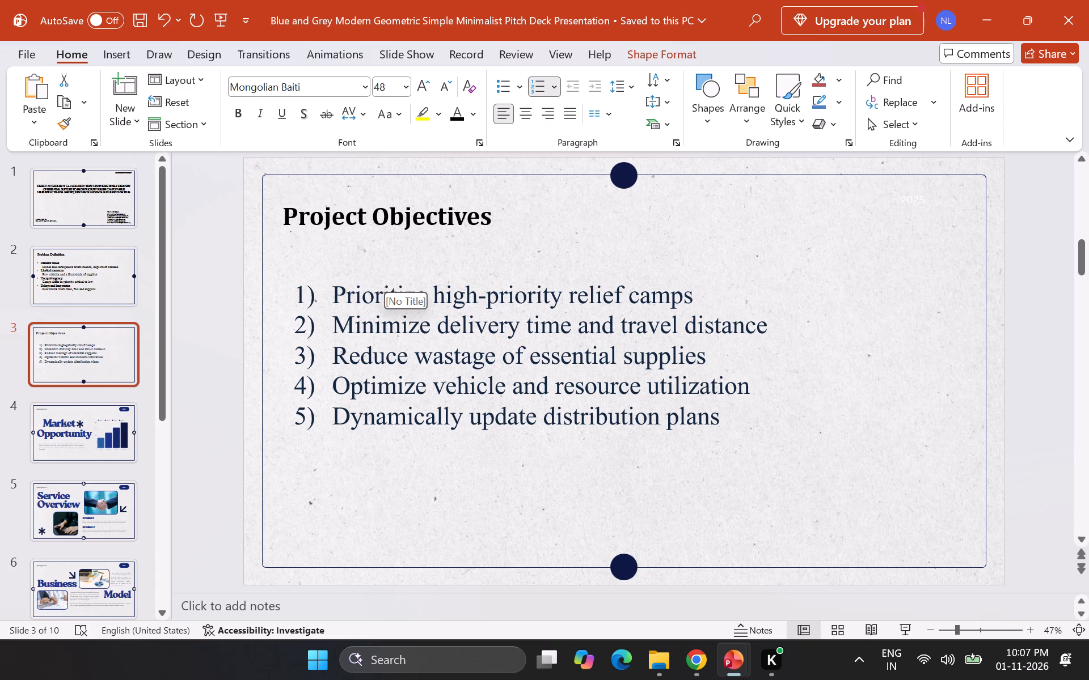
pyautogui.moveTo(438, 278); pyautogui.dragTo(441, 280)
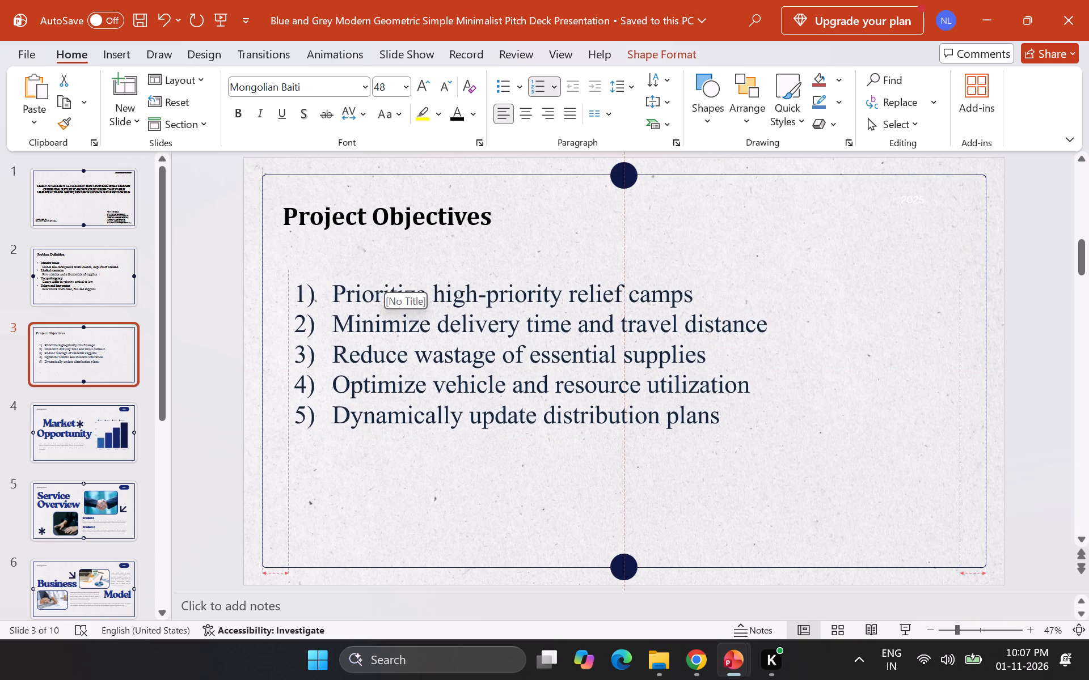
pyautogui.moveTo(441, 280); pyautogui.dragTo(439, 278)
# Set the objectives list's line spacing to 1.5 and move its text box up close beneath the title, centred within the frame.
pyautogui.click(618, 88)
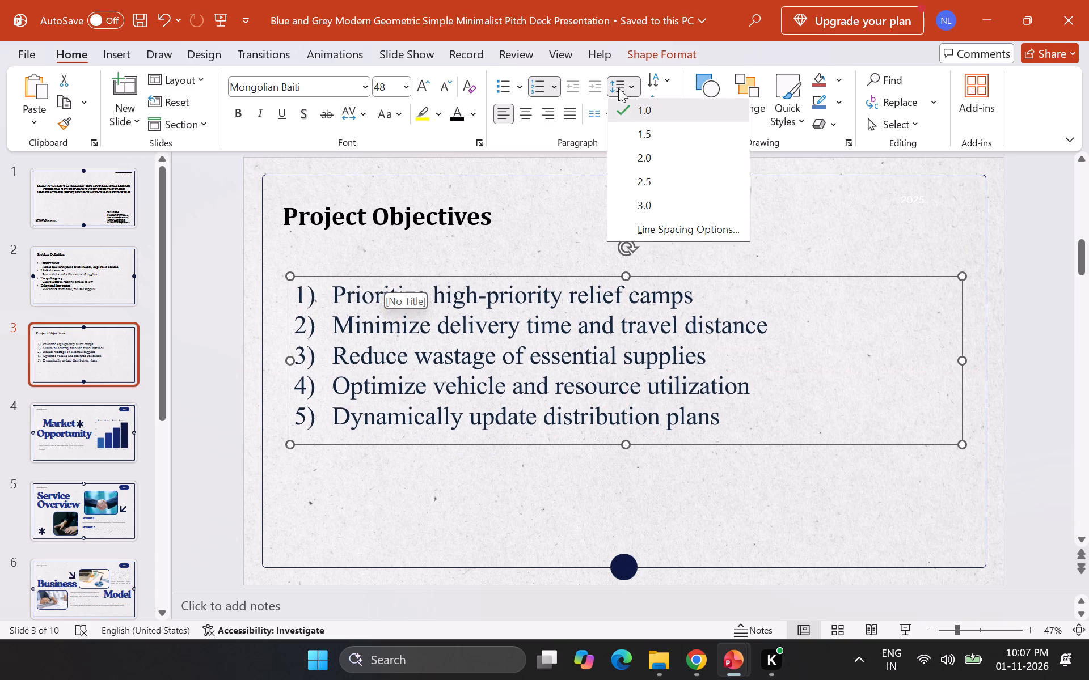
pyautogui.click(643, 143)
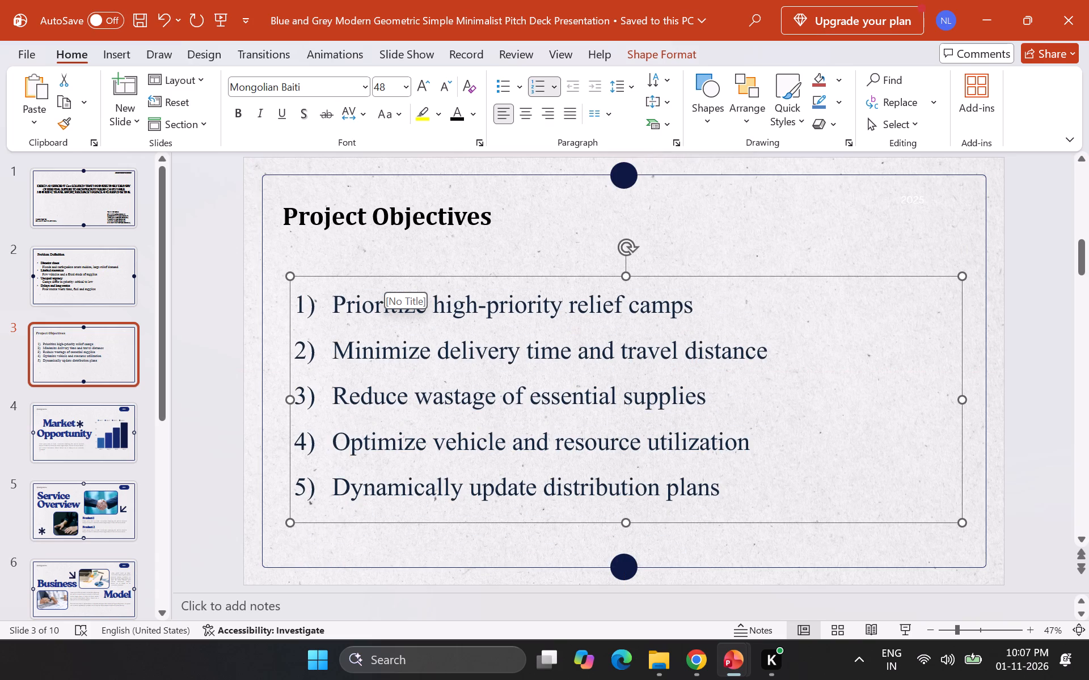
pyautogui.moveTo(481, 276); pyautogui.dragTo(476, 255)
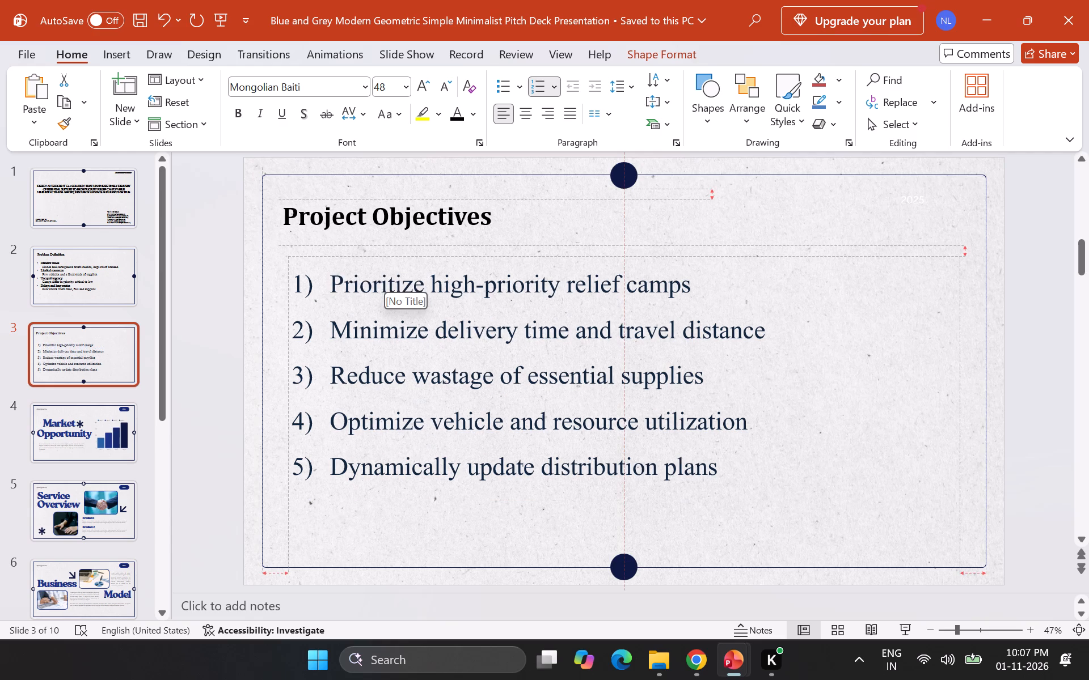
pyautogui.moveTo(476, 255); pyautogui.dragTo(476, 254)
pyautogui.click(645, 264)
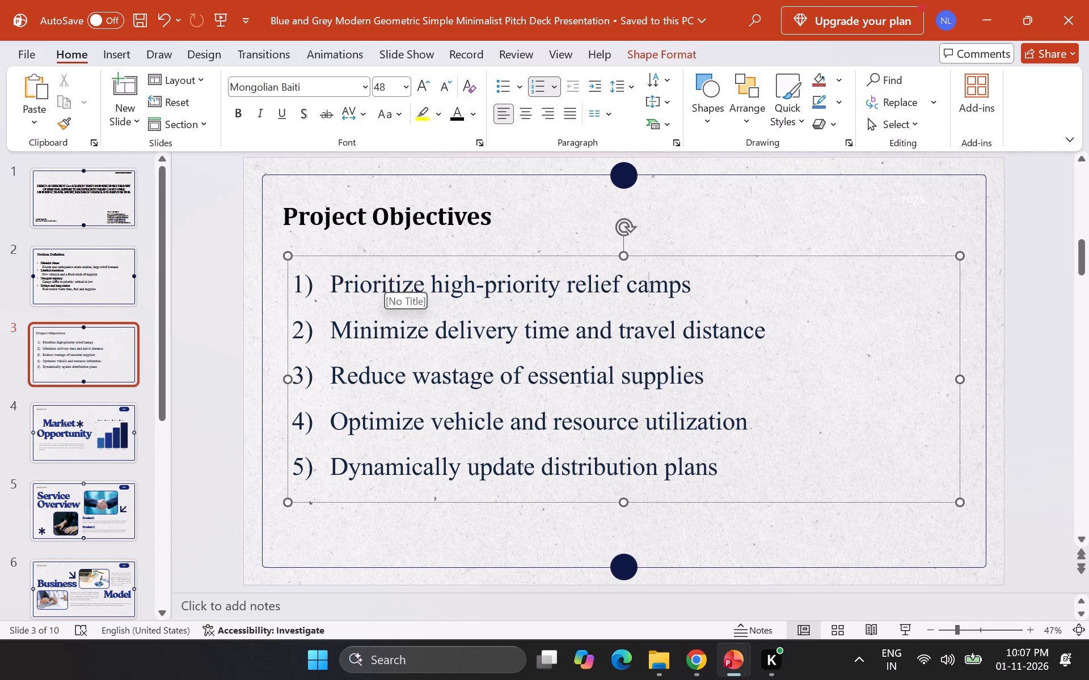
# Check the line spacing applied to the Problem Definition bullet list on slide 2.
pyautogui.click(534, 229)
pyautogui.click(103, 266)
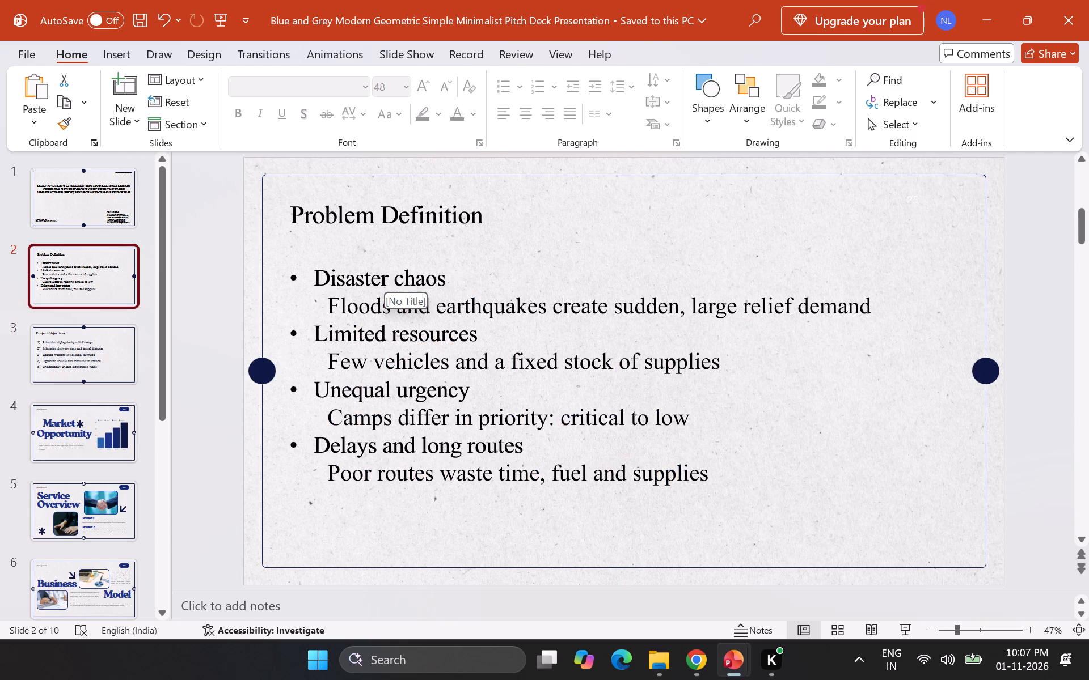
pyautogui.click(337, 273)
pyautogui.moveTo(307, 270); pyautogui.dragTo(581, 395)
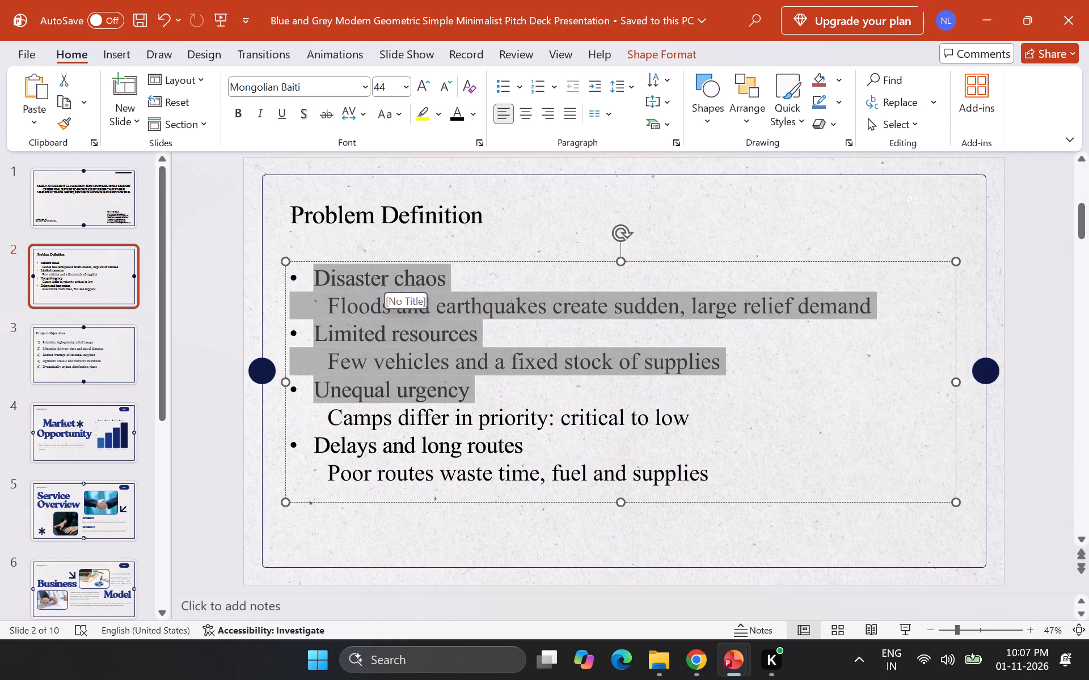
pyautogui.moveTo(581, 395); pyautogui.dragTo(717, 469)
pyautogui.click(632, 84)
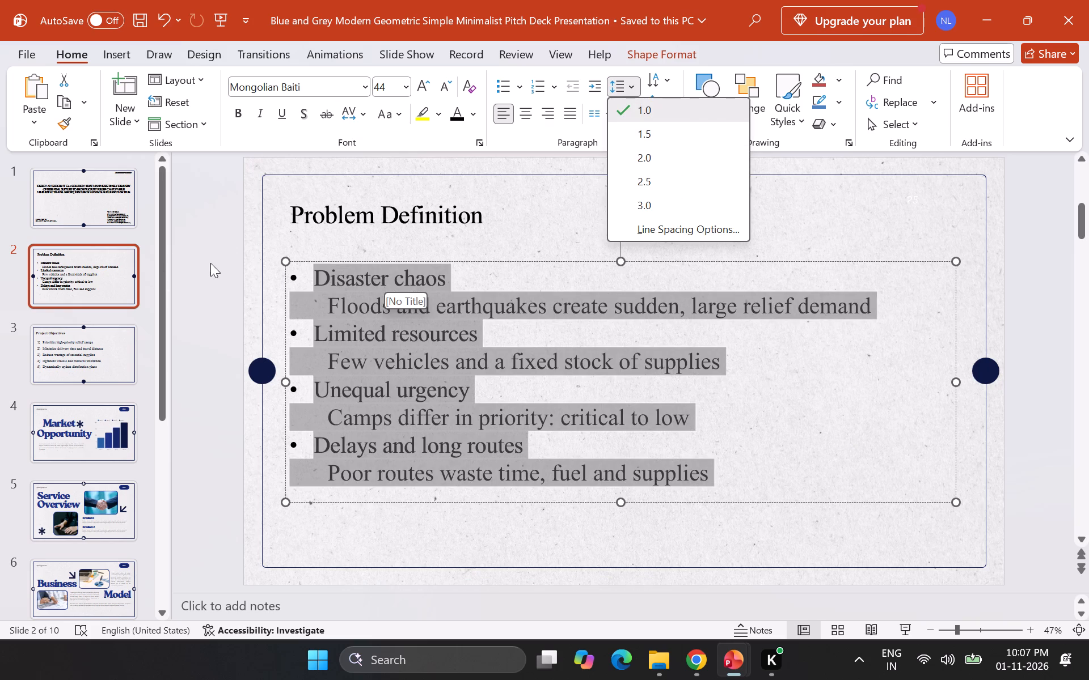
pyautogui.click(211, 263)
pyautogui.click(207, 273)
# Delete slide 4's "Market Opportunity" title, its large asterisk and the asterisk inside the frame's left circle.
pyautogui.click(81, 421)
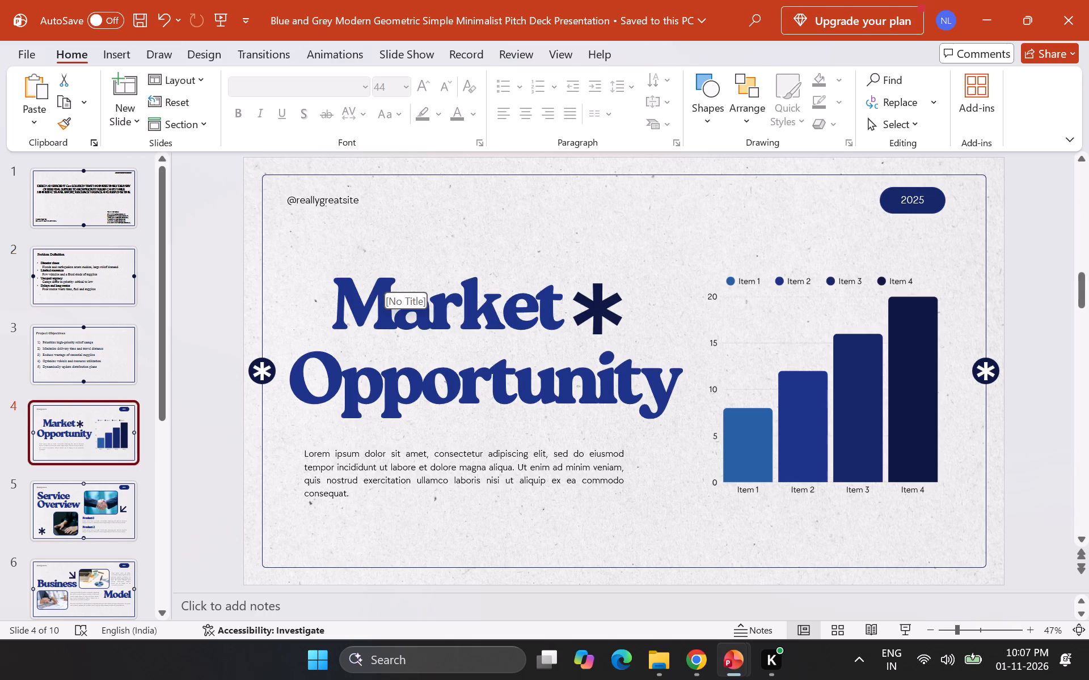
pyautogui.tripleClick(471, 318)
pyautogui.press('BackSpace')
pyautogui.click(489, 365)
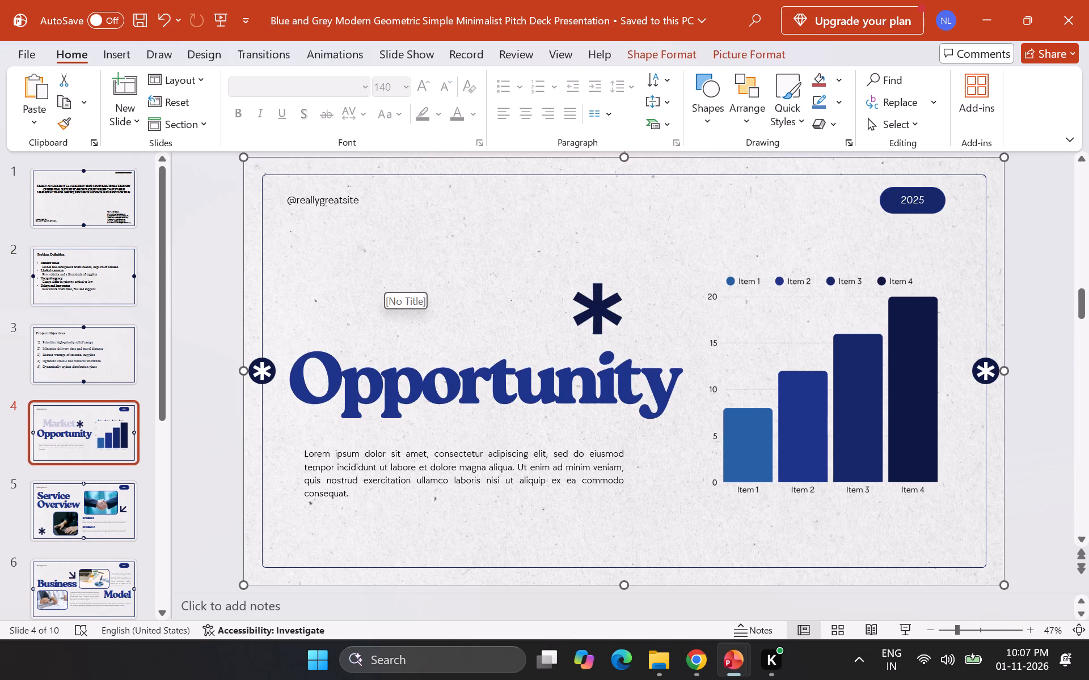
pyautogui.tripleClick(488, 378)
pyautogui.press('BackSpace')
pyautogui.click(614, 301)
pyautogui.press('BackSpace')
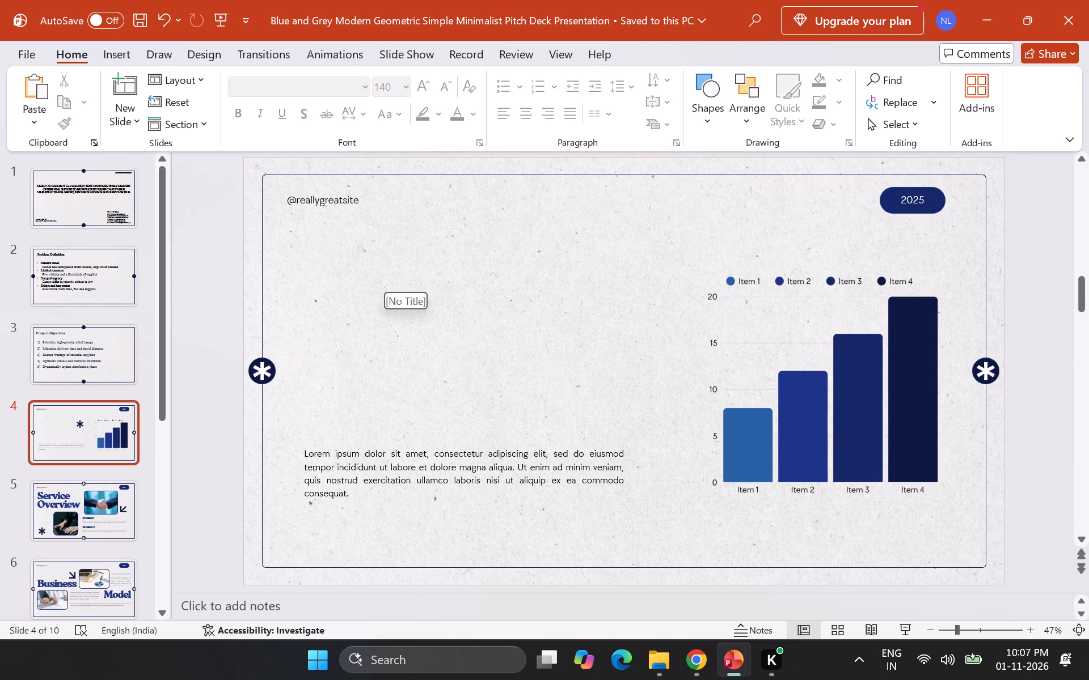
pyautogui.click(267, 368)
pyautogui.press('BackSpace')
pyautogui.click(348, 188)
pyautogui.tripleClick(349, 202)
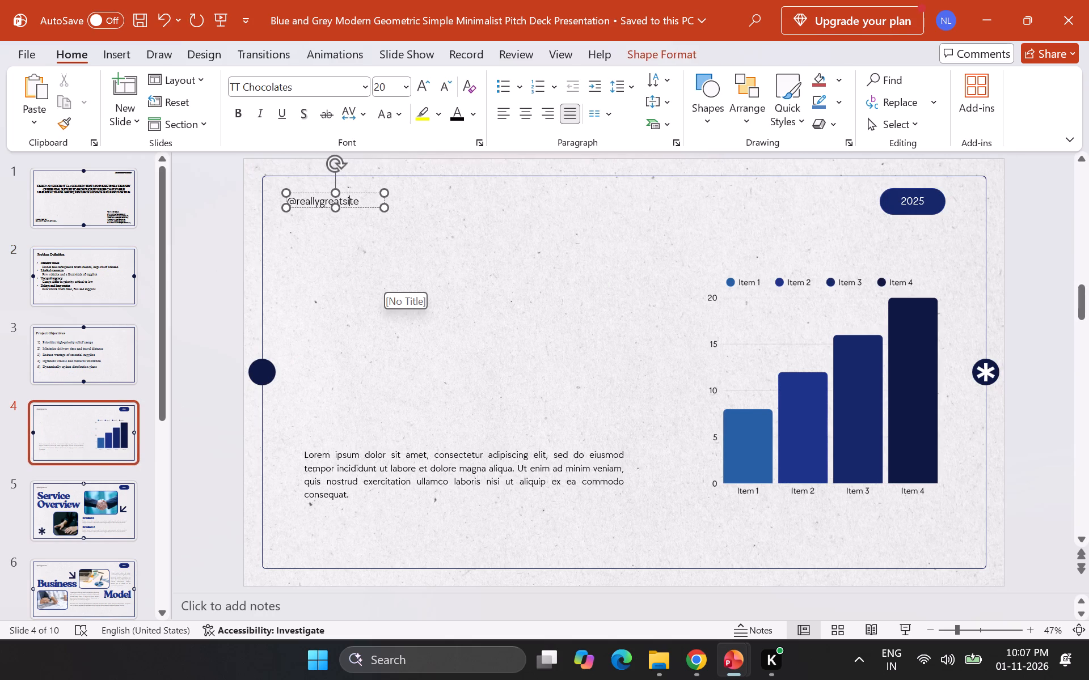
pyautogui.press('BackSpace')
pyautogui.click(928, 219)
pyautogui.click(928, 213)
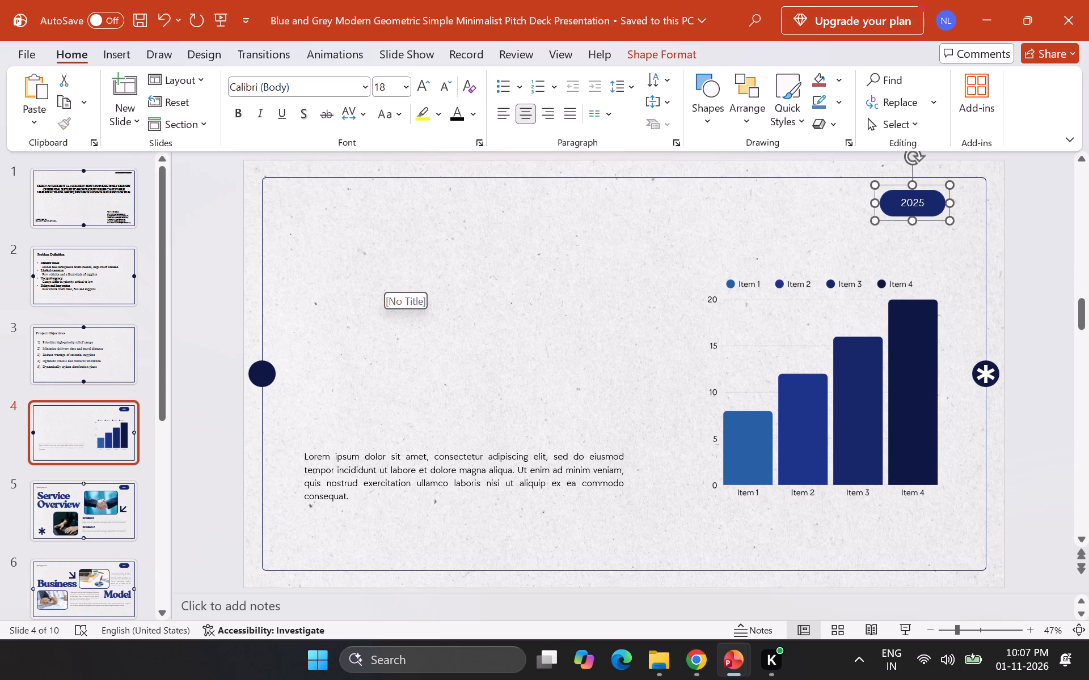
pyautogui.press('BackSpace')
pyautogui.click(889, 342)
pyautogui.press('BackSpace')
# Delete slide 4's placeholder paragraph and the asterisk inside the frame's right circle.
pyautogui.tripleClick(593, 470)
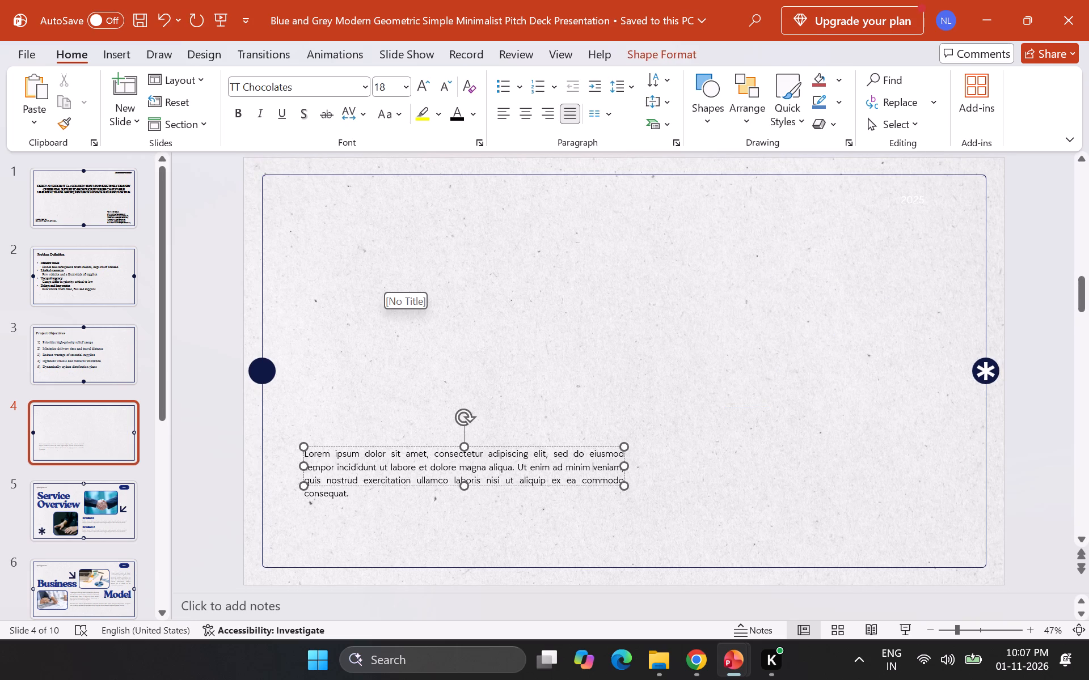
pyautogui.click(593, 470)
pyautogui.press('BackSpace')
pyautogui.tripleClick(593, 468)
pyautogui.click(593, 468)
pyautogui.click(593, 468)
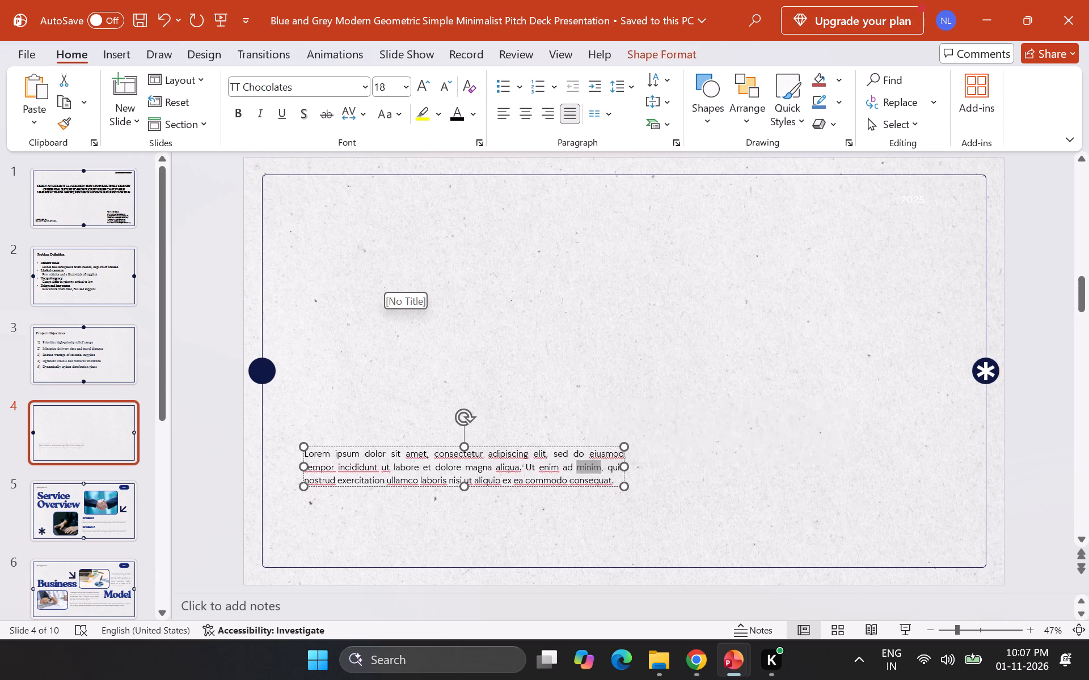
pyautogui.press('BackSpace')
pyautogui.click(688, 368)
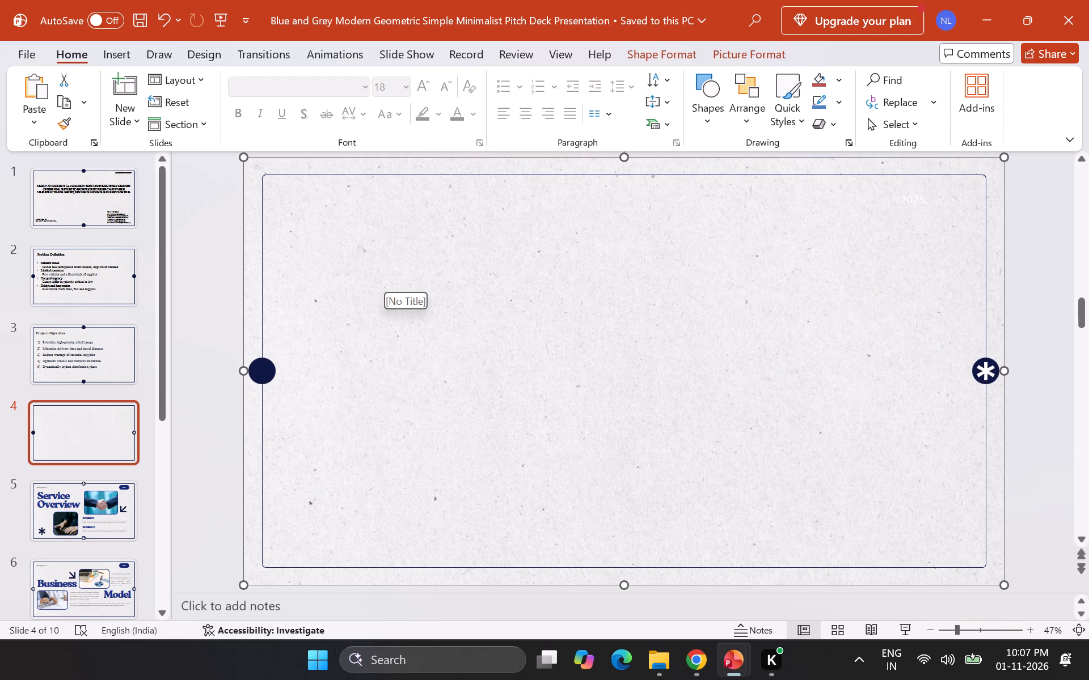
pyautogui.click(981, 379)
pyautogui.click(987, 368)
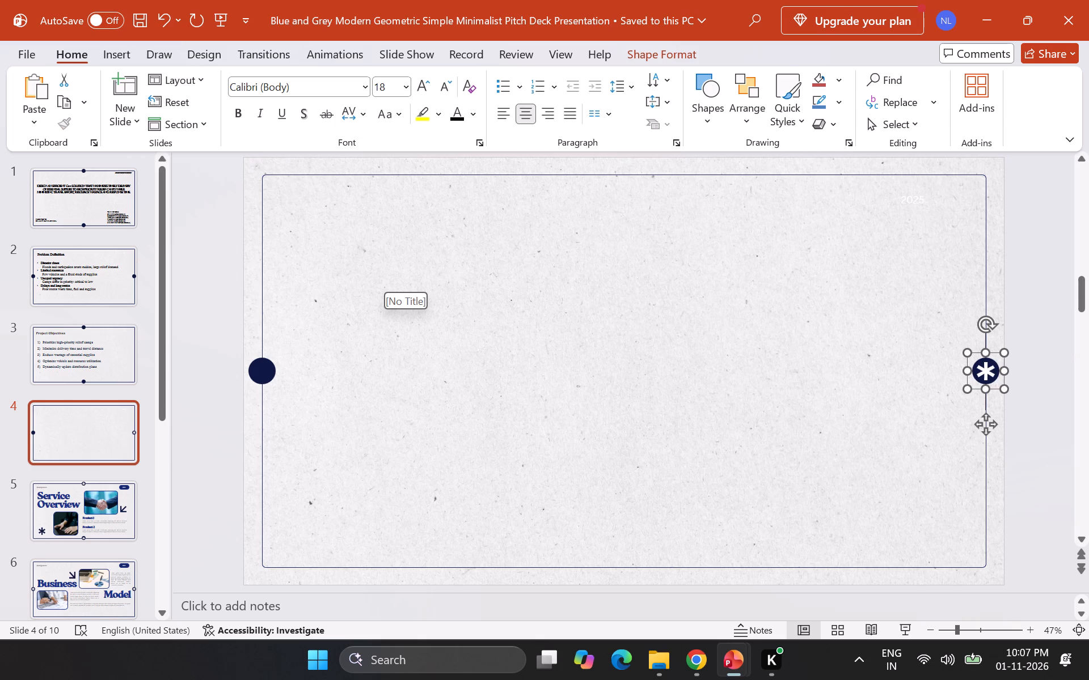
pyautogui.press('BackSpace')
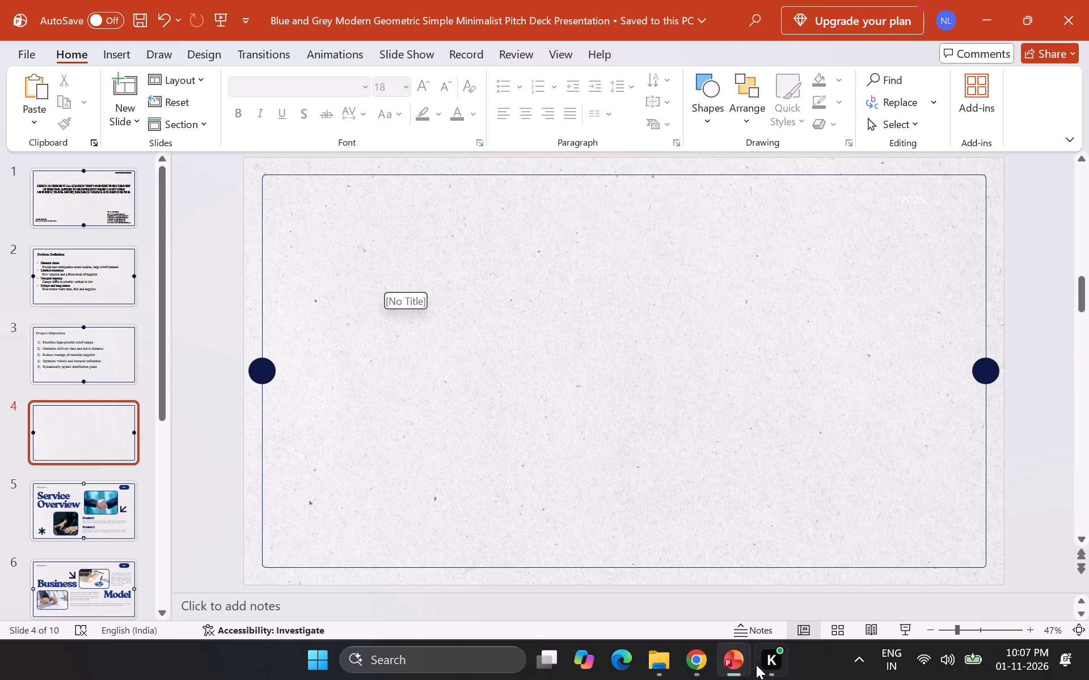
# Switch to the source Relief Distribution presentation and copy the "Data Structures Used" title from its slide 4.
pyautogui.click(666, 596)
pyautogui.scroll(-1, 683, 334)
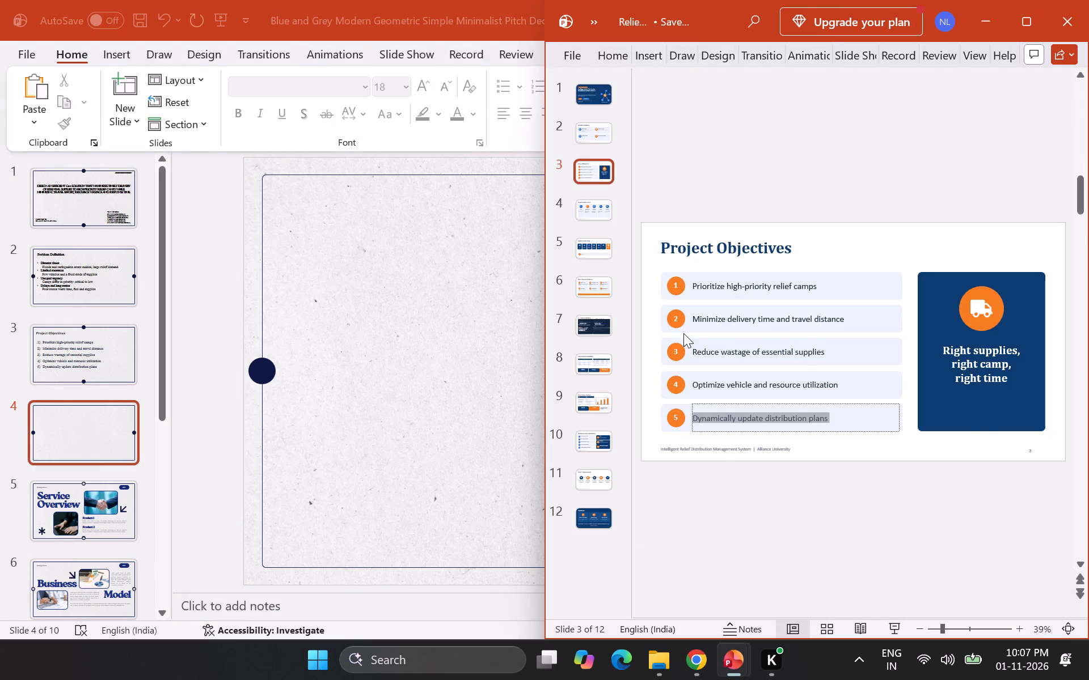
pyautogui.tripleClick(729, 245)
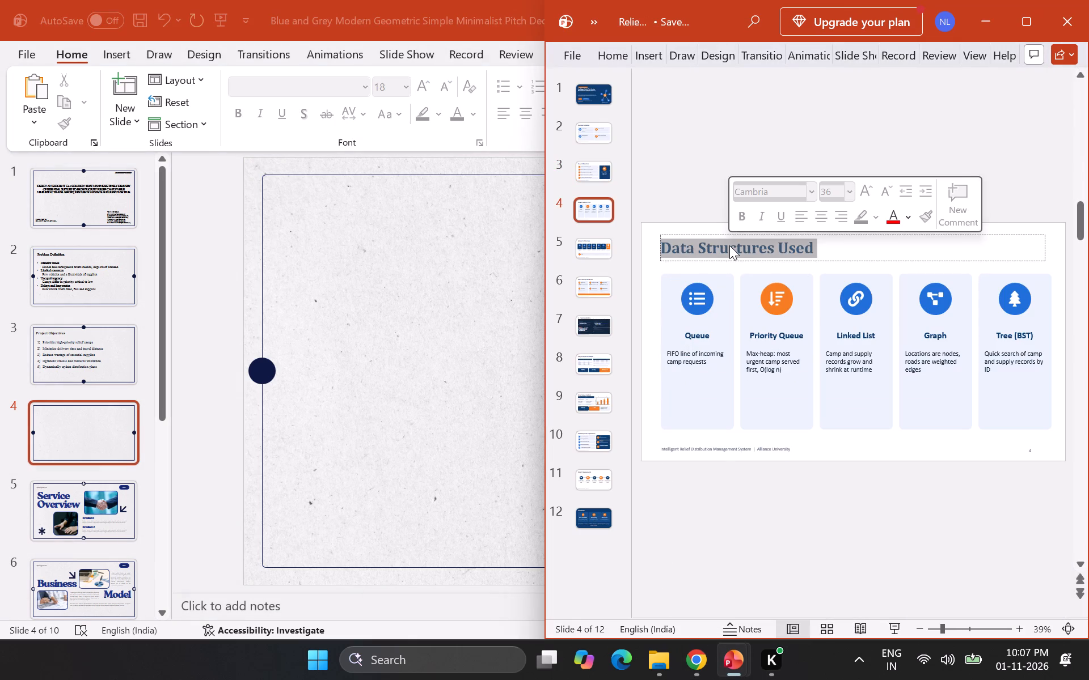
pyautogui.click(729, 245)
pyautogui.hotkey('ctrl', 'c')
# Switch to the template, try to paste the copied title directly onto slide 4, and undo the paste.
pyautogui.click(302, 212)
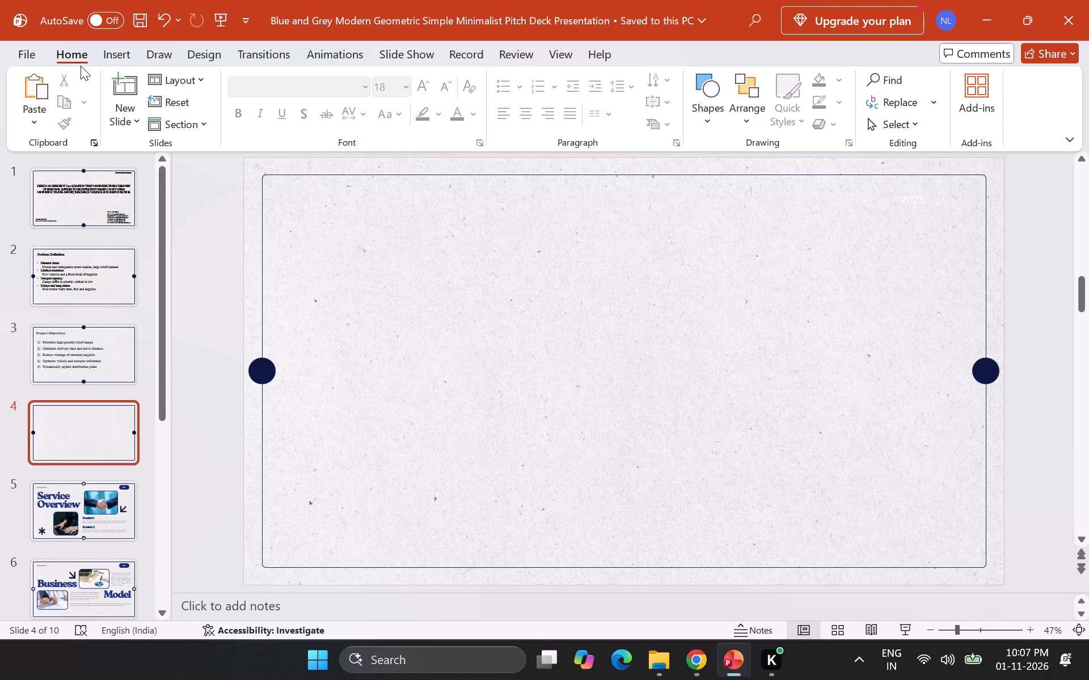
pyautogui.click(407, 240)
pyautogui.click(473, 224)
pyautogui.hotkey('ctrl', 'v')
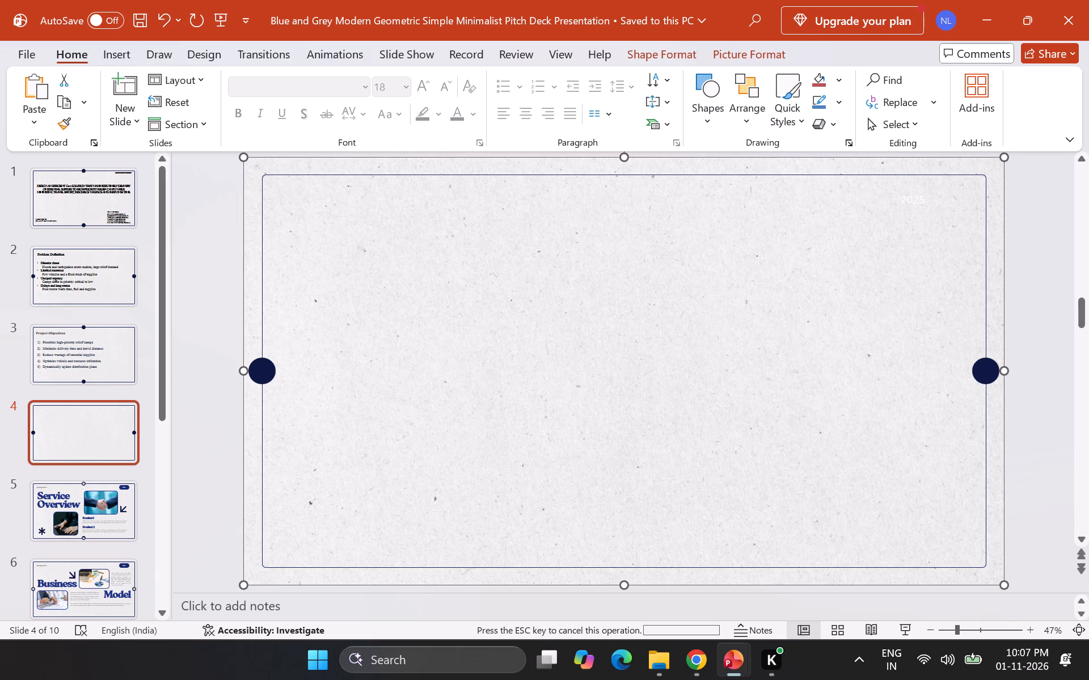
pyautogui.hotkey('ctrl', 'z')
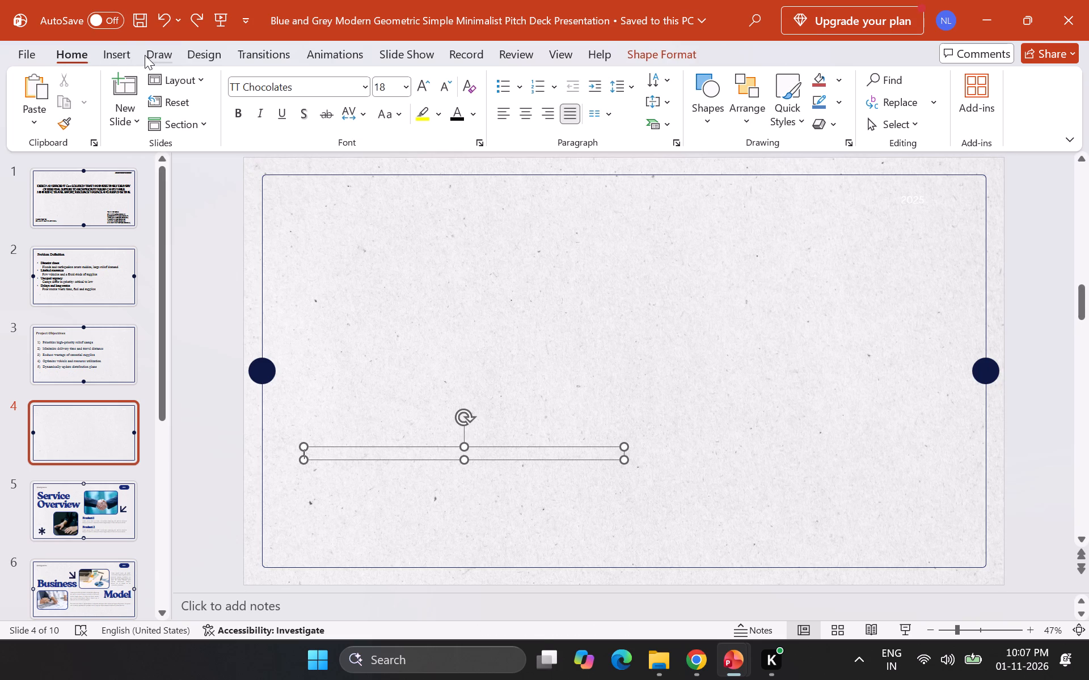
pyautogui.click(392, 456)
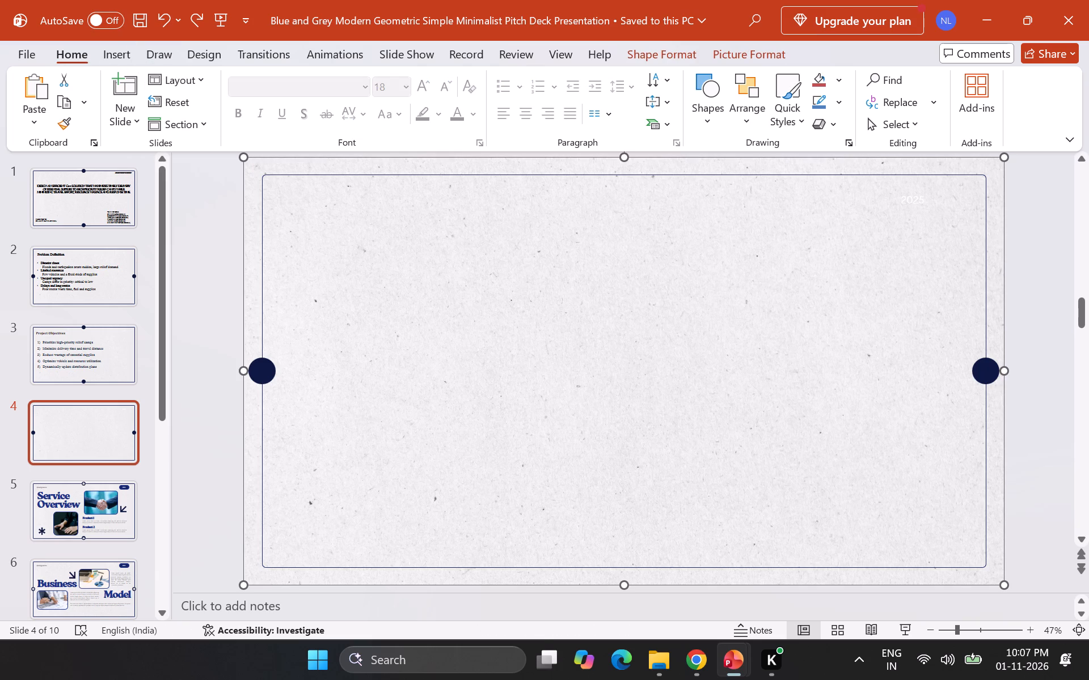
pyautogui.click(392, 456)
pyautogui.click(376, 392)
# Draw a text box in the upper part of slide 4 and paste "Data Structures Used" into it.
pyautogui.click(135, 49)
pyautogui.click(707, 105)
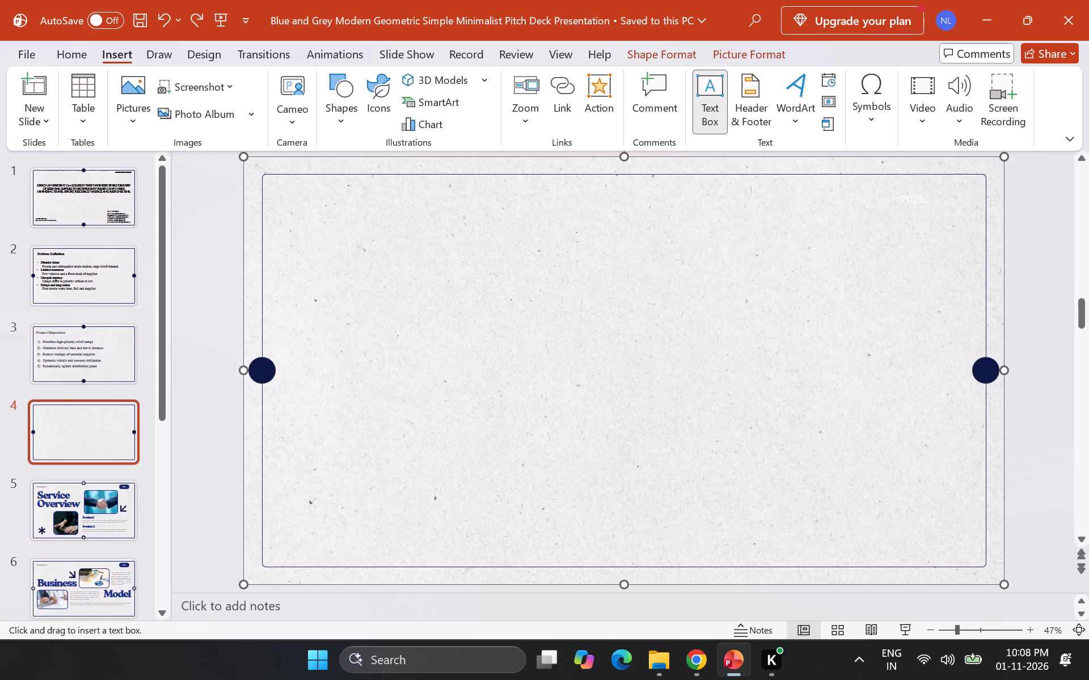
pyautogui.moveTo(326, 257); pyautogui.dragTo(686, 379)
pyautogui.click(429, 320)
pyautogui.moveTo(486, 345); pyautogui.dragTo(477, 328)
pyautogui.hotkey('ctrl', 'v')
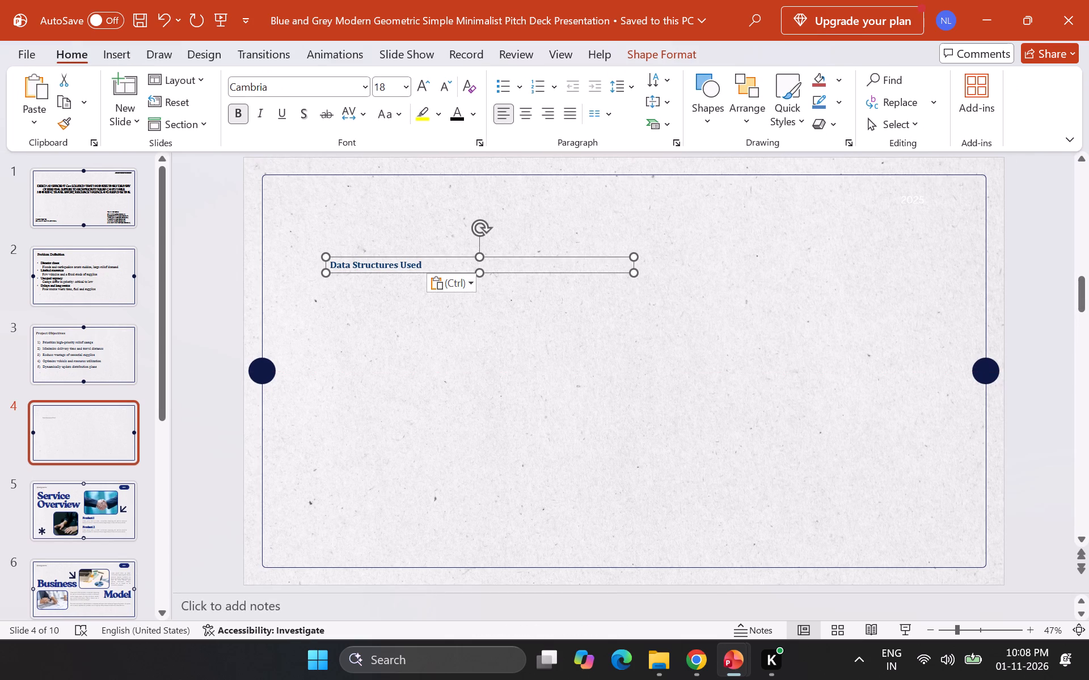
# Enlarge the "Data Structures Used" title to 48 pt.
pyautogui.tripleClick(413, 260)
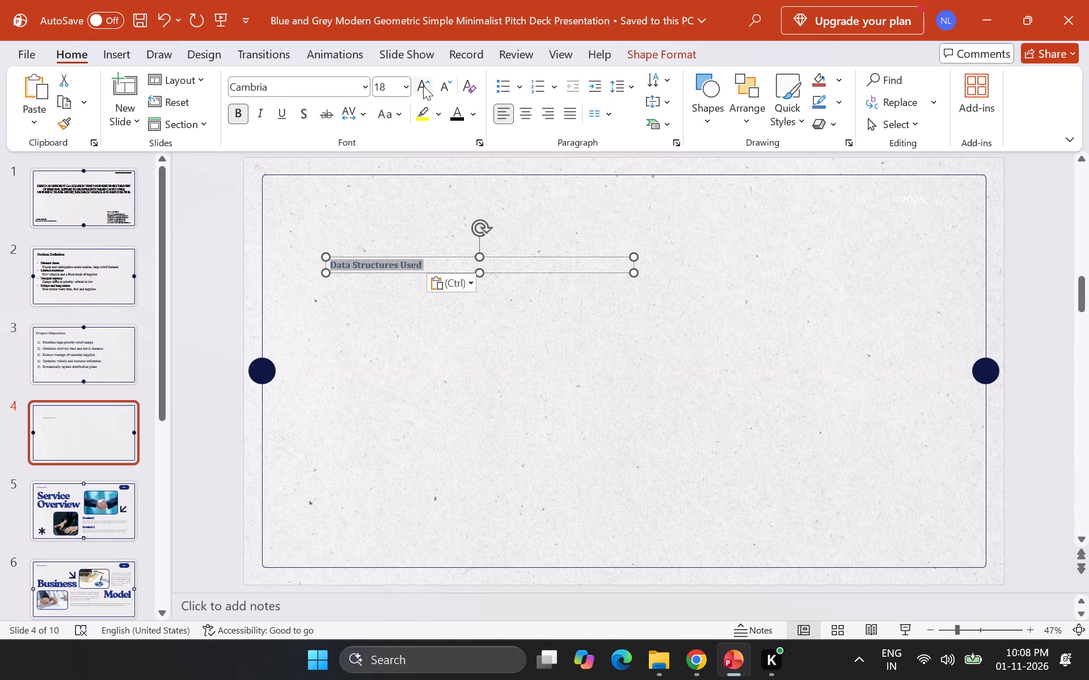
pyautogui.tripleClick(423, 86)
pyautogui.tripleClick(423, 86)
pyautogui.click(423, 86)
pyautogui.click(423, 86)
pyautogui.click(423, 86)
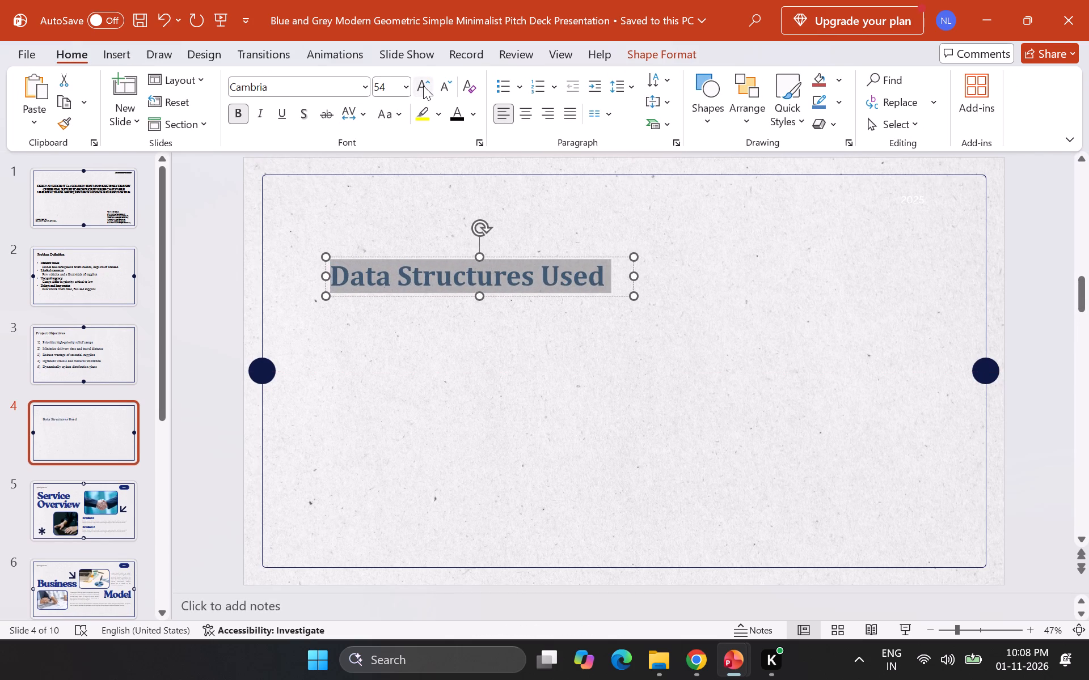
pyautogui.click(433, 85)
pyautogui.click(440, 83)
pyautogui.click(445, 84)
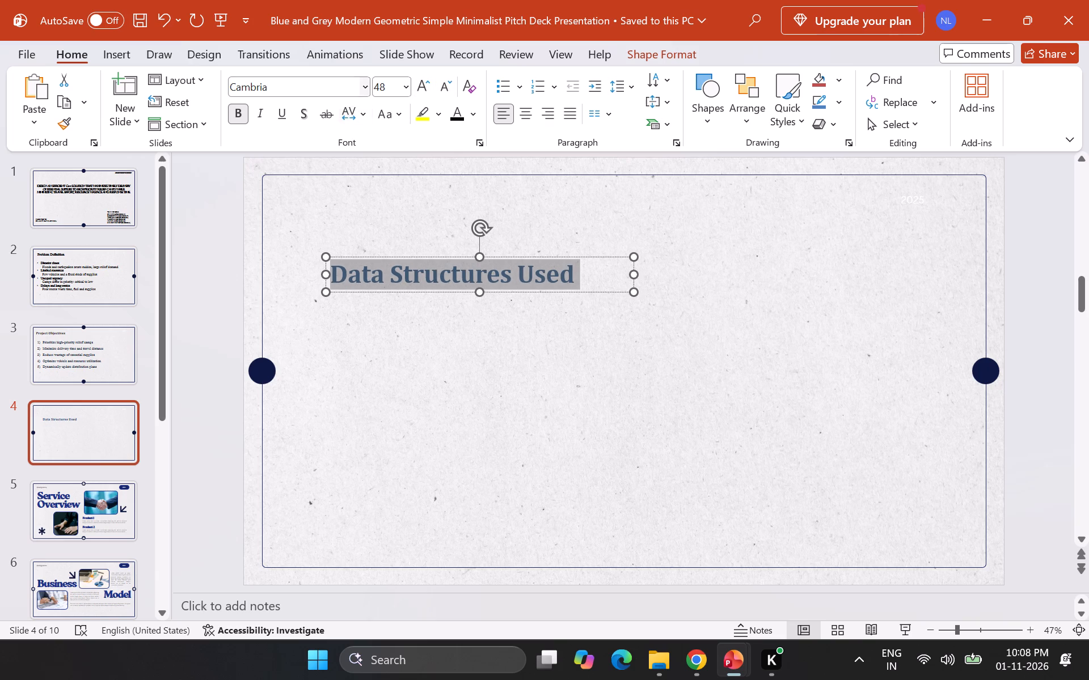
# Apply the Mongolian Baiti font to the "Data Structures Used" title.
pyautogui.click(360, 89)
pyautogui.scroll(17, 395, 292)
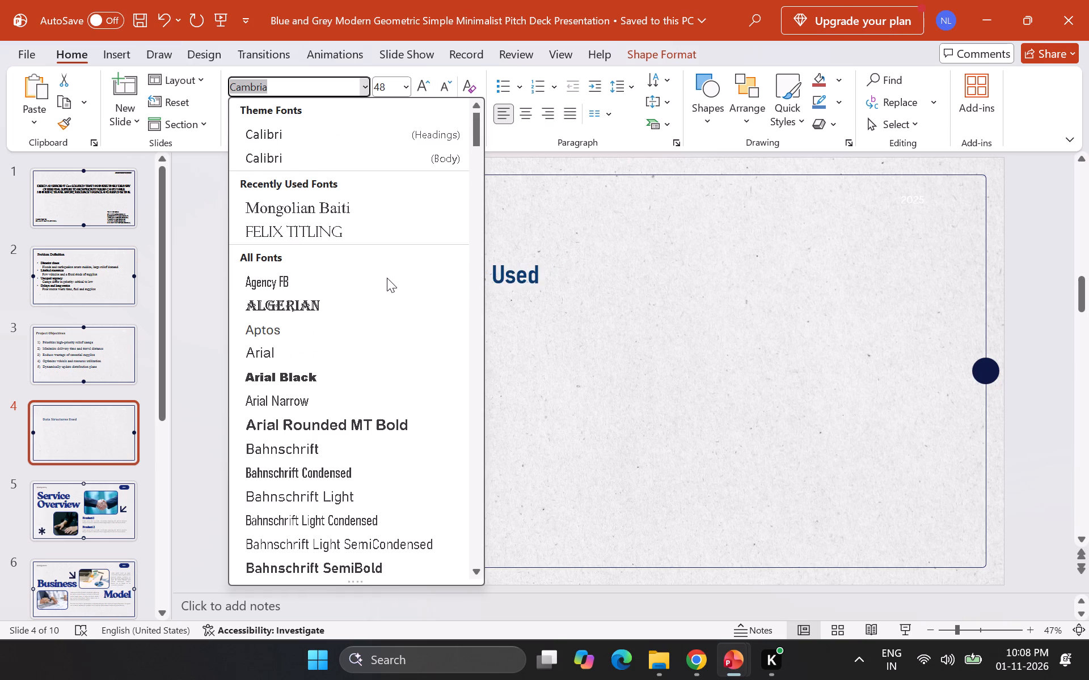
pyautogui.scroll(3, 387, 278)
pyautogui.click(347, 212)
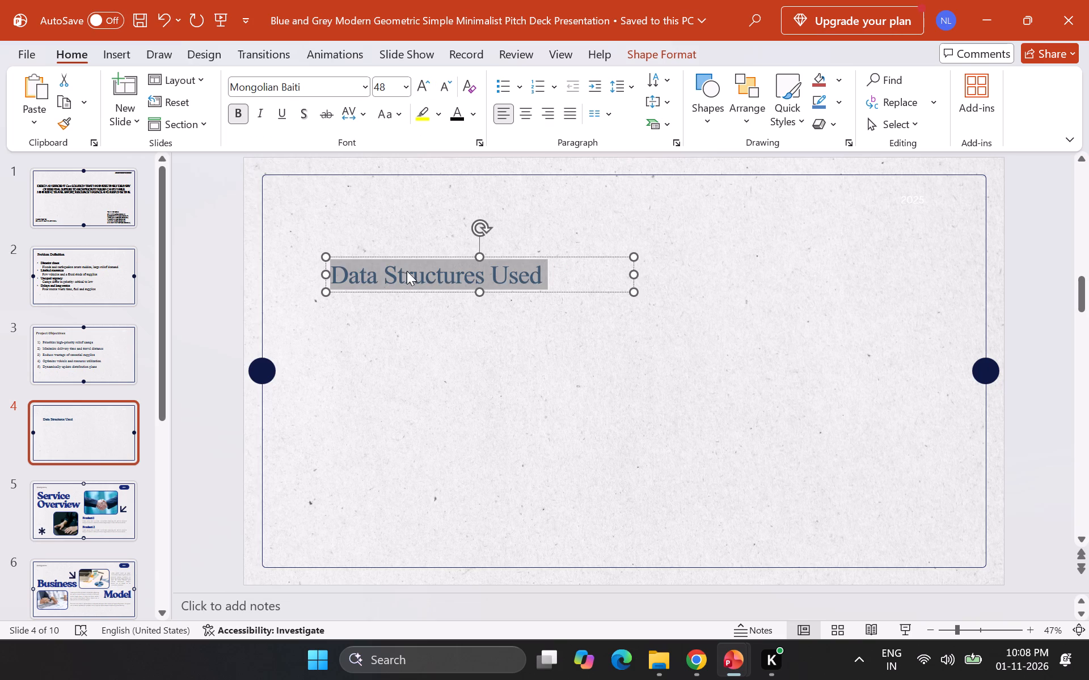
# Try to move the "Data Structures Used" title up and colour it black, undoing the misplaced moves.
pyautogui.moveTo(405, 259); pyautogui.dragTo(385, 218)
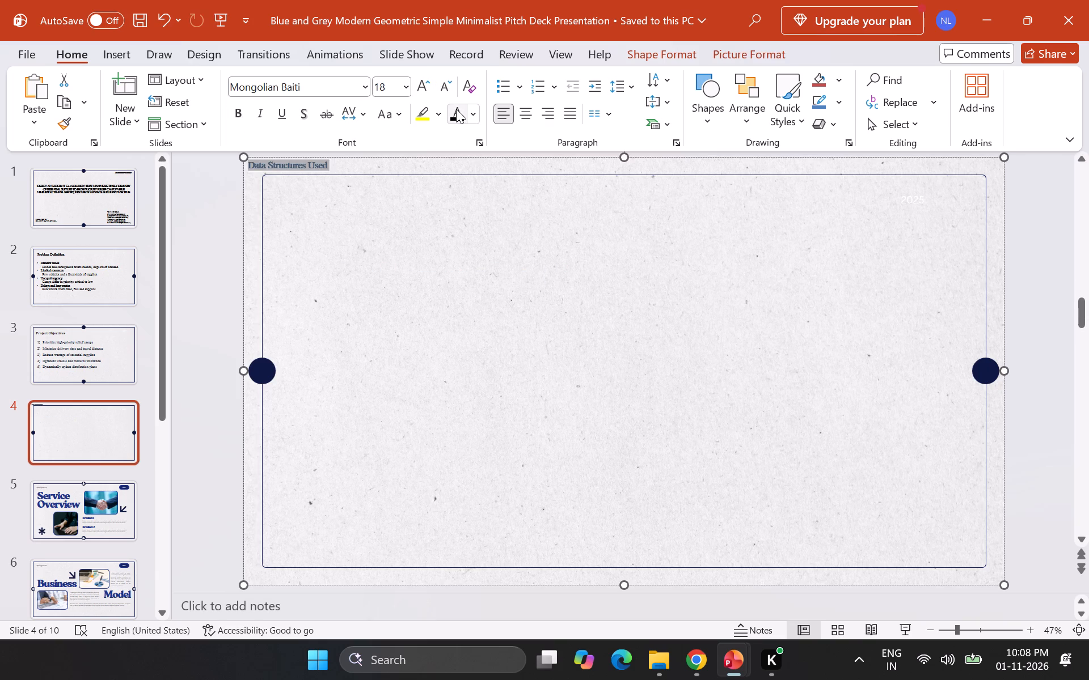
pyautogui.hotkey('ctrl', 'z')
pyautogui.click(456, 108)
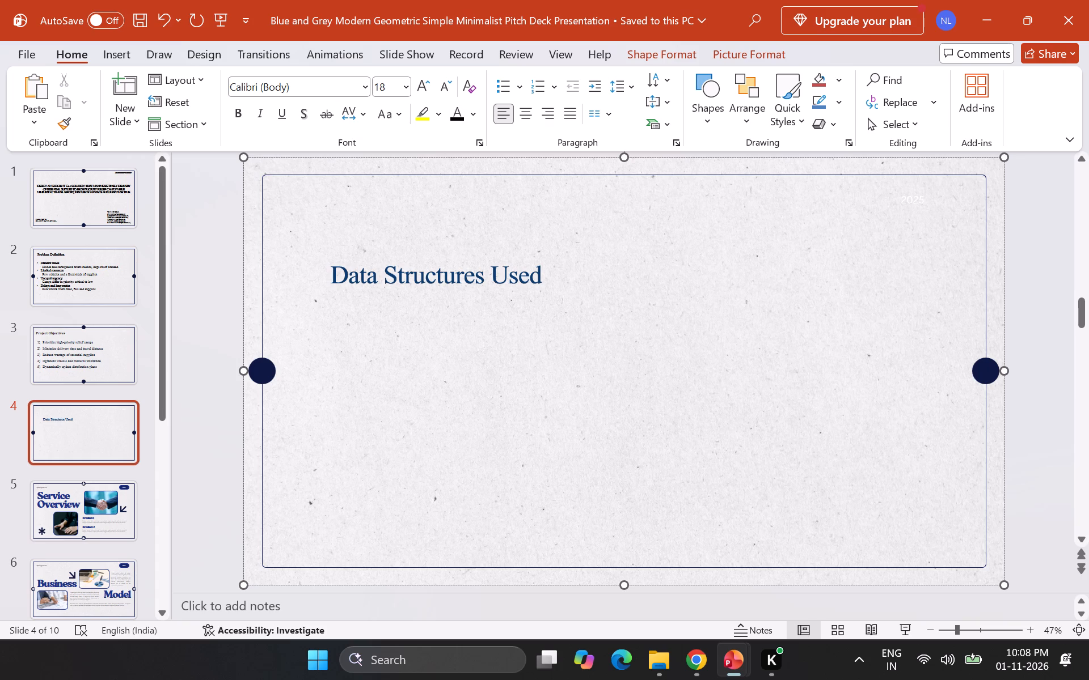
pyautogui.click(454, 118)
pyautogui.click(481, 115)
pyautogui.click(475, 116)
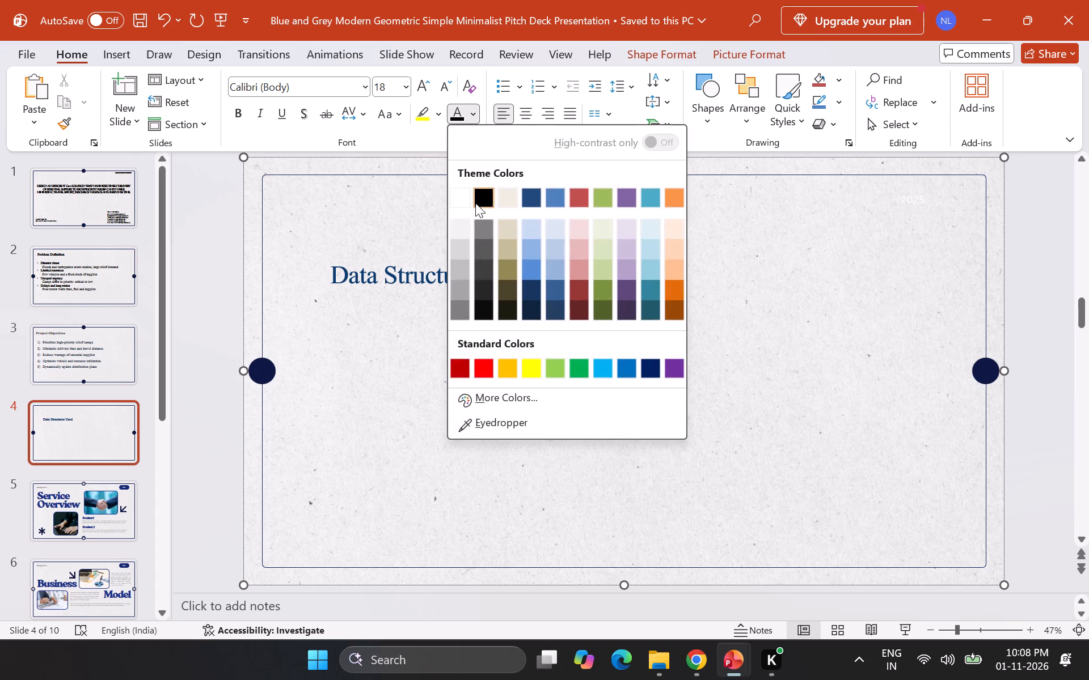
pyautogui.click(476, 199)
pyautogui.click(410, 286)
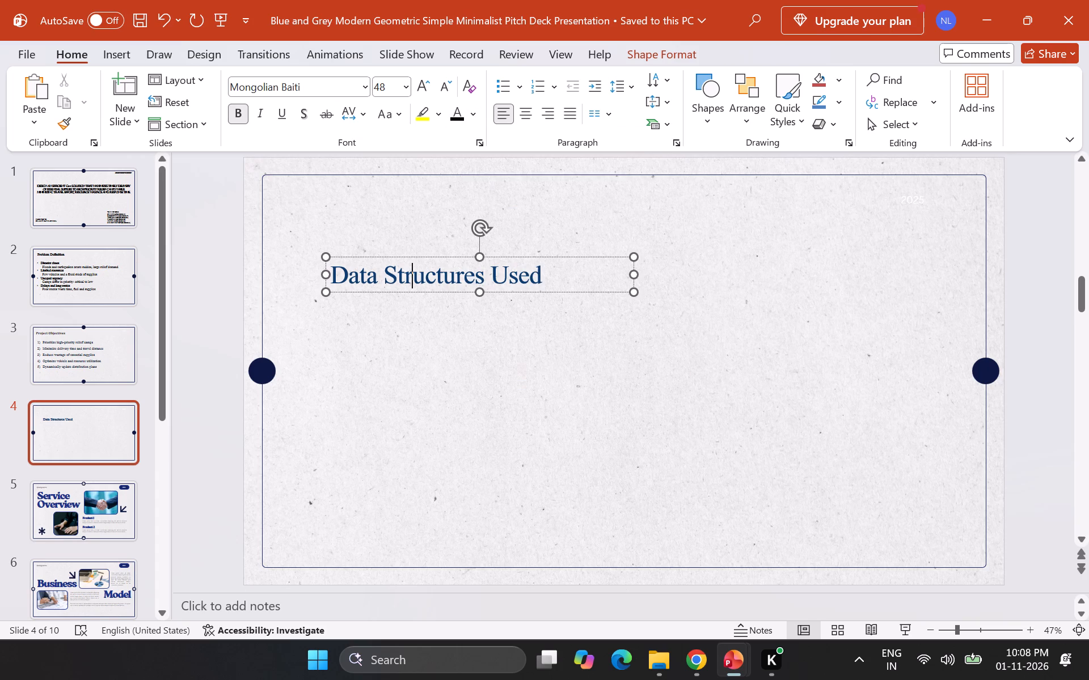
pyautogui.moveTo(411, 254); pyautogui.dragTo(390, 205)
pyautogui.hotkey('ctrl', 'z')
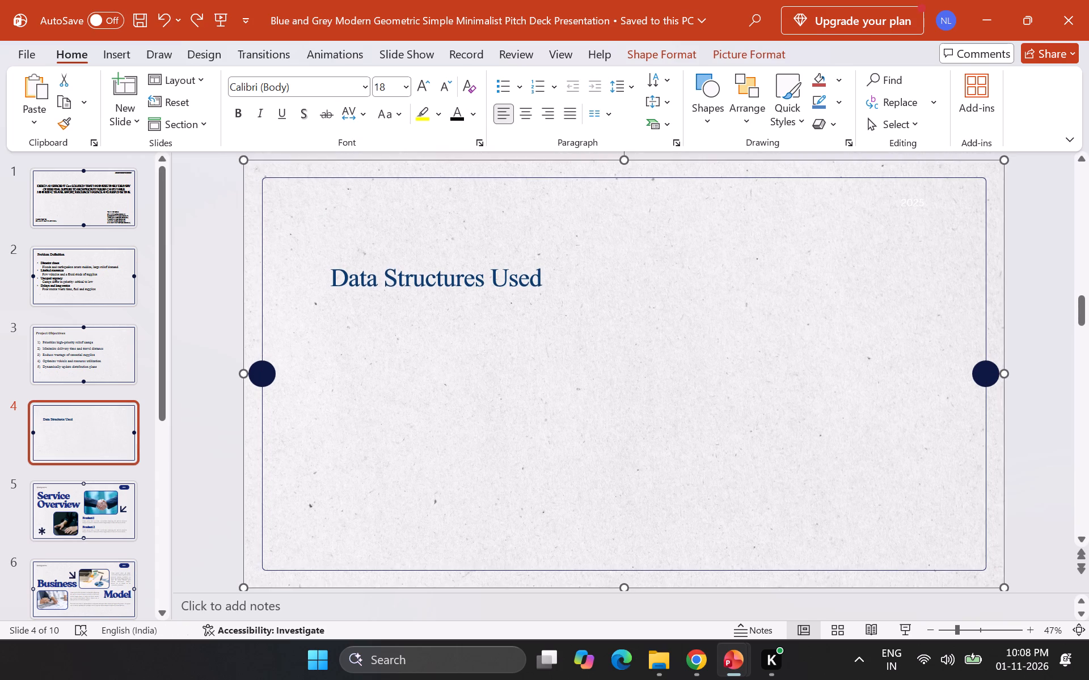
# Move the "Data Structures Used" title to the frame's upper-left corner and colour its text black.
pyautogui.click(384, 292)
pyautogui.moveTo(396, 256); pyautogui.dragTo(352, 191)
pyautogui.click(453, 118)
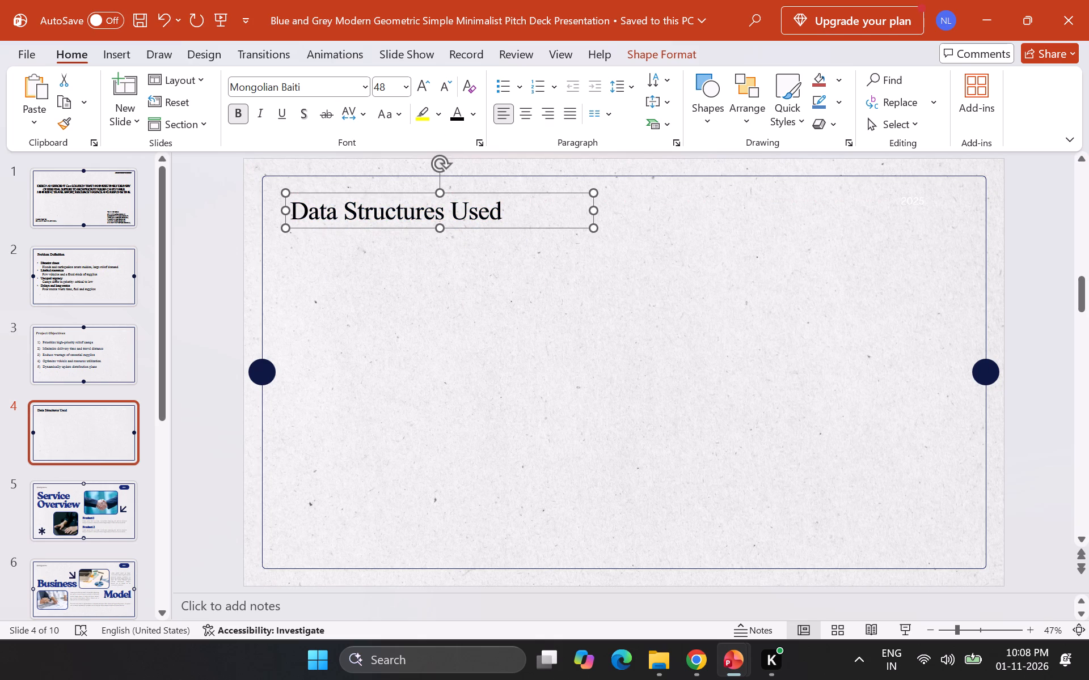
pyautogui.click(510, 246)
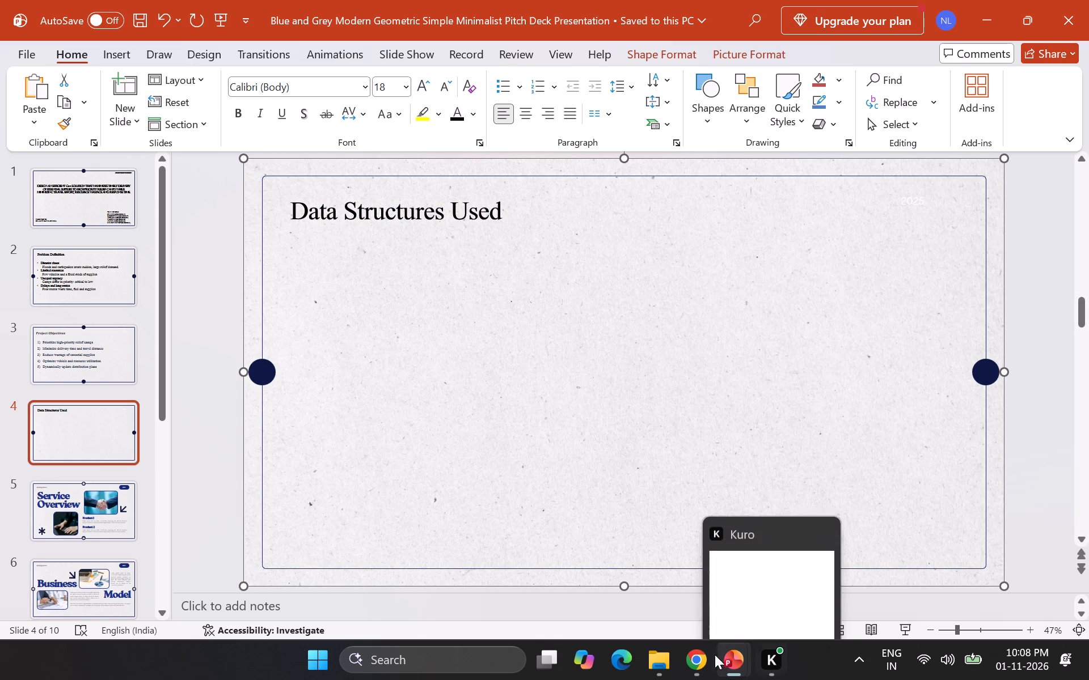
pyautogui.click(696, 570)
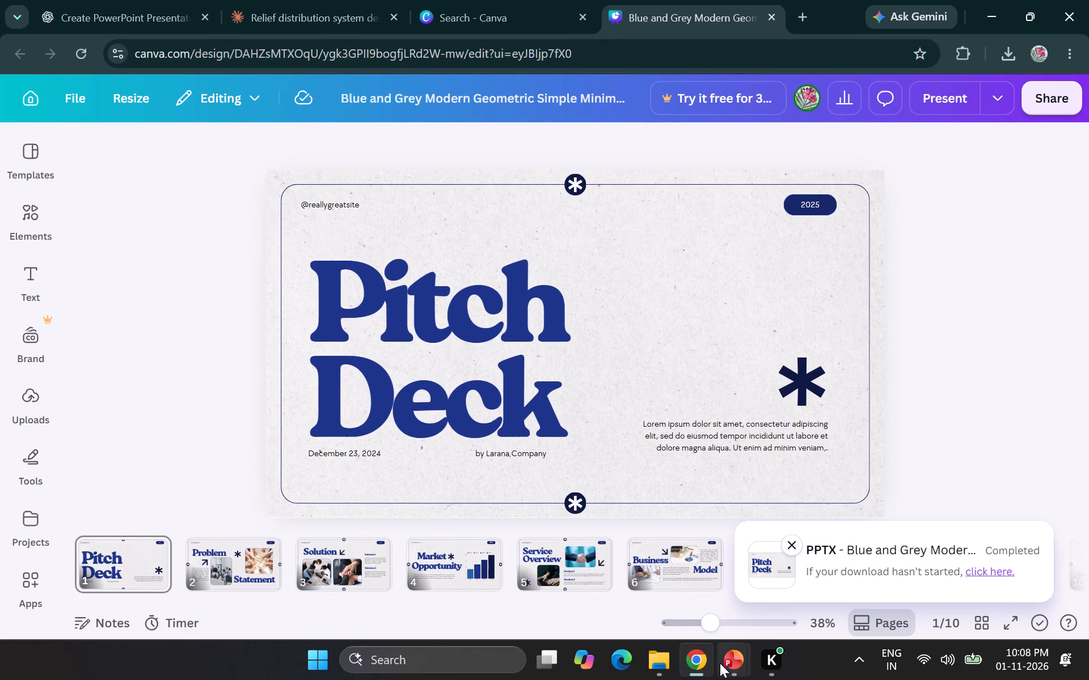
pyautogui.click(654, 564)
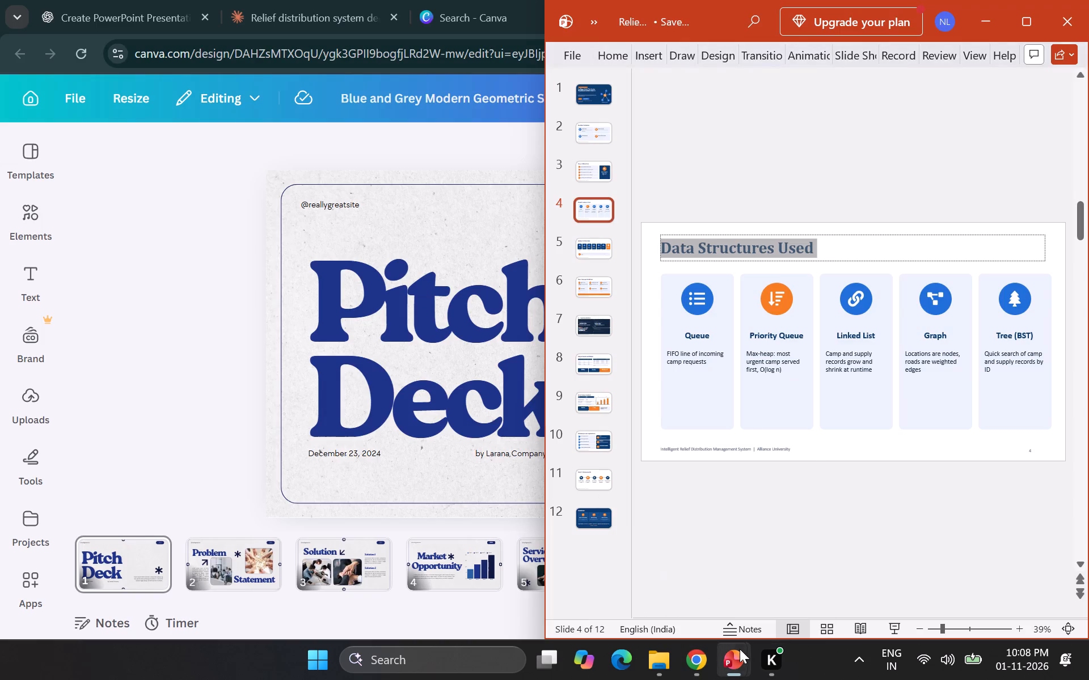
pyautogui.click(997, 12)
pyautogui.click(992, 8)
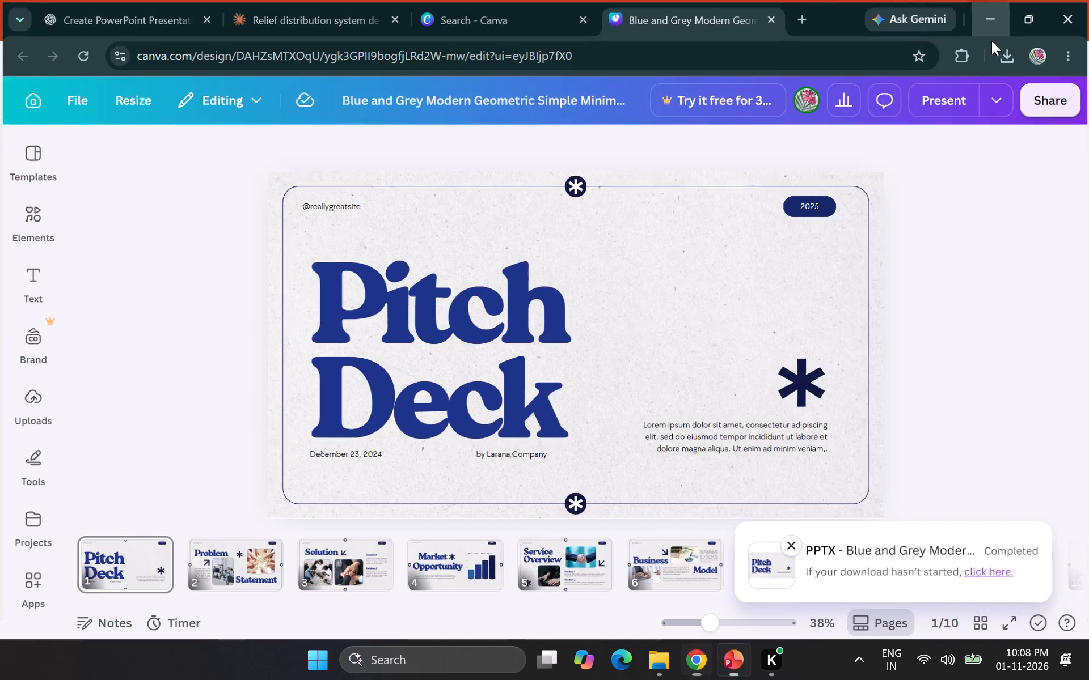
# Copy the "Queue" heading from slide 4 of the Relief Distribution deck into a new text box below the template slide's title.
pyautogui.click(655, 572)
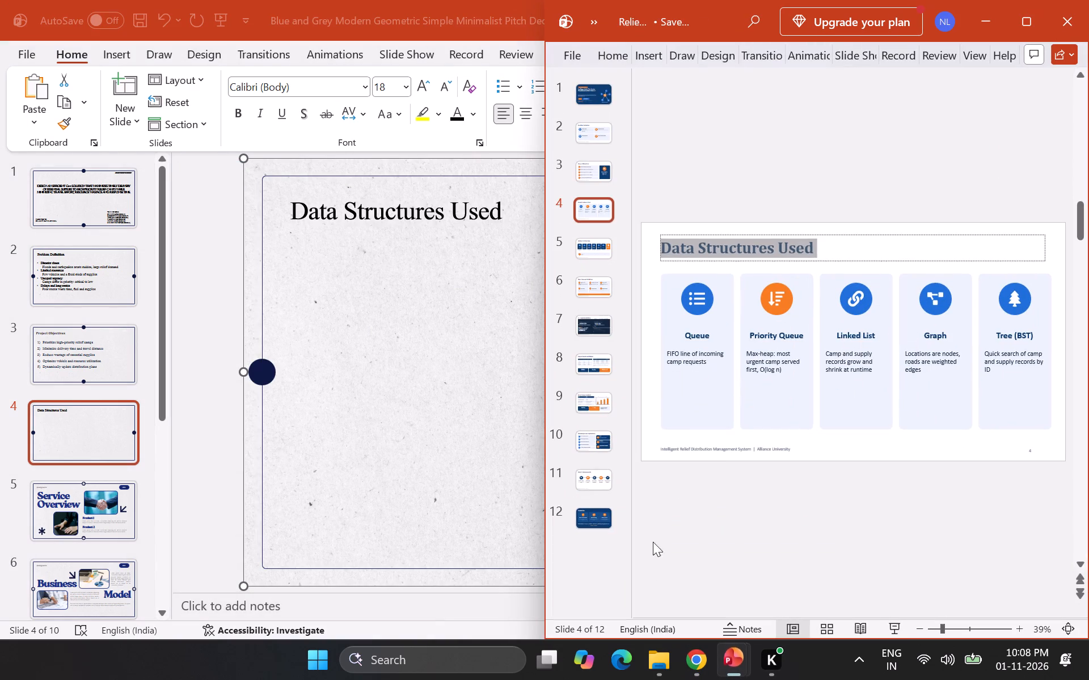
pyautogui.click(691, 323)
pyautogui.doubleClick(690, 325)
pyautogui.tripleClick(698, 338)
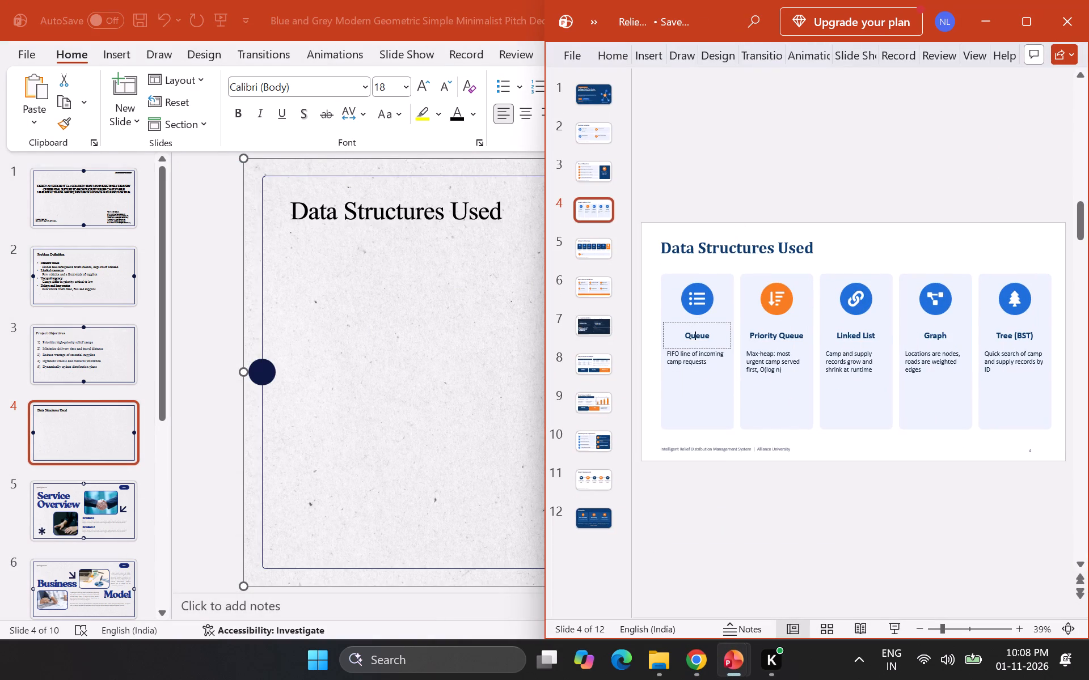
pyautogui.click(698, 333)
pyautogui.hotkey('ctrl', 'c')
pyautogui.click(379, 245)
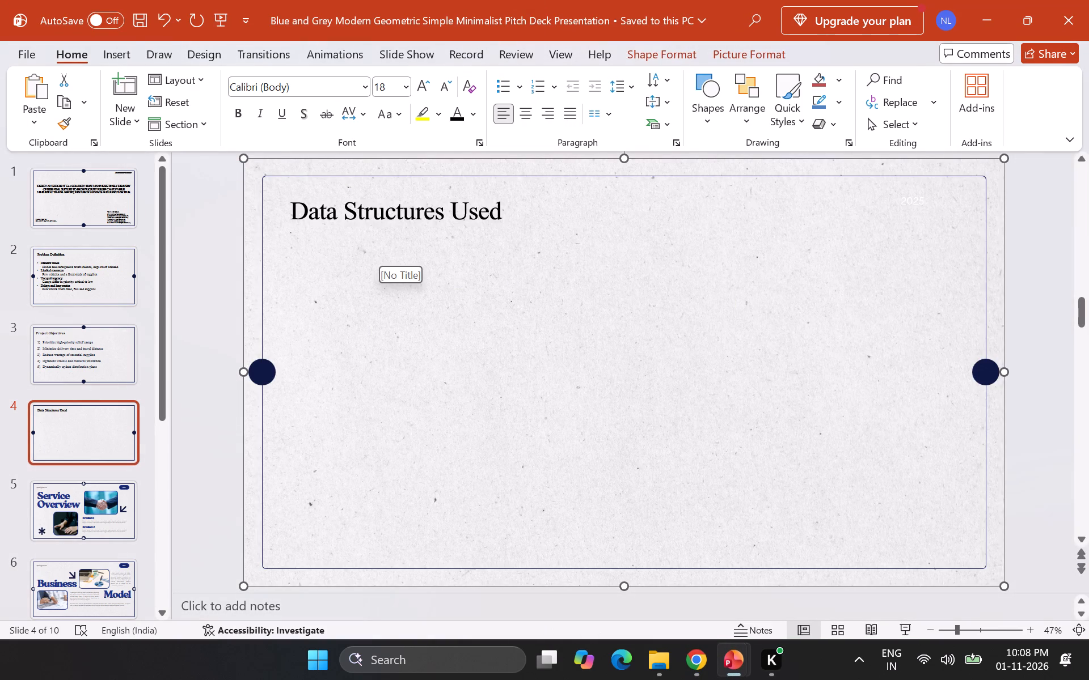
pyautogui.click(115, 50)
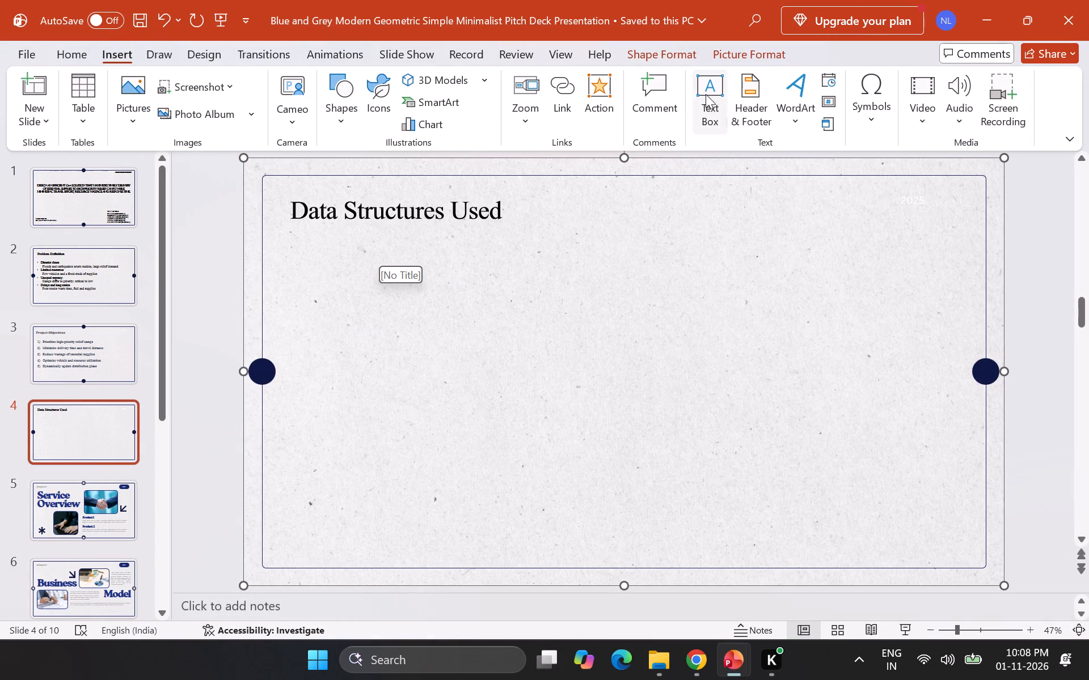
pyautogui.click(706, 94)
pyautogui.moveTo(311, 274); pyautogui.dragTo(553, 387)
pyautogui.moveTo(385, 303); pyautogui.dragTo(360, 280)
pyautogui.hotkey('ctrl', 'v')
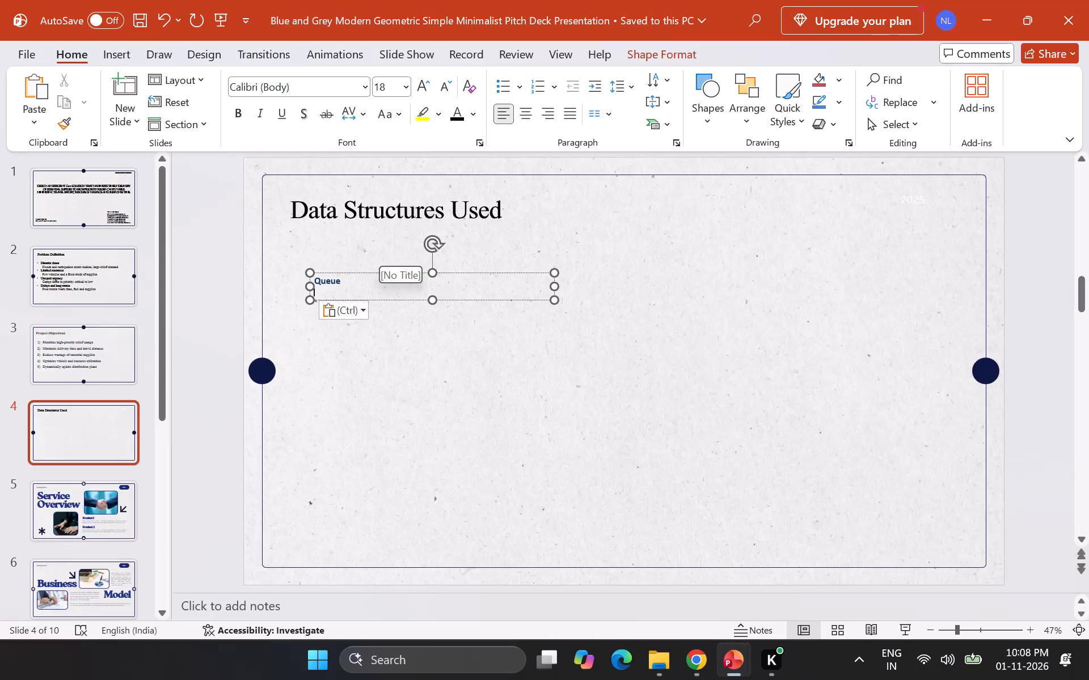
# Copy the description "FIFO line of incoming camp requests" from the source deck to the line below the "Queue" heading.
pyautogui.click(677, 598)
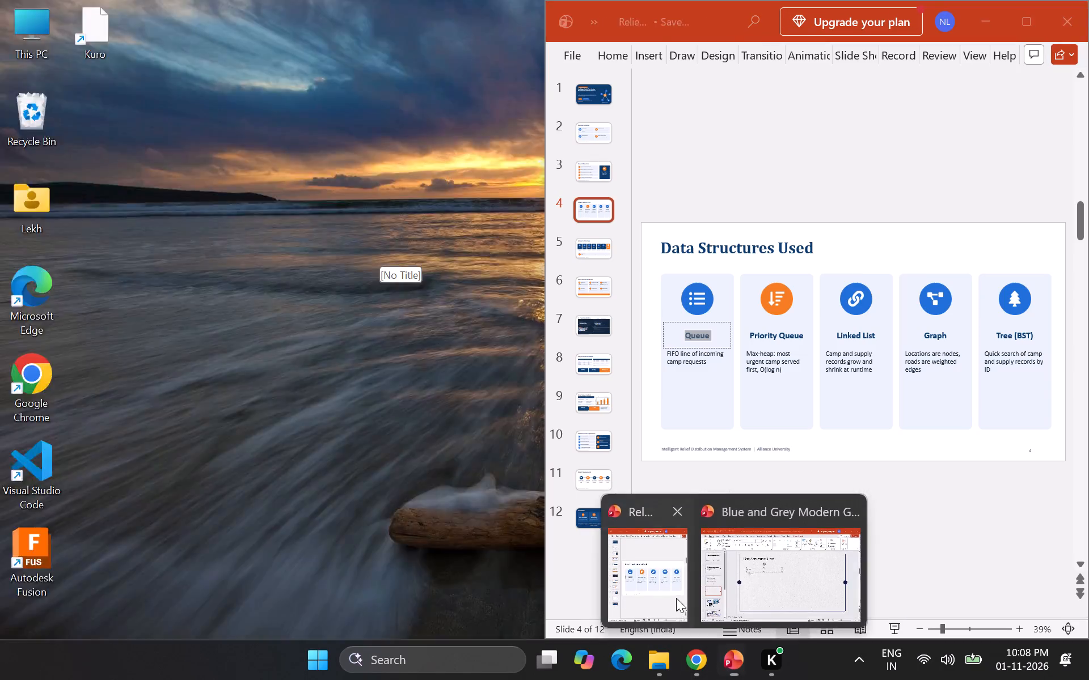
pyautogui.tripleClick(695, 362)
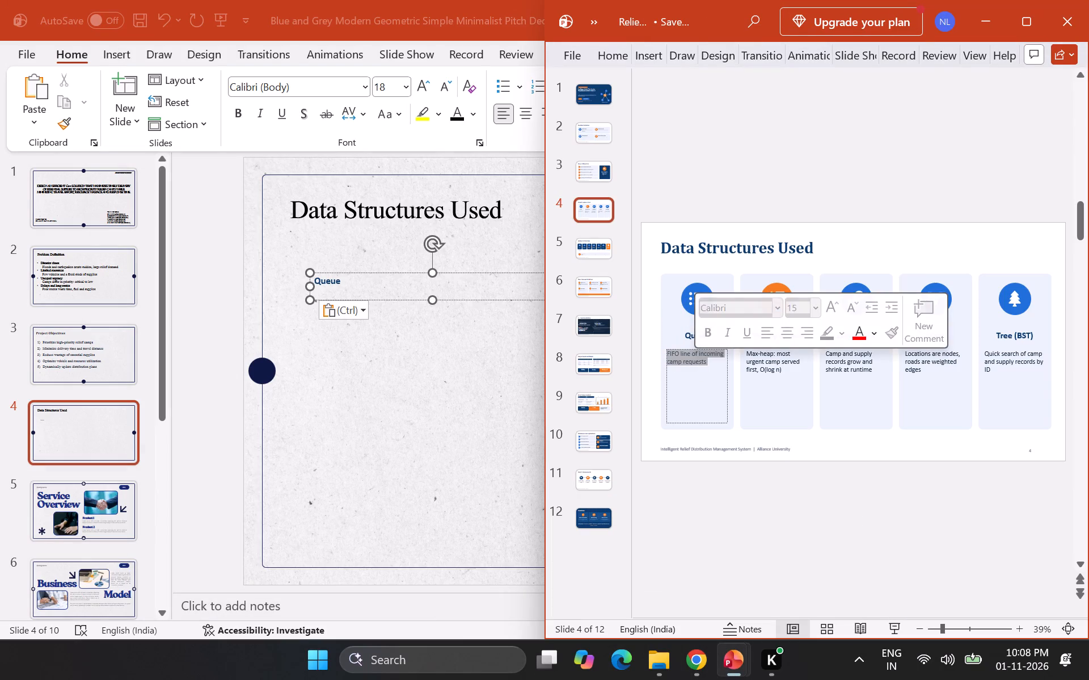
pyautogui.click(694, 375)
pyautogui.hotkey('ctrl', 'c')
pyautogui.click(347, 287)
pyautogui.moveTo(353, 297); pyautogui.dragTo(393, 320)
pyautogui.hotkey('ctrl', 'v')
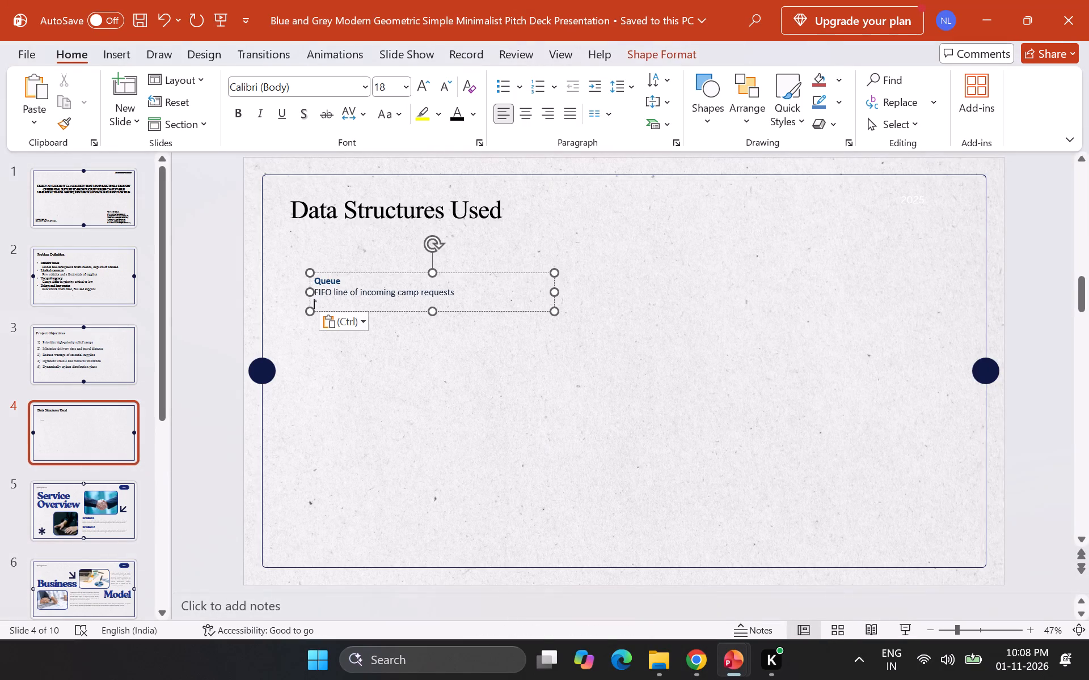
# Copy the "Priority Queue" heading from the source deck to the line below the Queue description.
pyautogui.click(761, 552)
pyautogui.click(775, 569)
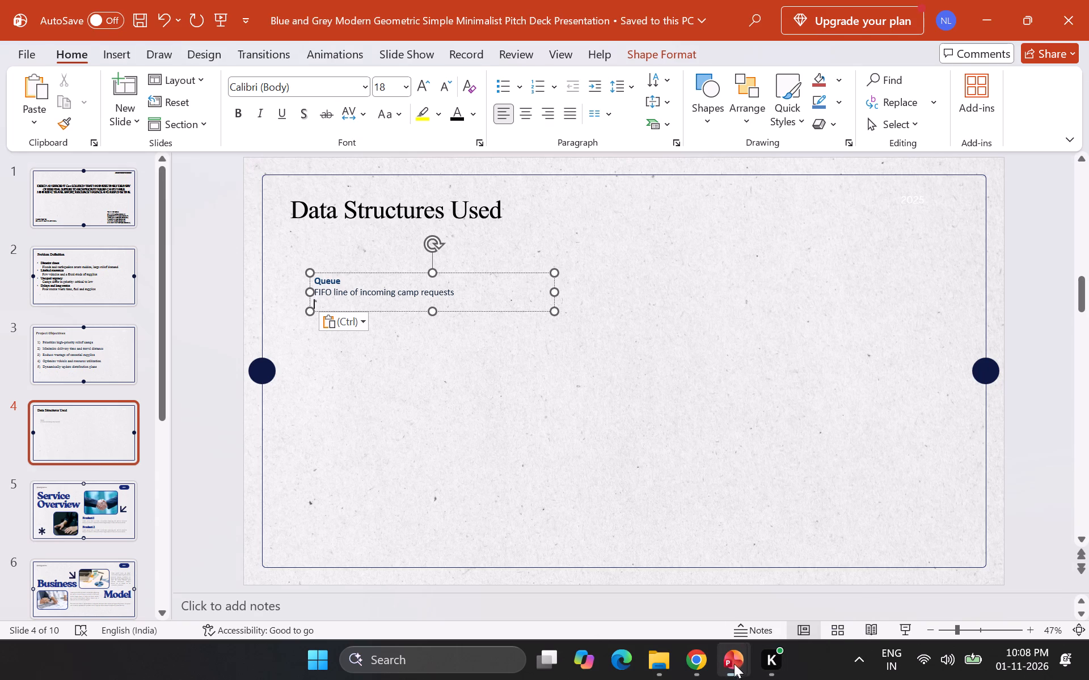
pyautogui.click(652, 572)
pyautogui.tripleClick(769, 337)
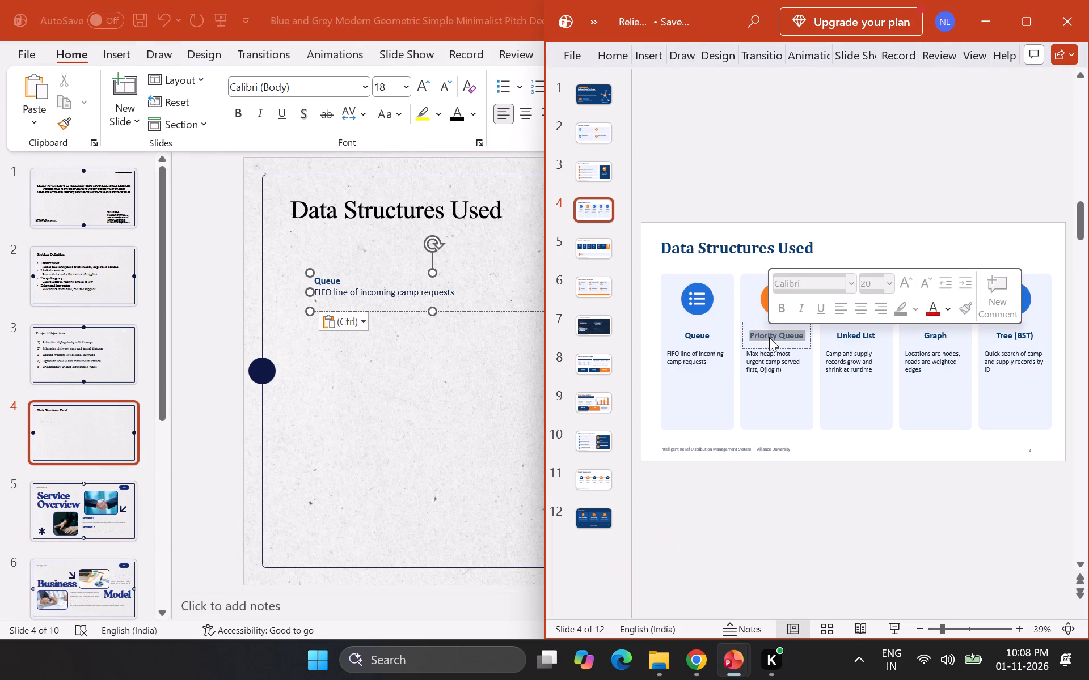
pyautogui.click(773, 337)
pyautogui.hotkey('ctrl', 'c')
pyautogui.click(340, 303)
pyautogui.moveTo(329, 307); pyautogui.dragTo(344, 330)
pyautogui.hotkey('ctrl', 'v')
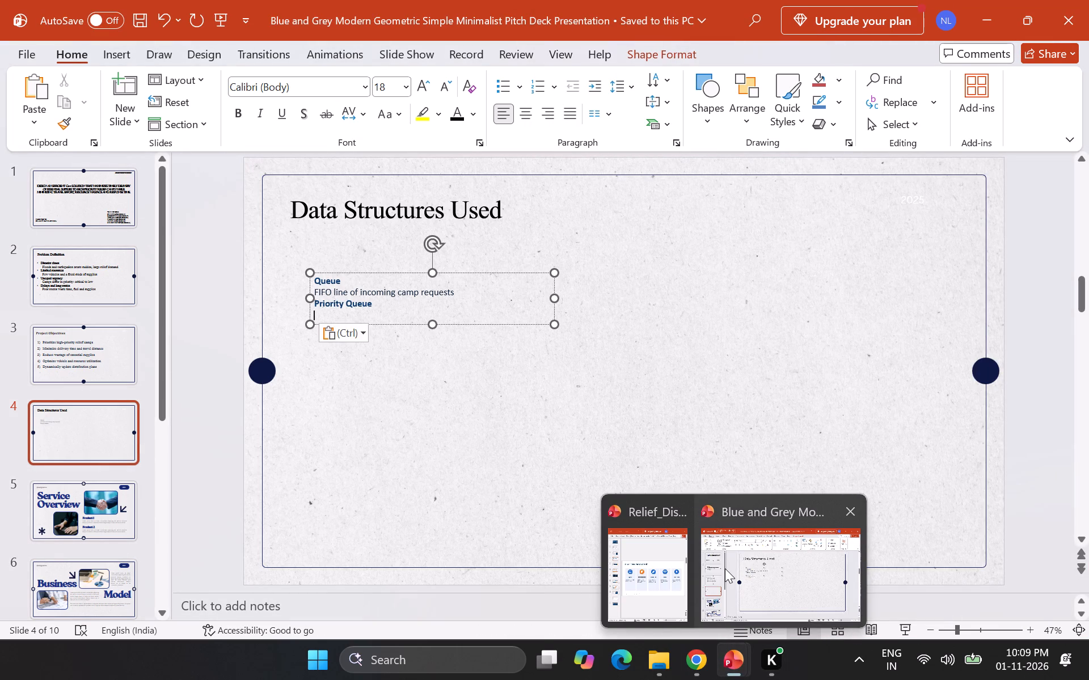
# Copy "Max-heap: most urgent camp served first, O(log n)" from the source deck to the line below the "Priority Queue" heading.
pyautogui.click(666, 563)
pyautogui.tripleClick(769, 361)
pyautogui.moveTo(761, 358); pyautogui.dragTo(758, 355)
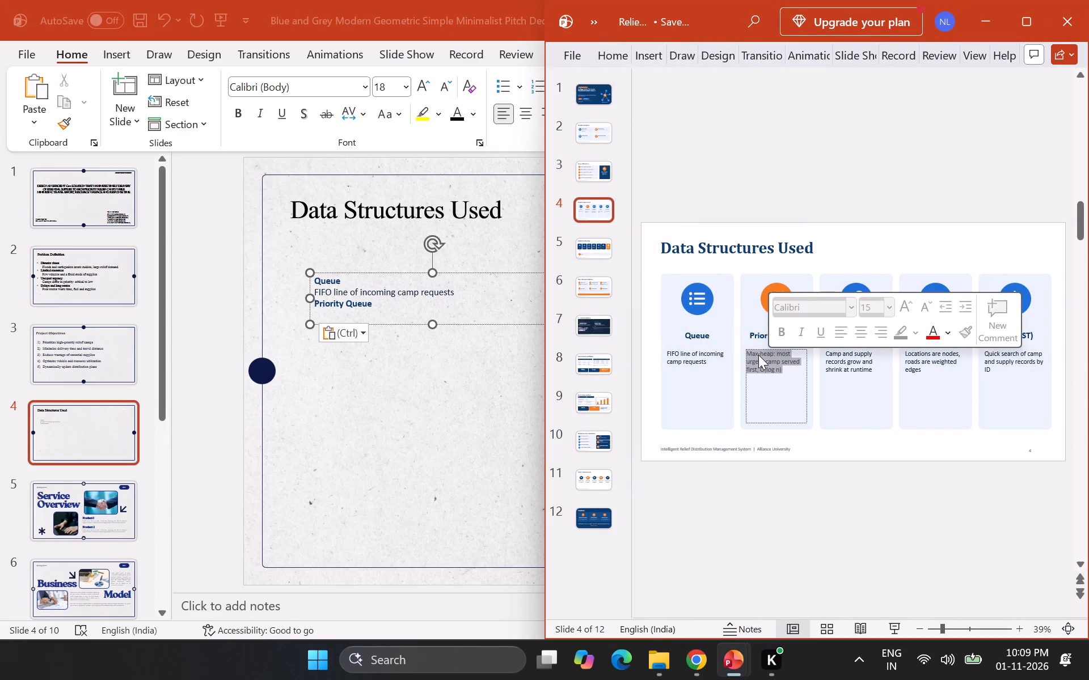
pyautogui.moveTo(758, 355); pyautogui.dragTo(756, 352)
pyautogui.hotkey('ctrl', 'c')
pyautogui.click(333, 308)
pyautogui.moveTo(399, 328); pyautogui.dragTo(413, 337)
pyautogui.hotkey('ctrl', 'v')
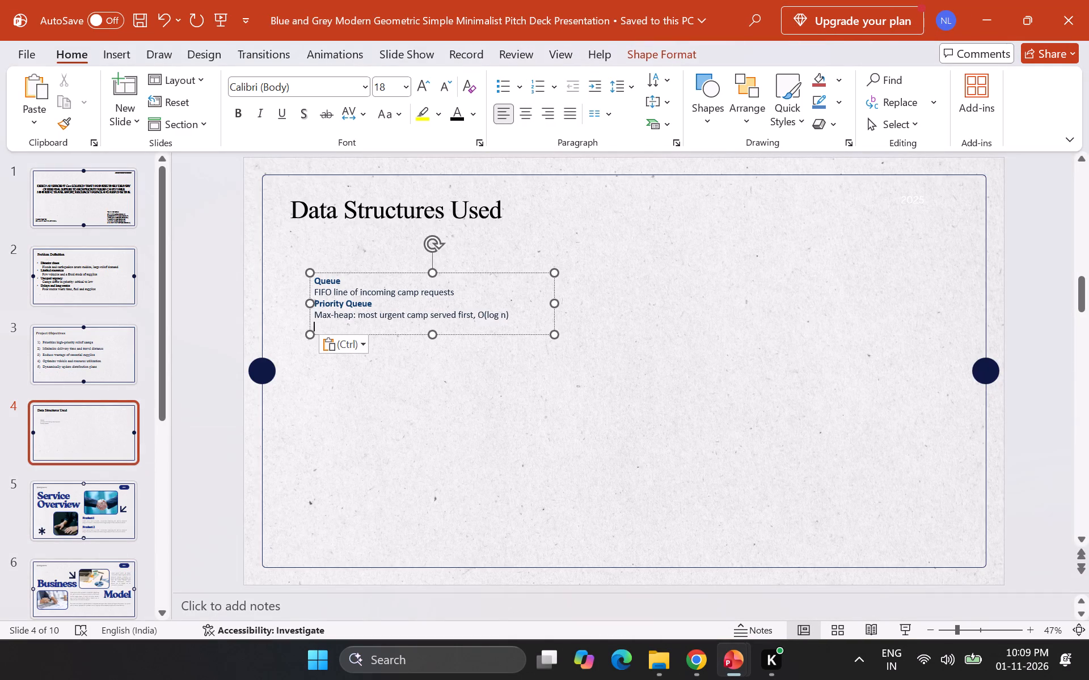
# Copy the "Linked List" heading from the source deck to the line below the Priority Queue description.
pyautogui.click(792, 587)
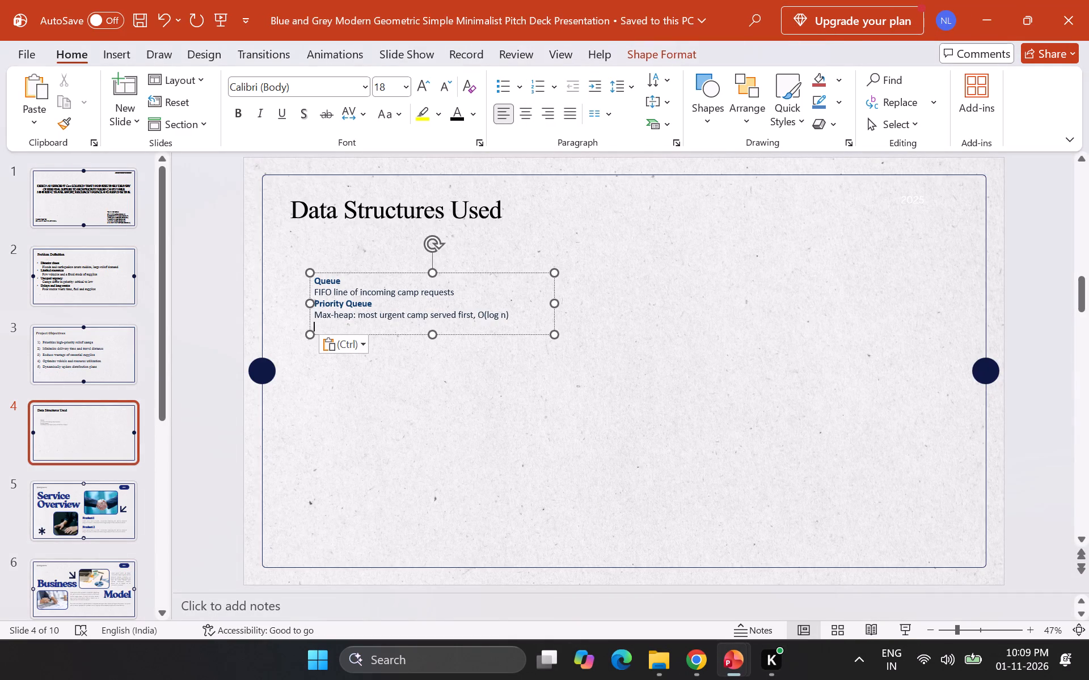
pyautogui.click(647, 551)
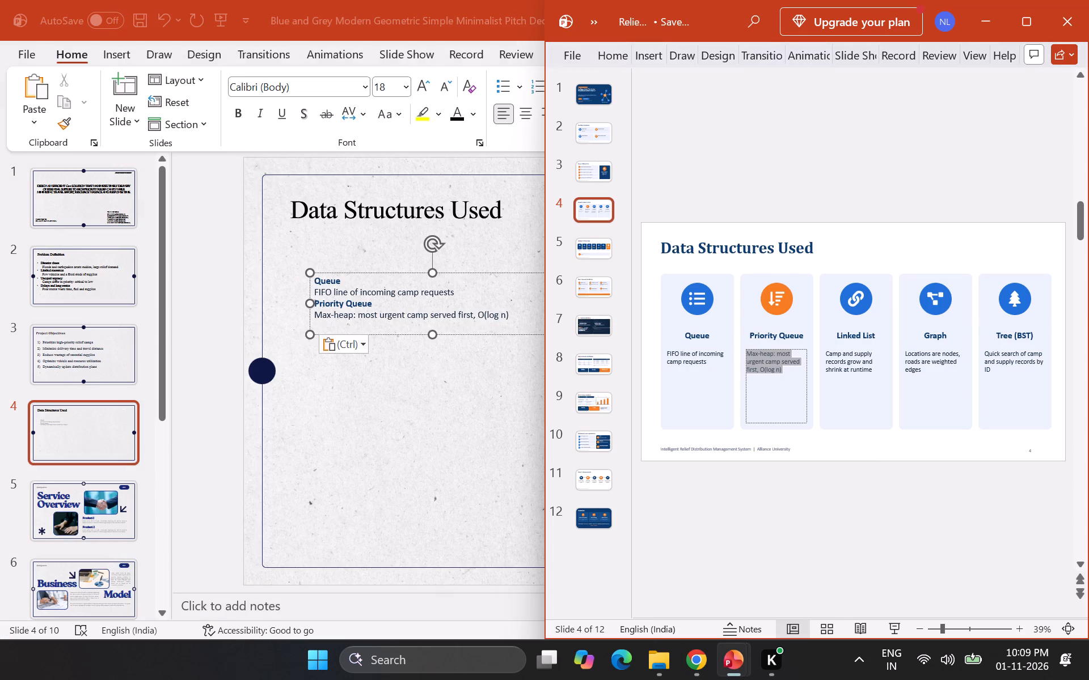
pyautogui.tripleClick(849, 330)
pyautogui.moveTo(850, 330); pyautogui.dragTo(852, 320)
pyautogui.hotkey('ctrl', 'c')
pyautogui.click(345, 326)
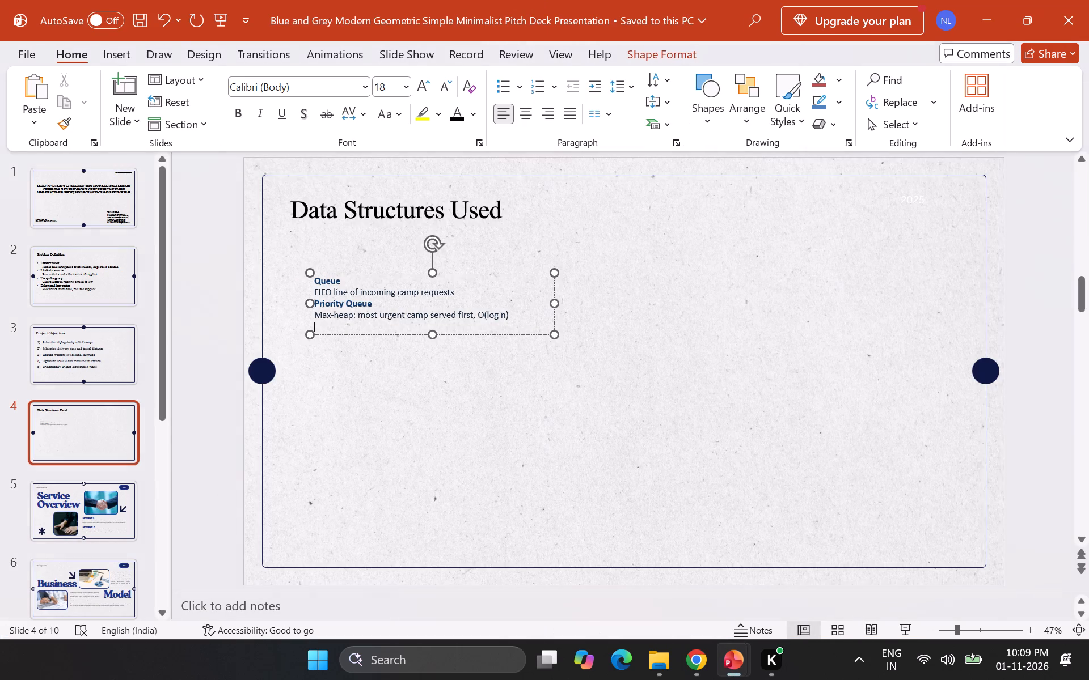
pyautogui.click(349, 328)
pyautogui.hotkey('ctrl', 'v')
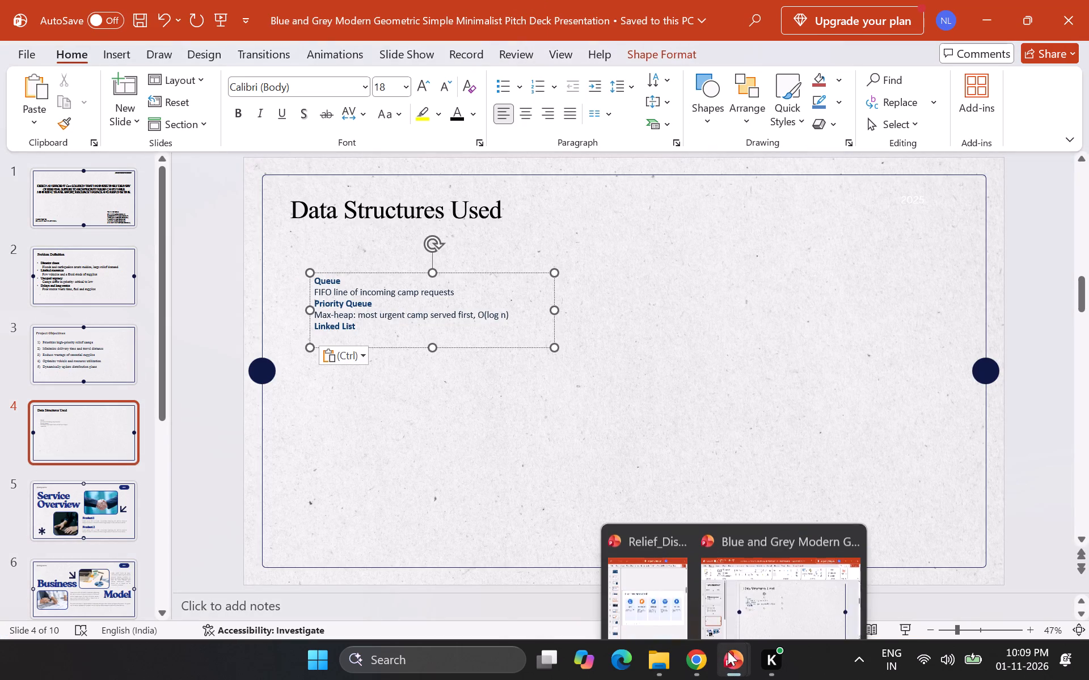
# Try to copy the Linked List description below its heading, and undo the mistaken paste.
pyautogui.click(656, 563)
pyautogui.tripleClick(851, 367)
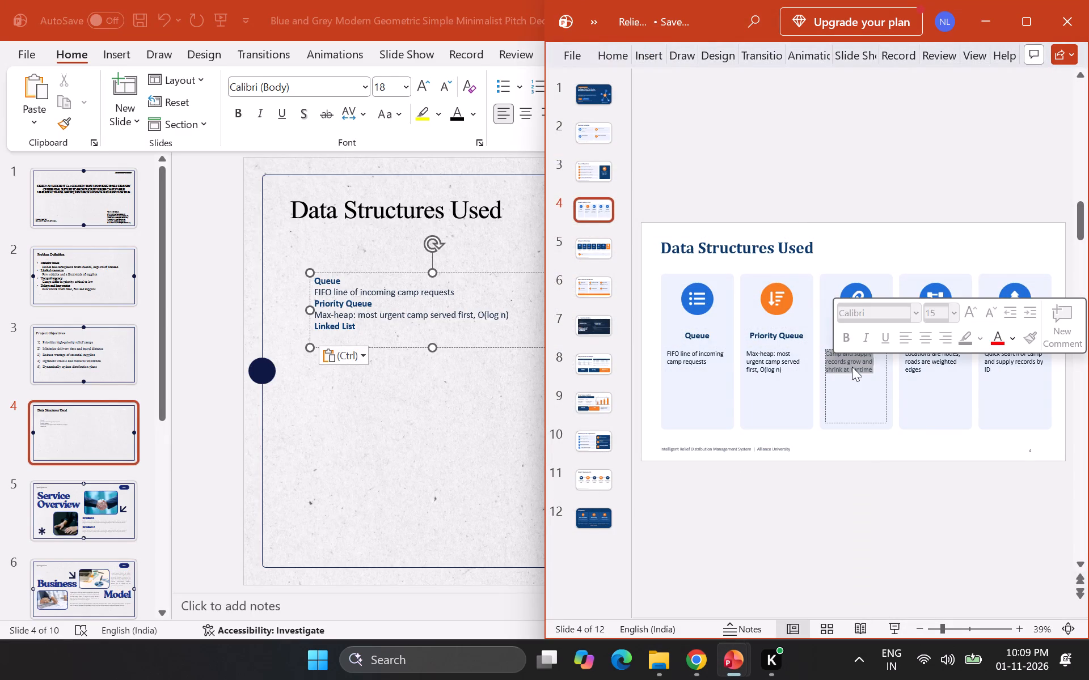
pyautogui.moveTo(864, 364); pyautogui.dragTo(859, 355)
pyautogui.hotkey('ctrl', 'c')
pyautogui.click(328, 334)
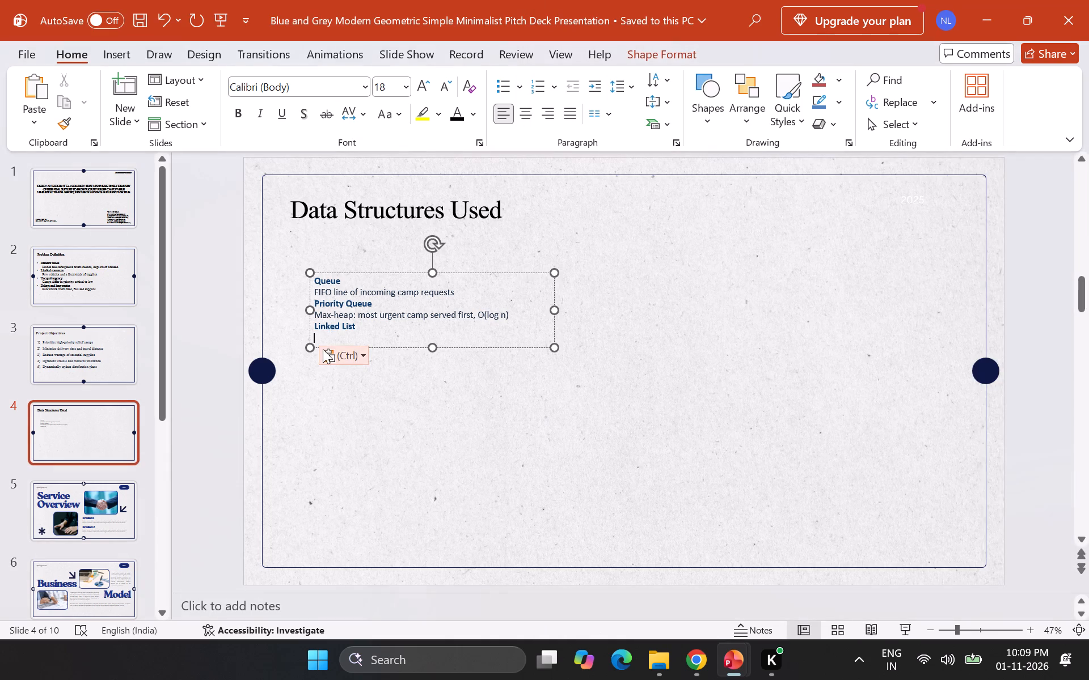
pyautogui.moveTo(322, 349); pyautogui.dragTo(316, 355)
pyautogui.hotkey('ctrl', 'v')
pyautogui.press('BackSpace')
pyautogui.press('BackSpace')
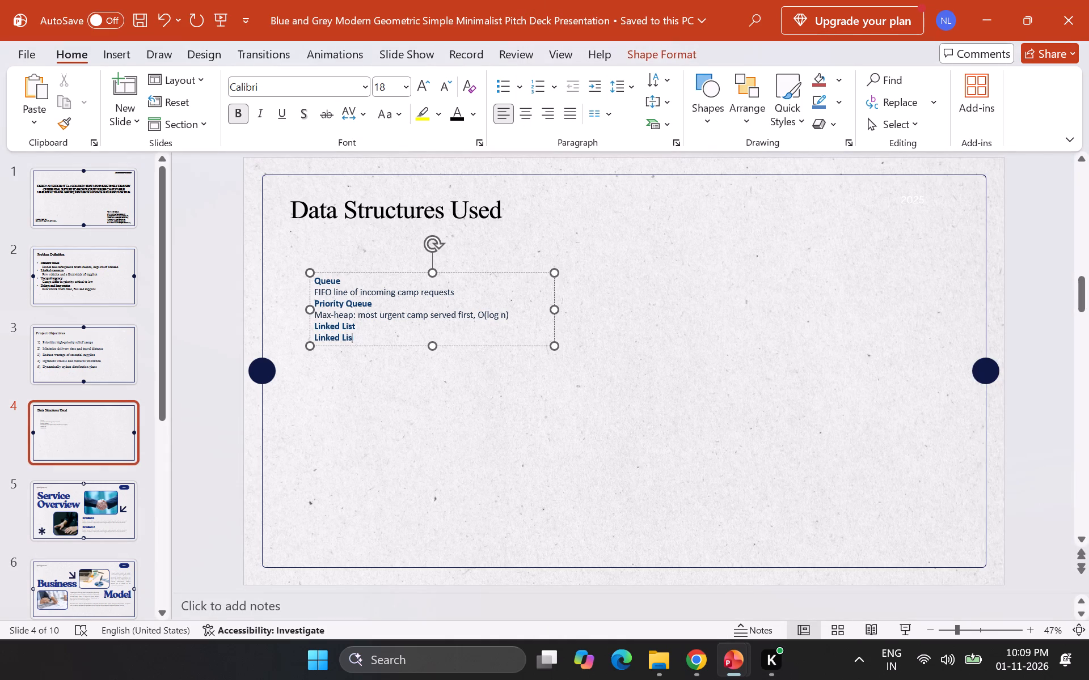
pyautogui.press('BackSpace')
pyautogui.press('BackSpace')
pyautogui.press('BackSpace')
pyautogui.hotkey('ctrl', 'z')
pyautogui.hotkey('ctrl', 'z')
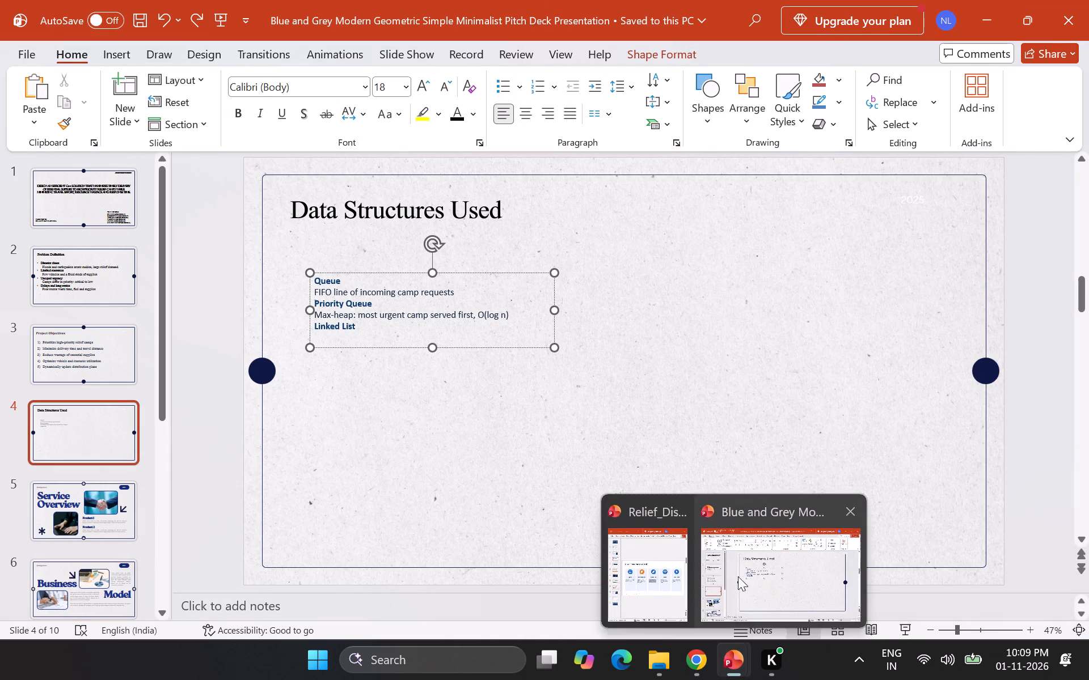
# Copy "Camp and supply records grow and shrink at runtime" from the source deck to the line below the "Linked List" heading.
pyautogui.click(651, 556)
pyautogui.tripleClick(857, 365)
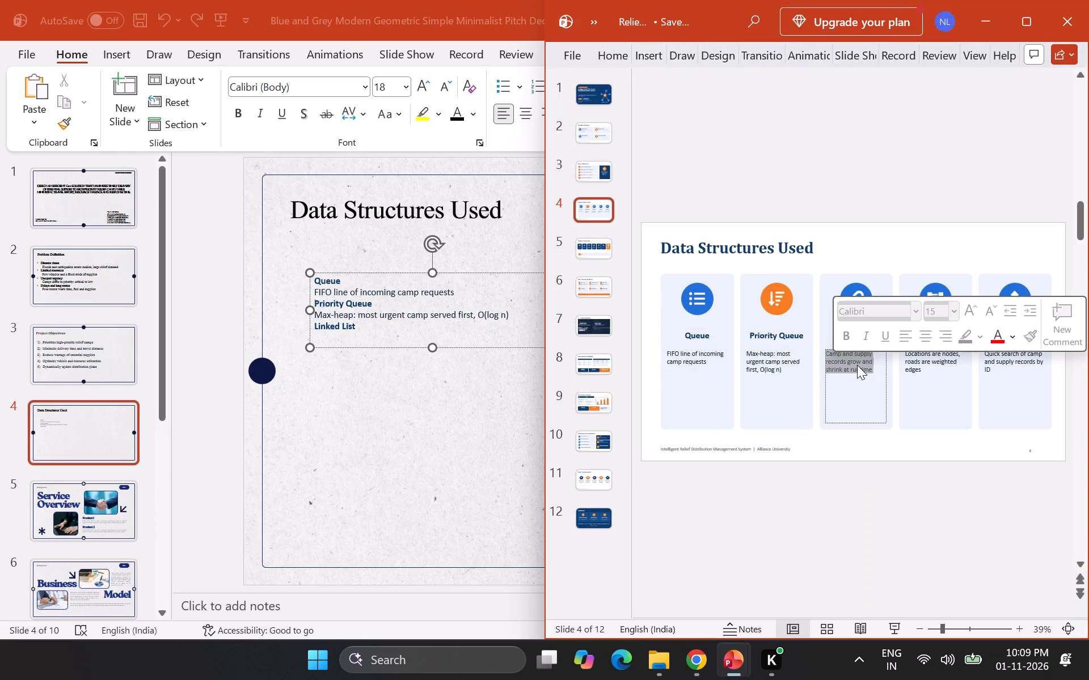
pyautogui.click(869, 361)
pyautogui.hotkey('ctrl', 'c')
pyautogui.click(320, 338)
pyautogui.click(324, 345)
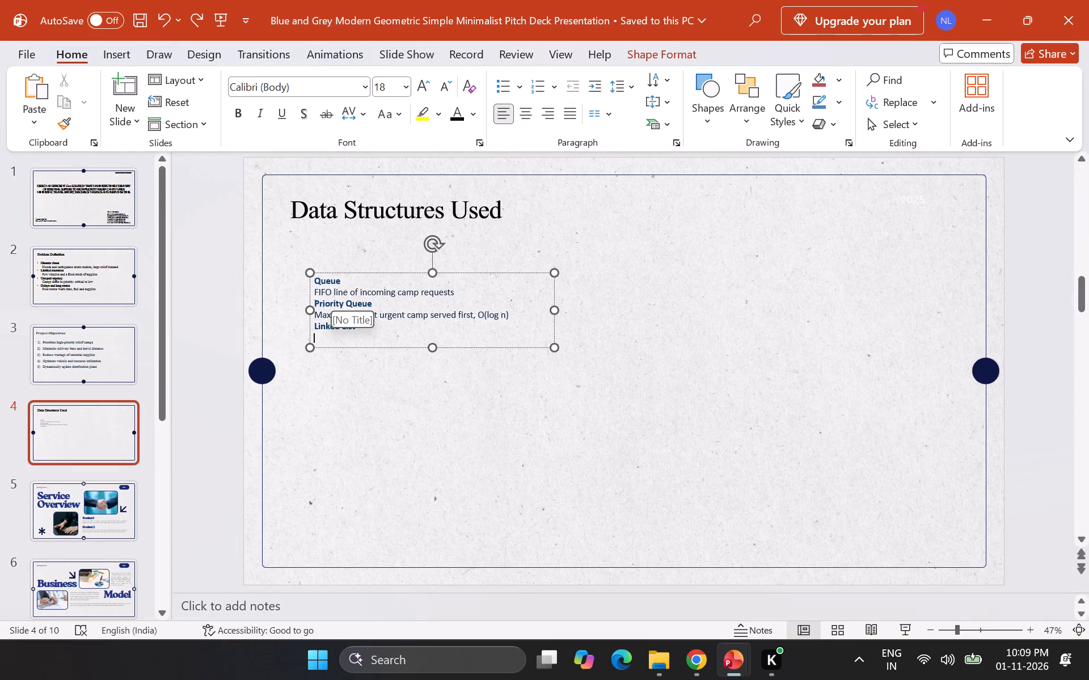
pyautogui.hotkey('ctrl', 'v')
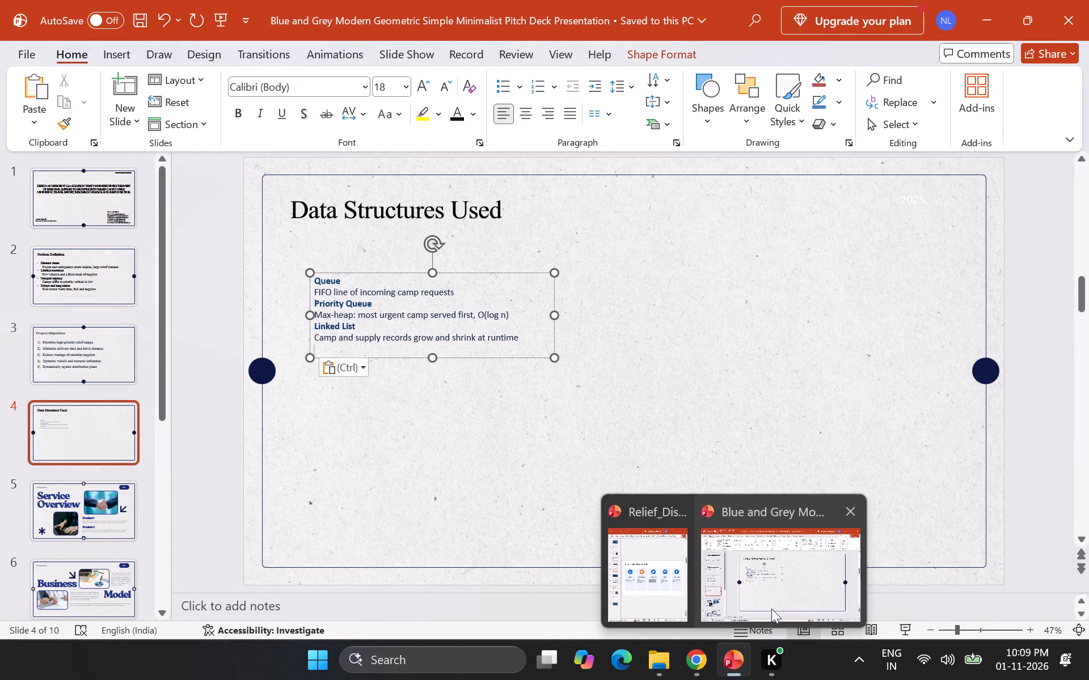
# Copy the "Graph" heading from the source deck below the Linked List description and start a new line after it.
pyautogui.click(629, 568)
pyautogui.doubleClick(938, 339)
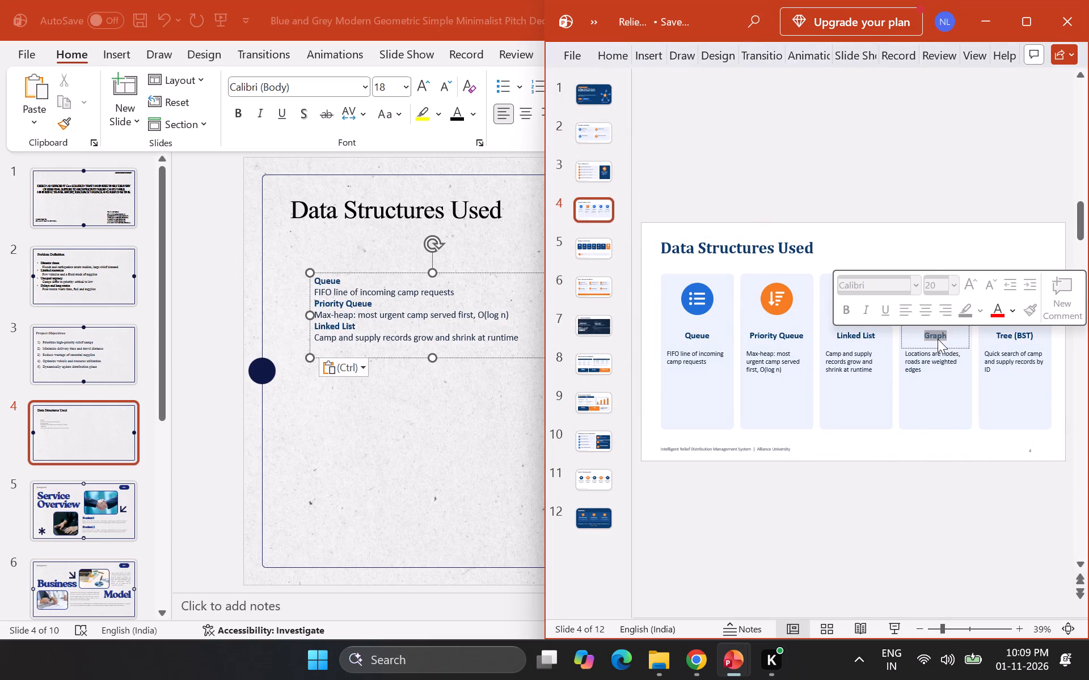
pyautogui.doubleClick(938, 339)
pyautogui.hotkey('ctrl', 'c')
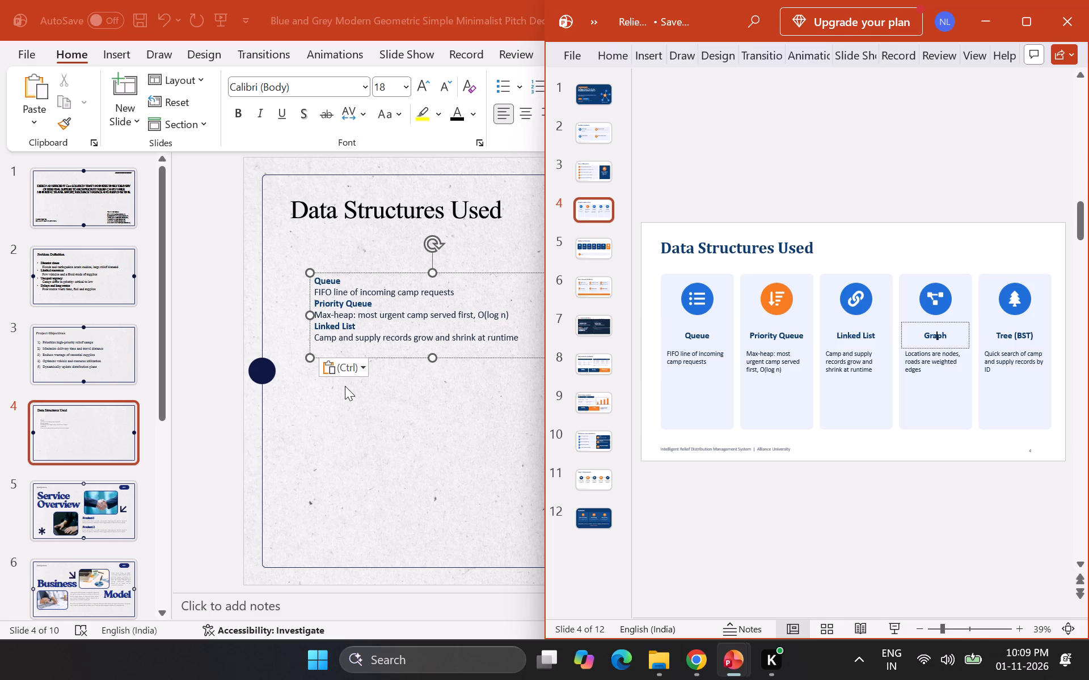
pyautogui.click(948, 331)
pyautogui.doubleClick(941, 335)
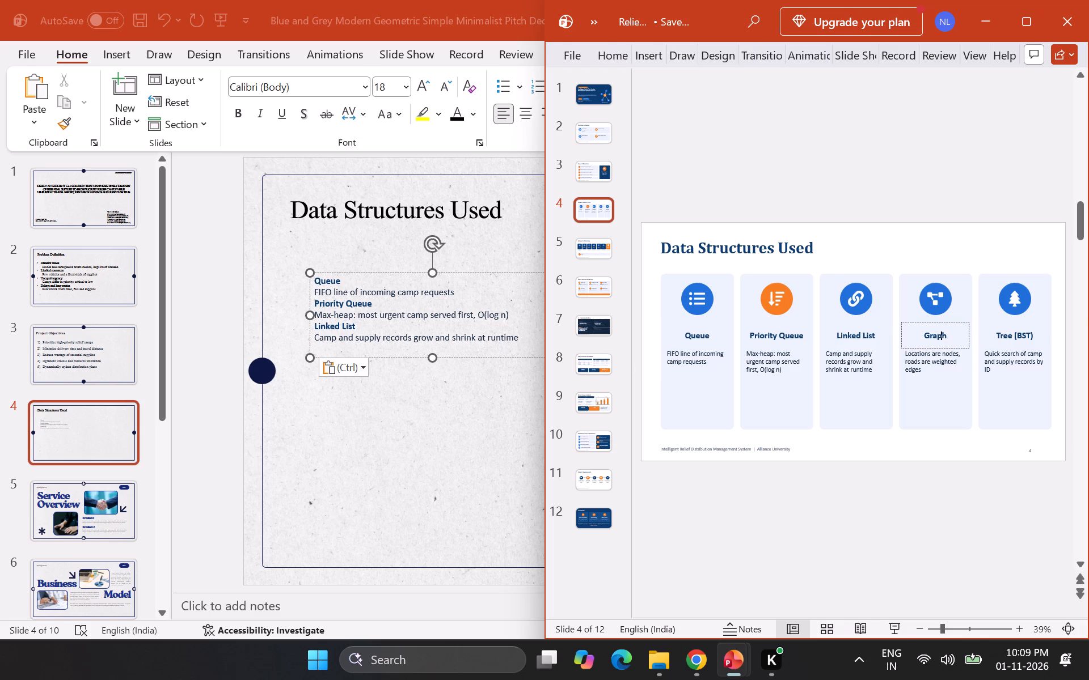
pyautogui.click(940, 335)
pyautogui.hotkey('ctrl', 'c')
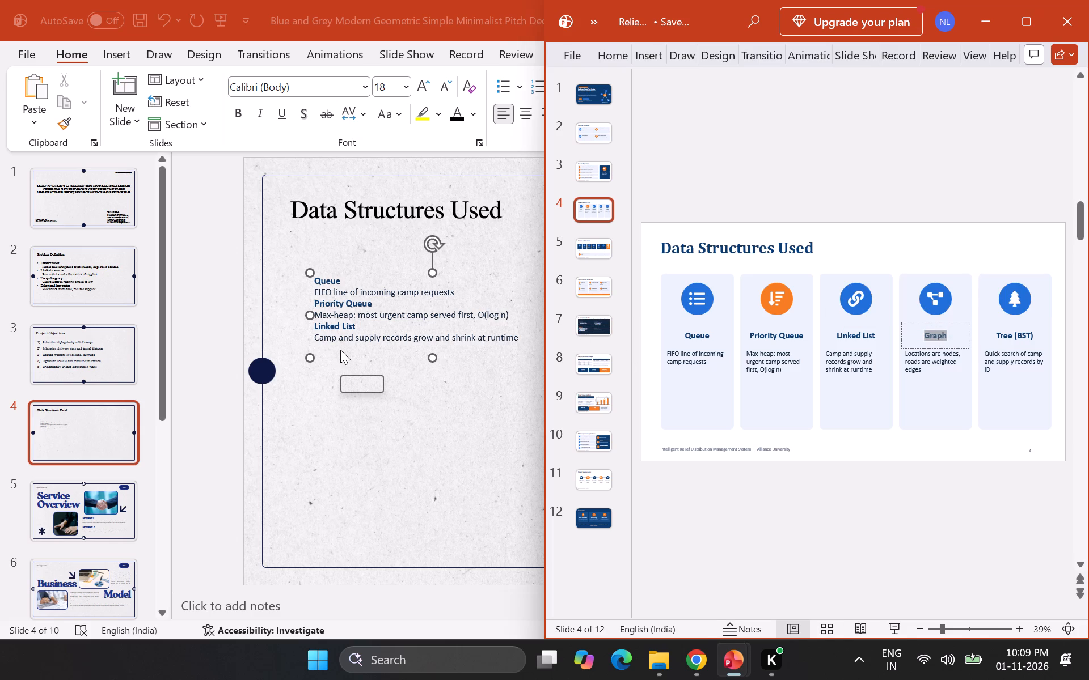
pyautogui.click(340, 348)
pyautogui.moveTo(355, 342); pyautogui.dragTo(360, 335)
pyautogui.hotkey('ctrl', 'v')
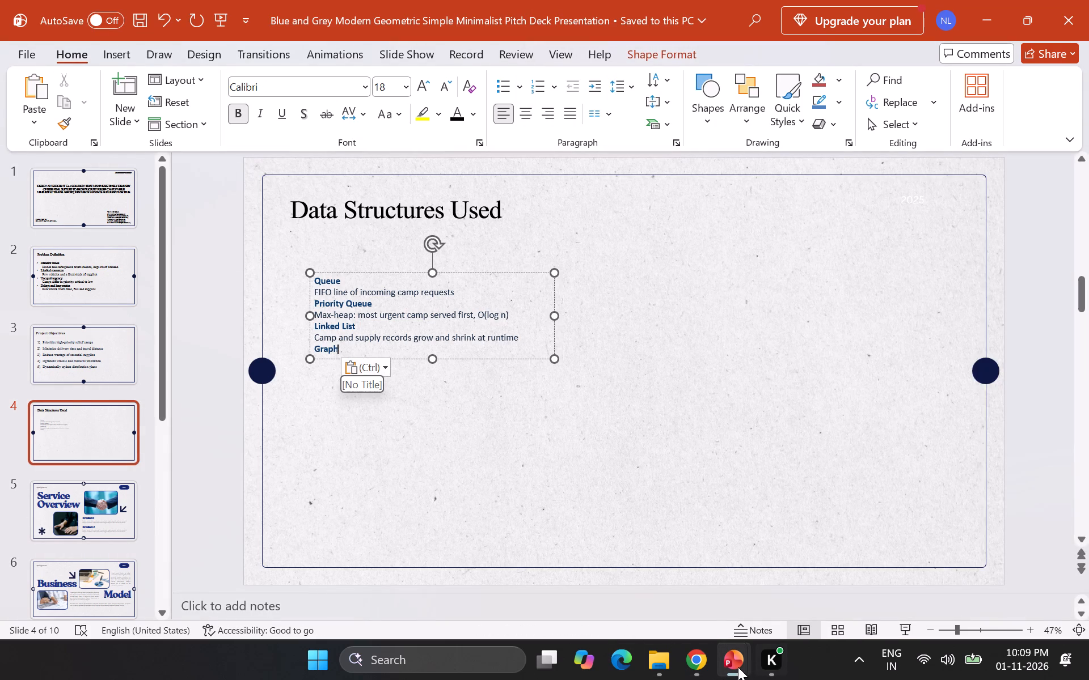
pyautogui.press('Return')
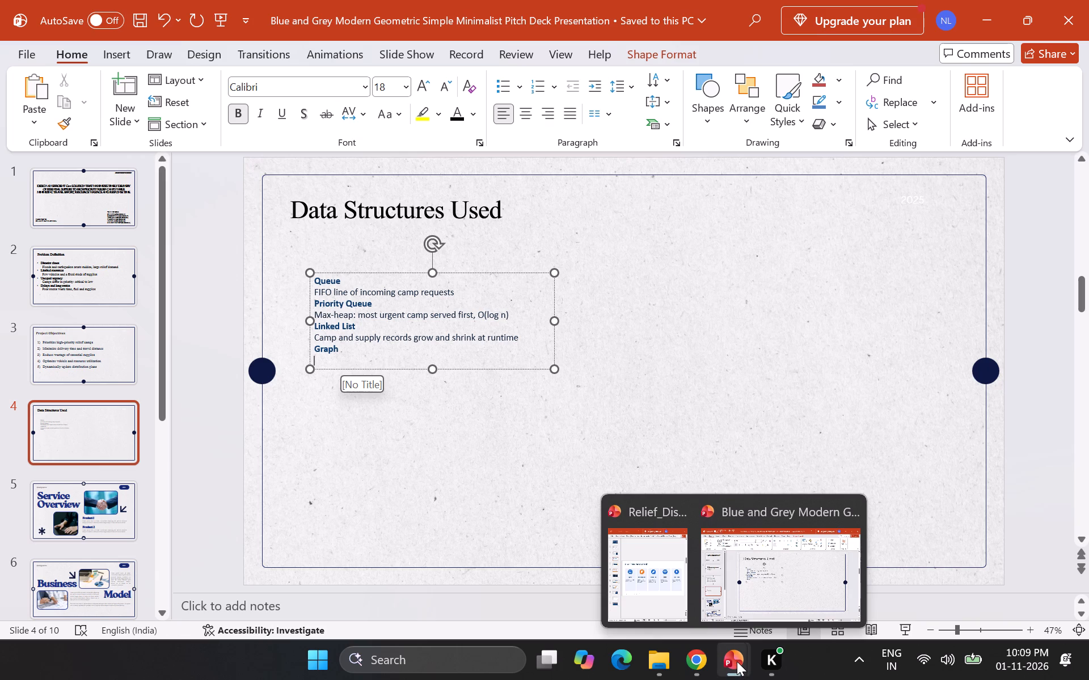
# Copy "Locations are nodes, roads are weighted edges" from the source deck to the line below the "Graph" heading.
pyautogui.click(737, 661)
pyautogui.click(645, 606)
pyautogui.tripleClick(930, 360)
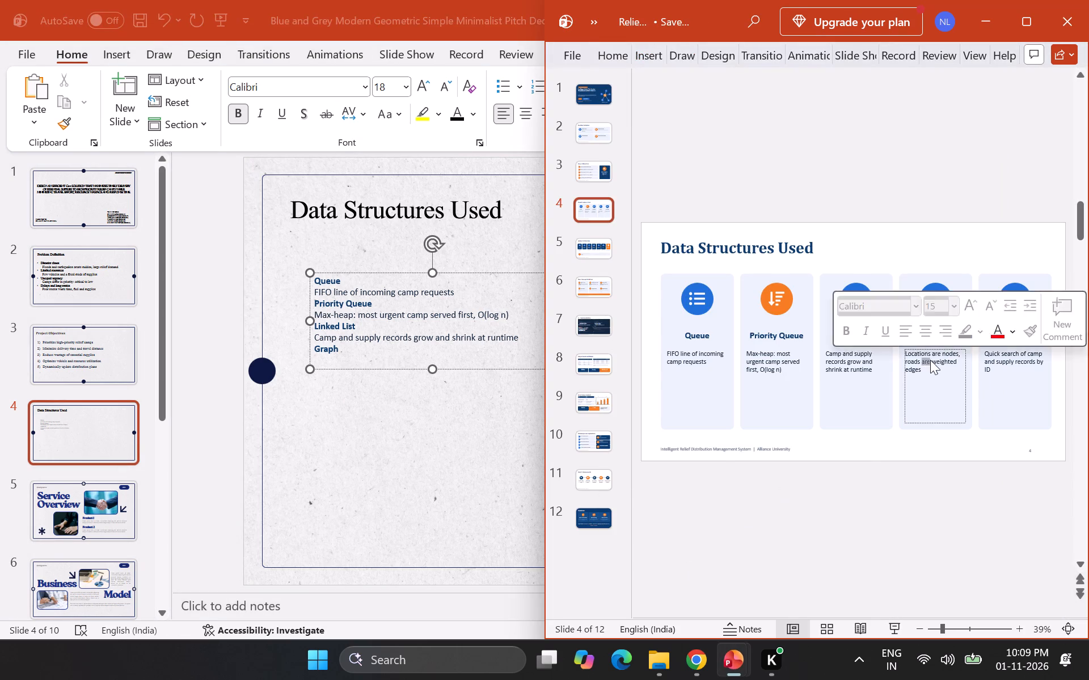
pyautogui.click(935, 362)
pyautogui.hotkey('ctrl', 'c')
pyautogui.click(407, 364)
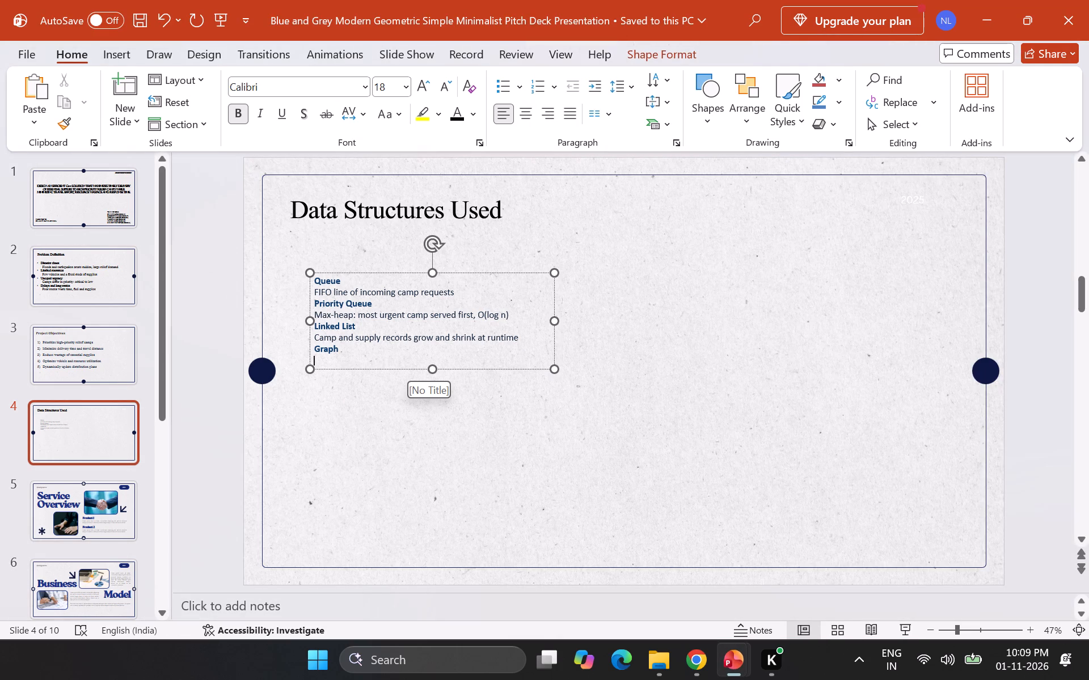
pyautogui.click(406, 373)
pyautogui.hotkey('ctrl', 'v')
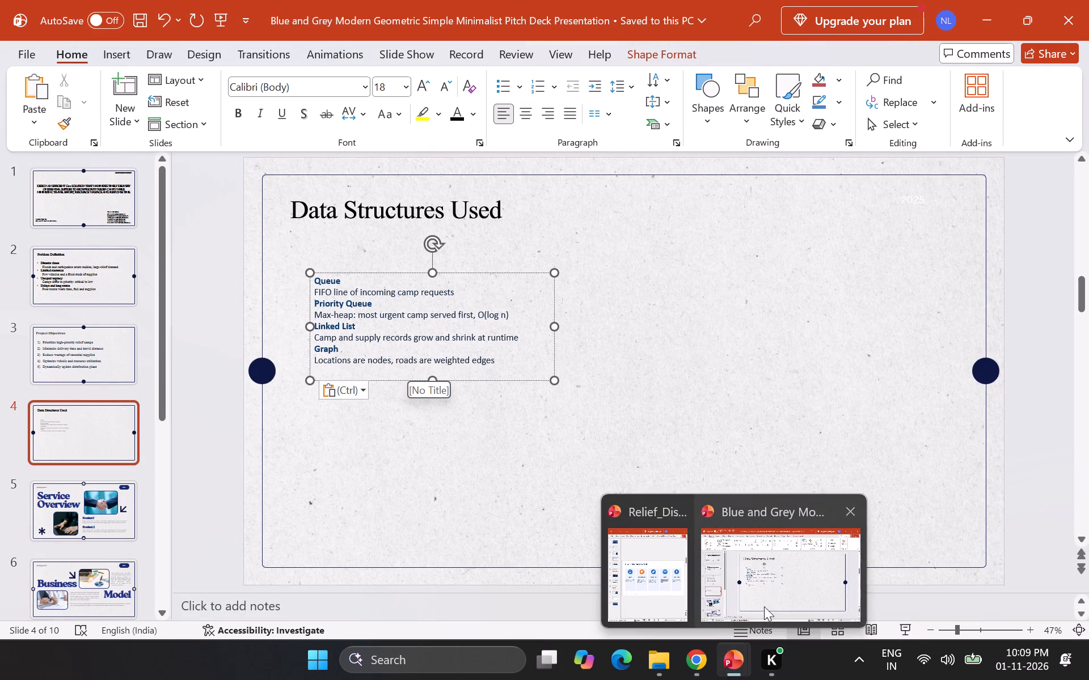
# Copy the "Tree (BST)" heading from the source deck to the line below the Graph description.
pyautogui.click(656, 561)
pyautogui.tripleClick(1018, 332)
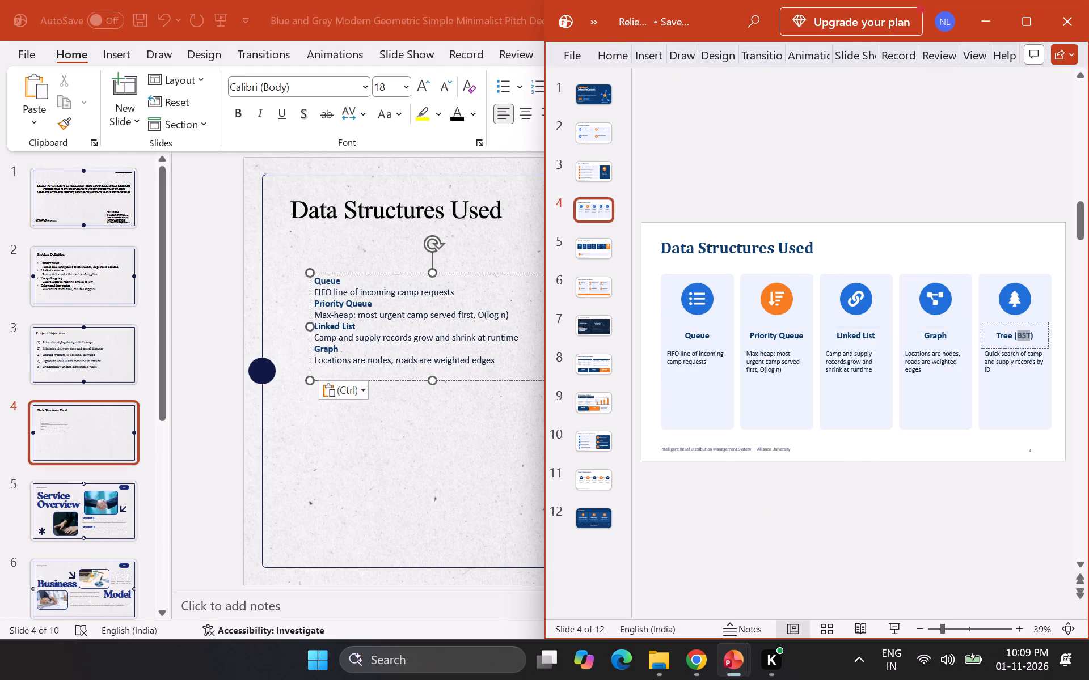
pyautogui.click(1018, 332)
pyautogui.hotkey('ctrl', 'c')
pyautogui.click(369, 365)
pyautogui.click(448, 354)
pyautogui.hotkey('ctrl', 'v')
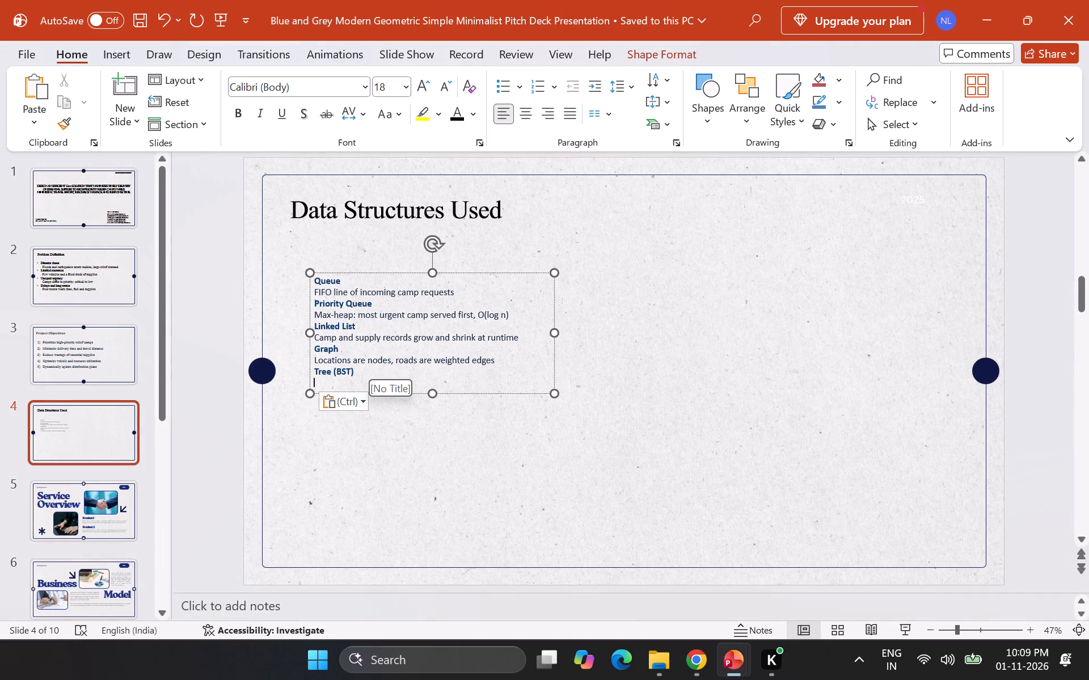
# Copy "Quick search of camp and supply records by ID" from the source deck to the line below the "Tree (BST)" heading.
pyautogui.click(668, 583)
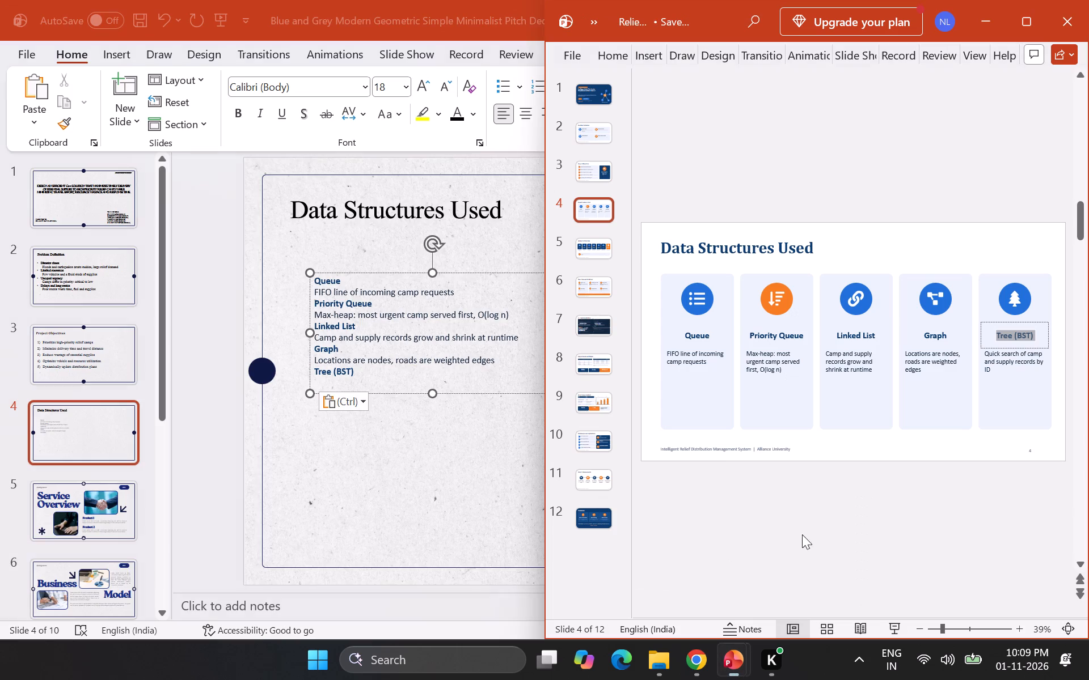
pyautogui.tripleClick(999, 360)
pyautogui.click(999, 360)
pyautogui.hotkey('ctrl', 'c')
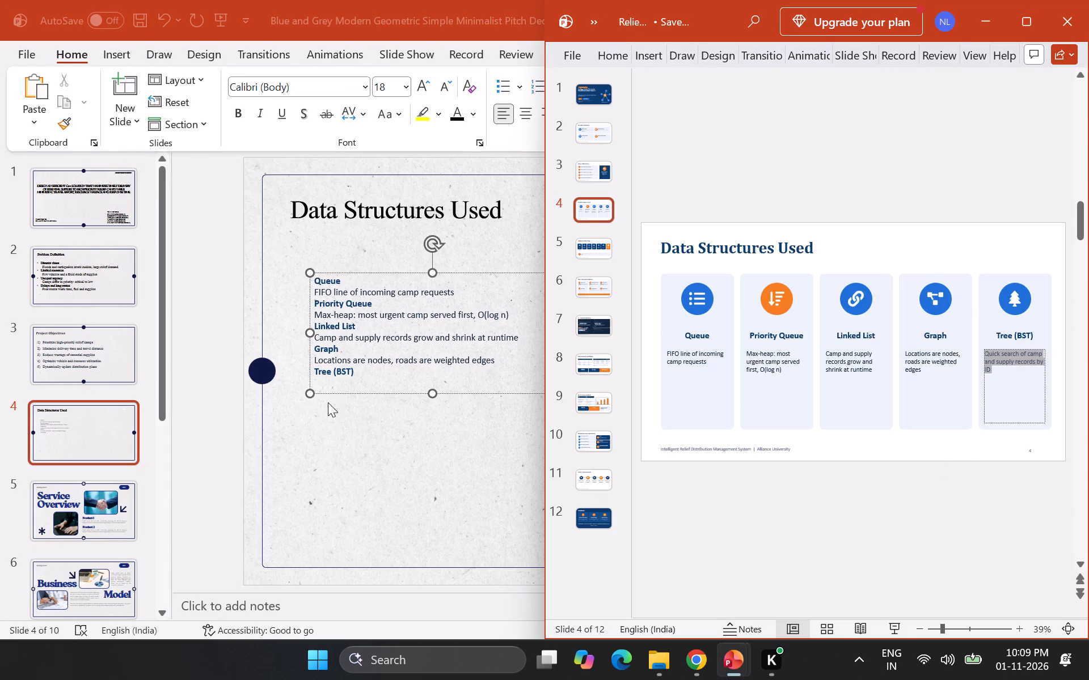
pyautogui.click(349, 385)
pyautogui.click(370, 363)
pyautogui.hotkey('ctrl', 'v')
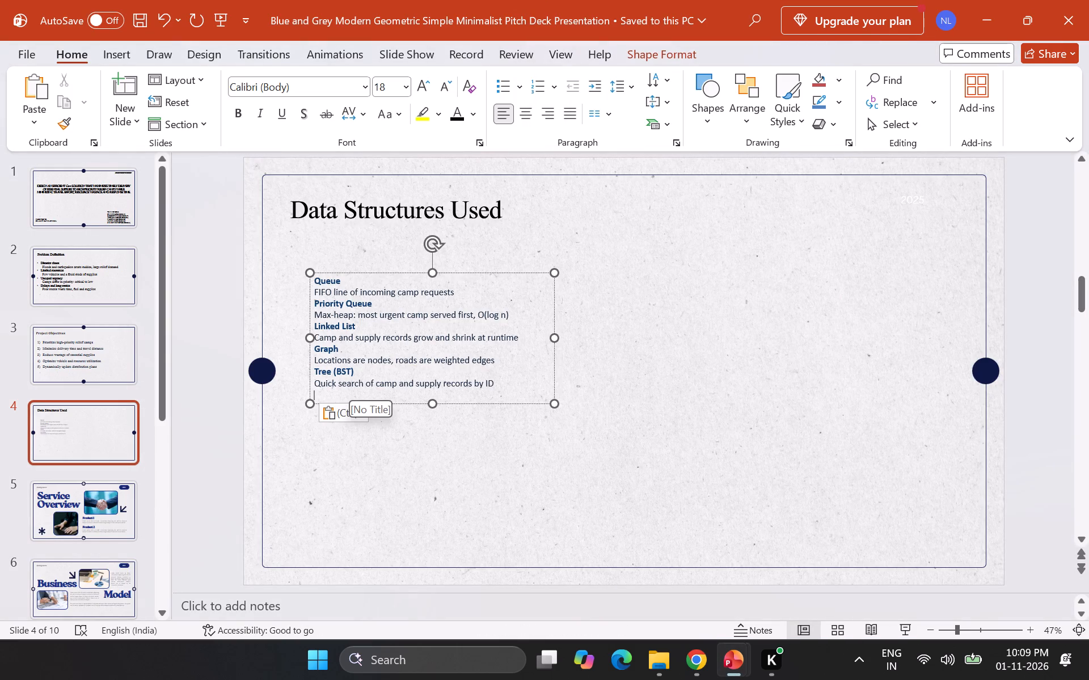
# Recolour all the data structure headings and descriptions on slide 4 black.
pyautogui.moveTo(315, 282); pyautogui.dragTo(424, 392)
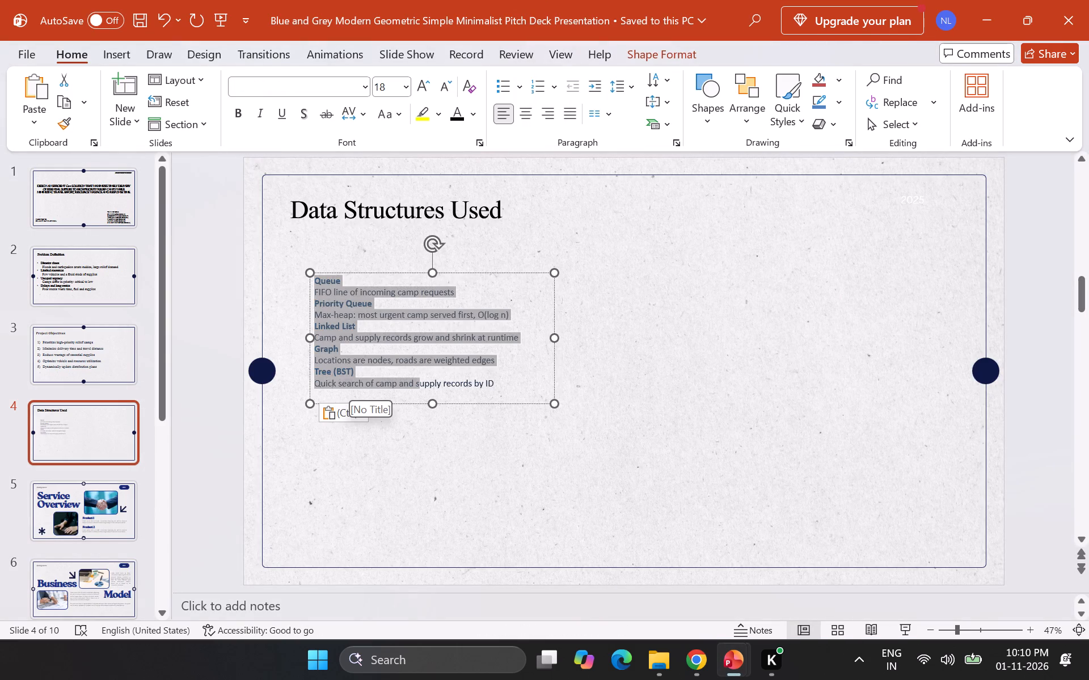
pyautogui.moveTo(424, 392); pyautogui.dragTo(476, 390)
pyautogui.click(454, 119)
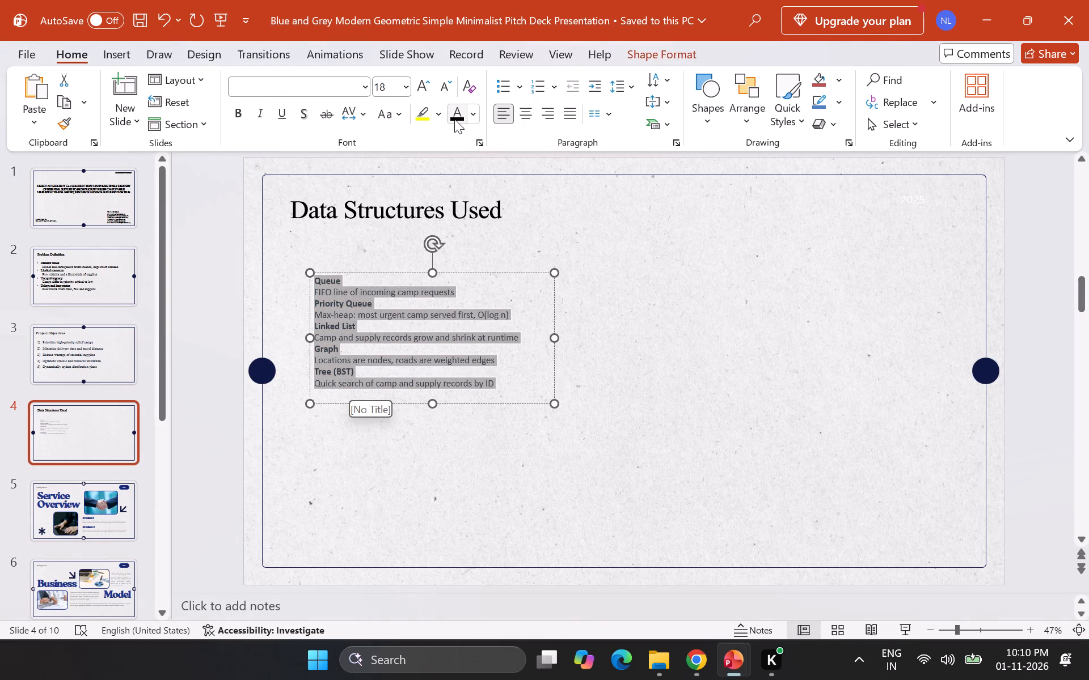
# Enlarge the data structures text to size 36 and widen its text box across most of the slide.
pyautogui.tripleClick(427, 85)
pyautogui.click(427, 85)
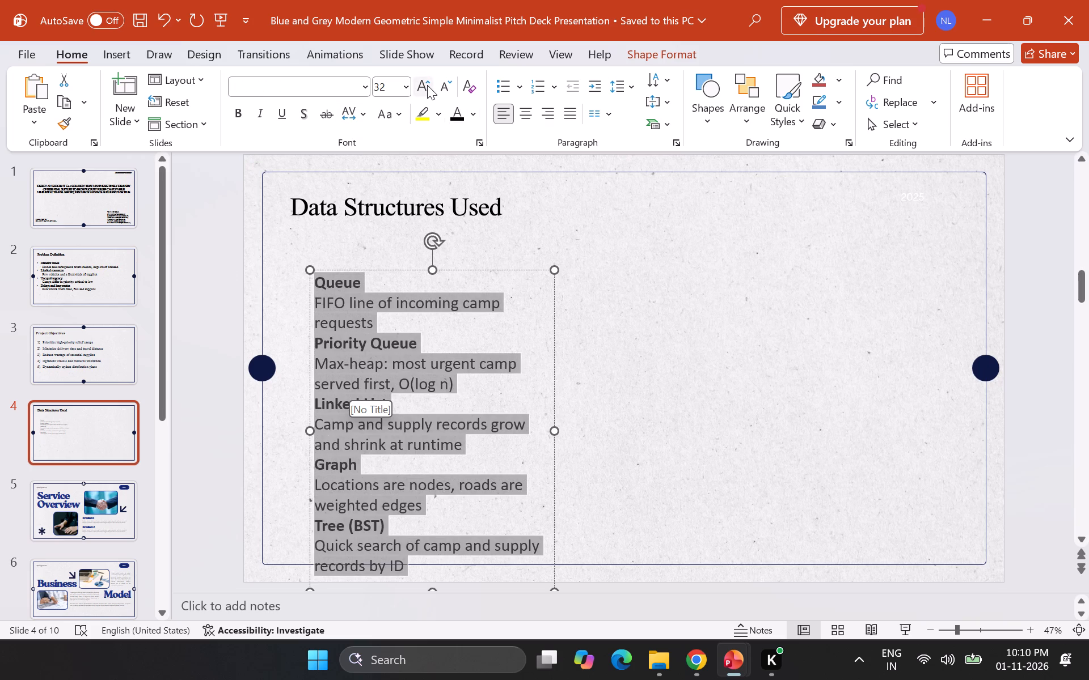
pyautogui.moveTo(554, 432); pyautogui.dragTo(879, 424)
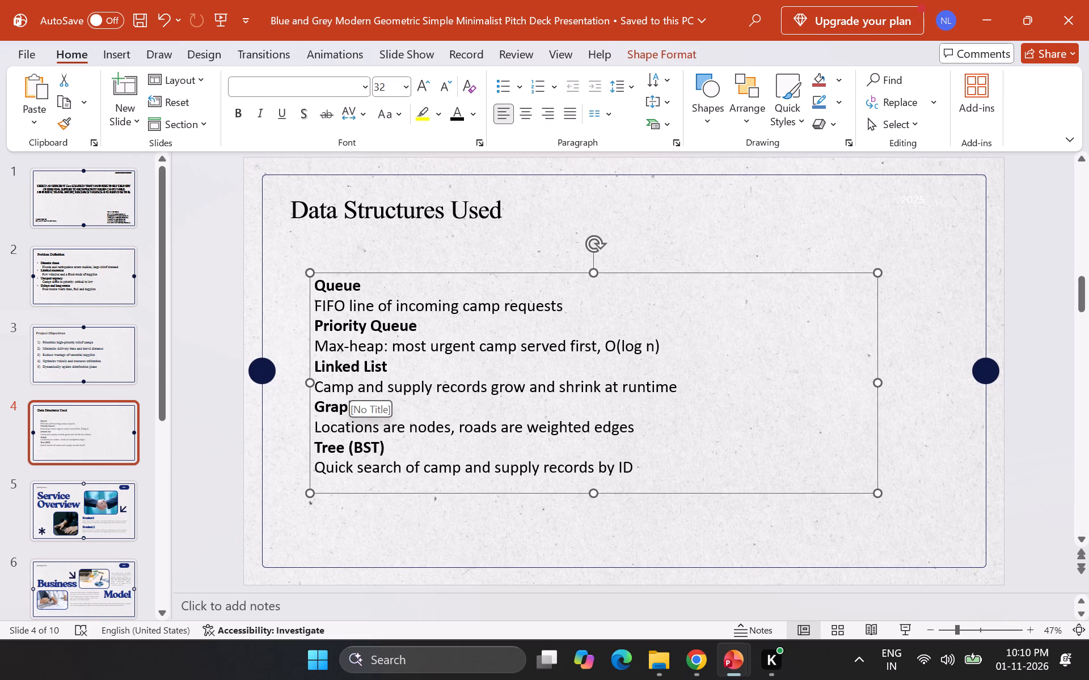
pyautogui.click(424, 84)
# Add round bullets to the Queue, Priority Queue, Linked List, Graph and Tree (BST) headings, leaving the descriptions unbulleted.
pyautogui.click(315, 287)
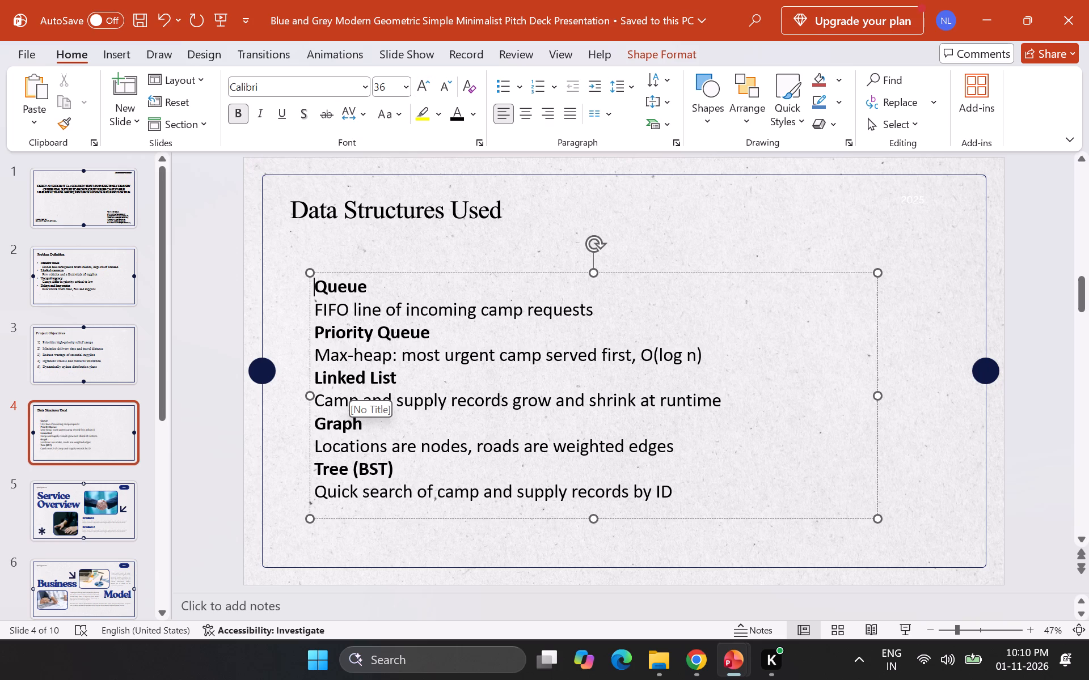
pyautogui.click(524, 87)
pyautogui.click(496, 90)
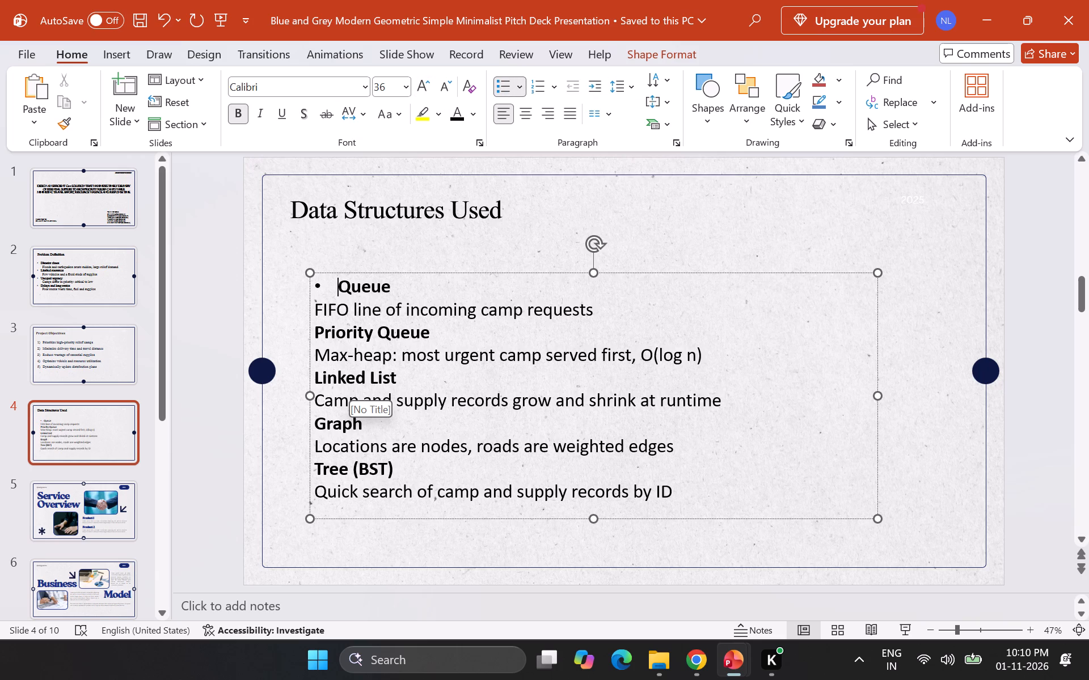
pyautogui.click(316, 331)
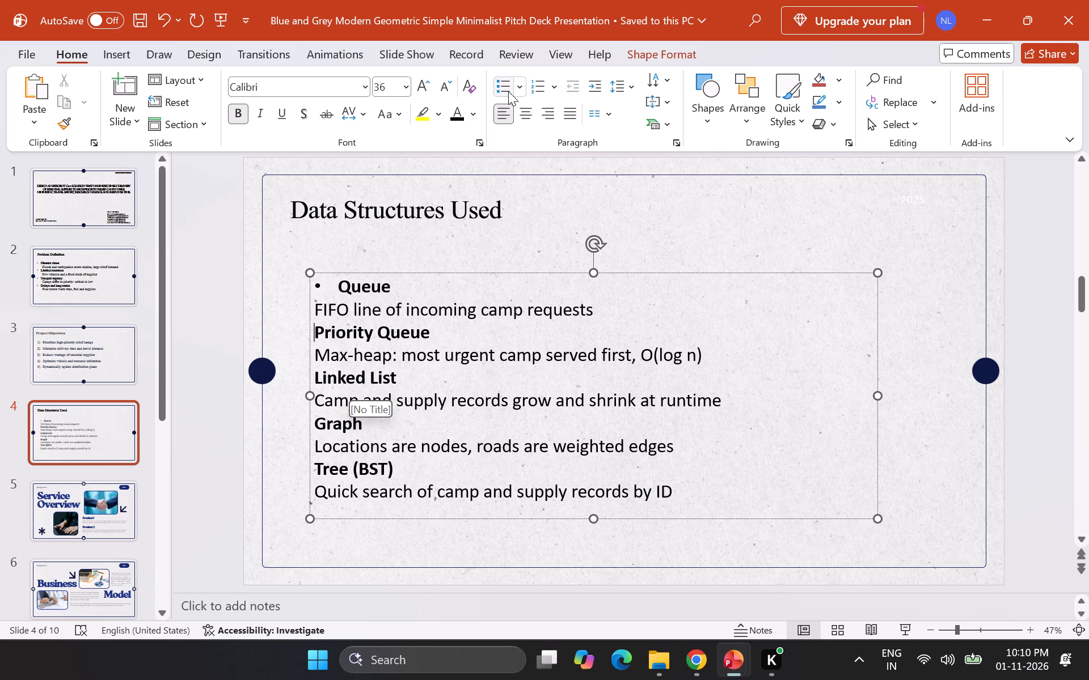
pyautogui.click(508, 91)
pyautogui.click(315, 376)
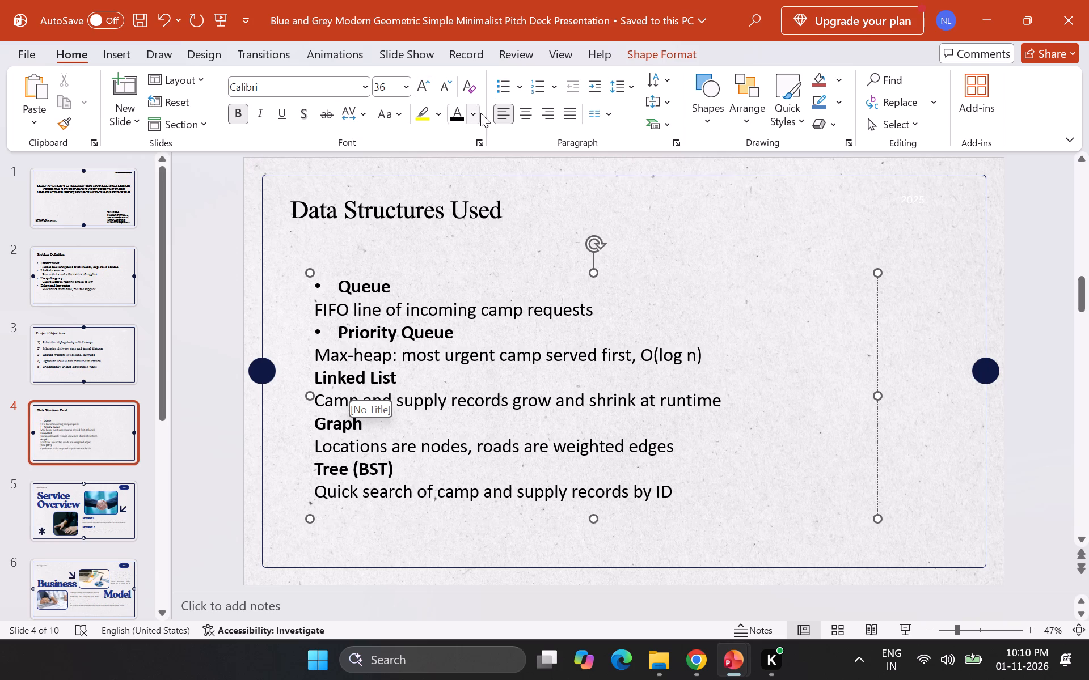
pyautogui.click(492, 91)
pyautogui.click(499, 86)
pyautogui.click(316, 427)
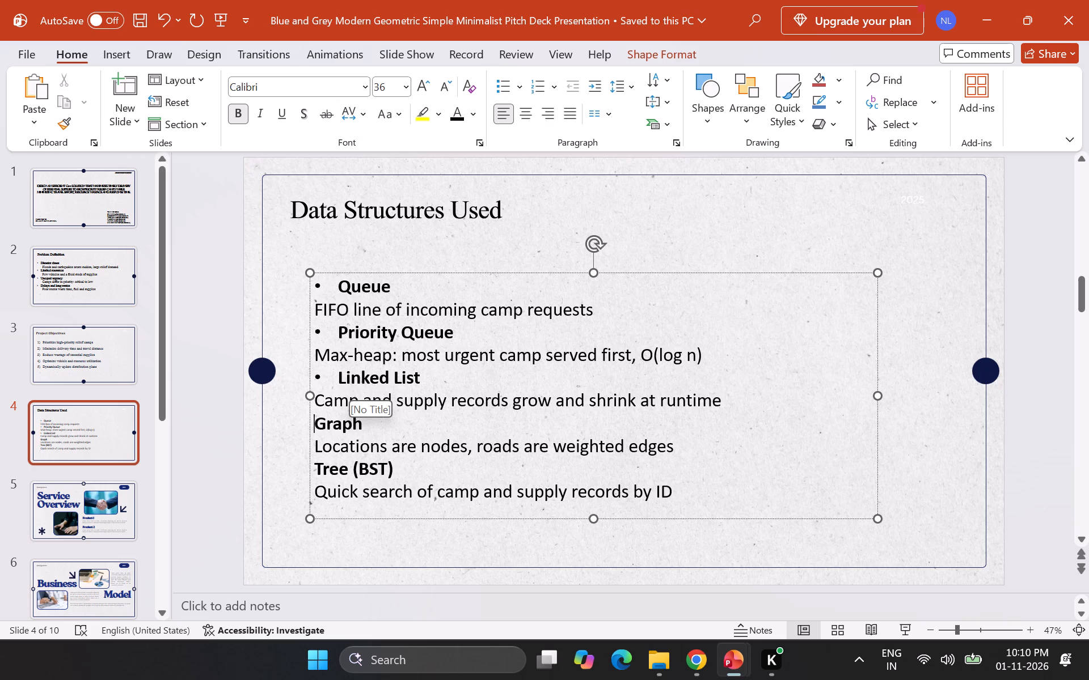
pyautogui.click(507, 82)
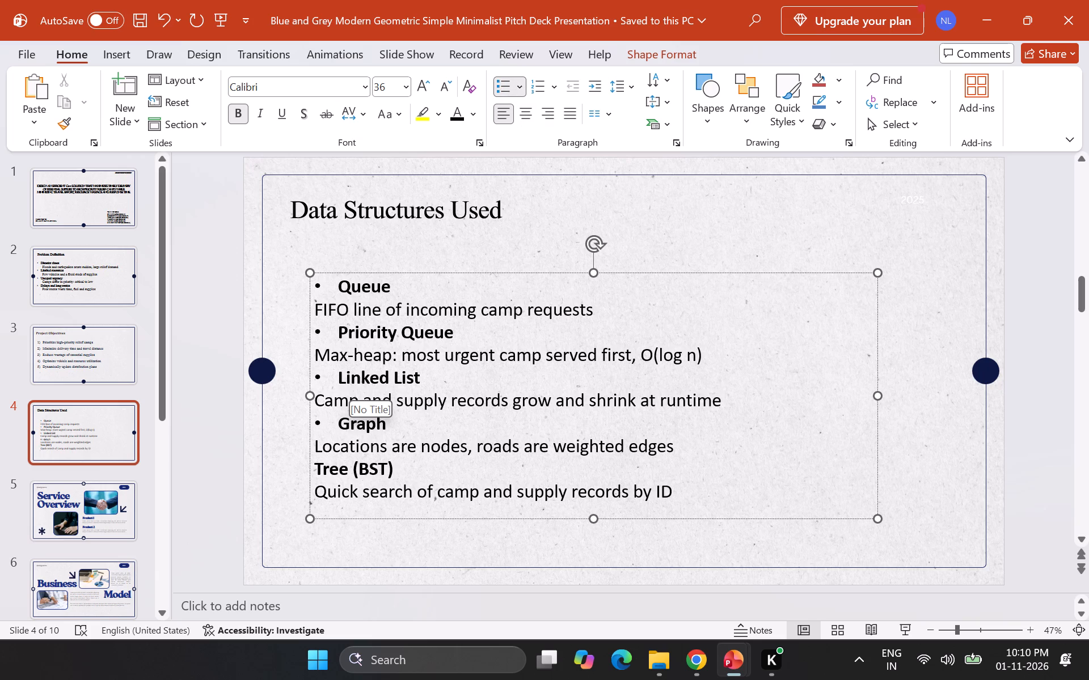
pyautogui.click(316, 464)
pyautogui.click(497, 81)
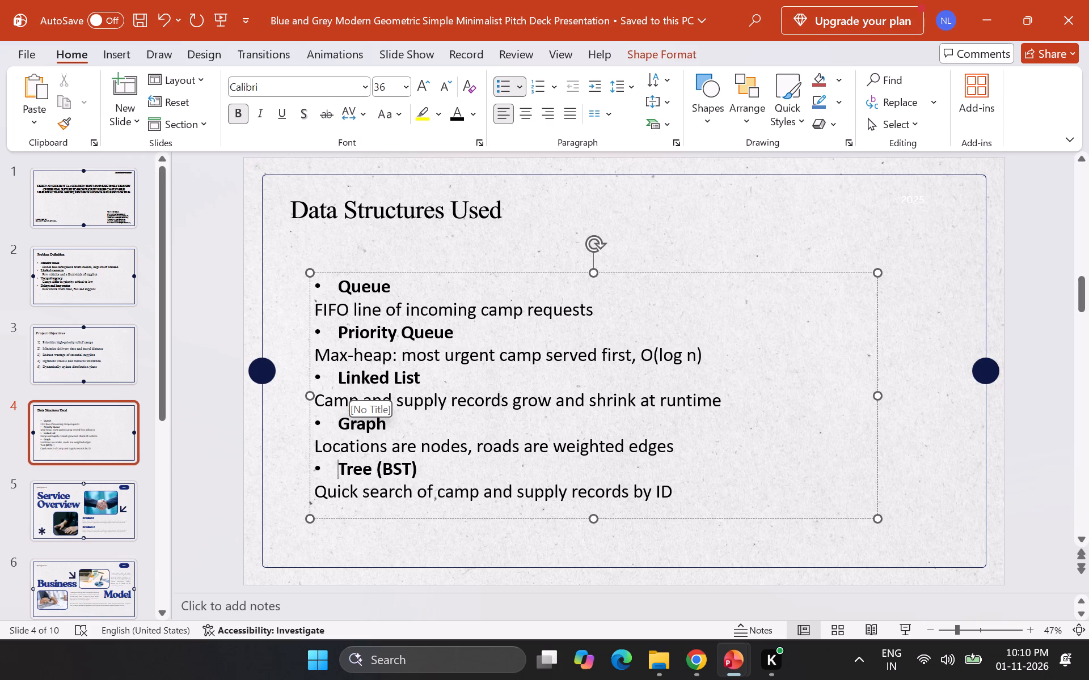
# Move the data structures text box slightly up and left, and enlarge its text to size 40.
pyautogui.moveTo(309, 381); pyautogui.dragTo(298, 375)
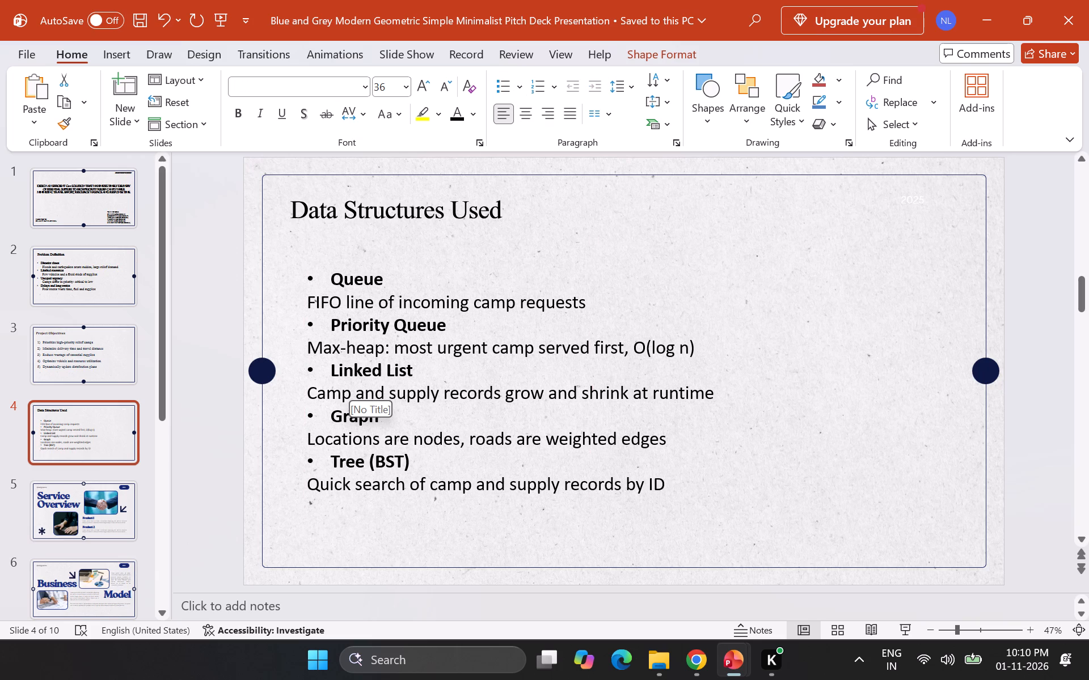
pyautogui.moveTo(298, 375); pyautogui.dragTo(294, 371)
pyautogui.click(293, 366)
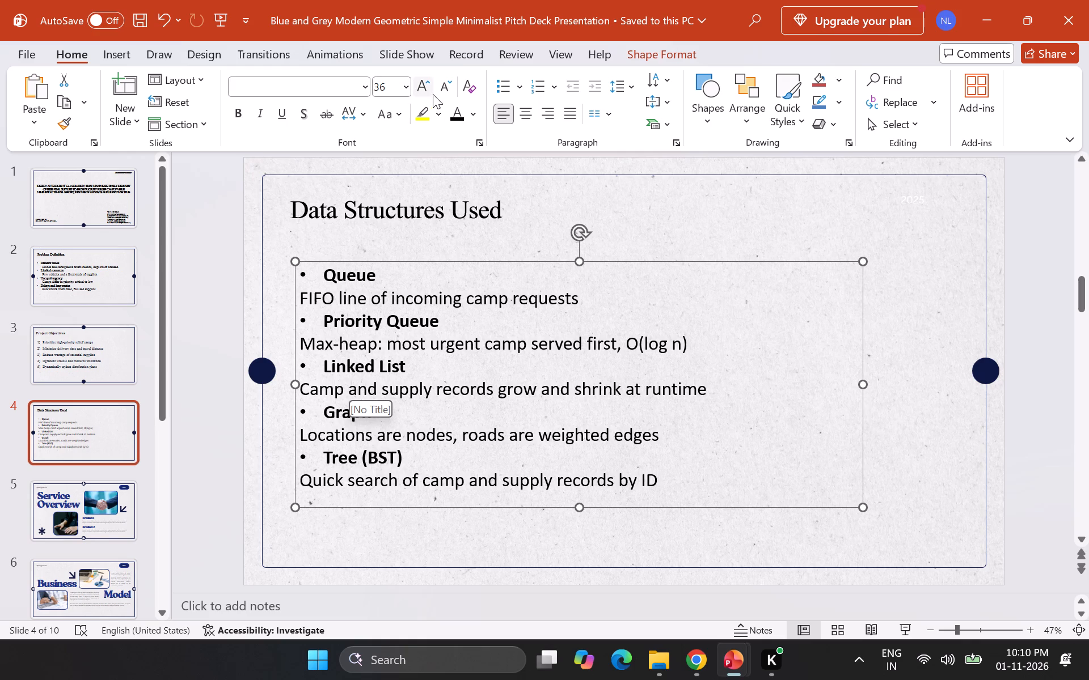
pyautogui.click(430, 86)
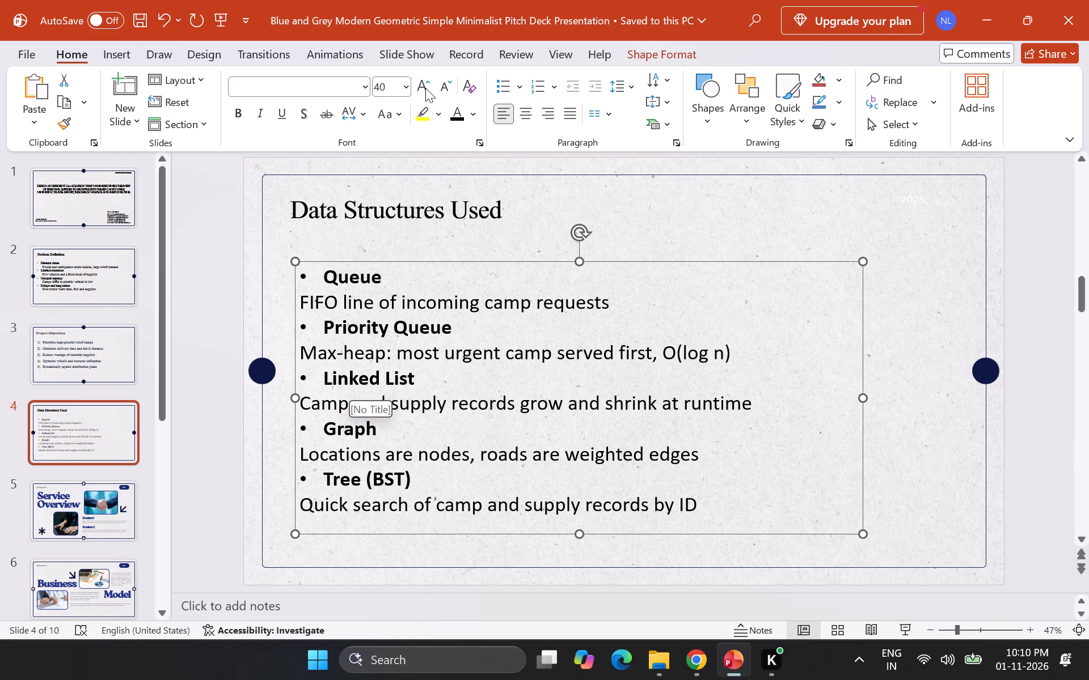
# Change the font of all the text in the data structures box to Mongolian Baiti.
pyautogui.tripleClick(343, 291)
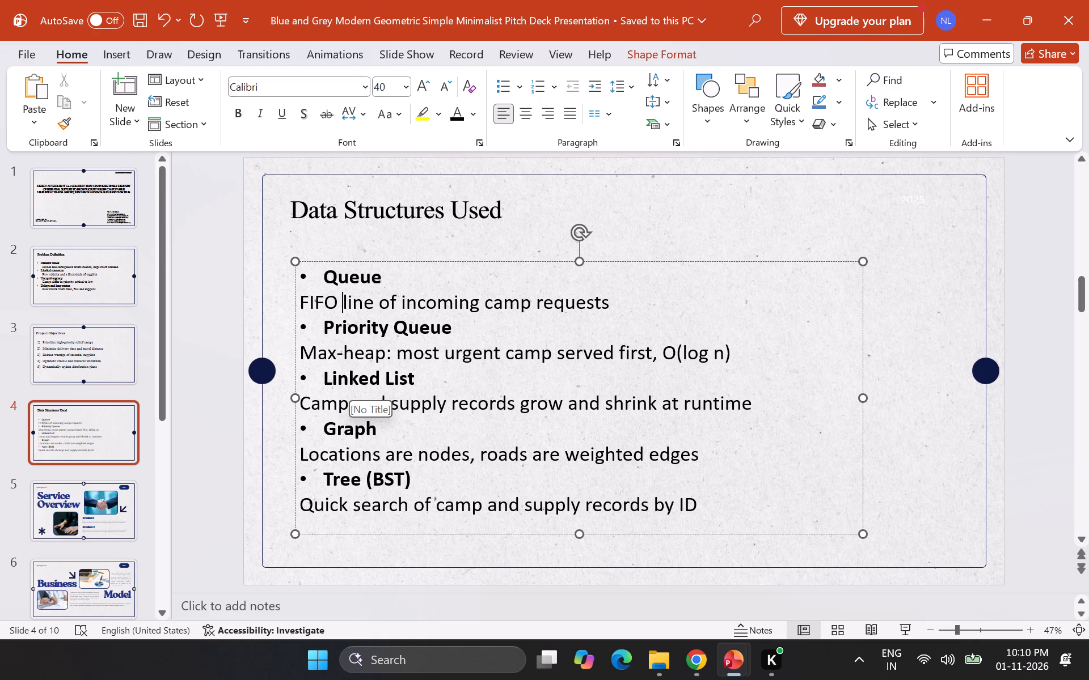
pyautogui.click(344, 292)
pyautogui.click(309, 311)
pyautogui.hotkey('ctrl', 'a')
pyautogui.click(360, 87)
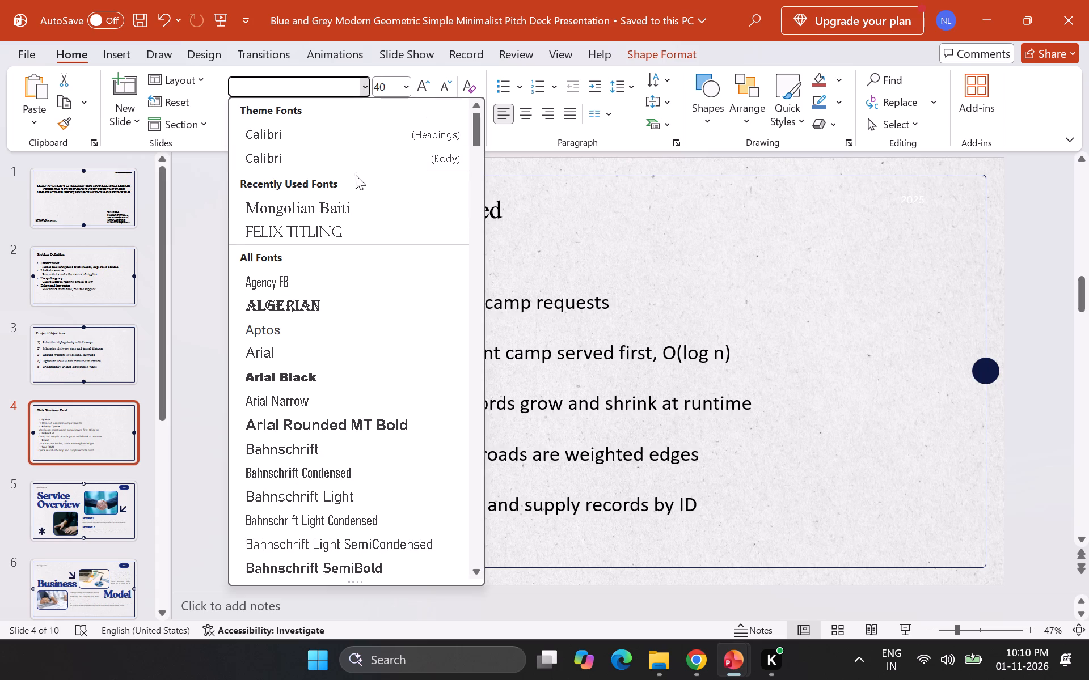
pyautogui.click(345, 202)
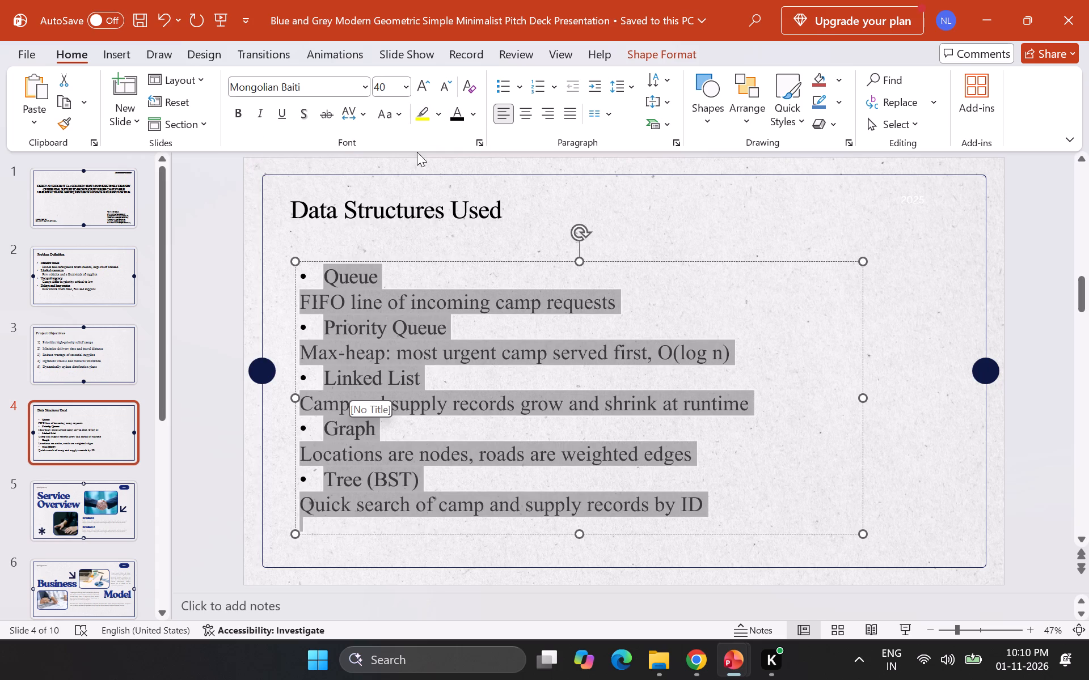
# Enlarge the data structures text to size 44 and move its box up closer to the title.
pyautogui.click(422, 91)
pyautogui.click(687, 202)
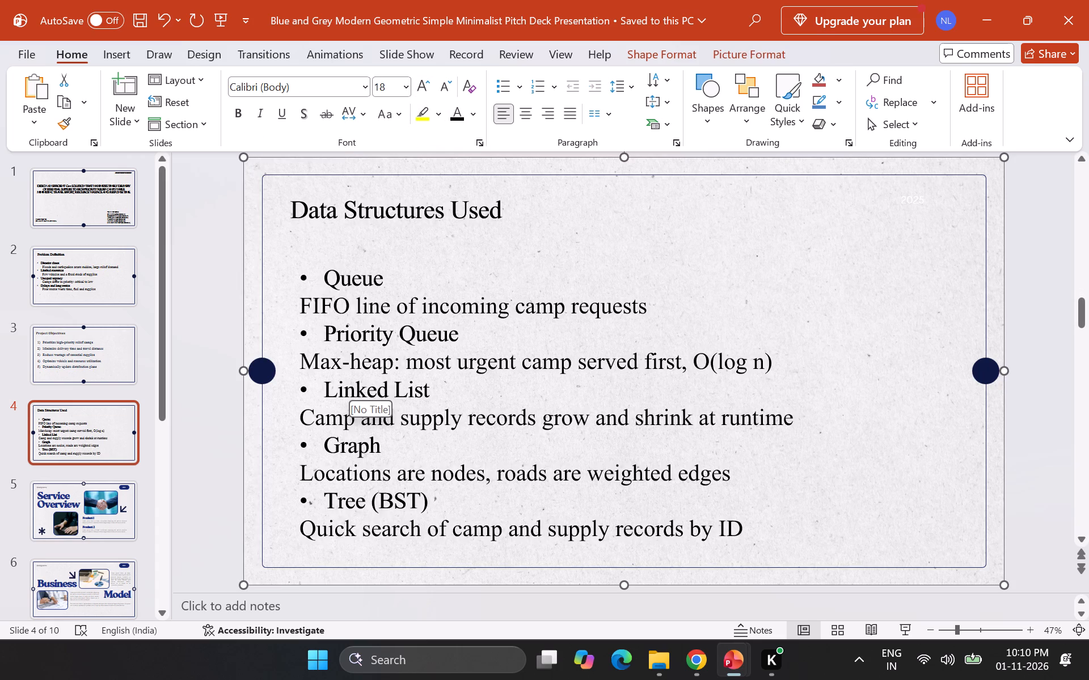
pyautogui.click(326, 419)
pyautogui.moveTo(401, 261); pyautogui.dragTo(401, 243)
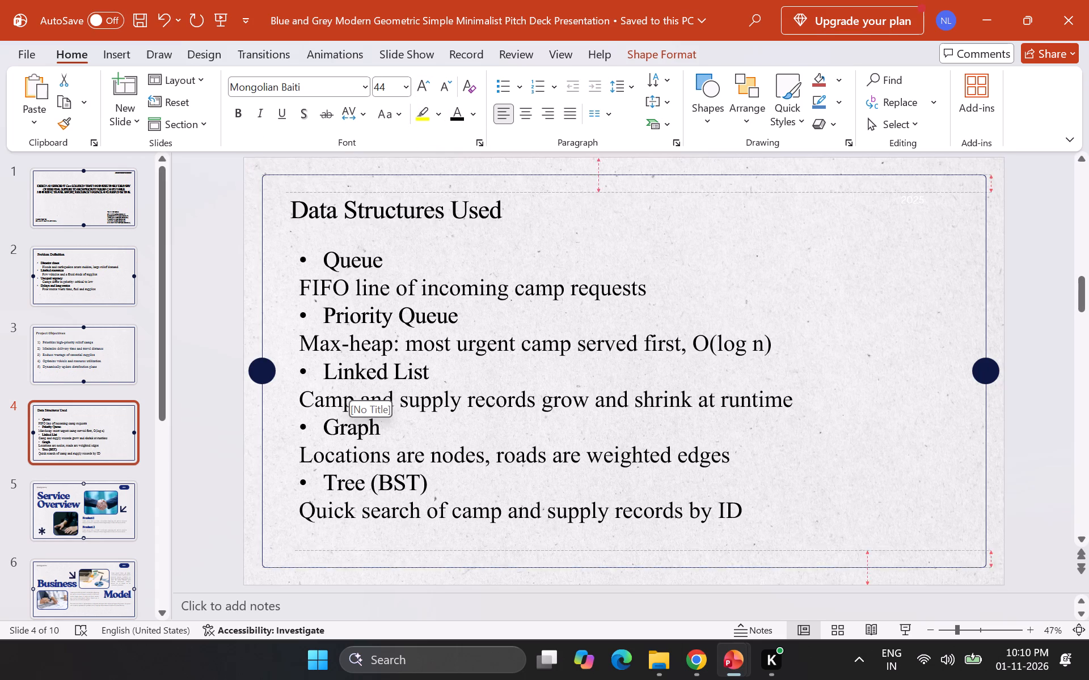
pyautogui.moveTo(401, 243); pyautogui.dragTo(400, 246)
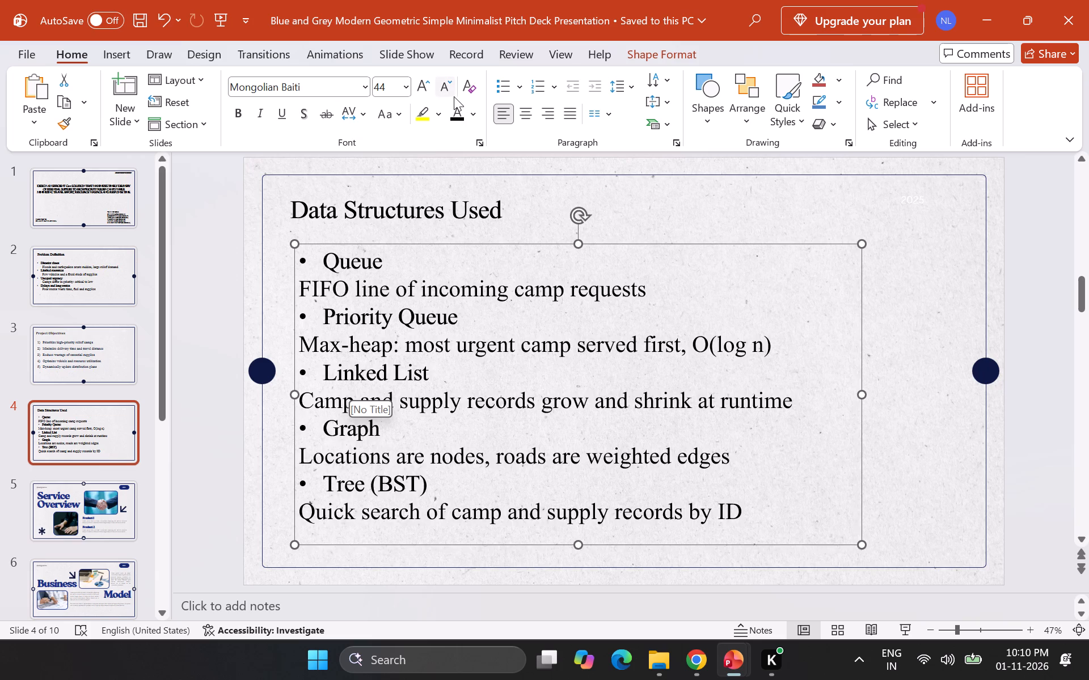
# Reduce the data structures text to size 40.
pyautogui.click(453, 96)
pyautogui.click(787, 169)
# Move the data structures text box slightly down and left to leave more space below the title.
pyautogui.click(560, 273)
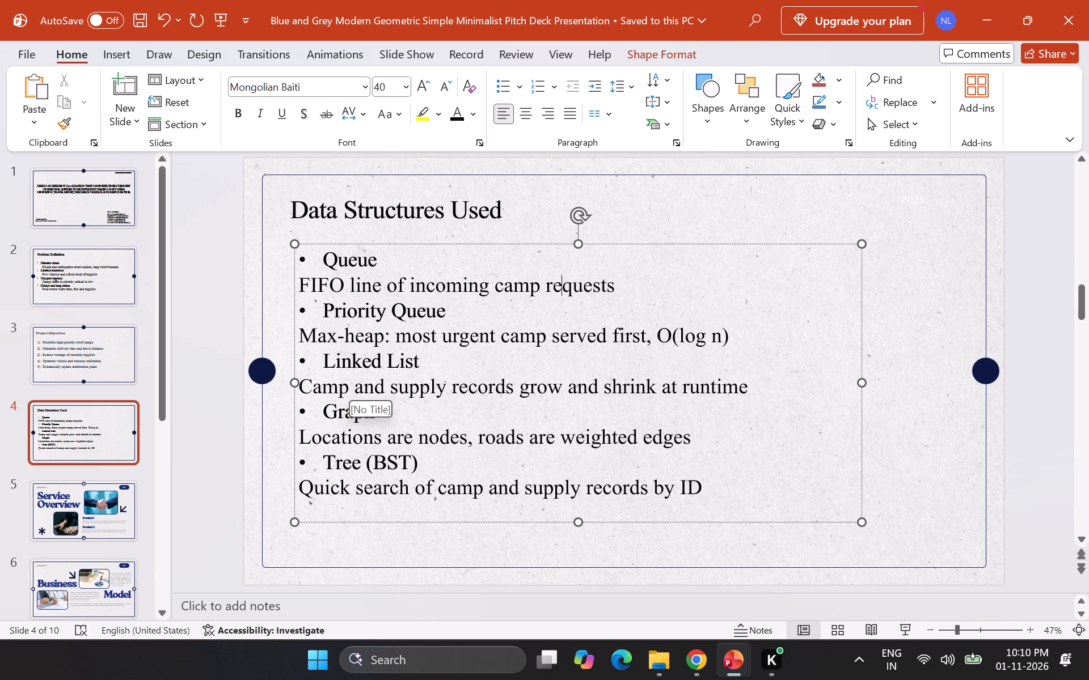
pyautogui.moveTo(604, 246); pyautogui.dragTo(605, 254)
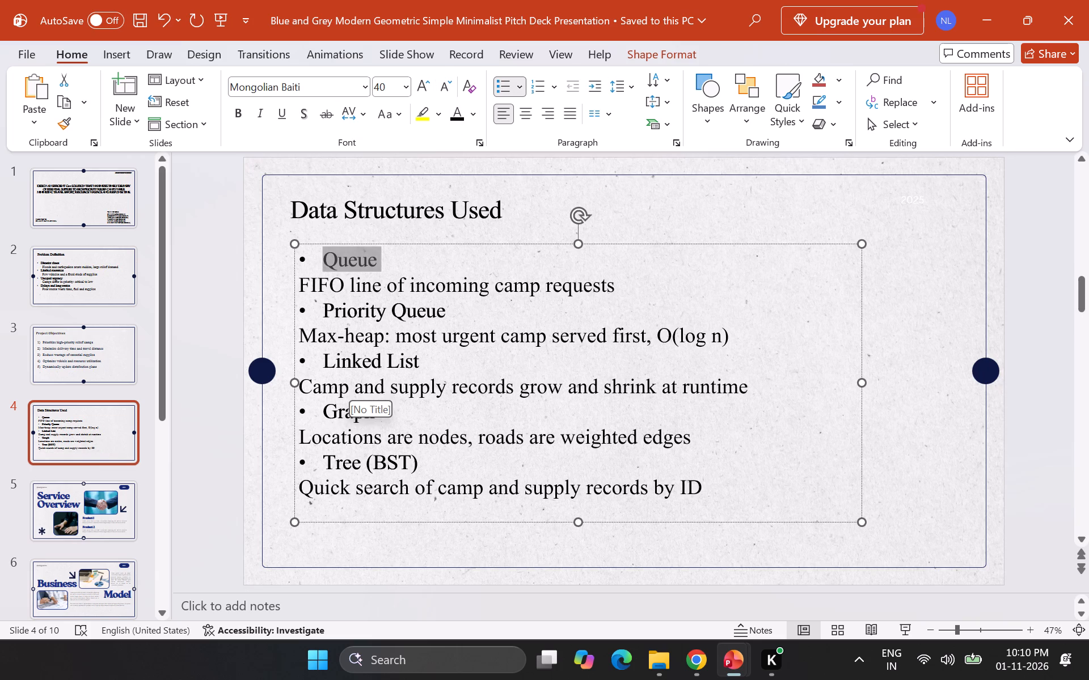
pyautogui.moveTo(605, 254); pyautogui.dragTo(605, 256)
pyautogui.click(593, 239)
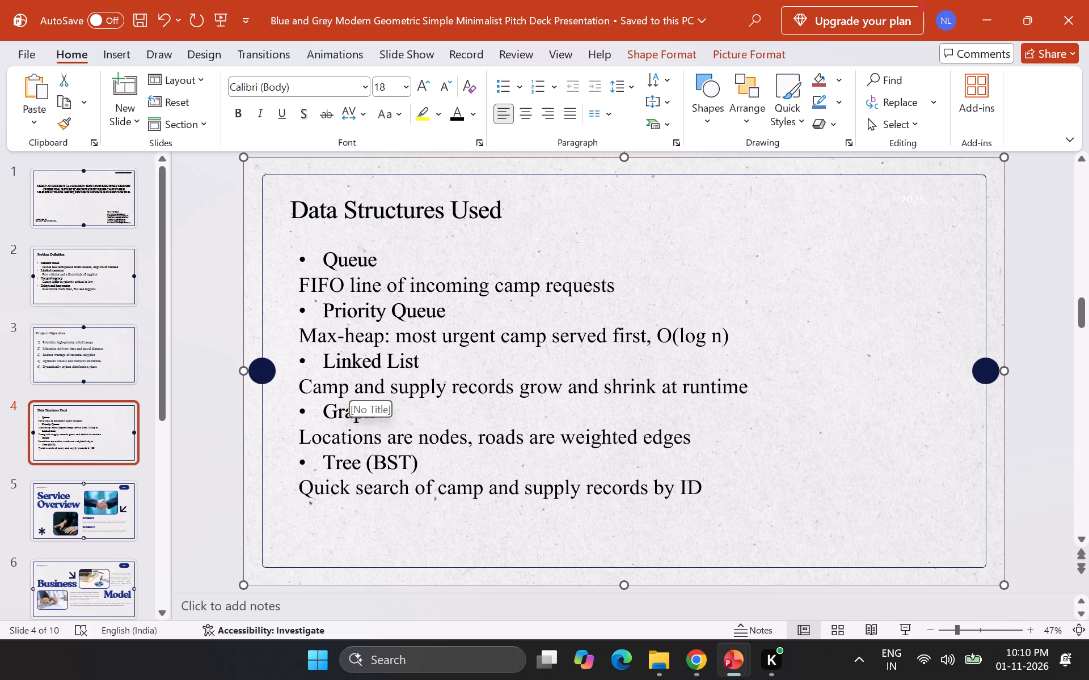
pyautogui.click(583, 280)
pyautogui.moveTo(618, 243); pyautogui.dragTo(620, 251)
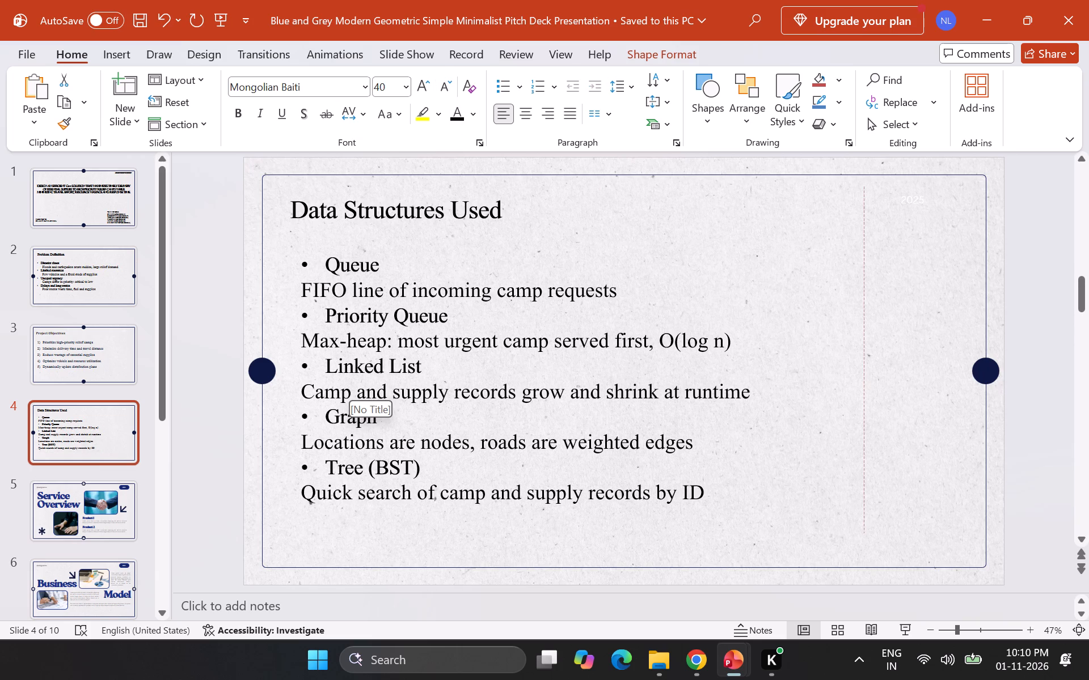
pyautogui.moveTo(620, 251); pyautogui.dragTo(610, 260)
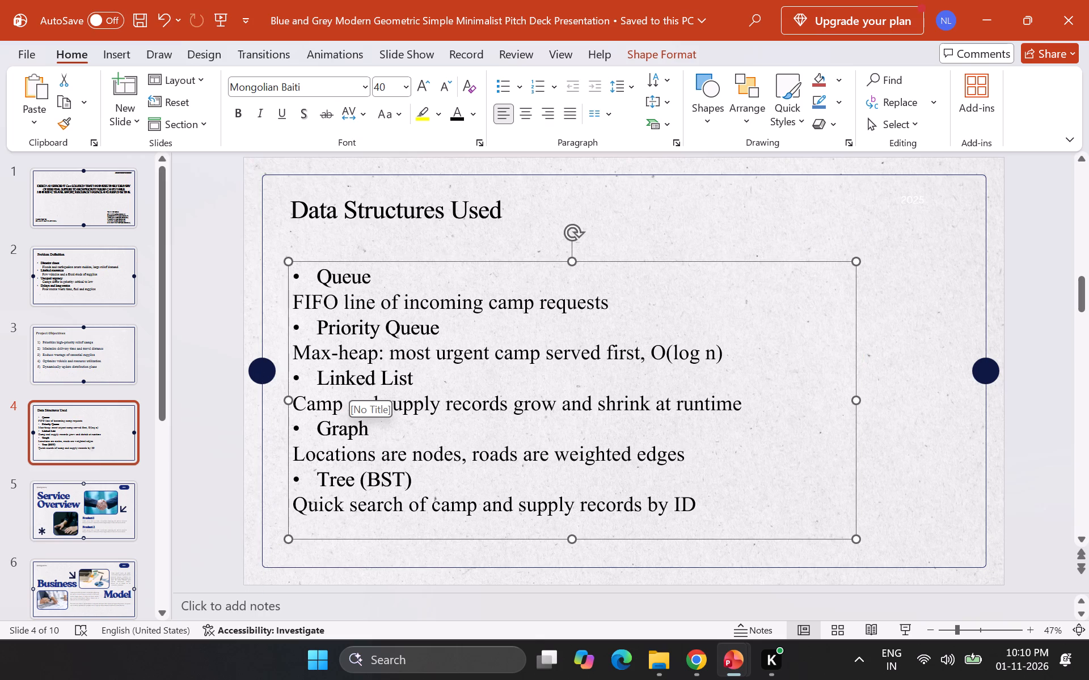
# Deselect the text box and open slide 3, Project Objectives.
pyautogui.click(211, 284)
pyautogui.click(59, 345)
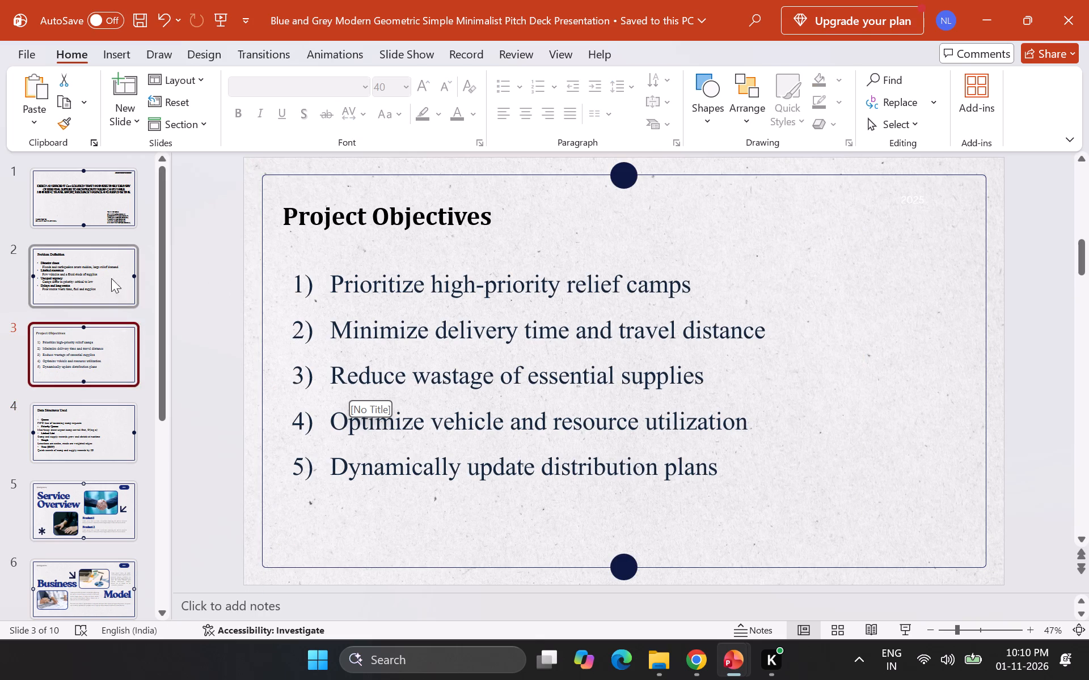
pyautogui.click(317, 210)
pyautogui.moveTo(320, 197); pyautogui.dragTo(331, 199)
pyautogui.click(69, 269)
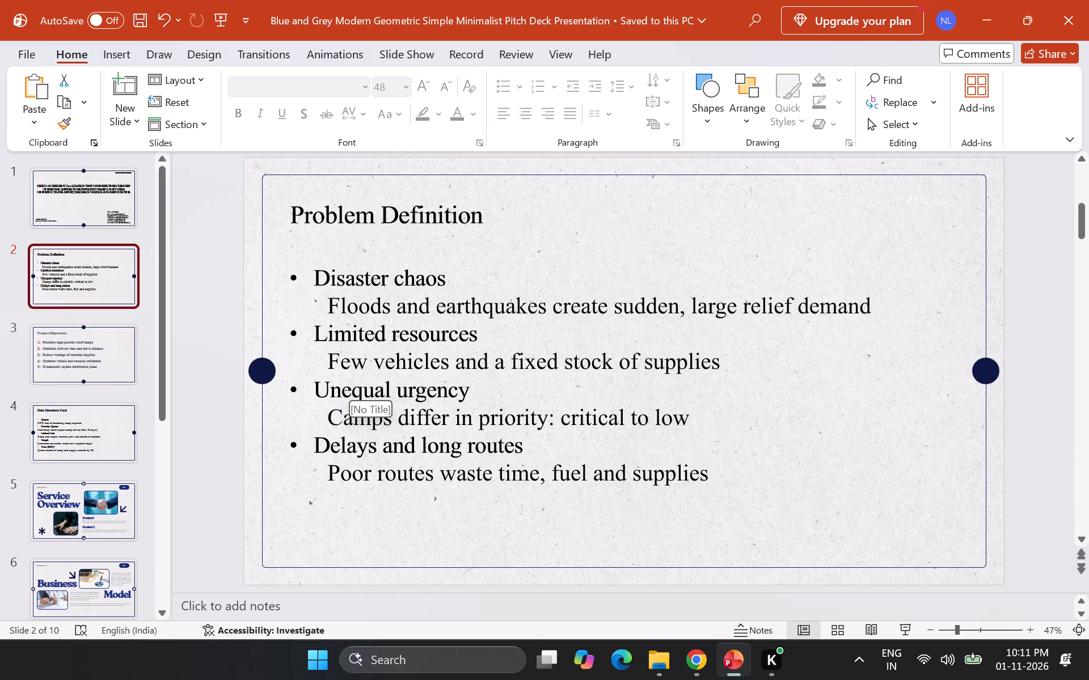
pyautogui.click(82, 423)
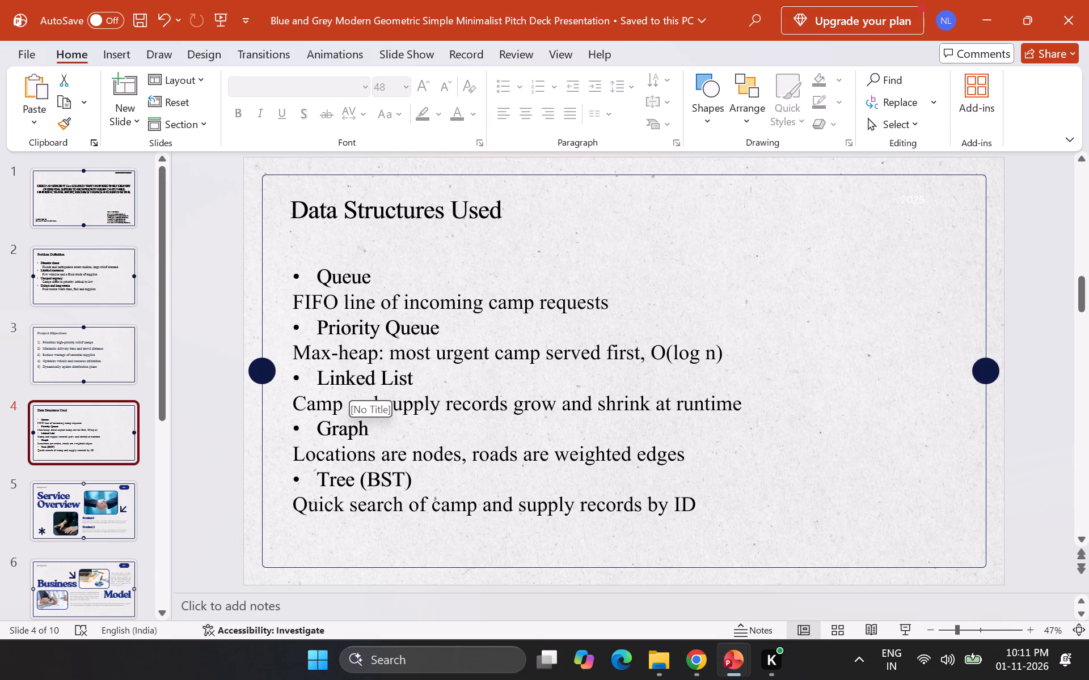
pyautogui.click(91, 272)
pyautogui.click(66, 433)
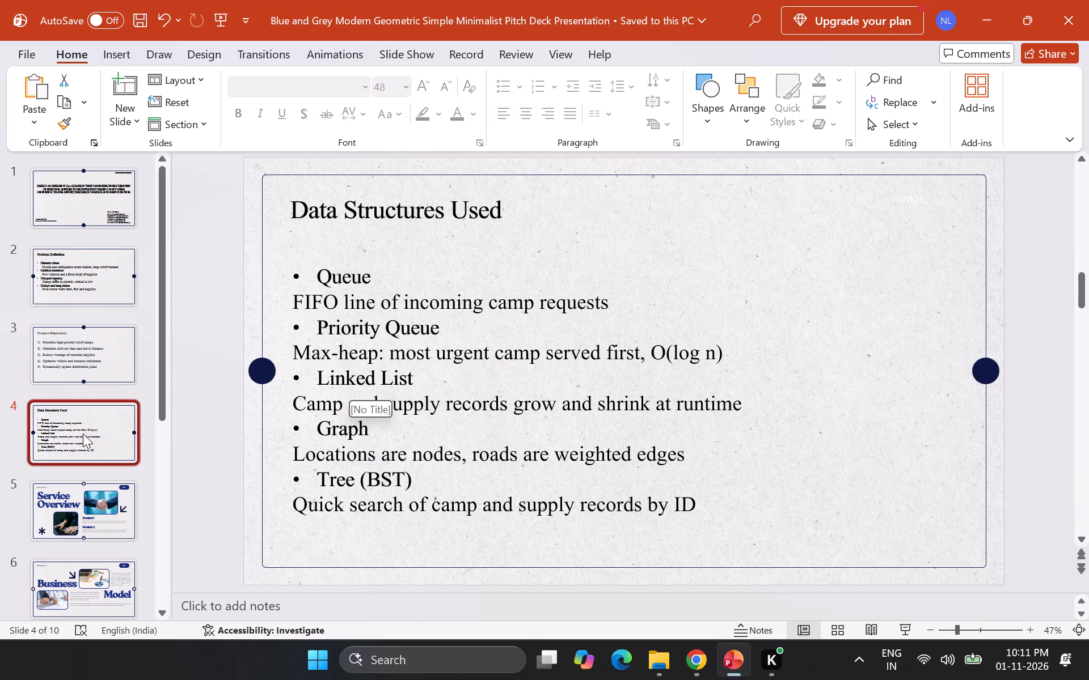
pyautogui.click(102, 500)
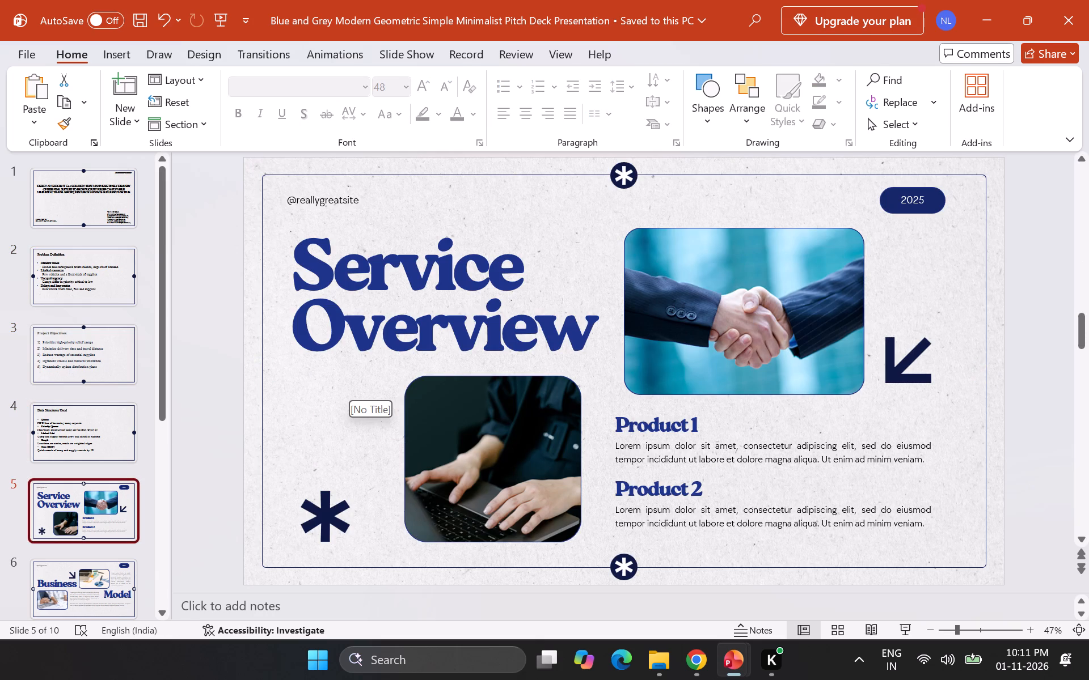
pyautogui.tripleClick(462, 282)
pyautogui.press('BackSpace')
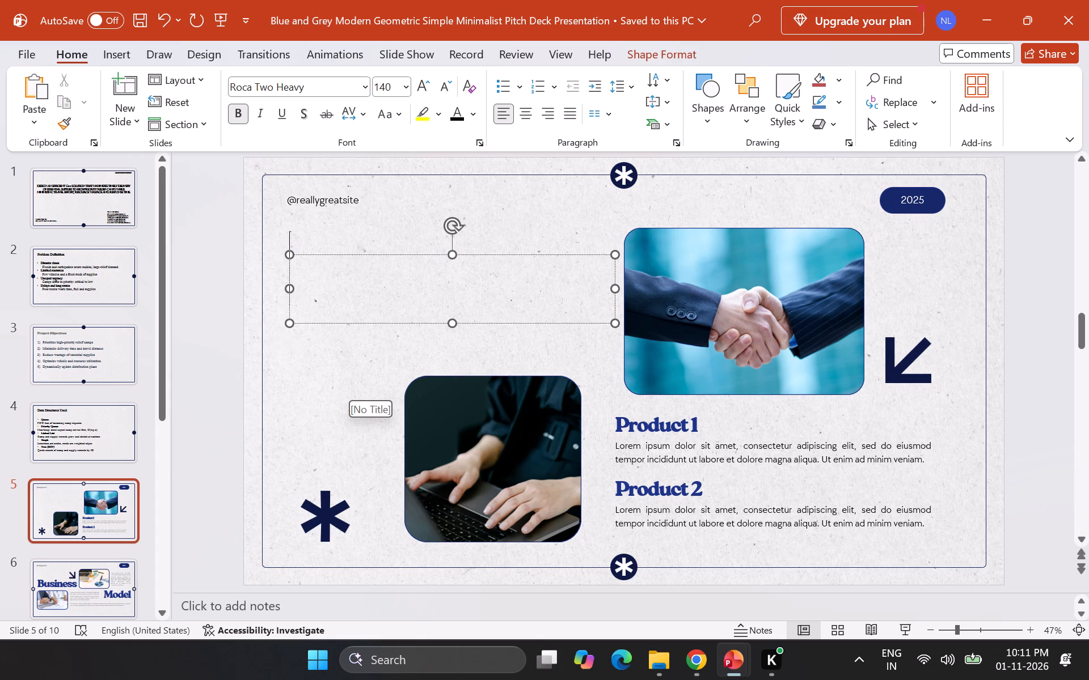
pyautogui.tripleClick(344, 198)
pyautogui.press('BackSpace')
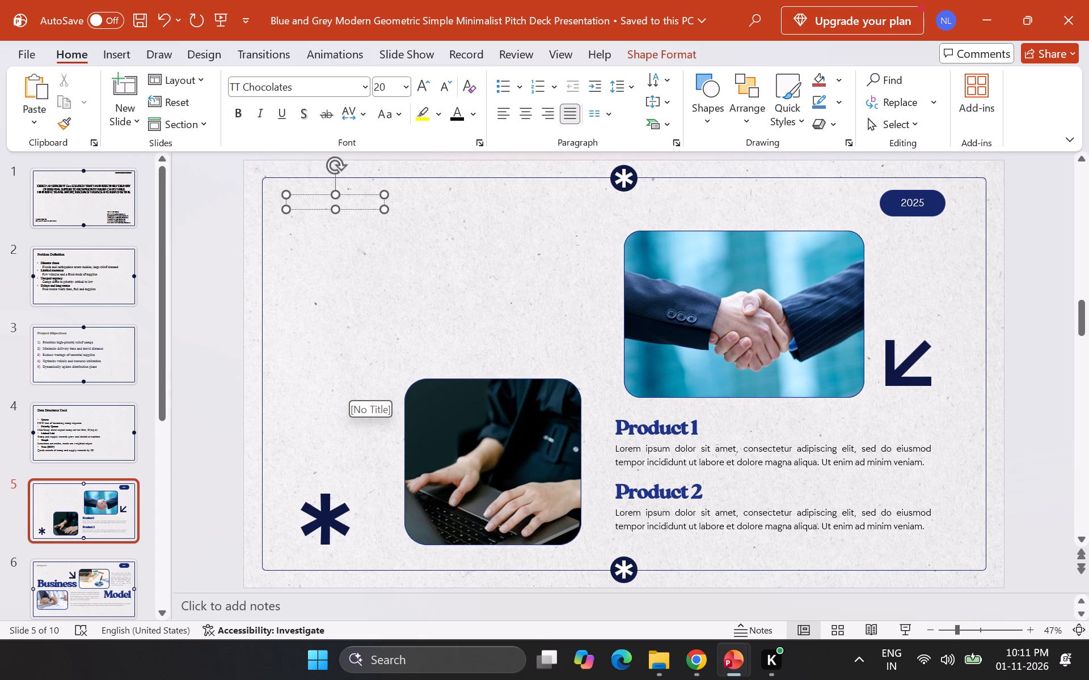
pyautogui.click(626, 178)
pyautogui.press('BackSpace')
pyautogui.click(931, 209)
pyautogui.press('BackSpace')
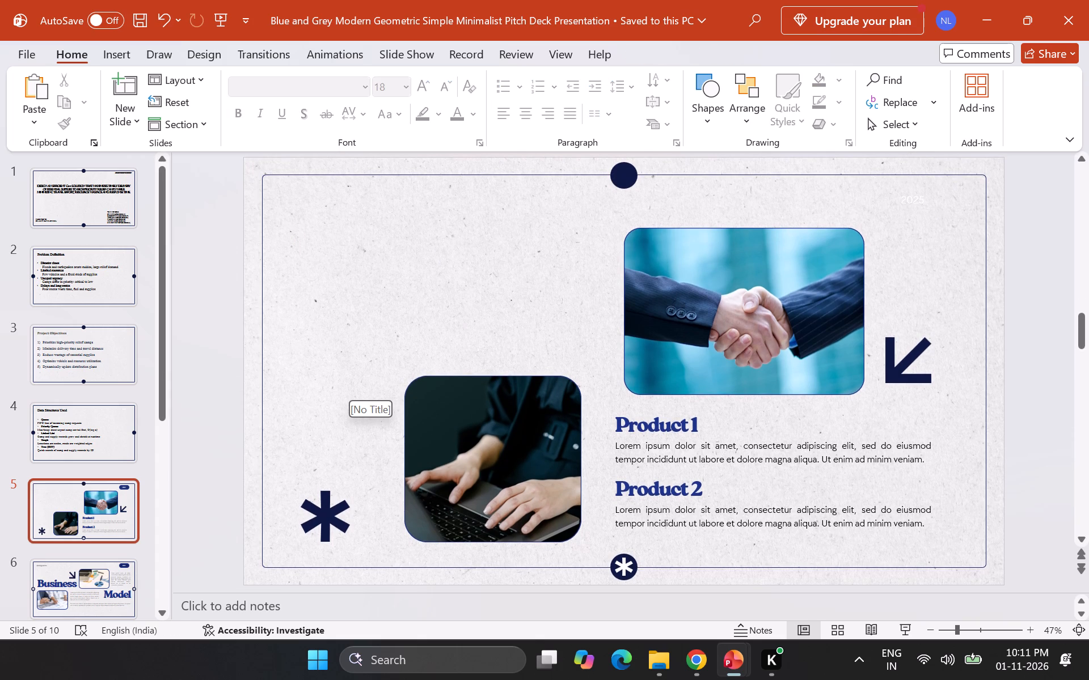
# Remove the handshake and laptop photos, the diagonal arrow and the large asterisk from slide 5.
pyautogui.click(787, 299)
pyautogui.press('BackSpace')
pyautogui.click(920, 364)
pyautogui.click(913, 365)
pyautogui.click(893, 362)
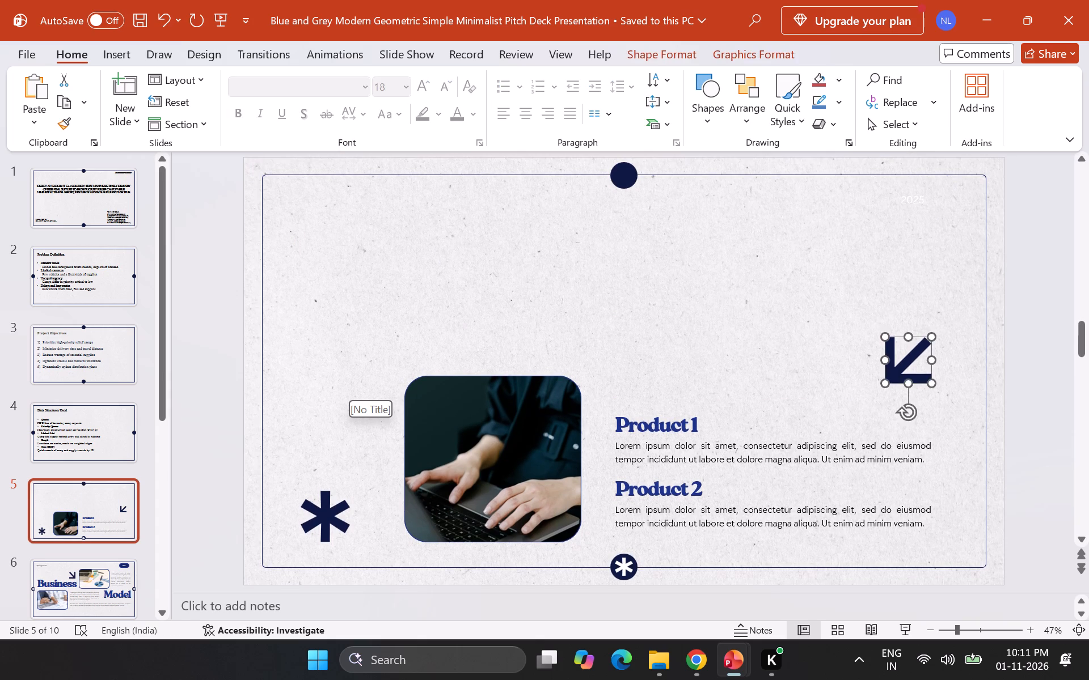
pyautogui.press('BackSpace')
pyautogui.click(479, 456)
pyautogui.press('BackSpace')
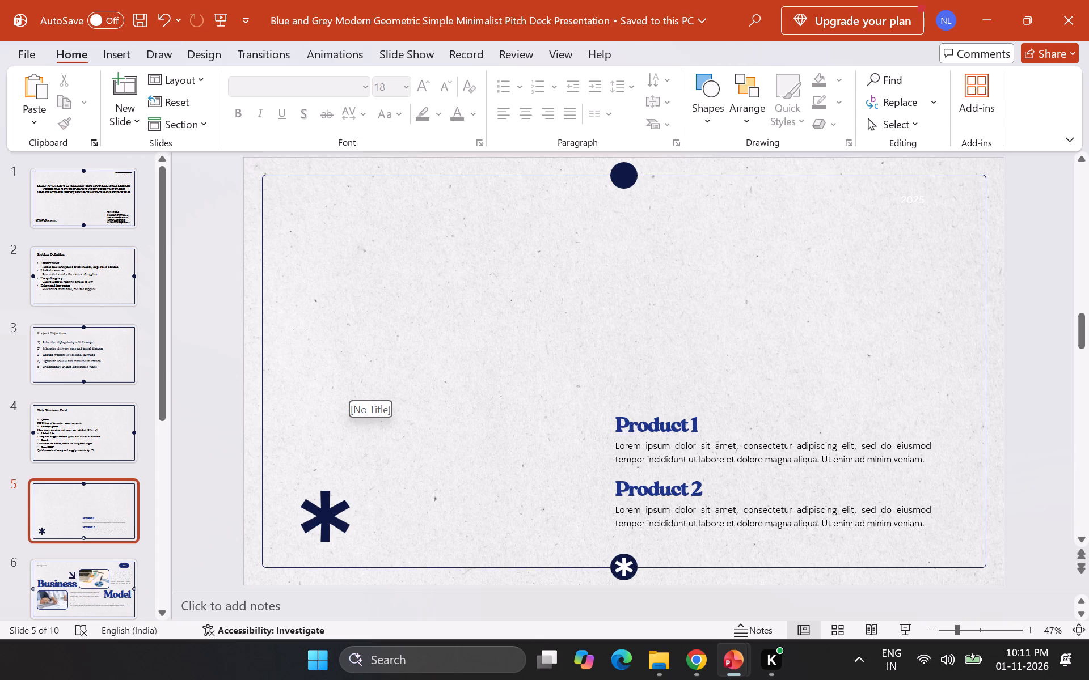
pyautogui.click(333, 507)
pyautogui.press('BackSpace')
# Delete the Product 1 and Product 2 headings and both of their lorem ipsum descriptions from slide 5.
pyautogui.tripleClick(665, 431)
pyautogui.press('BackSpace')
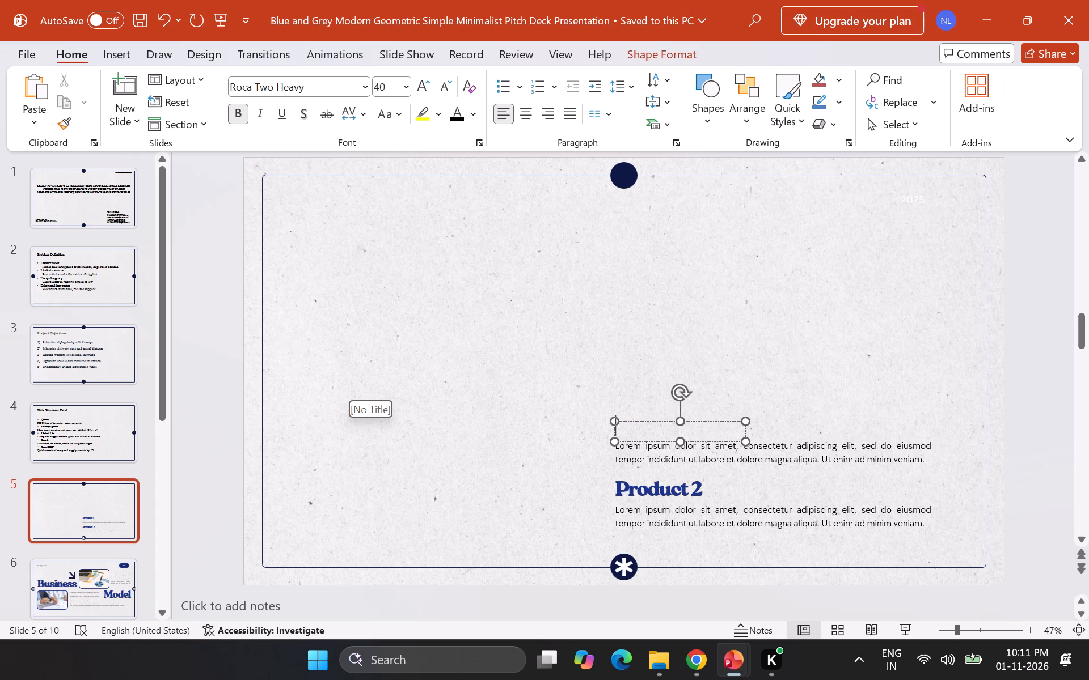
pyautogui.click(686, 462)
pyautogui.tripleClick(684, 450)
pyautogui.press('BackSpace')
pyautogui.tripleClick(686, 484)
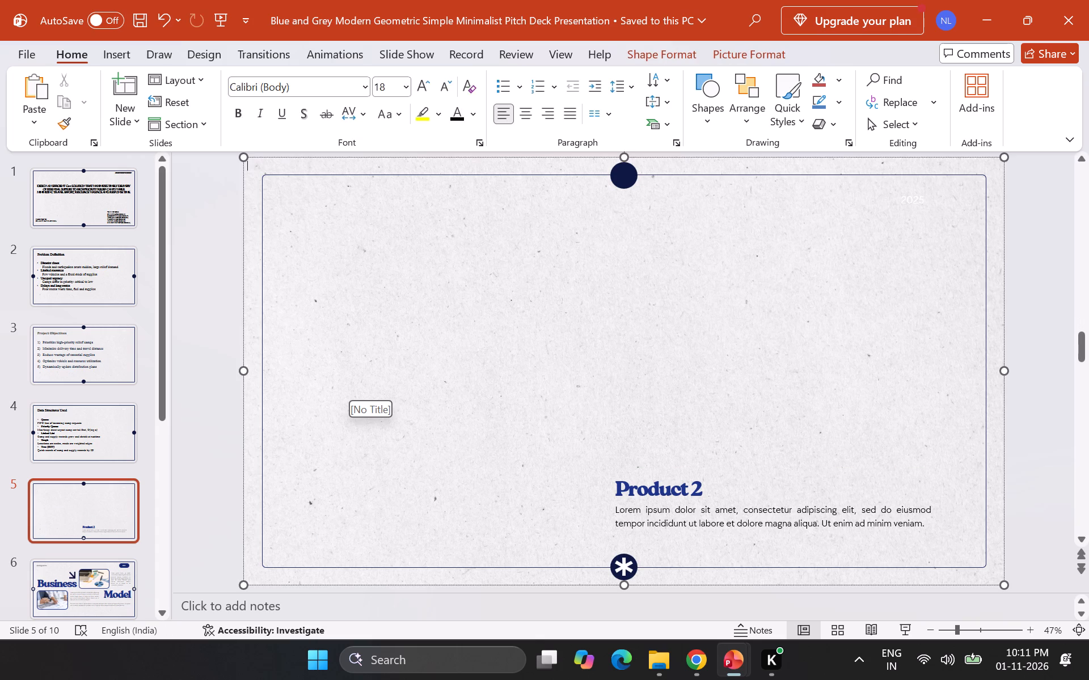
pyautogui.tripleClick(689, 492)
pyautogui.press('BackSpace')
pyautogui.tripleClick(702, 511)
pyautogui.click(702, 510)
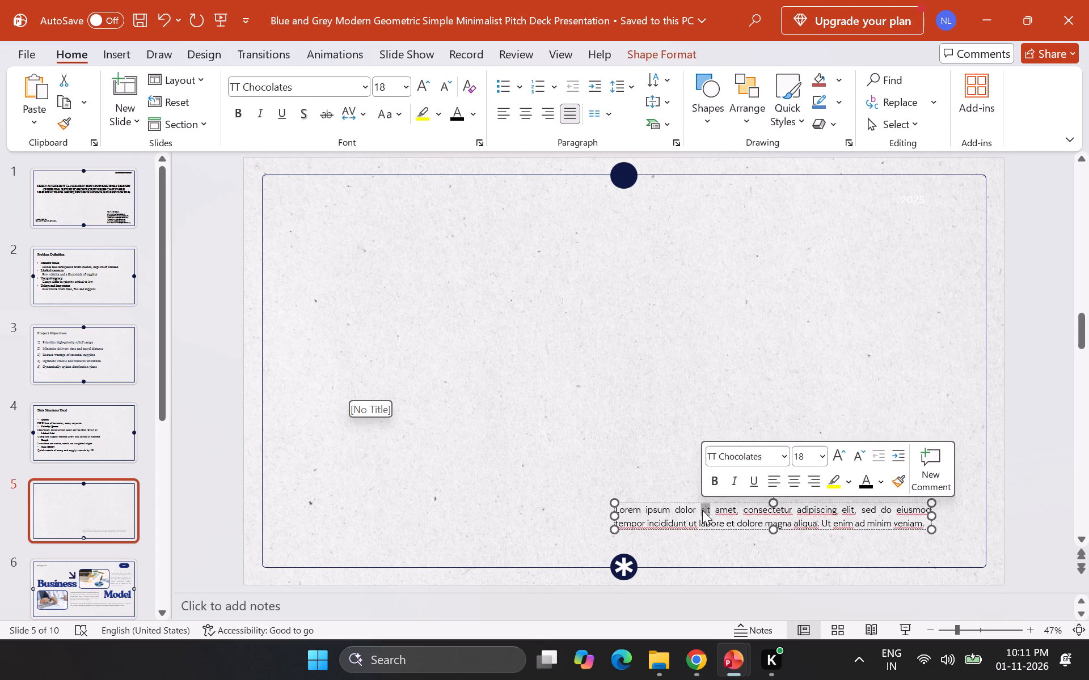
pyautogui.click(702, 510)
pyautogui.press('BackSpace')
# Delete the white asterisk from the circle on the frame's lower edge on slide 5.
pyautogui.click(629, 564)
pyautogui.press('BackSpace')
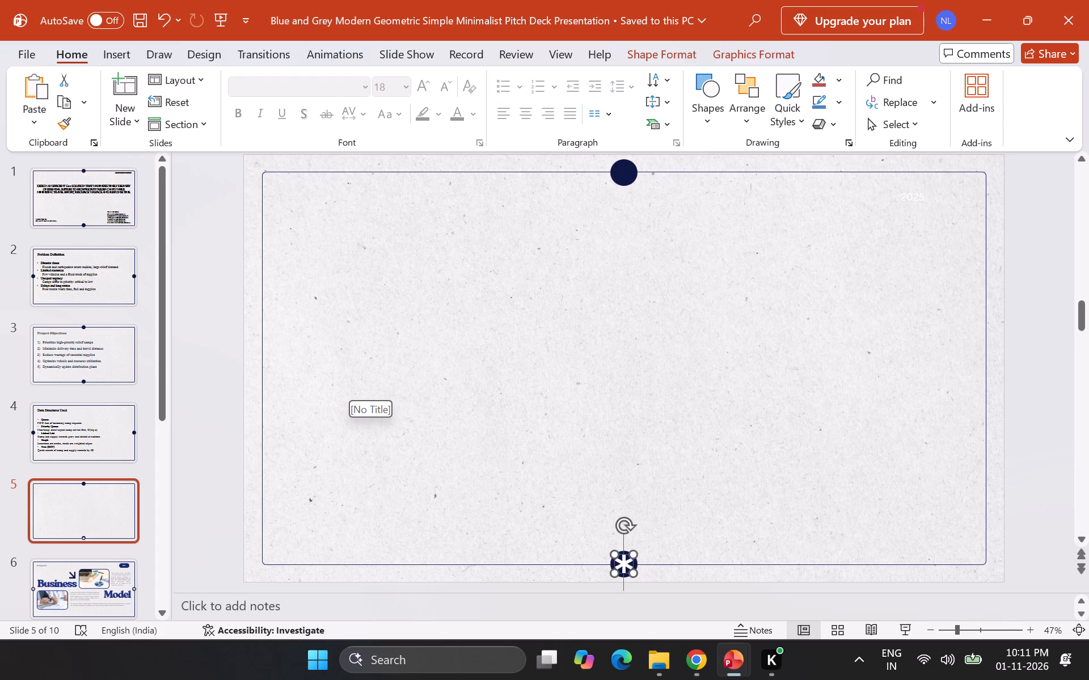
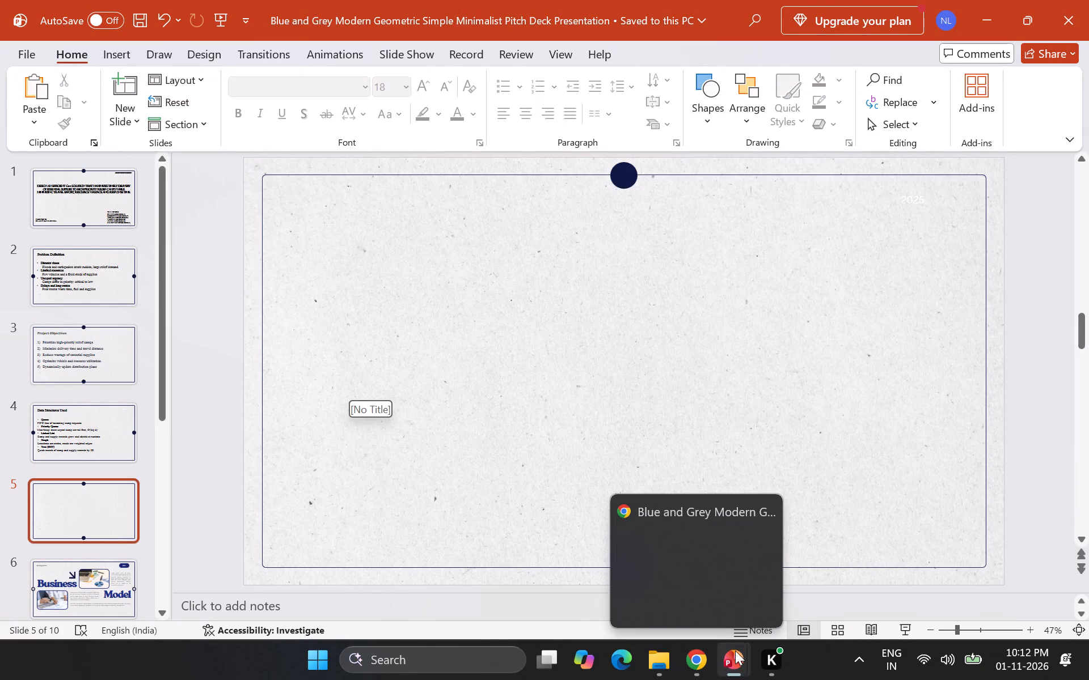
# Copy the System Architecture title from slide 5 of the Relief presentation into a new text box across slide 5's upper area in the template deck.
pyautogui.click(657, 587)
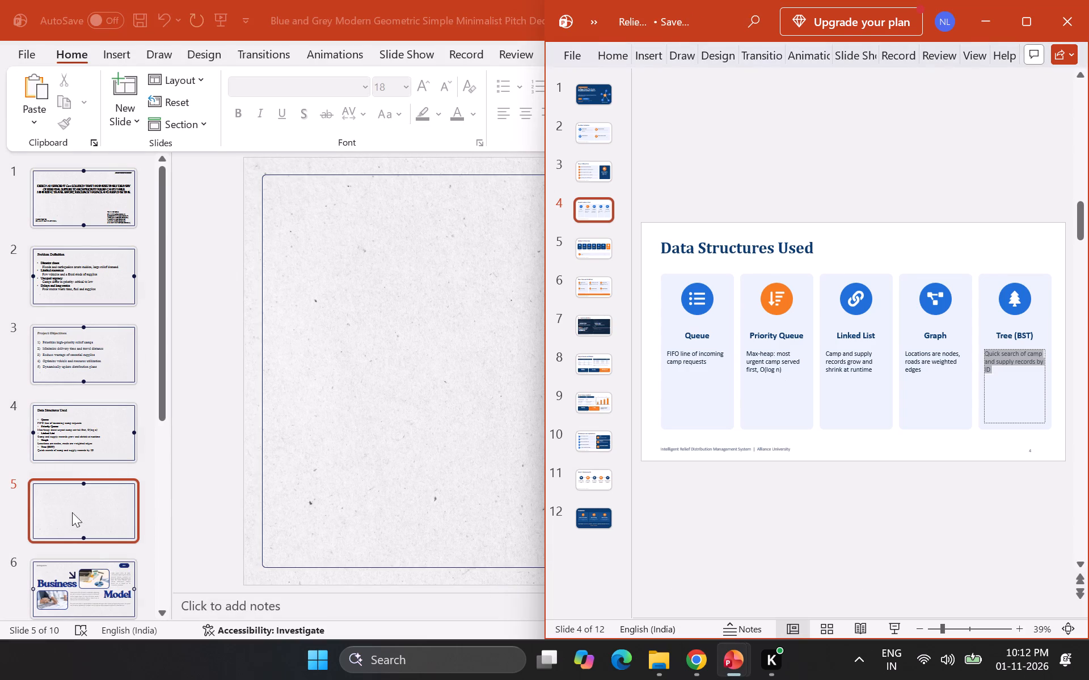
pyautogui.click(666, 594)
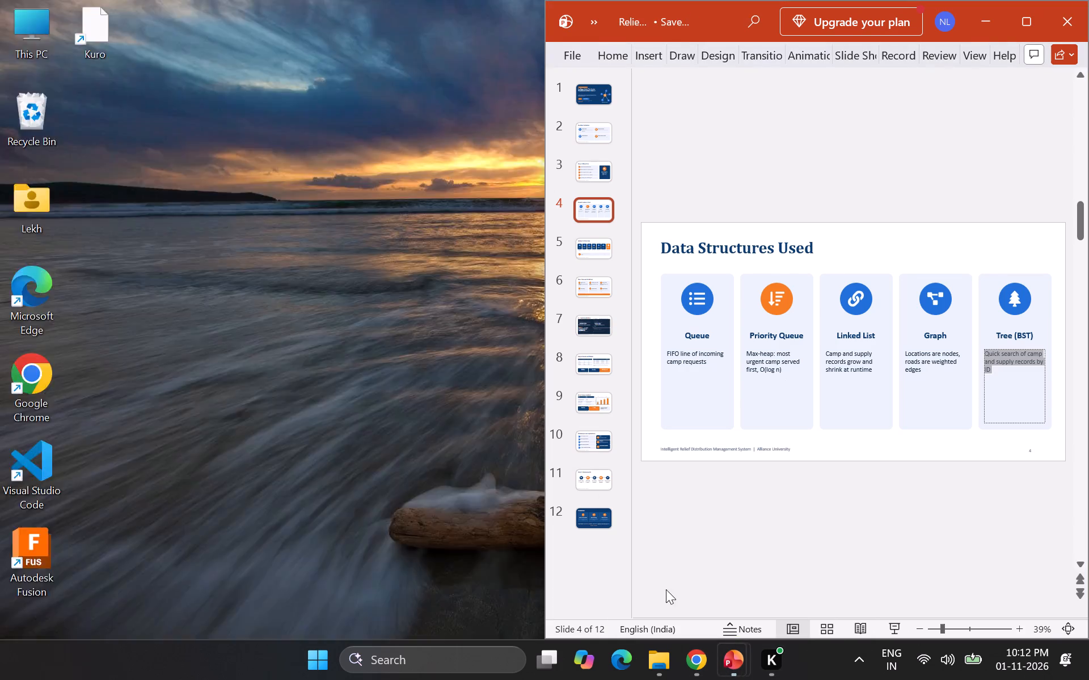
pyautogui.scroll(-1, 733, 397)
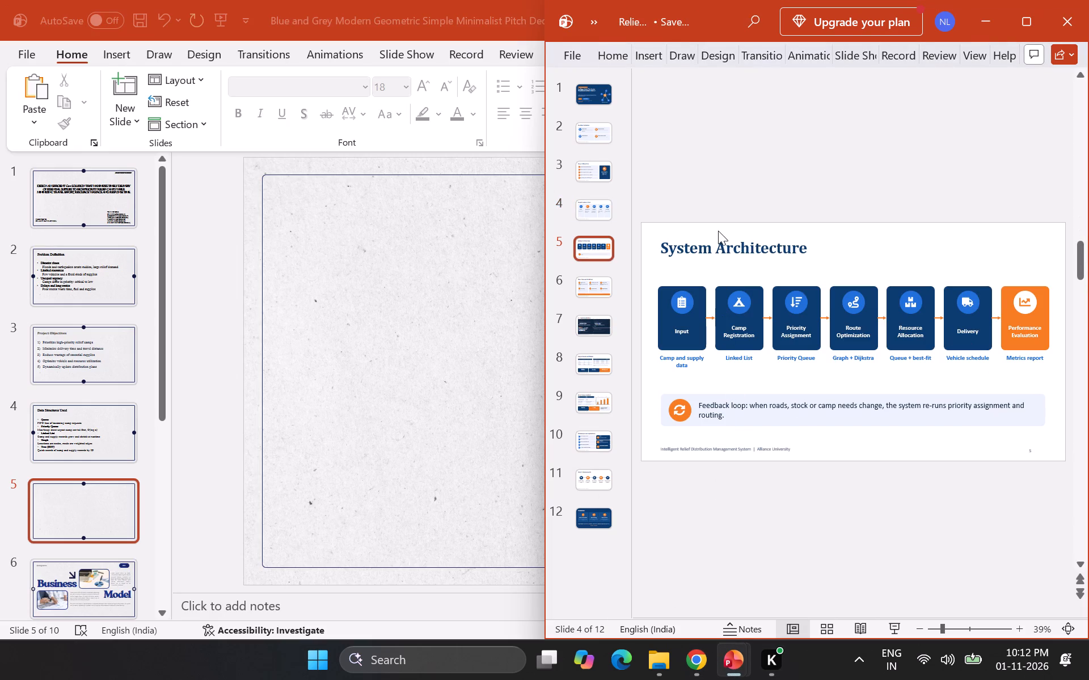
pyautogui.tripleClick(724, 244)
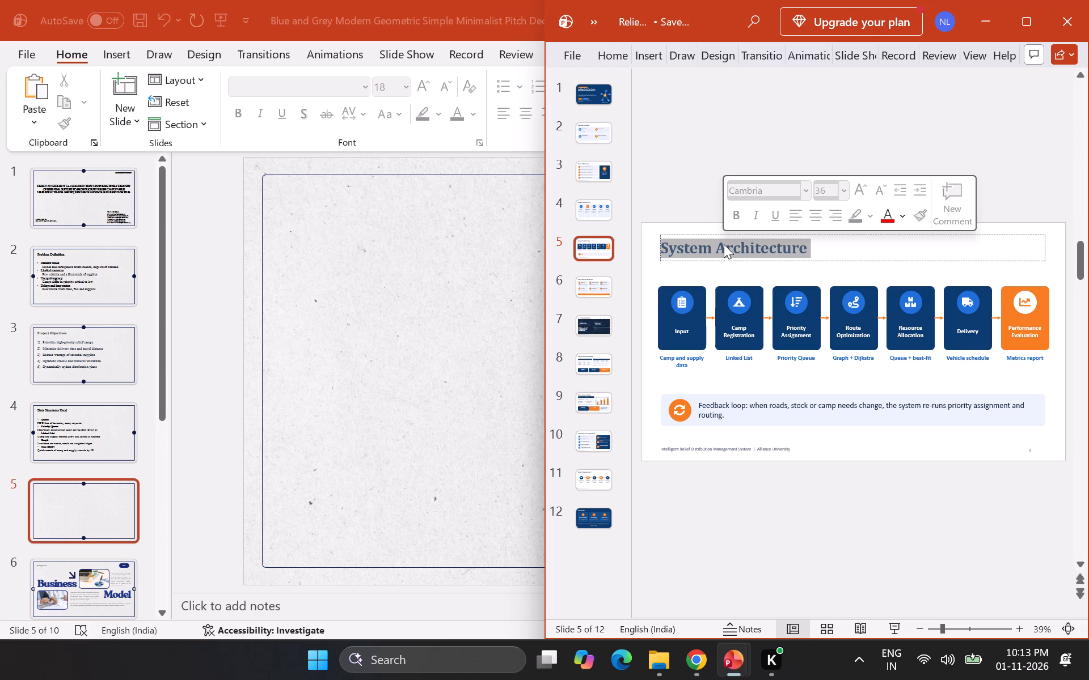
pyautogui.click(724, 244)
pyautogui.hotkey('ctrl', 'c')
pyautogui.click(326, 219)
pyautogui.click(112, 53)
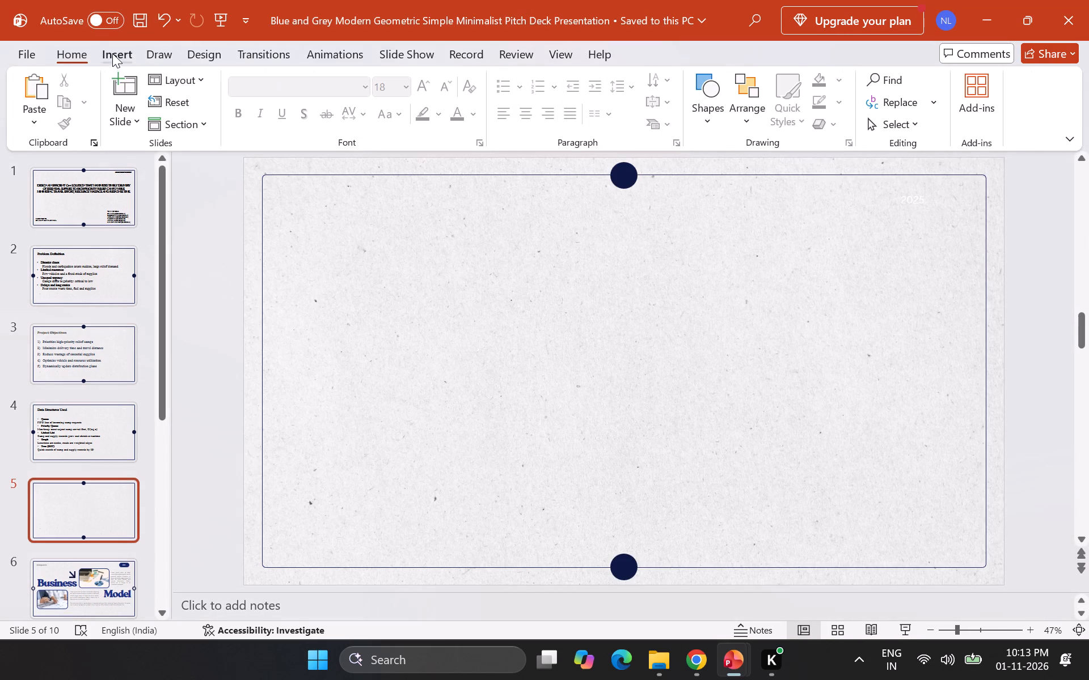
pyautogui.click(721, 101)
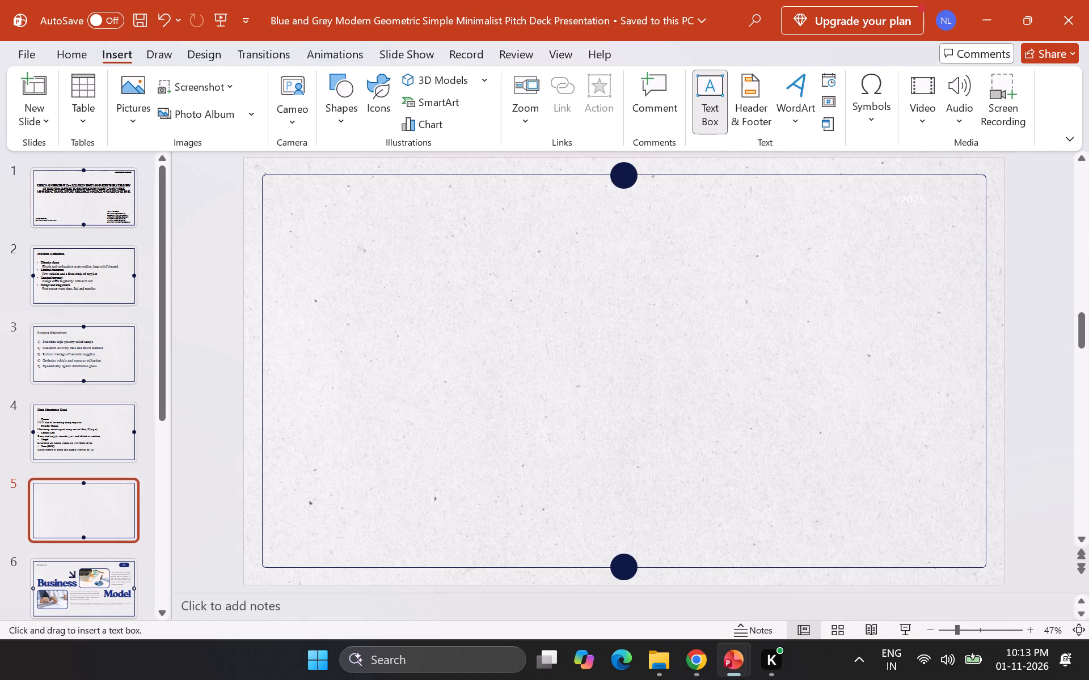
pyautogui.moveTo(305, 222); pyautogui.dragTo(743, 289)
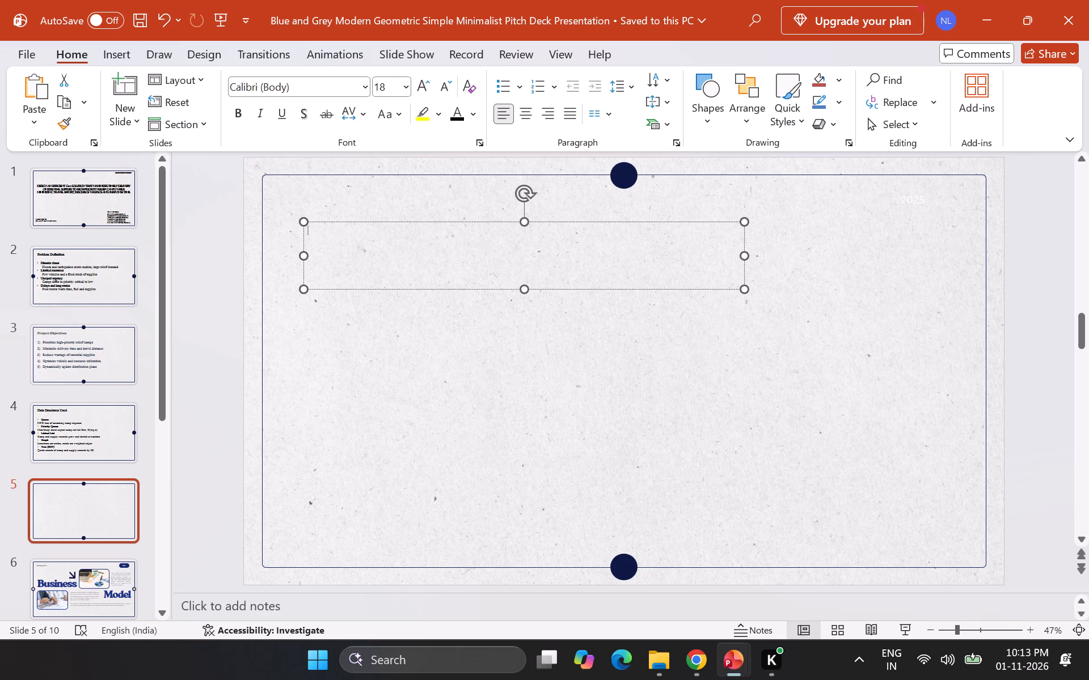
pyautogui.click(361, 233)
pyautogui.hotkey('ctrl', 'v')
# Format the System Architecture title in black 48 pt Mongolian Baiti and move it up close to the frame's upper edge.
pyautogui.tripleClick(384, 229)
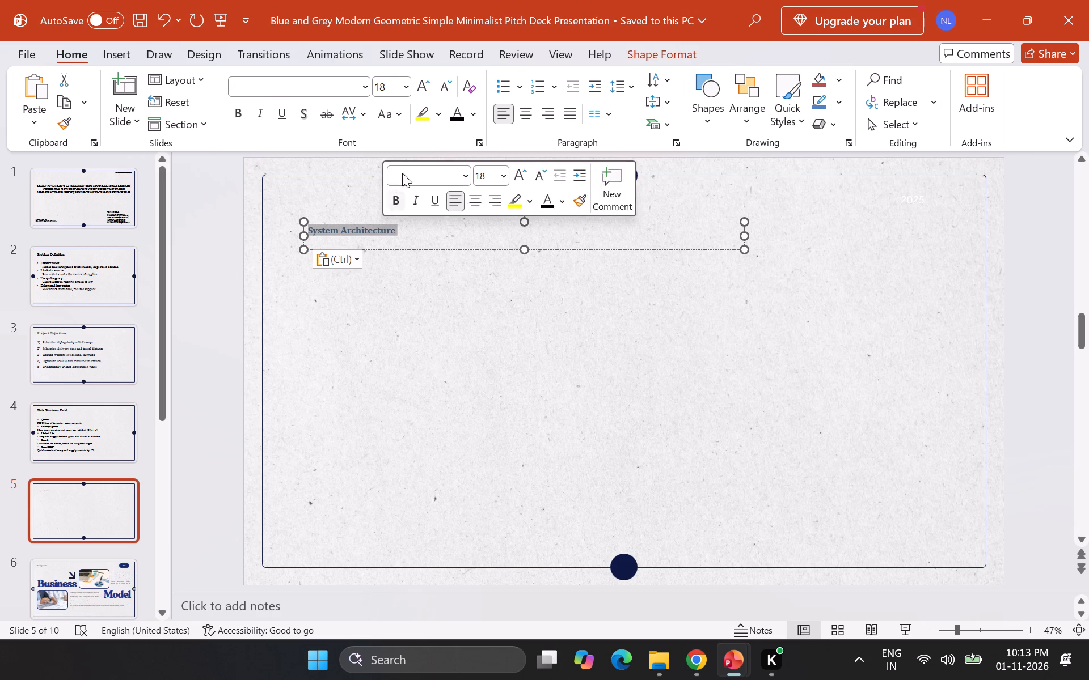
pyautogui.tripleClick(424, 83)
pyautogui.tripleClick(424, 83)
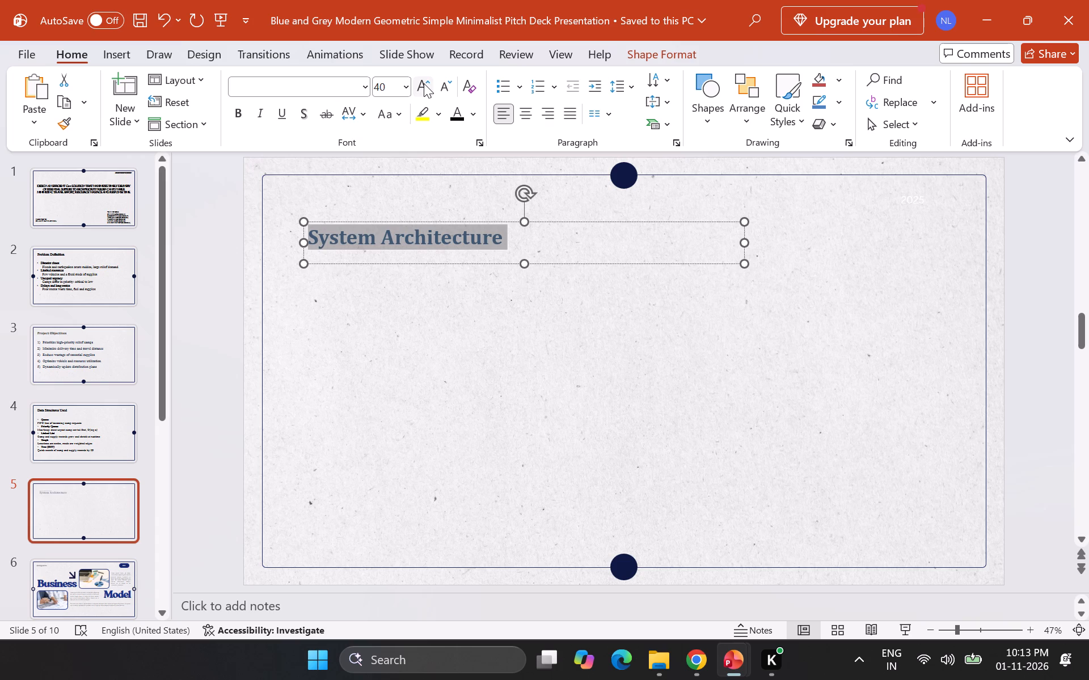
pyautogui.click(424, 83)
pyautogui.click(364, 85)
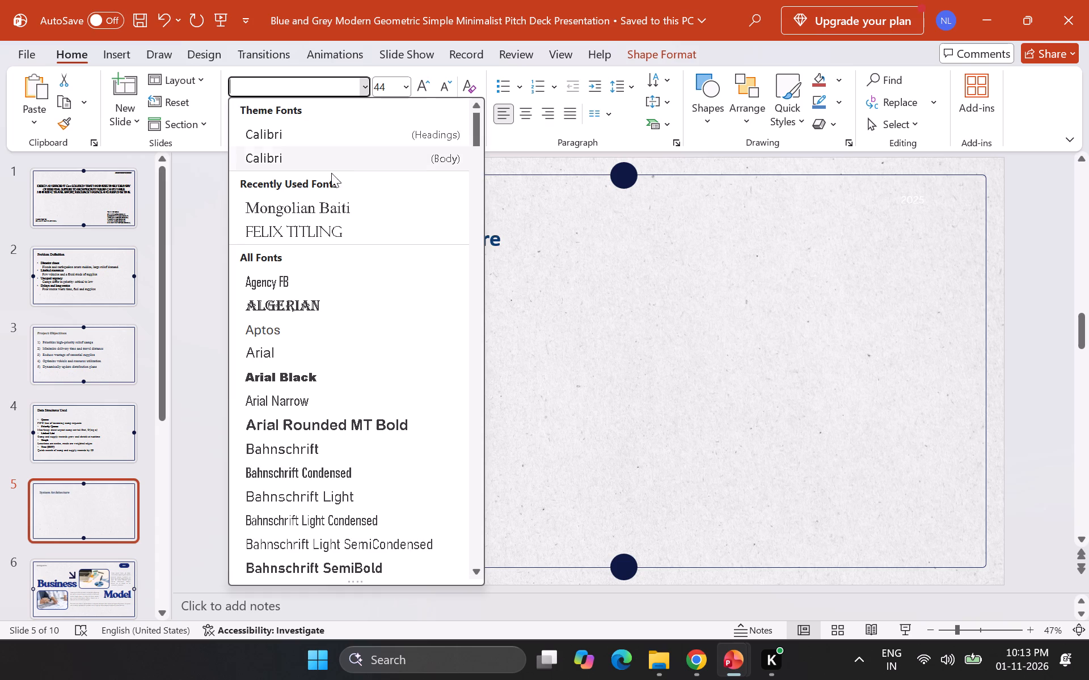
pyautogui.click(309, 216)
pyautogui.click(419, 82)
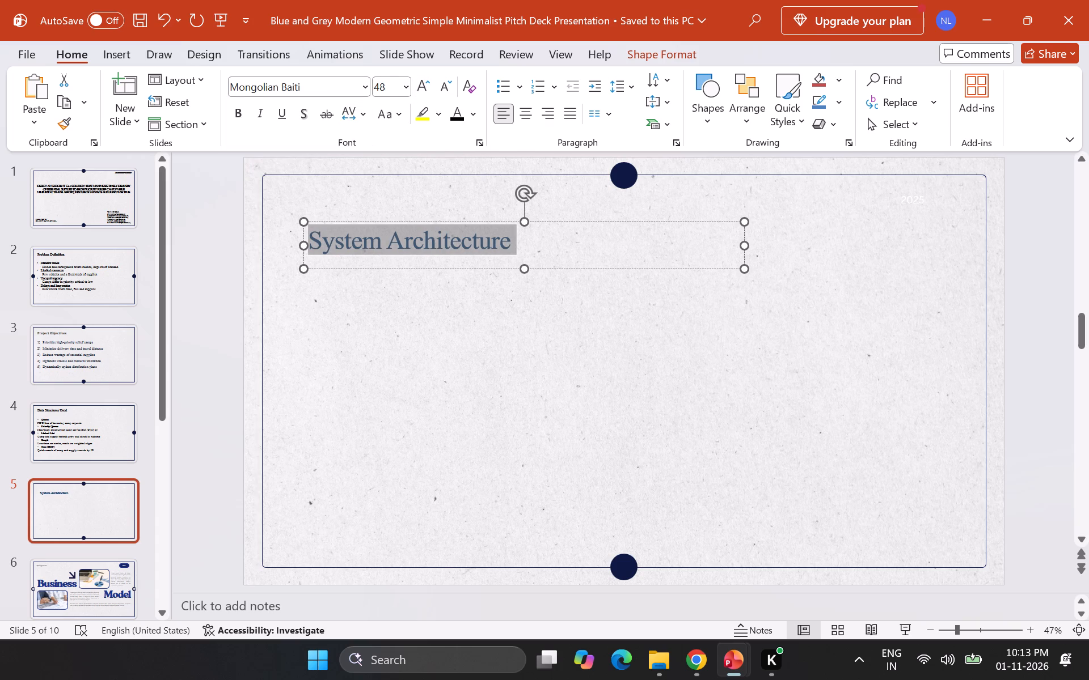
pyautogui.moveTo(435, 222); pyautogui.dragTo(427, 192)
pyautogui.click(451, 119)
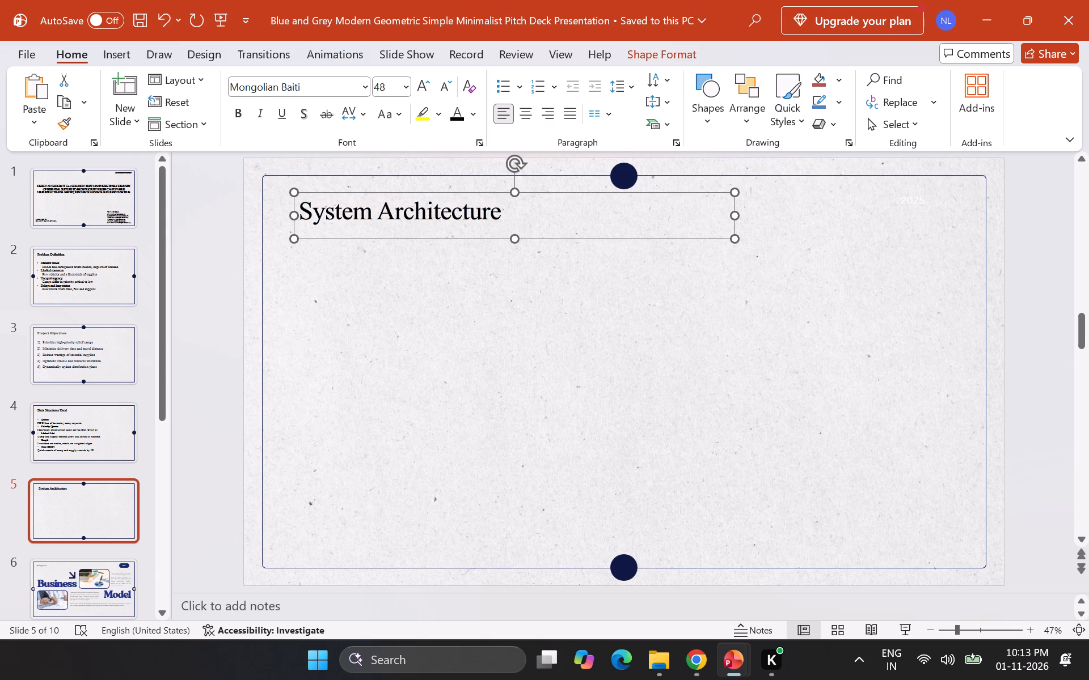
pyautogui.click(433, 286)
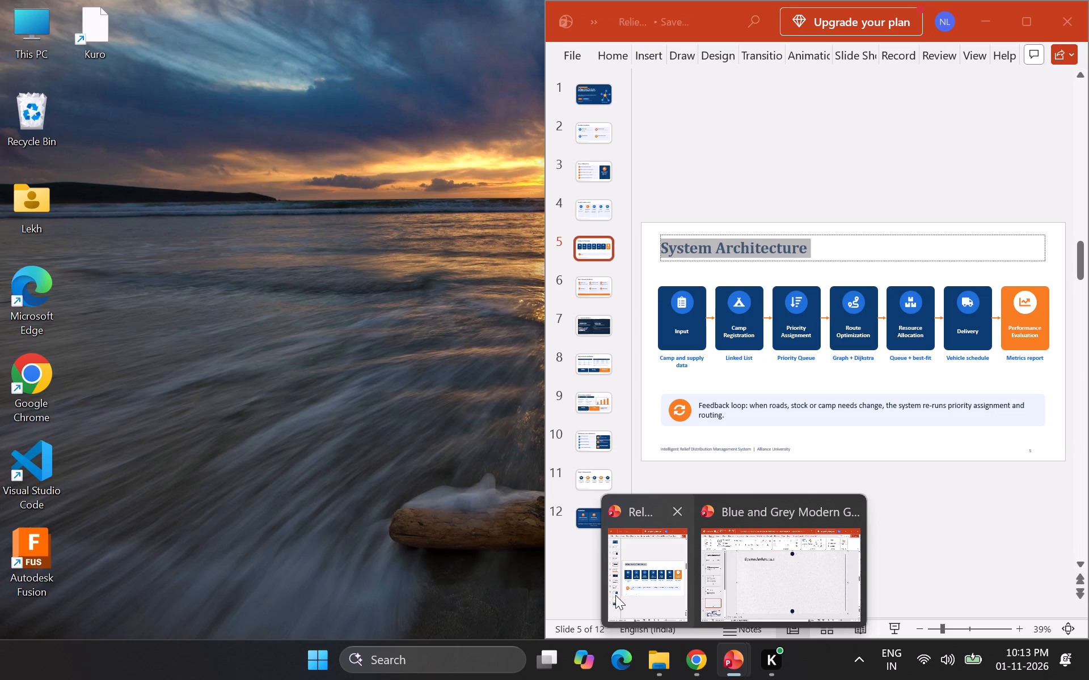
# Copy the blue rounded rectangle behind Input from the Relief presentation onto template slide 5, placing it below the title near the frame's left edge.
pyautogui.click(615, 595)
pyautogui.click(682, 303)
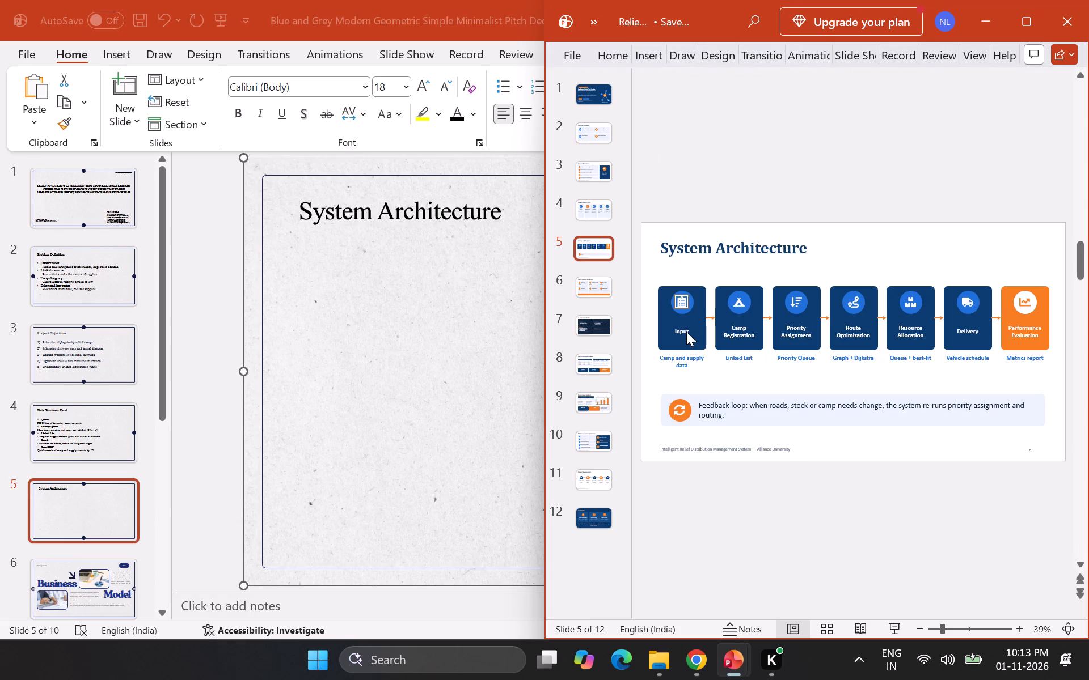
pyautogui.click(686, 331)
pyautogui.click(677, 328)
pyautogui.click(683, 331)
pyautogui.hotkey('ctrl', 'a')
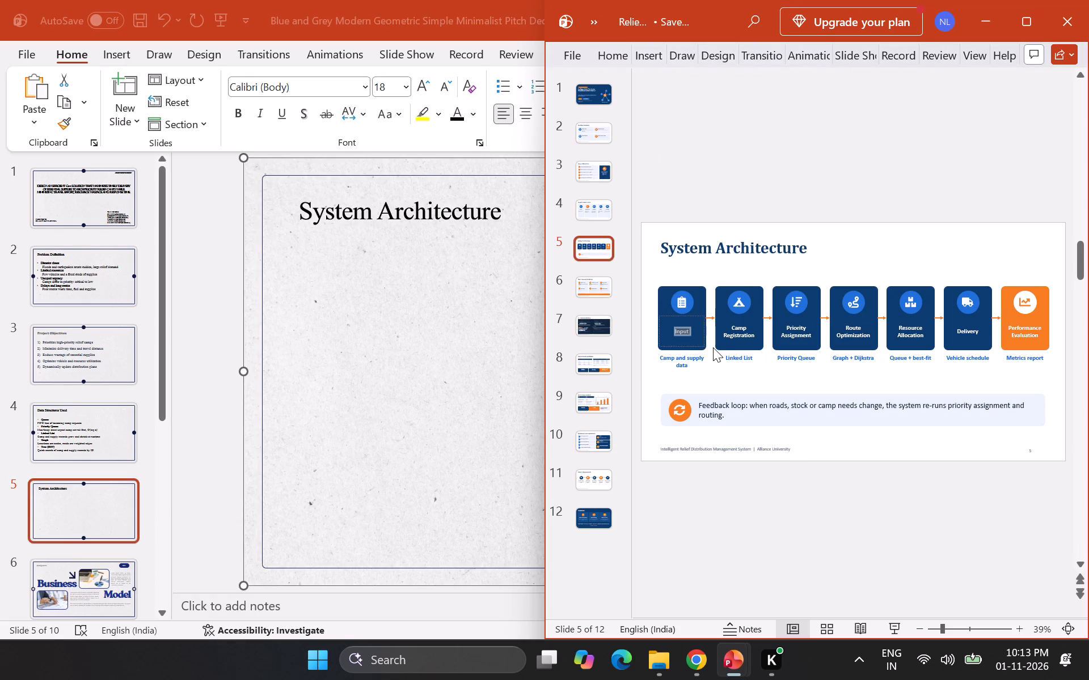
pyautogui.click(713, 347)
pyautogui.click(729, 265)
pyautogui.click(682, 312)
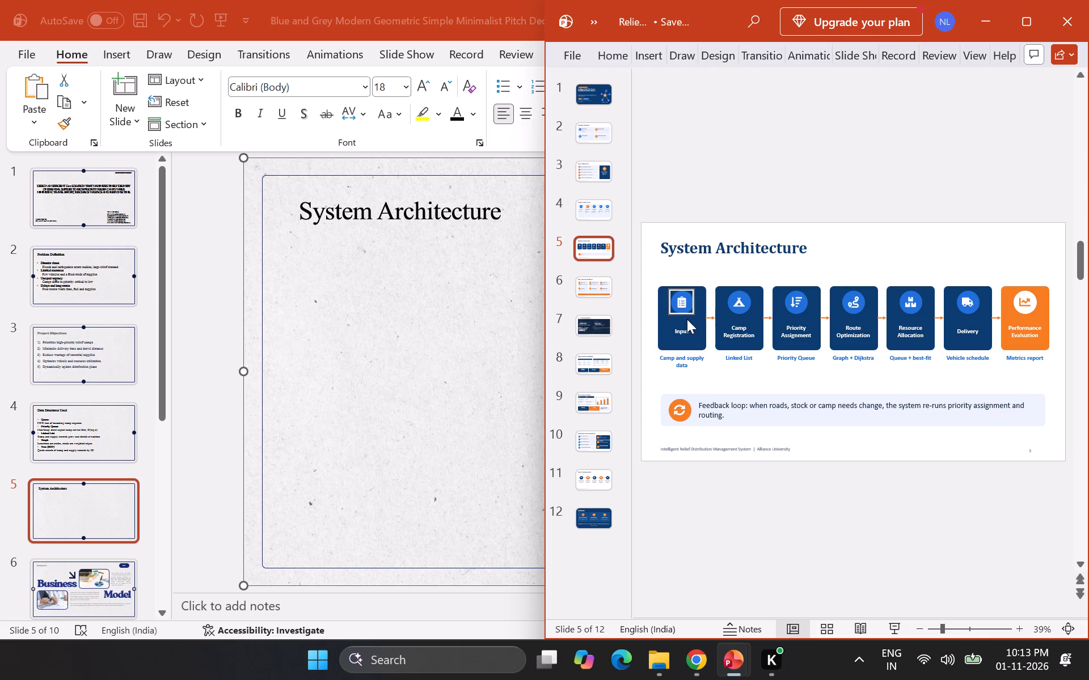
pyautogui.click(687, 319)
pyautogui.click(704, 333)
pyautogui.click(702, 297)
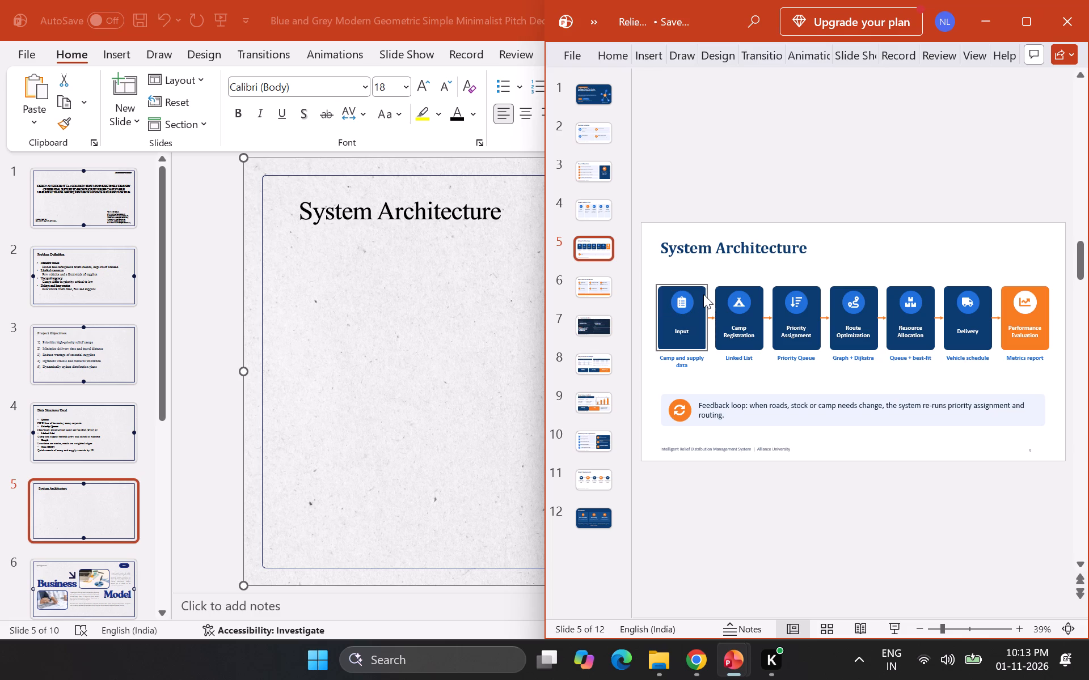
pyautogui.moveTo(726, 367); pyautogui.dragTo(725, 346)
pyautogui.hotkey('ctrl', 'c')
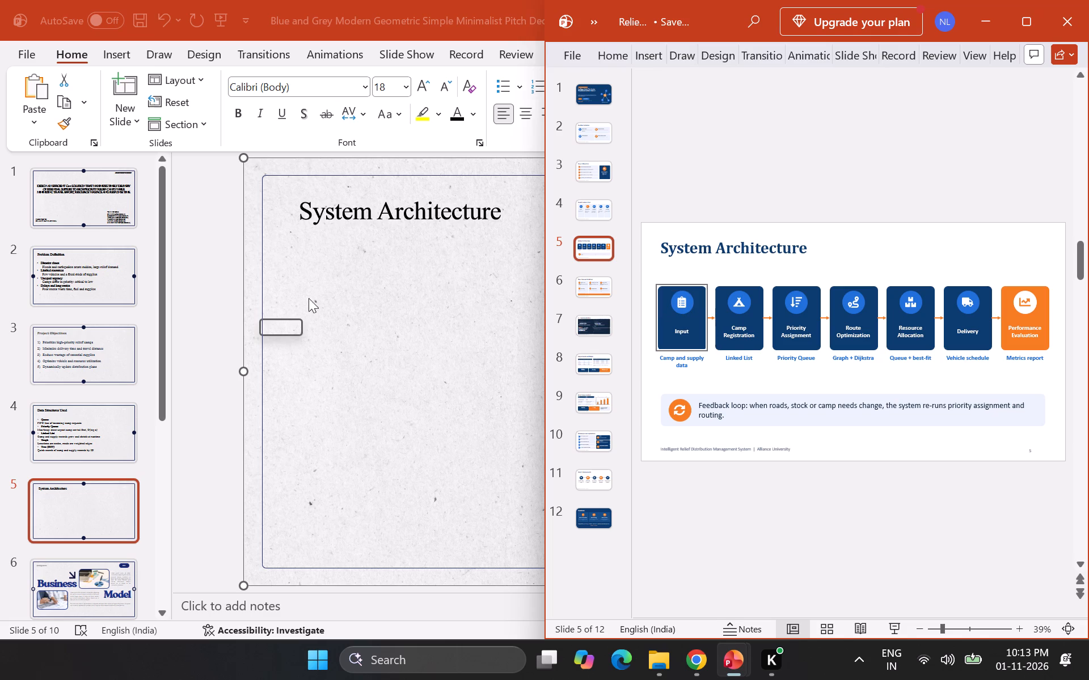
pyautogui.click(310, 298)
pyautogui.click(319, 305)
pyautogui.hotkey('ctrl', 'v')
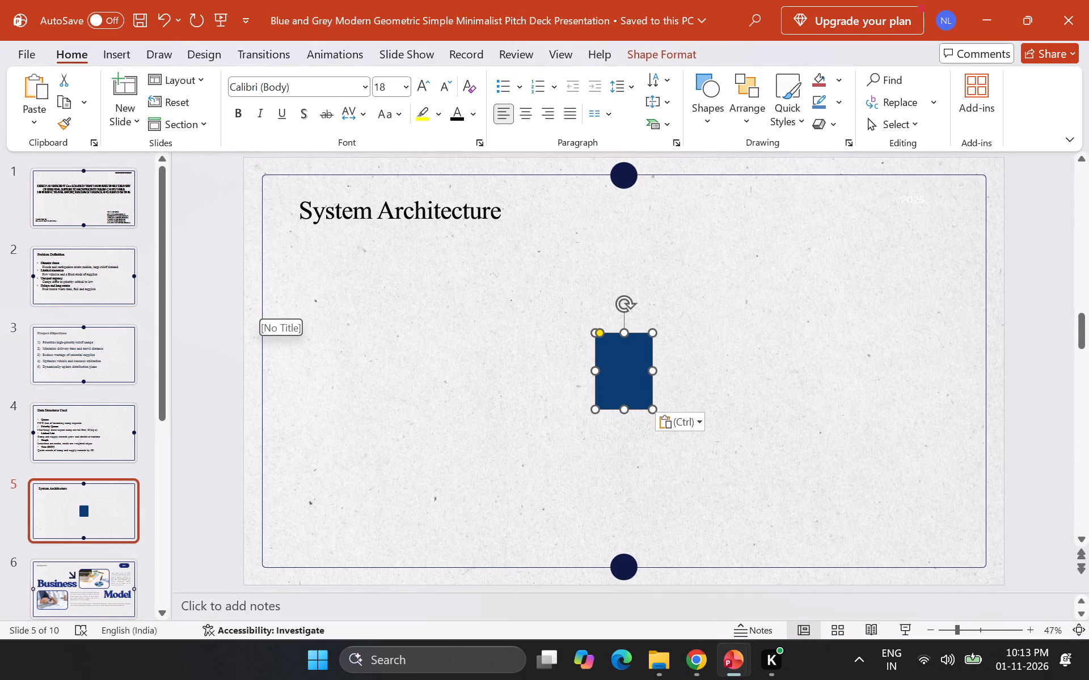
pyautogui.moveTo(627, 361); pyautogui.dragTo(318, 312)
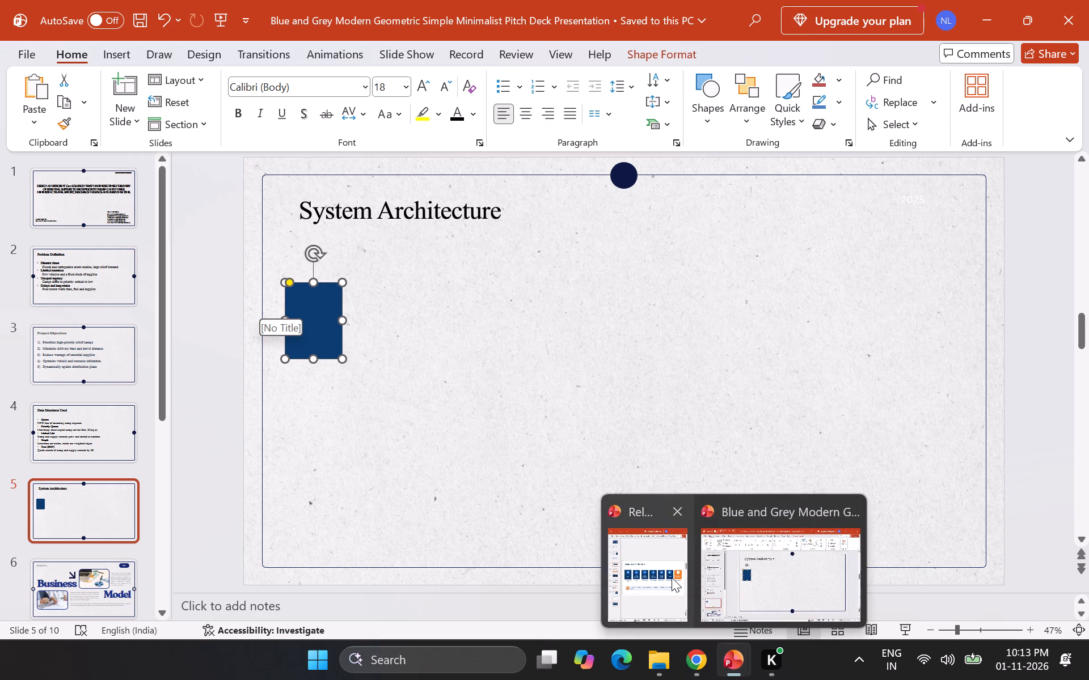
# Paste two more blue rectangles on template slide 5 and line them up in a row to the right of the first one.
pyautogui.click(672, 577)
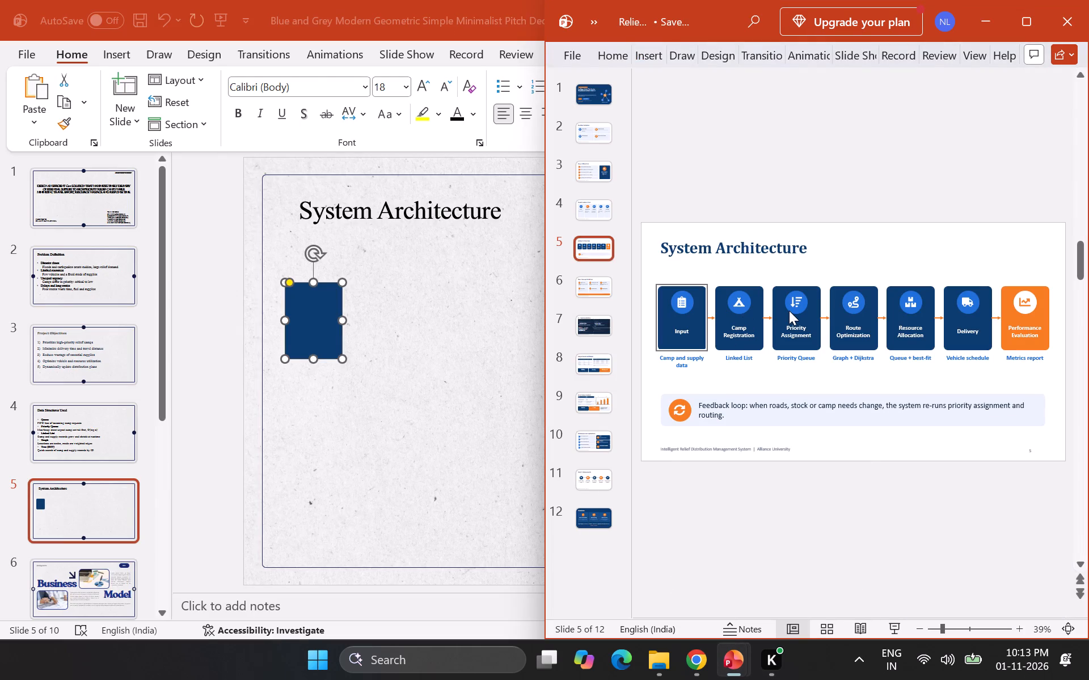
pyautogui.click(439, 376)
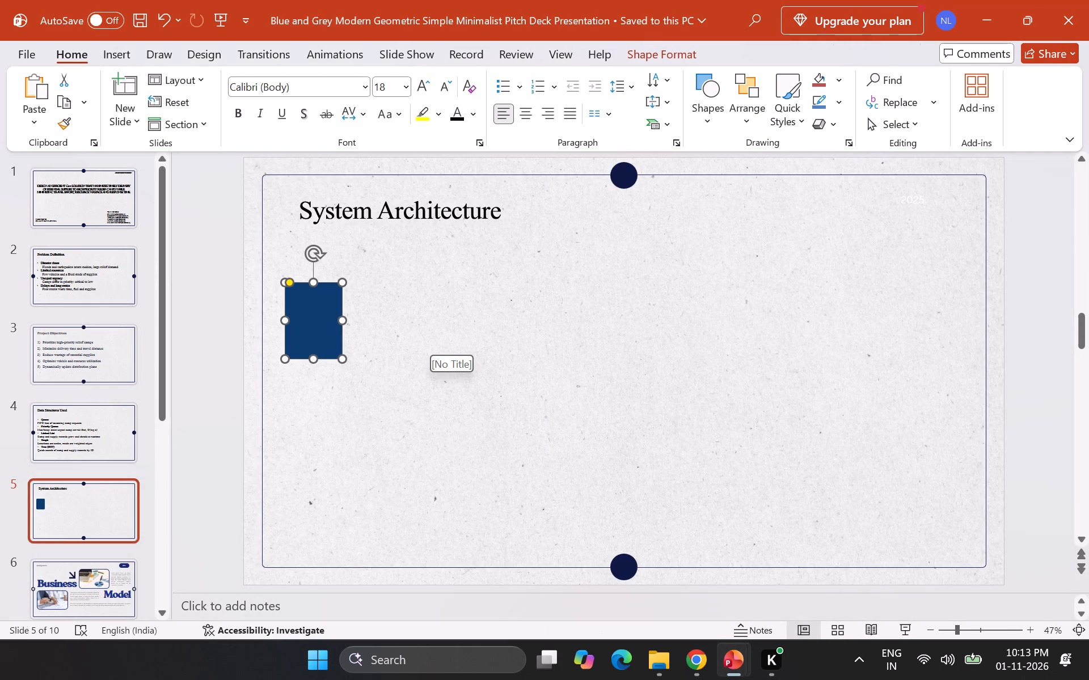
pyautogui.click(429, 329)
pyautogui.hotkey('ctrl', 'v')
pyautogui.click(472, 329)
pyautogui.hotkey('ctrl', 'v')
pyautogui.moveTo(627, 385); pyautogui.dragTo(621, 382)
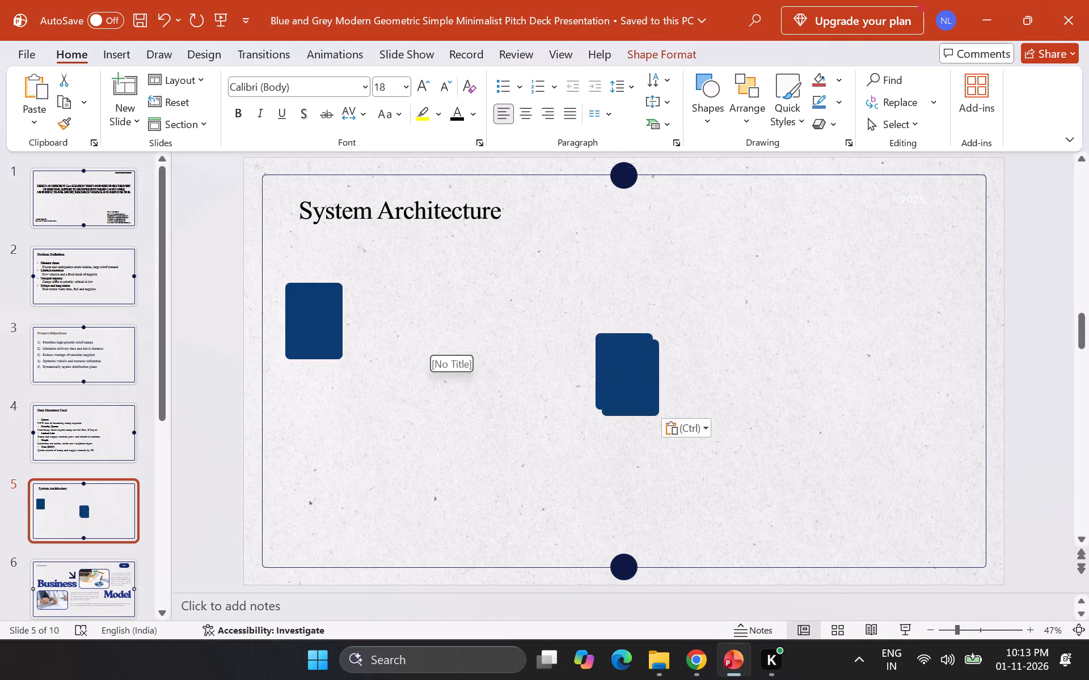
pyautogui.moveTo(621, 382); pyautogui.dragTo(422, 329)
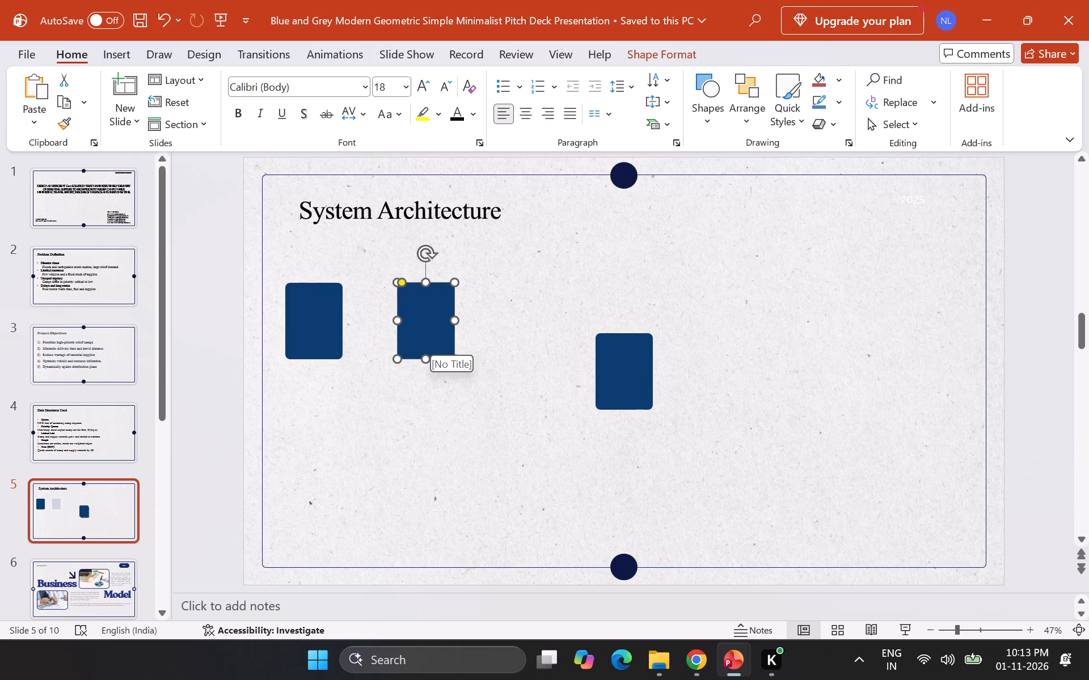
pyautogui.moveTo(635, 374); pyautogui.dragTo(558, 324)
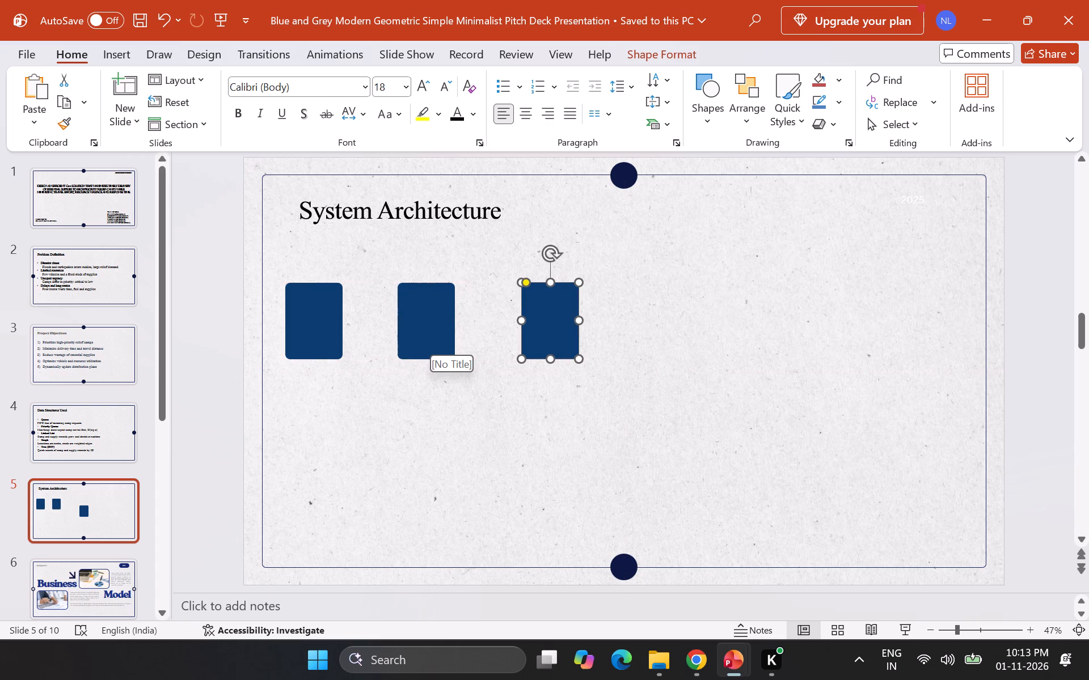
# Paste a fourth and a fifth blue rectangle and place them at the right end of the same row.
pyautogui.moveTo(560, 322); pyautogui.dragTo(560, 316)
pyautogui.hotkey('ctrl', 'v')
pyautogui.moveTo(634, 368); pyautogui.dragTo(679, 318)
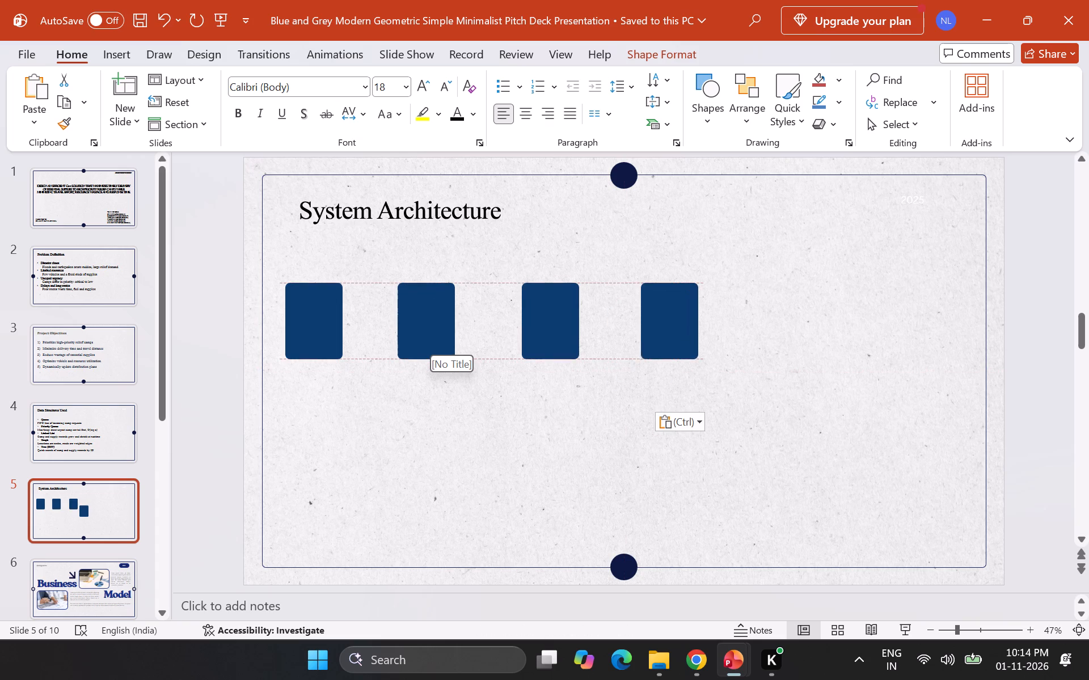
pyautogui.moveTo(679, 318); pyautogui.dragTo(679, 318)
pyautogui.click(683, 266)
pyautogui.hotkey('ctrl', 'v')
pyautogui.moveTo(627, 365); pyautogui.dragTo(866, 367)
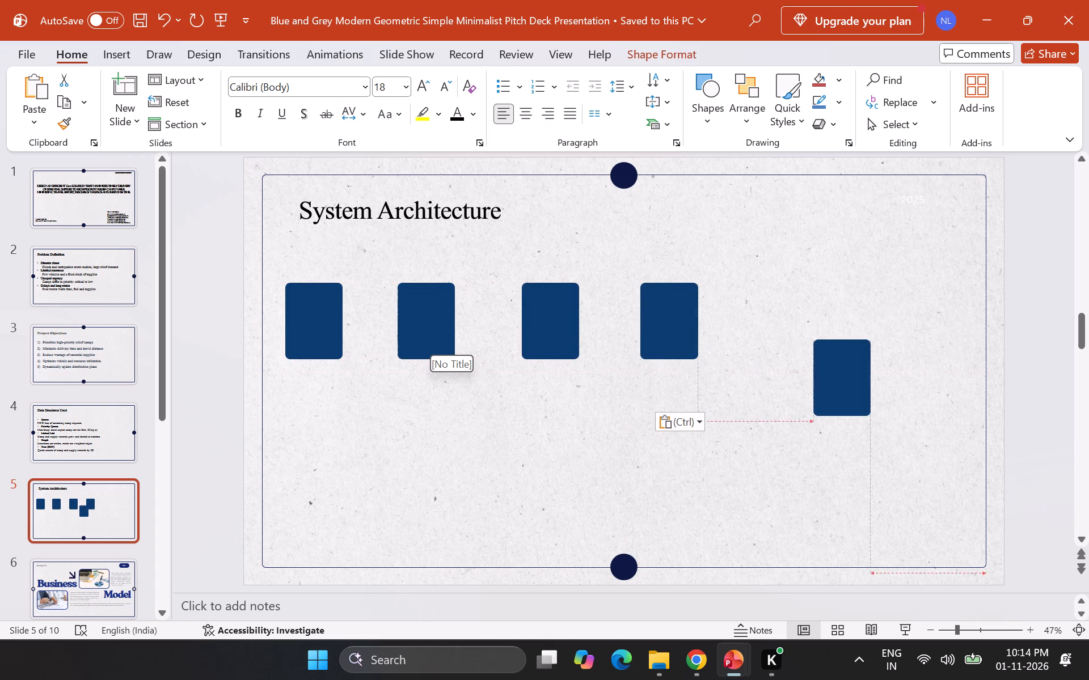
pyautogui.moveTo(866, 367); pyautogui.dragTo(782, 312)
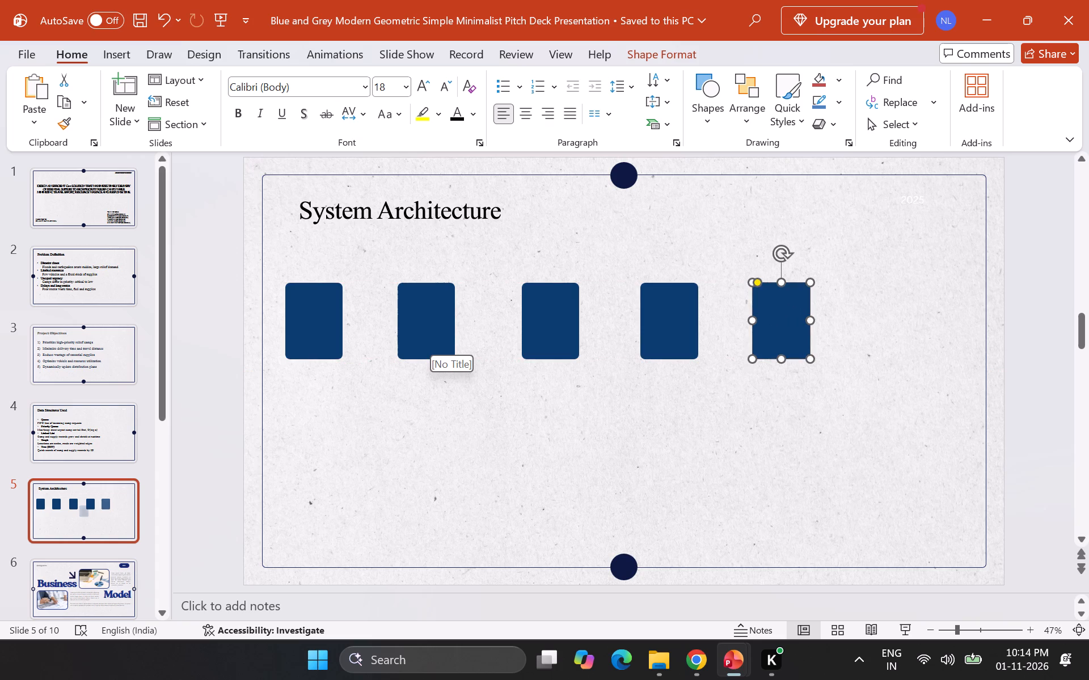
# Paste a sixth blue rectangle and place it below the third one in the row.
pyautogui.moveTo(791, 350); pyautogui.dragTo(792, 355)
pyautogui.hotkey('ctrl', 'v')
pyautogui.moveTo(614, 367); pyautogui.dragTo(560, 436)
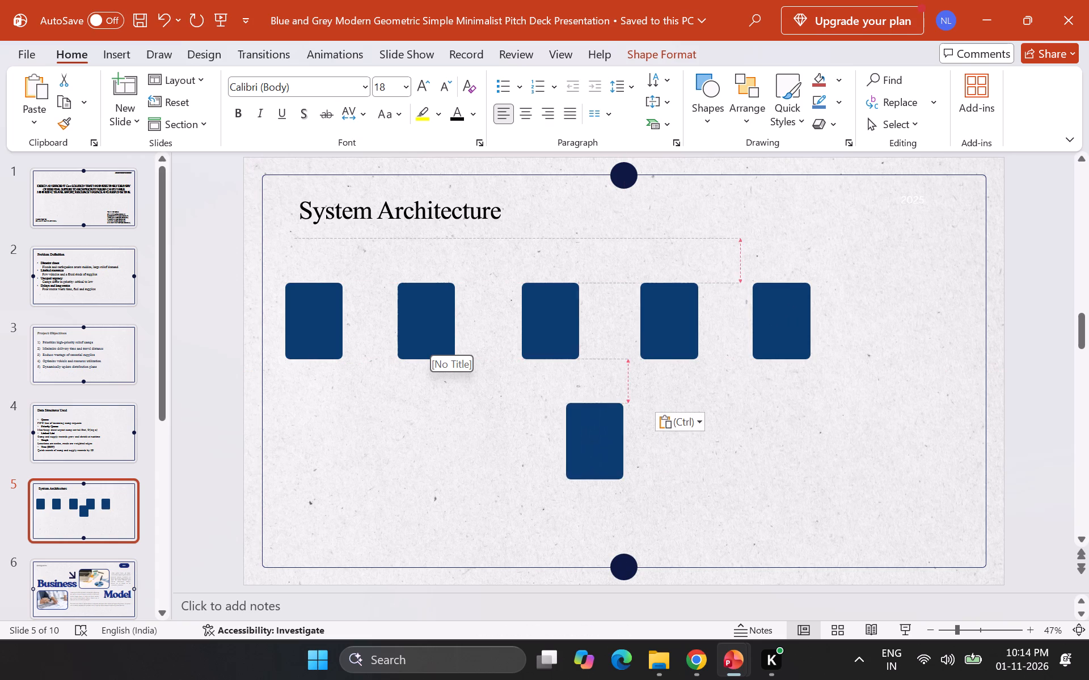
pyautogui.moveTo(560, 436); pyautogui.dragTo(545, 447)
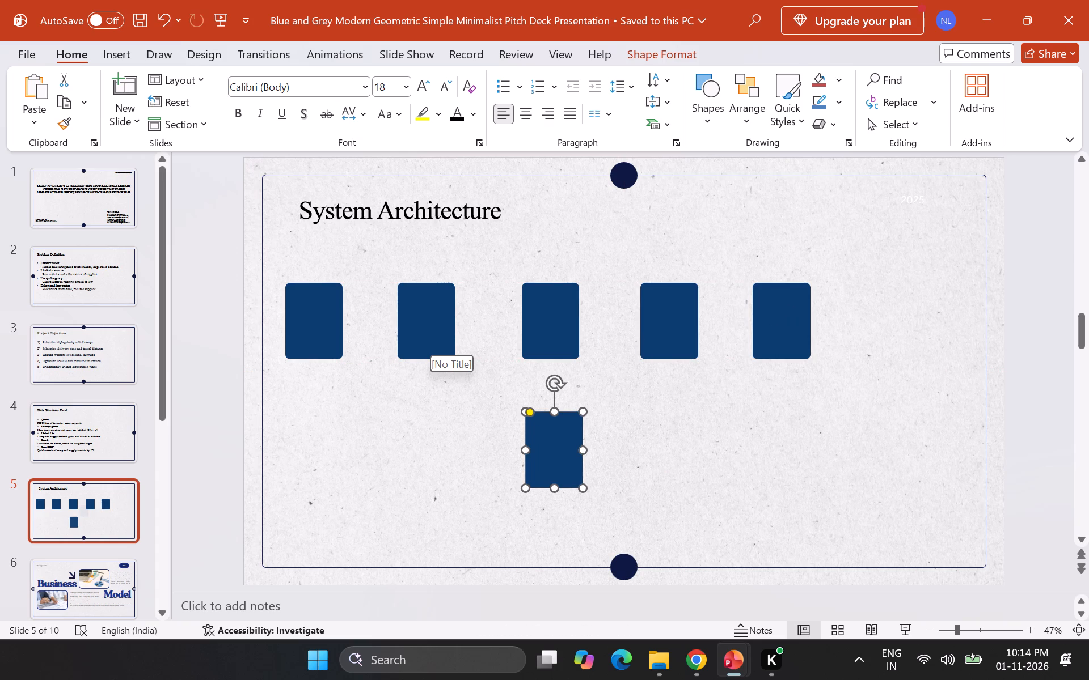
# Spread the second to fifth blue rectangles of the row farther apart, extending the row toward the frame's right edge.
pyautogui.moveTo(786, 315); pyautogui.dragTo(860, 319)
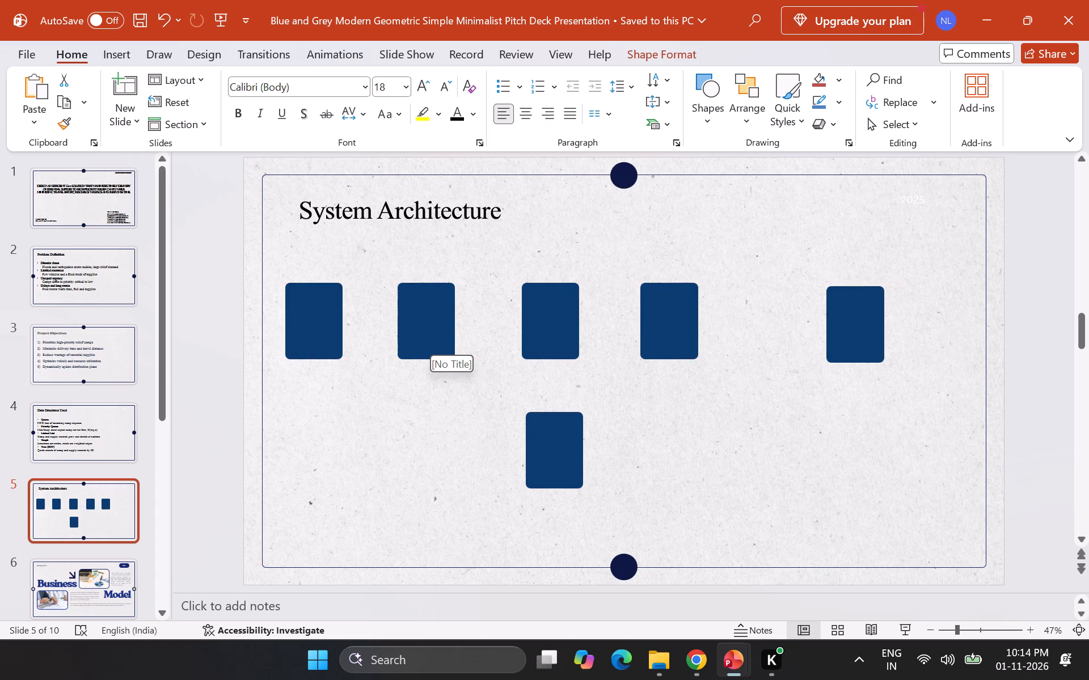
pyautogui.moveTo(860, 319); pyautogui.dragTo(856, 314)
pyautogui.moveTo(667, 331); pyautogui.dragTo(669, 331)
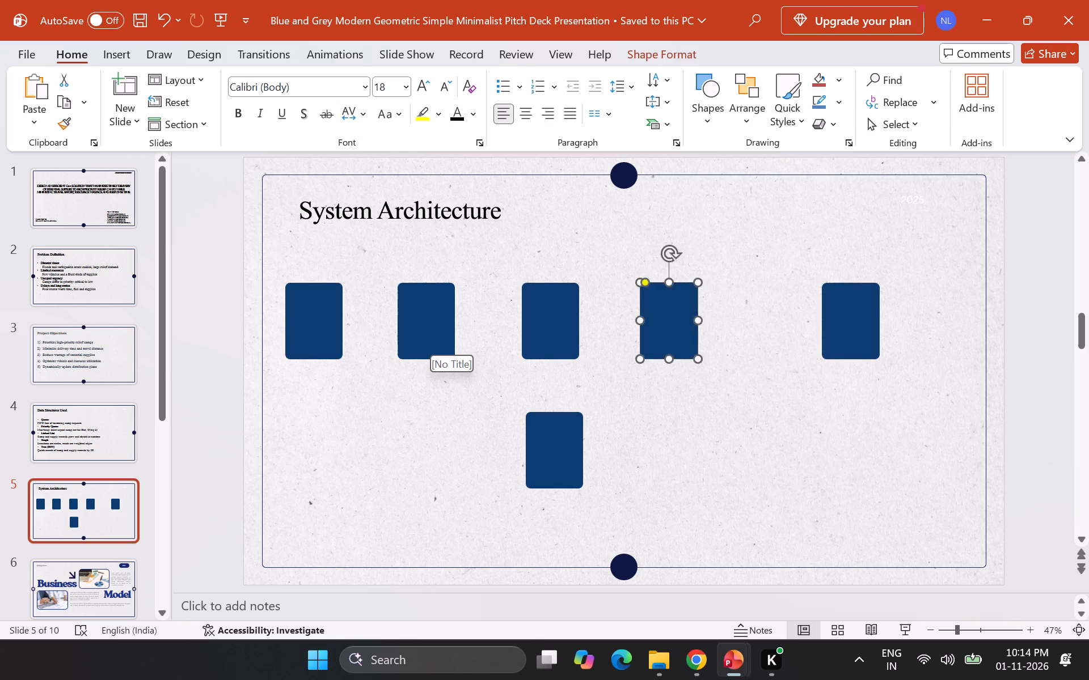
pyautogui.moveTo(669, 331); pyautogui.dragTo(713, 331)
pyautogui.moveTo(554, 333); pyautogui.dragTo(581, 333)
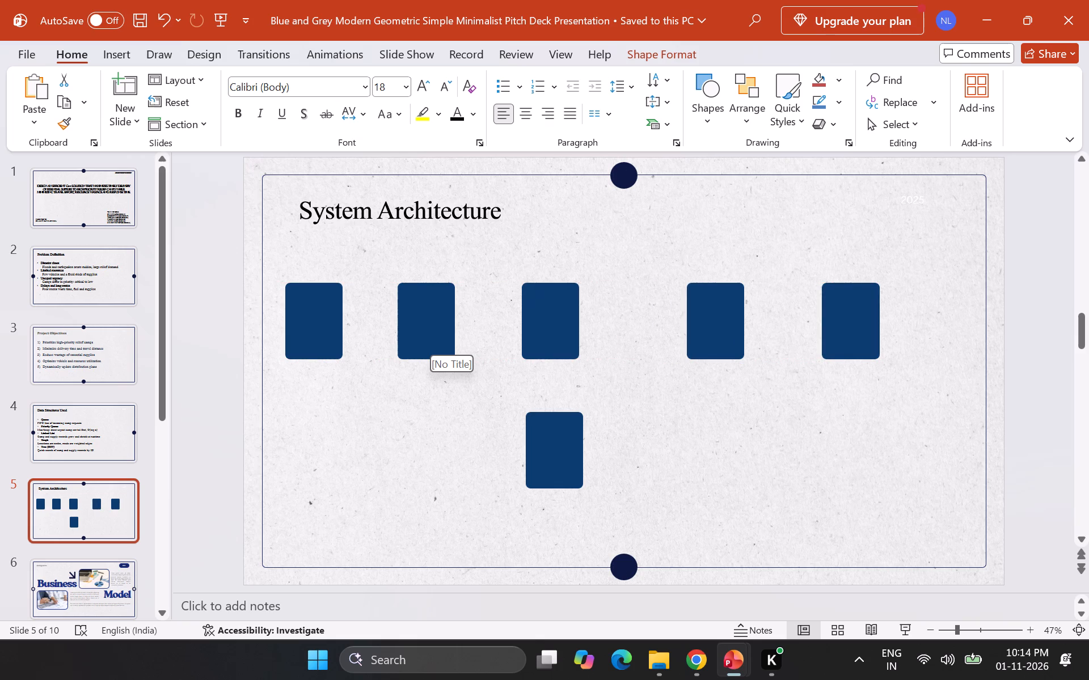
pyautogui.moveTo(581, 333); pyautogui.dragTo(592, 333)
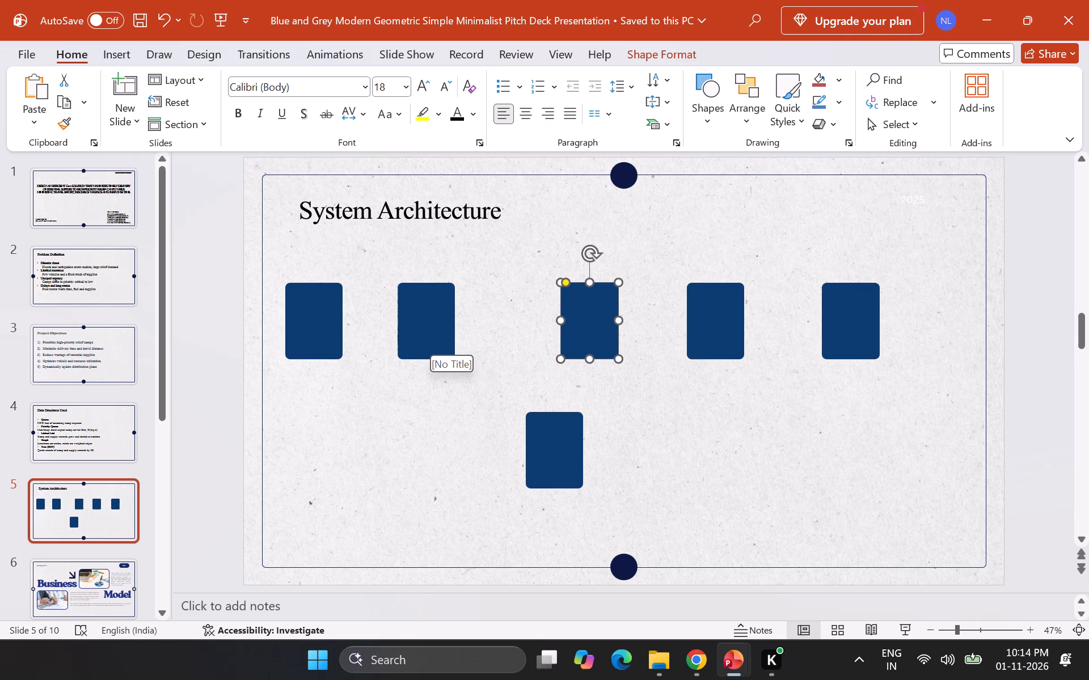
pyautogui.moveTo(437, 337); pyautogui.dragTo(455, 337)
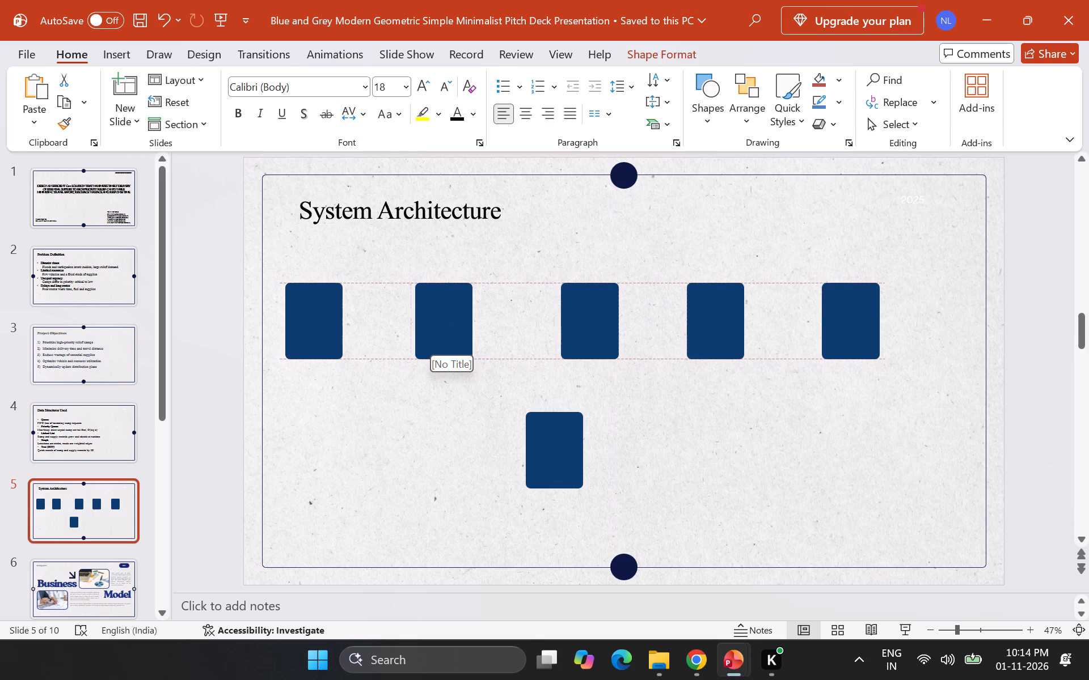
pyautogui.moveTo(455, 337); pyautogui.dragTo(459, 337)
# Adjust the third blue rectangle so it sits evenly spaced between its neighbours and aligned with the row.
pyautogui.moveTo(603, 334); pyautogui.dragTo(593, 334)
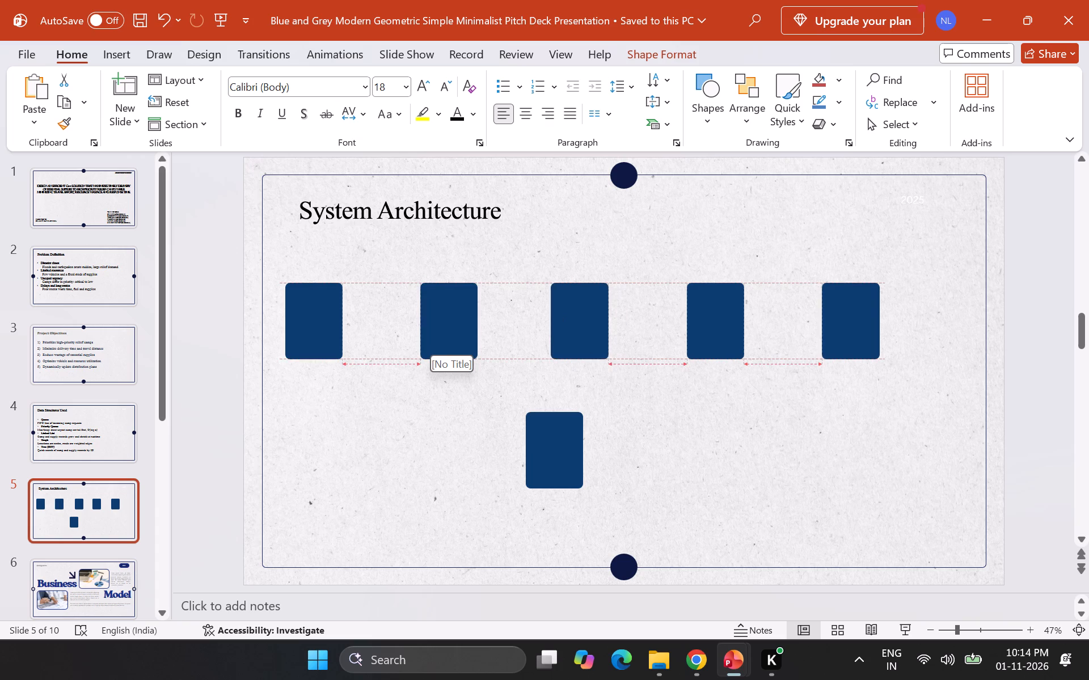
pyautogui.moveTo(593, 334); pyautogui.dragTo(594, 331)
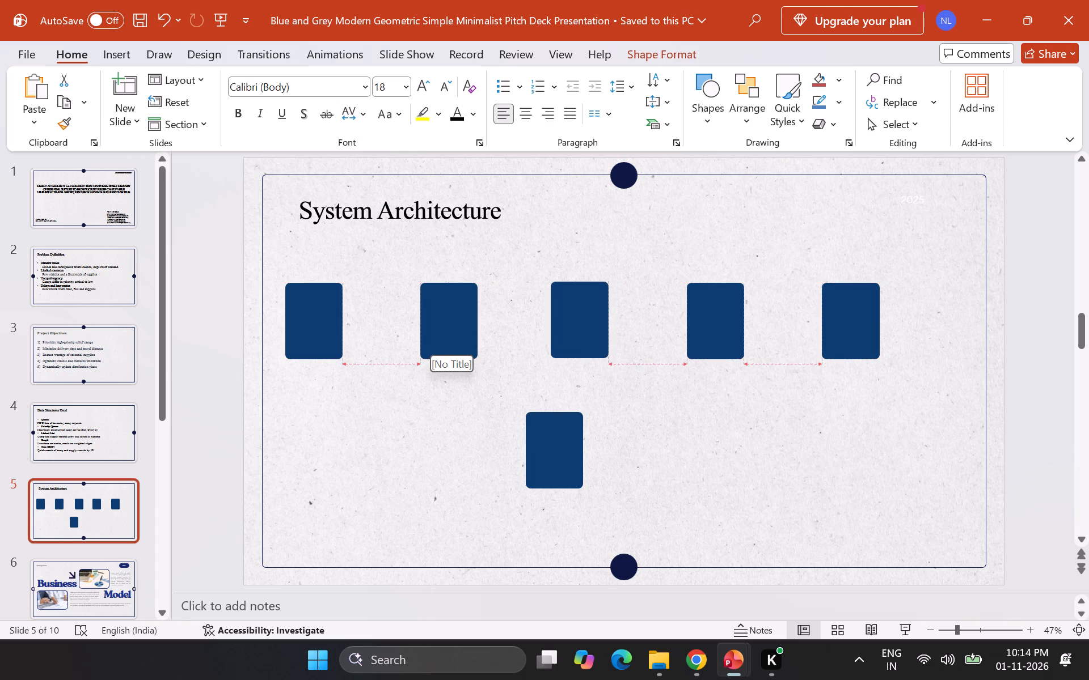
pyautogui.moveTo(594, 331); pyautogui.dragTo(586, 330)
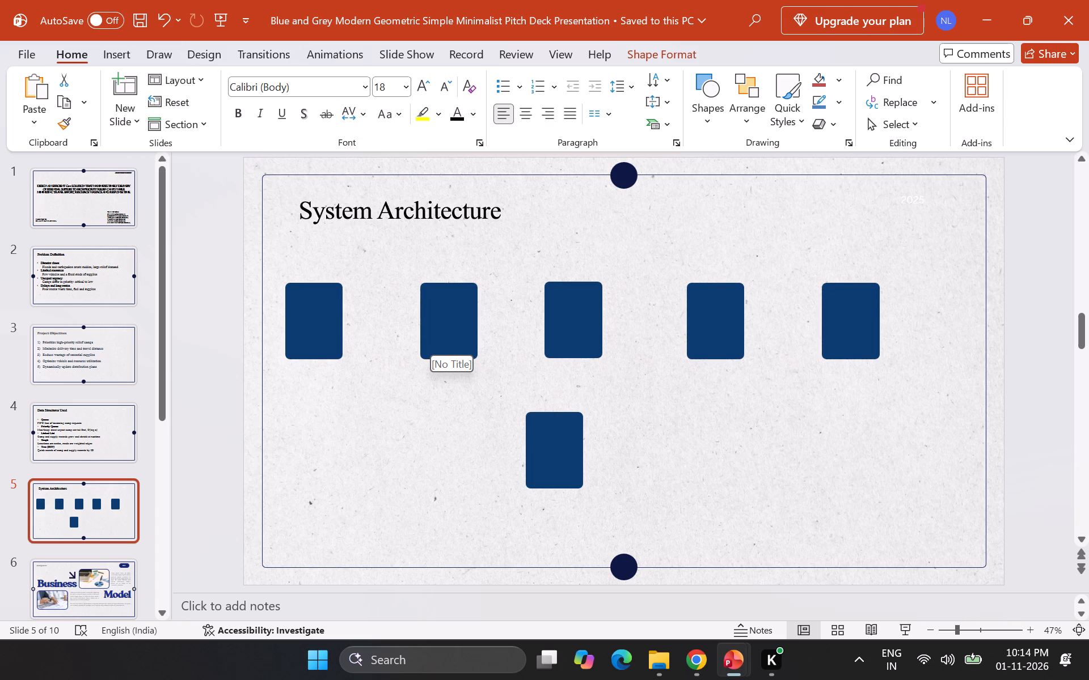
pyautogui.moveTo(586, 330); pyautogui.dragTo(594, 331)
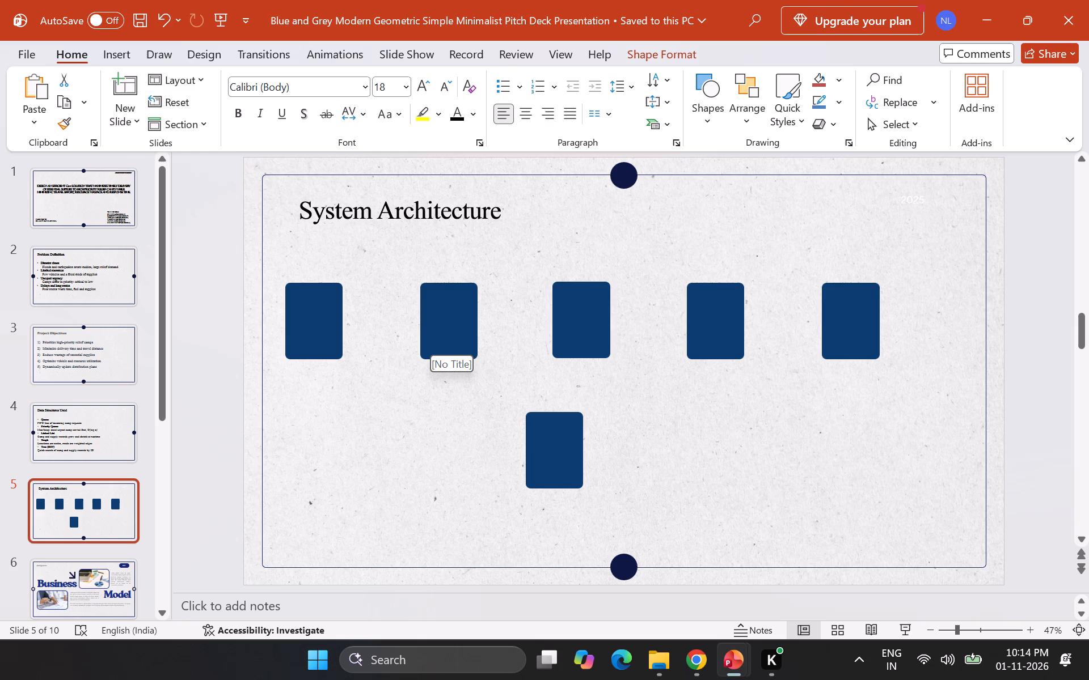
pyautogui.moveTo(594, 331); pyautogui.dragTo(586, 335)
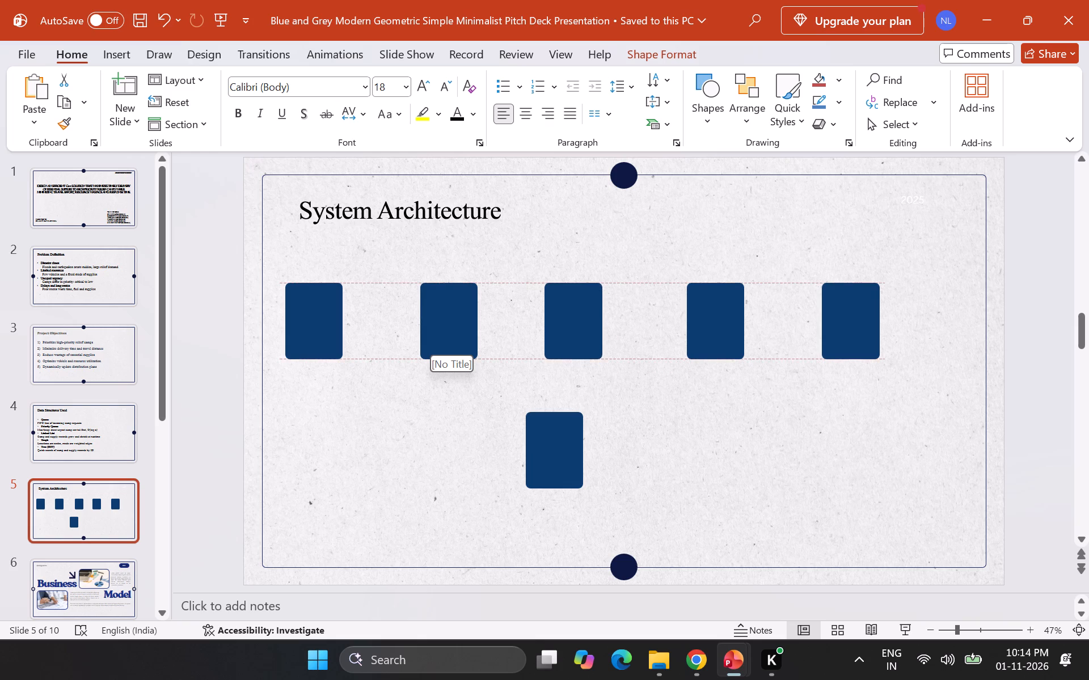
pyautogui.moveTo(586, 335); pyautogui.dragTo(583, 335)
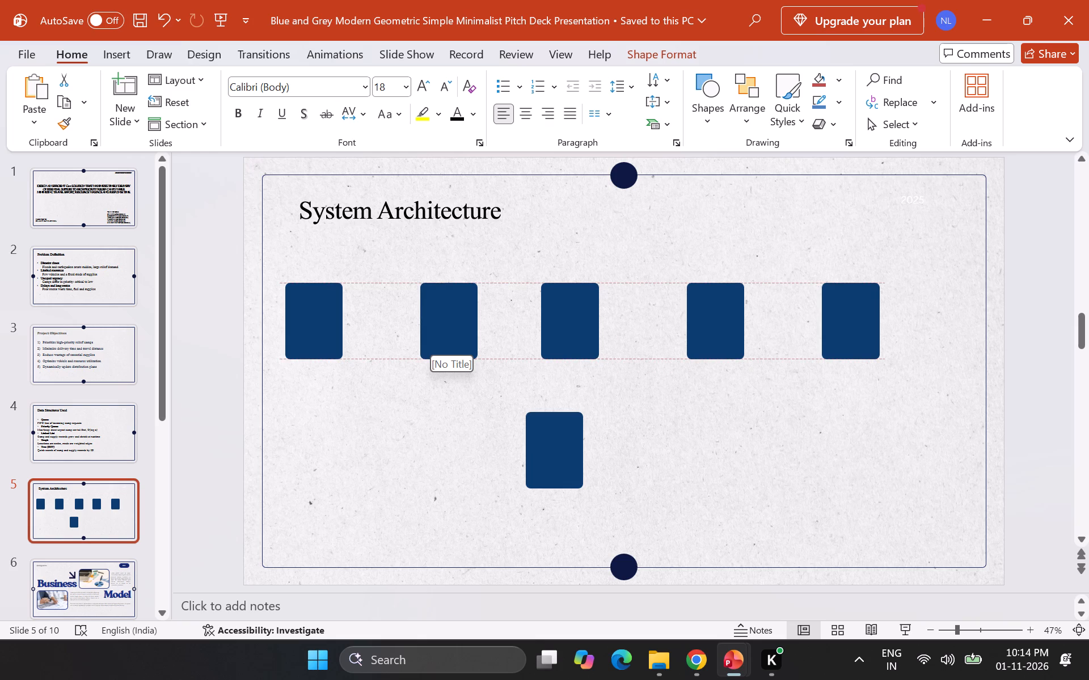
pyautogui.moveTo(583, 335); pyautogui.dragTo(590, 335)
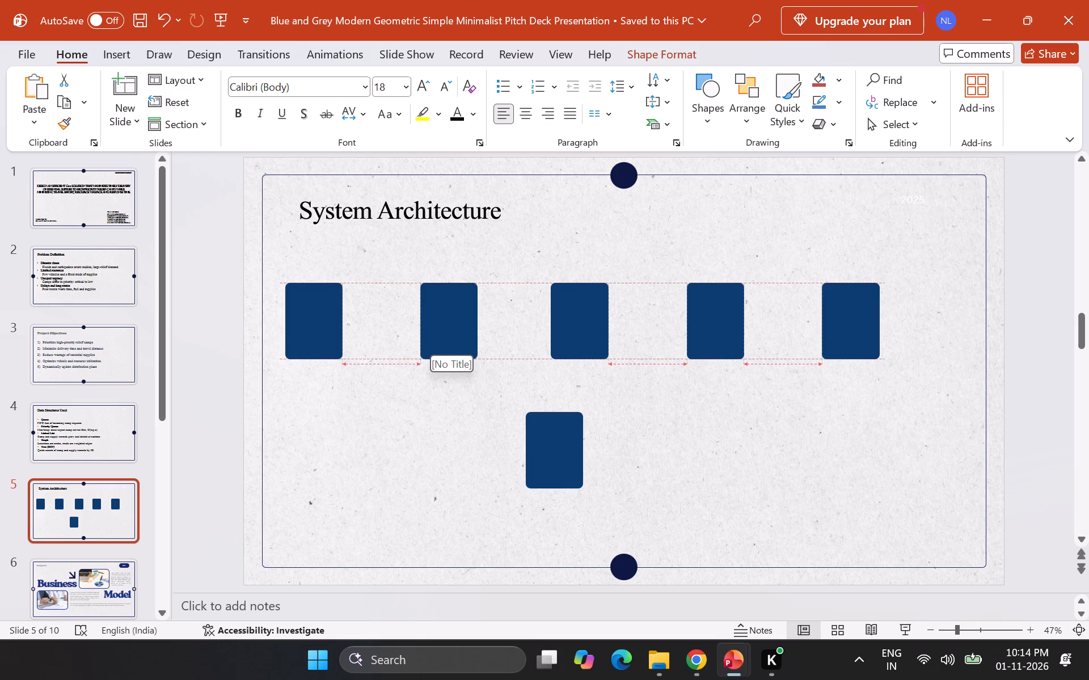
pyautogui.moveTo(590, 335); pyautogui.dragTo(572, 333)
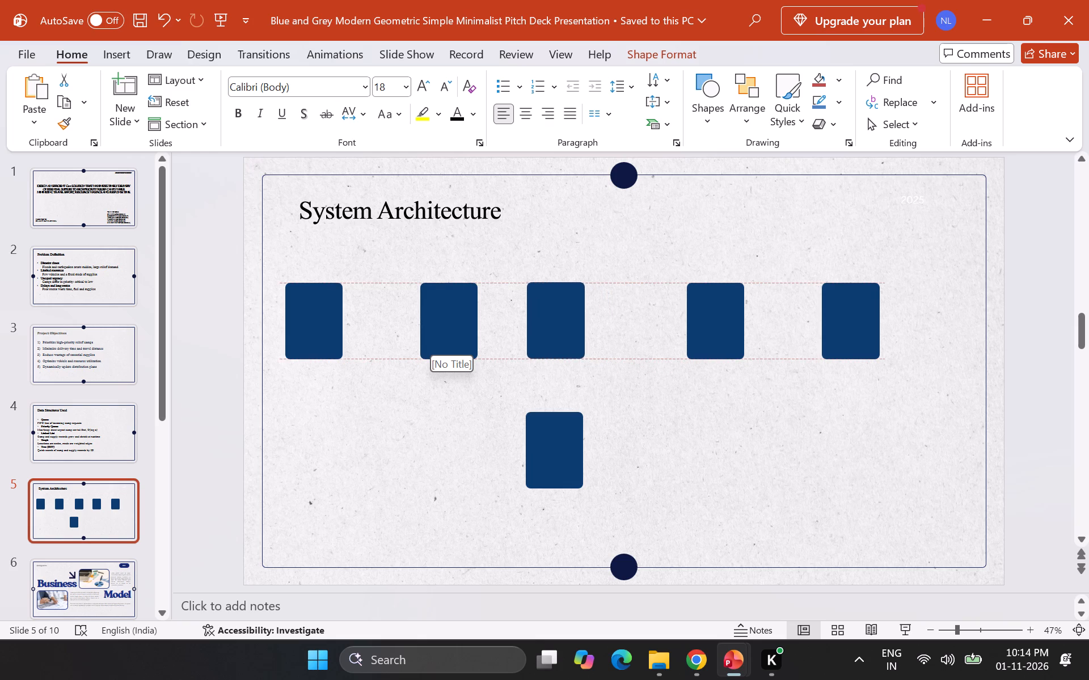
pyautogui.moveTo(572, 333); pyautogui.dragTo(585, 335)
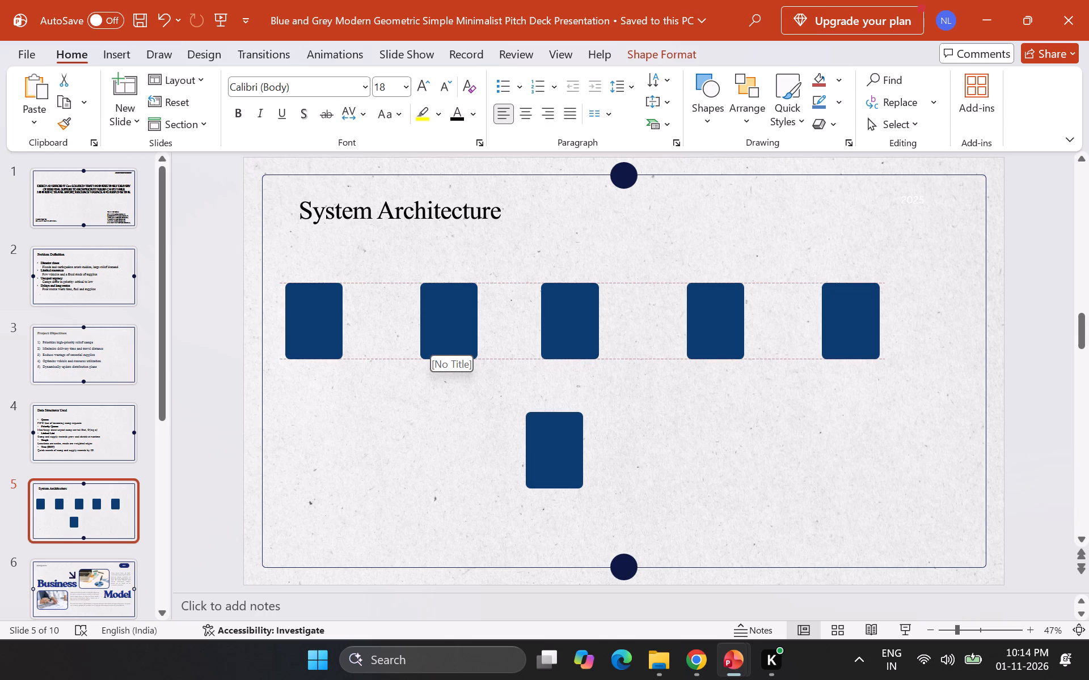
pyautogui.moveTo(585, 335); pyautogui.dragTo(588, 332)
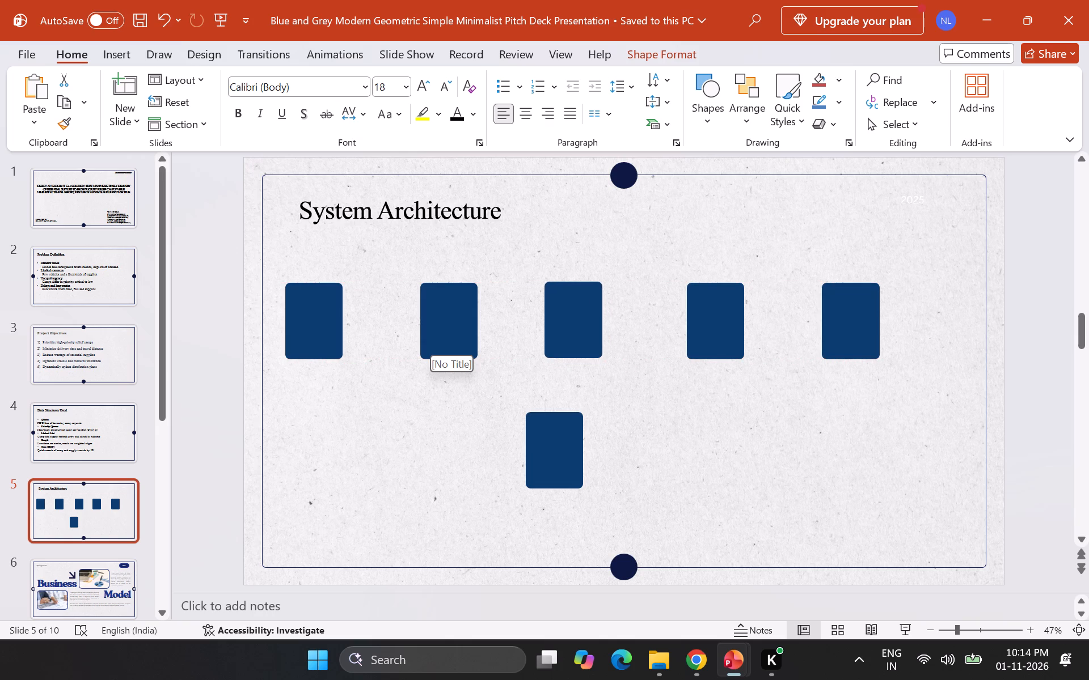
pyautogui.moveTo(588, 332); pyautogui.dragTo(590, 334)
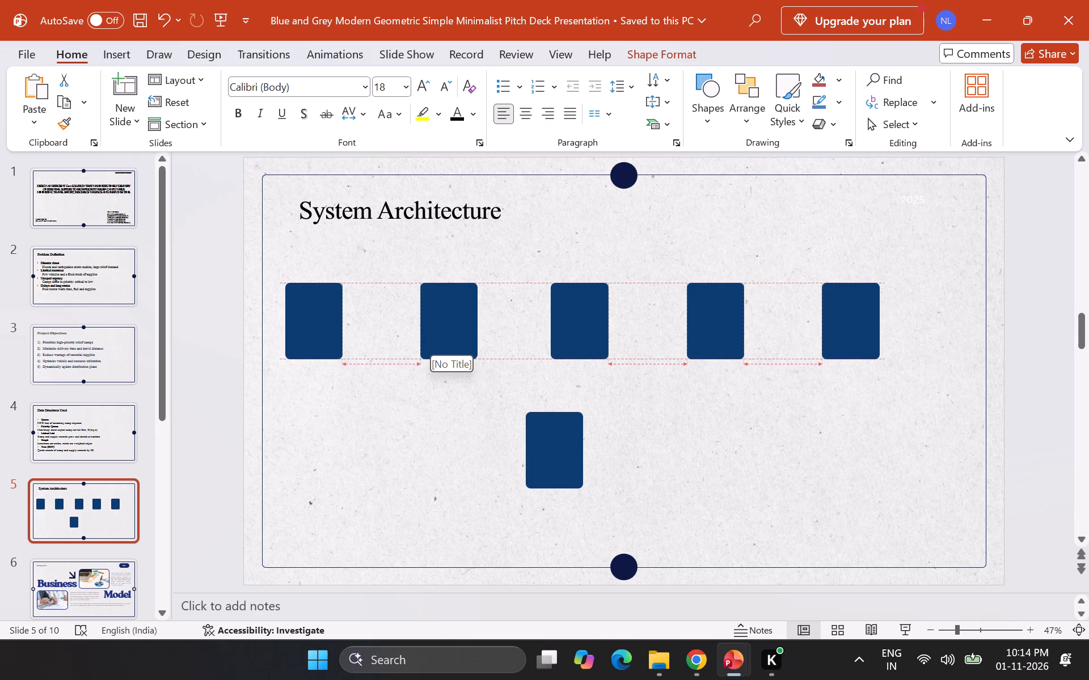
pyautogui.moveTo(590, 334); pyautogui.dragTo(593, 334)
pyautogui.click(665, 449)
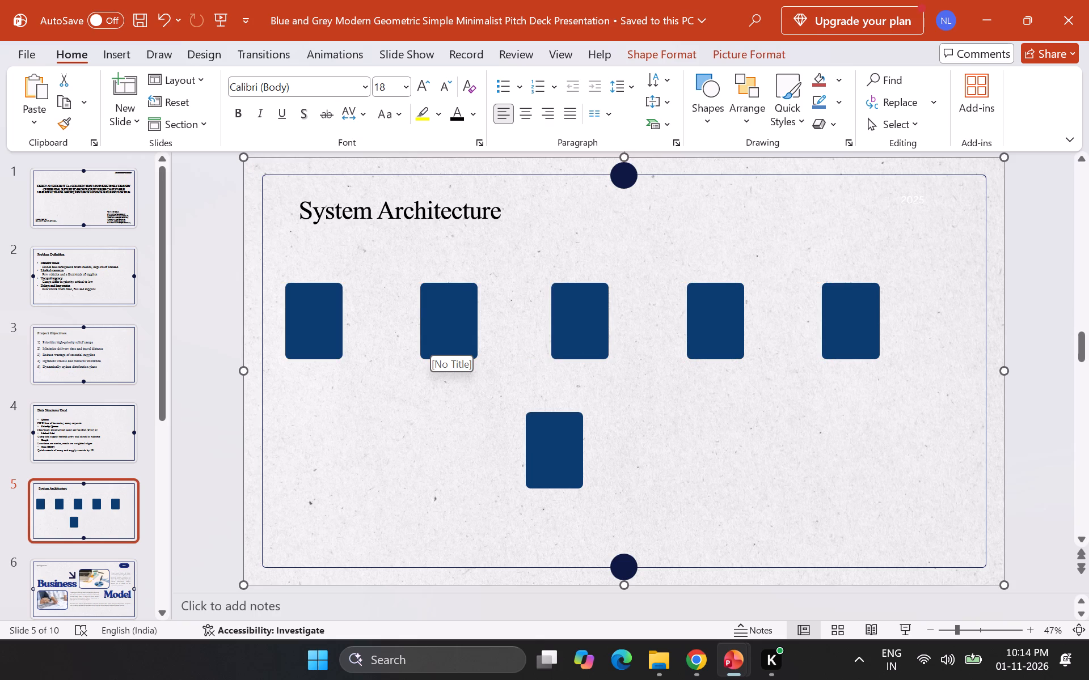
# Widen the top row by moving the fifth rectangle nearer the frame's right edge and spacing the second, third and fourth evenly.
pyautogui.moveTo(830, 321); pyautogui.dragTo(879, 321)
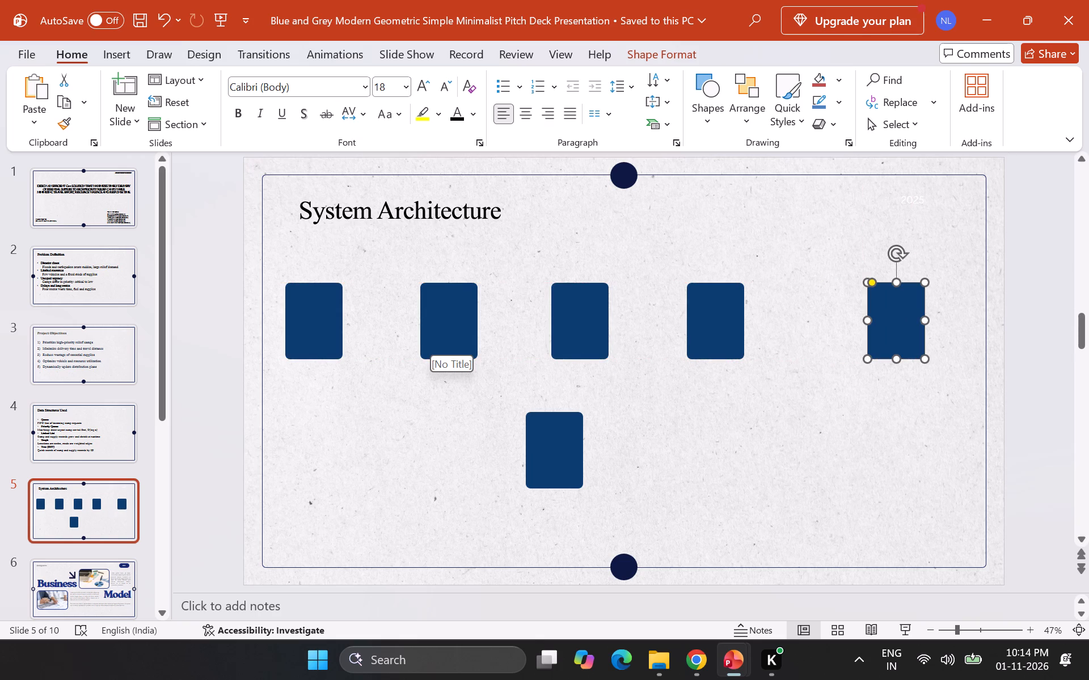
pyautogui.moveTo(450, 330); pyautogui.dragTo(461, 331)
pyautogui.moveTo(569, 322); pyautogui.dragTo(596, 320)
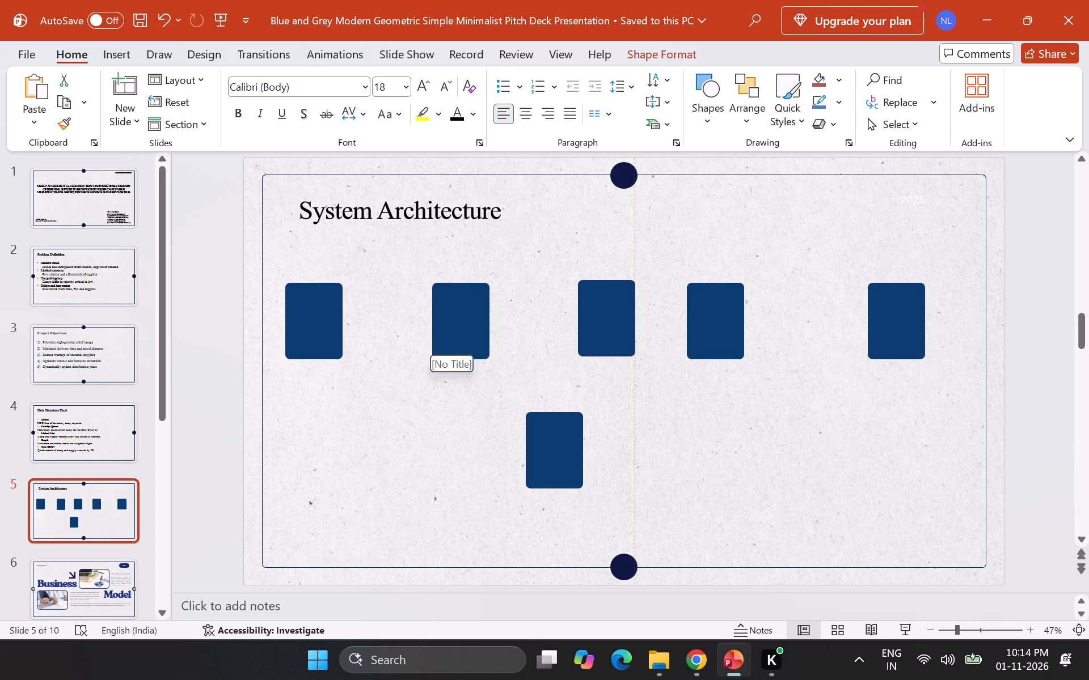
pyautogui.moveTo(596, 320); pyautogui.dragTo(576, 324)
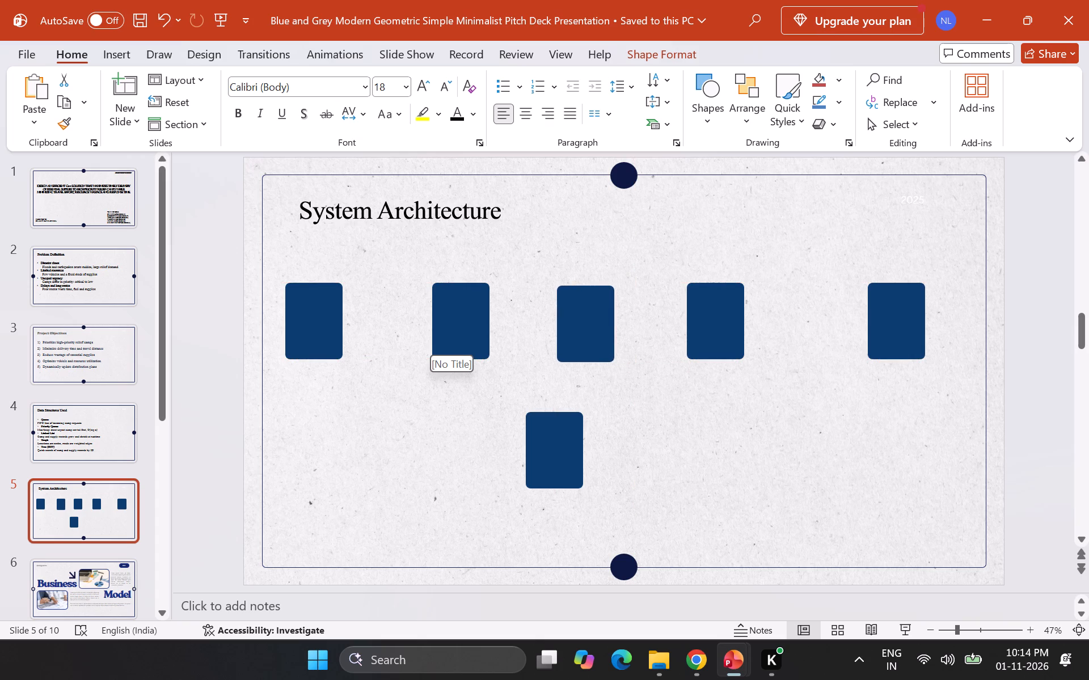
pyautogui.moveTo(576, 324); pyautogui.dragTo(596, 322)
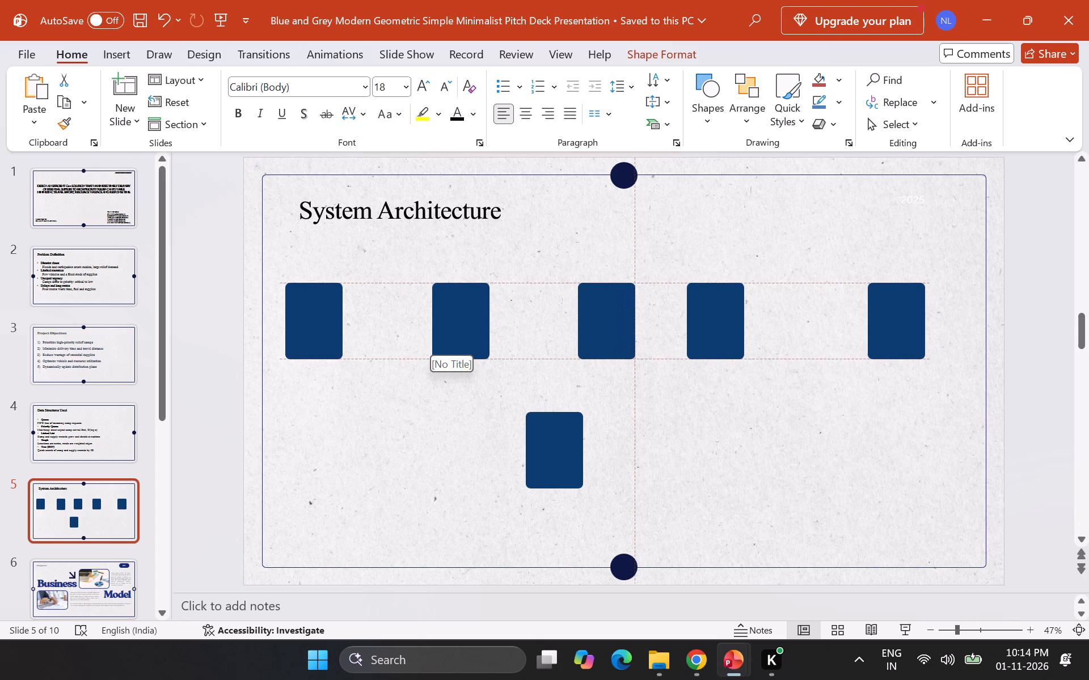
pyautogui.moveTo(596, 322); pyautogui.dragTo(596, 321)
pyautogui.moveTo(709, 322); pyautogui.dragTo(744, 323)
pyautogui.click(714, 463)
# Move the sixth blue rectangle to the lower row, below and slightly right of the fourth rectangle.
pyautogui.moveTo(539, 451); pyautogui.dragTo(559, 451)
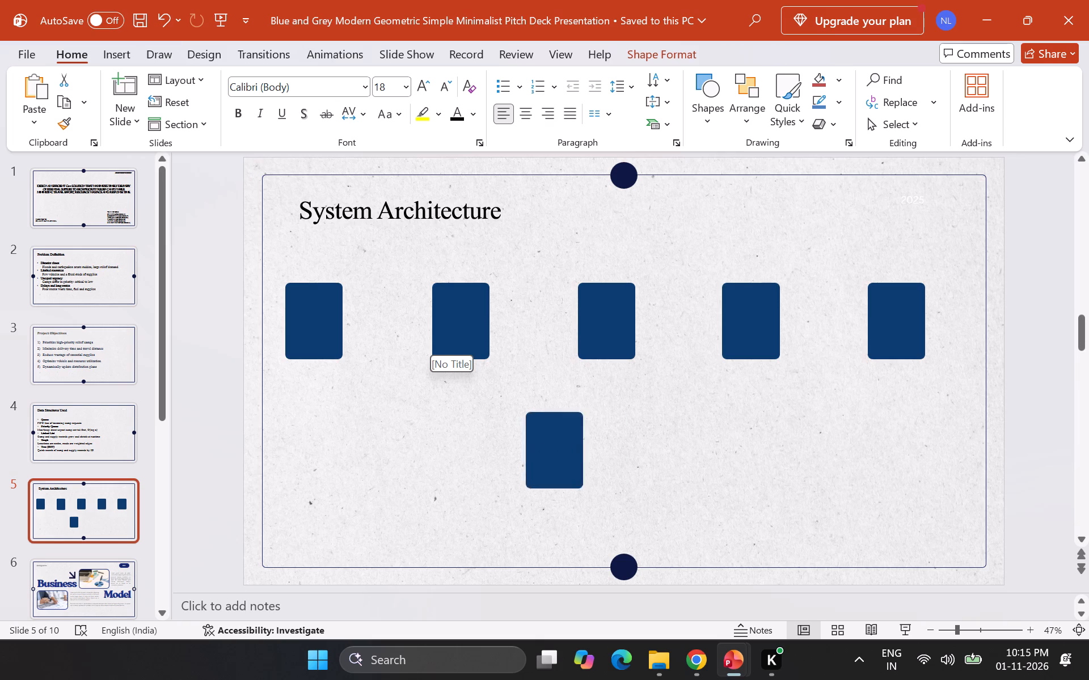
pyautogui.moveTo(559, 451); pyautogui.dragTo(756, 463)
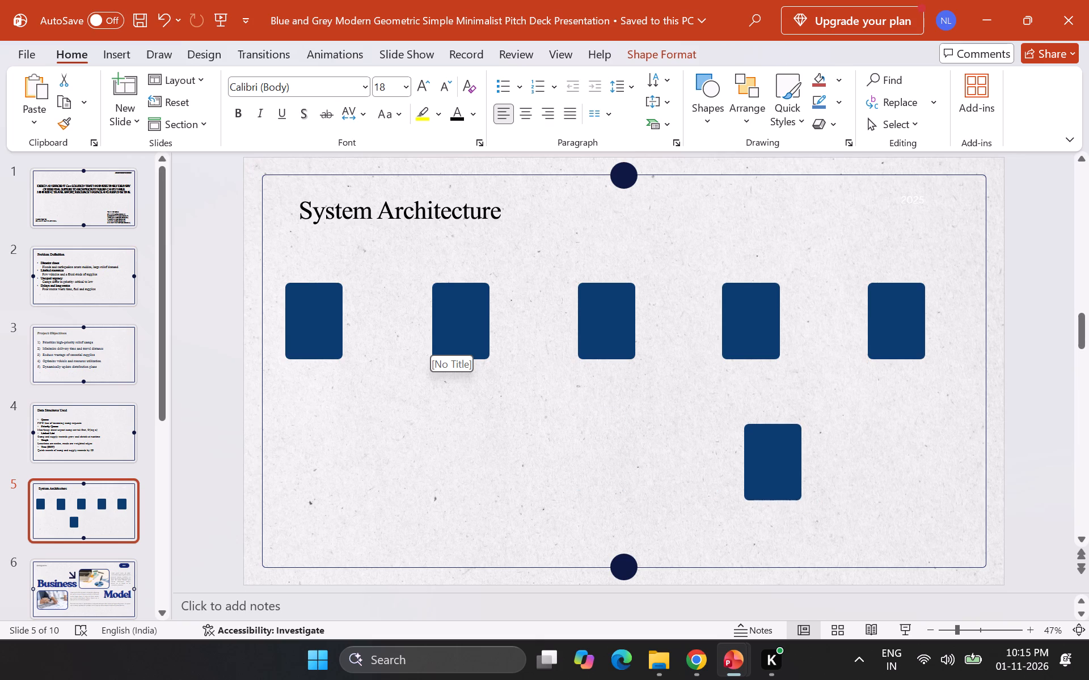
pyautogui.moveTo(756, 463); pyautogui.dragTo(756, 462)
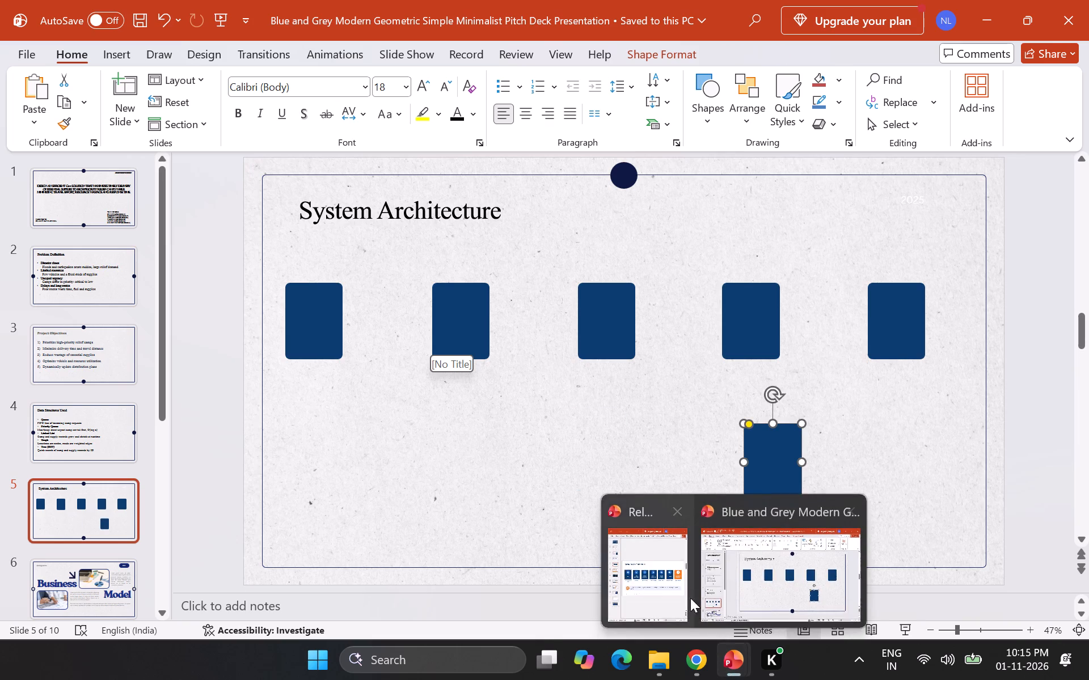
# Copy the orange rounded rectangle behind Performance Evaluation from the Relief presentation onto template slide 5.
pyautogui.click(682, 587)
pyautogui.click(1008, 316)
pyautogui.click(1006, 296)
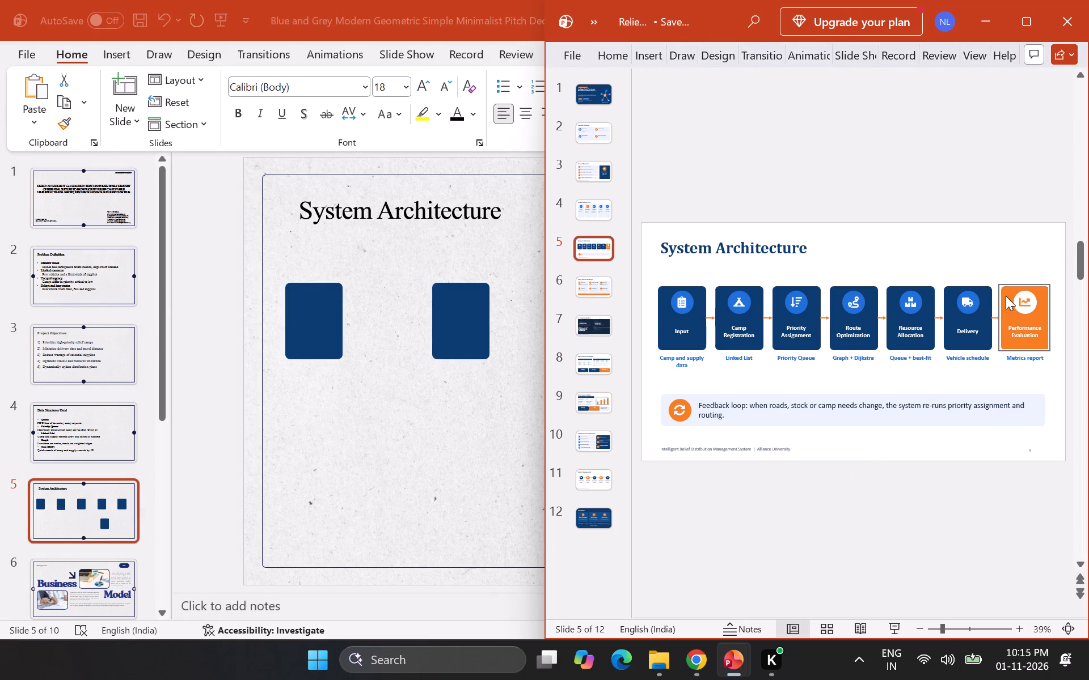
pyautogui.click(1006, 291)
pyautogui.hotkey('ctrl', 'c')
pyautogui.click(741, 581)
pyautogui.click(626, 460)
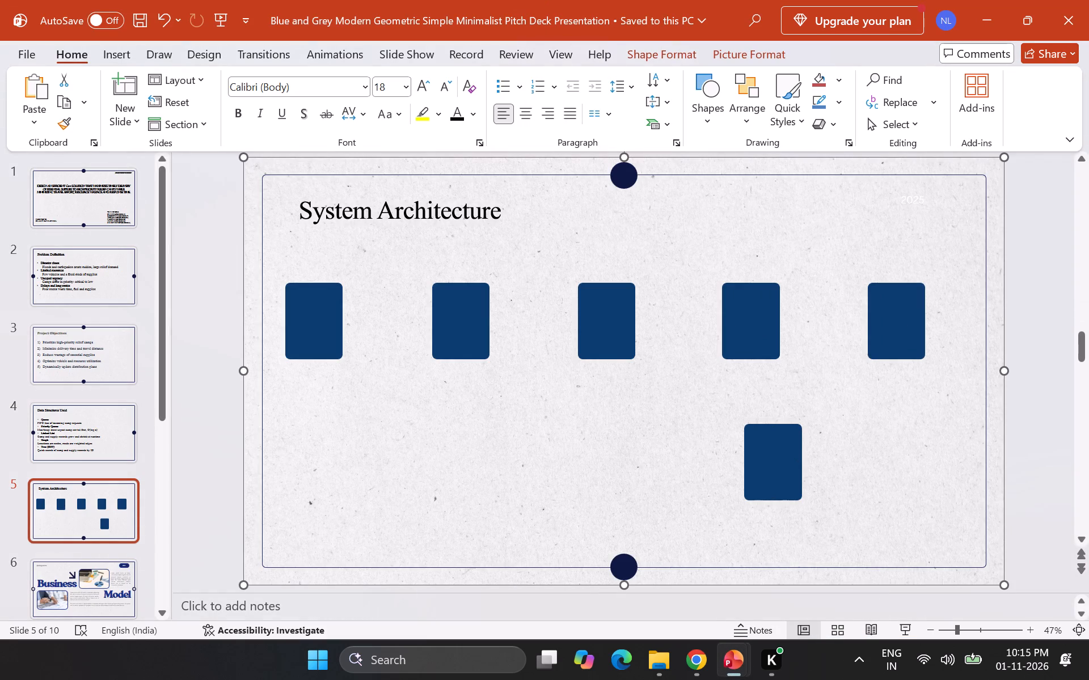
pyautogui.click(657, 437)
pyautogui.hotkey('ctrl', 'v')
# Move the orange rectangle into the lower row, roughly beneath the third blue rectangle and level with the lower blue one.
pyautogui.moveTo(623, 373); pyautogui.dragTo(630, 470)
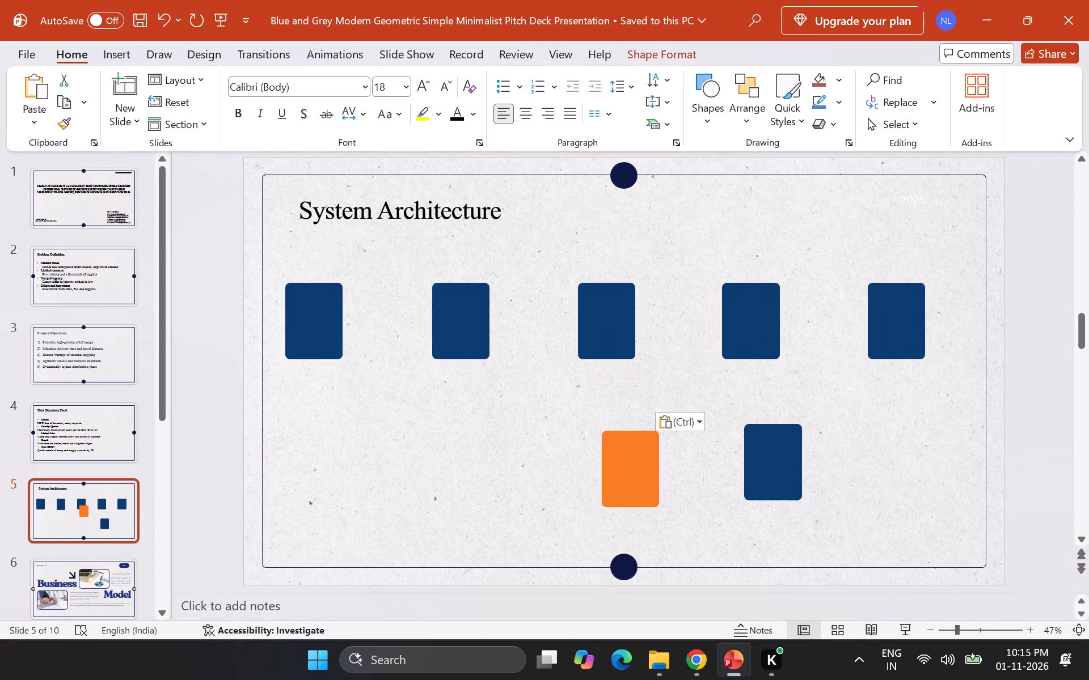
pyautogui.moveTo(630, 470); pyautogui.dragTo(702, 465)
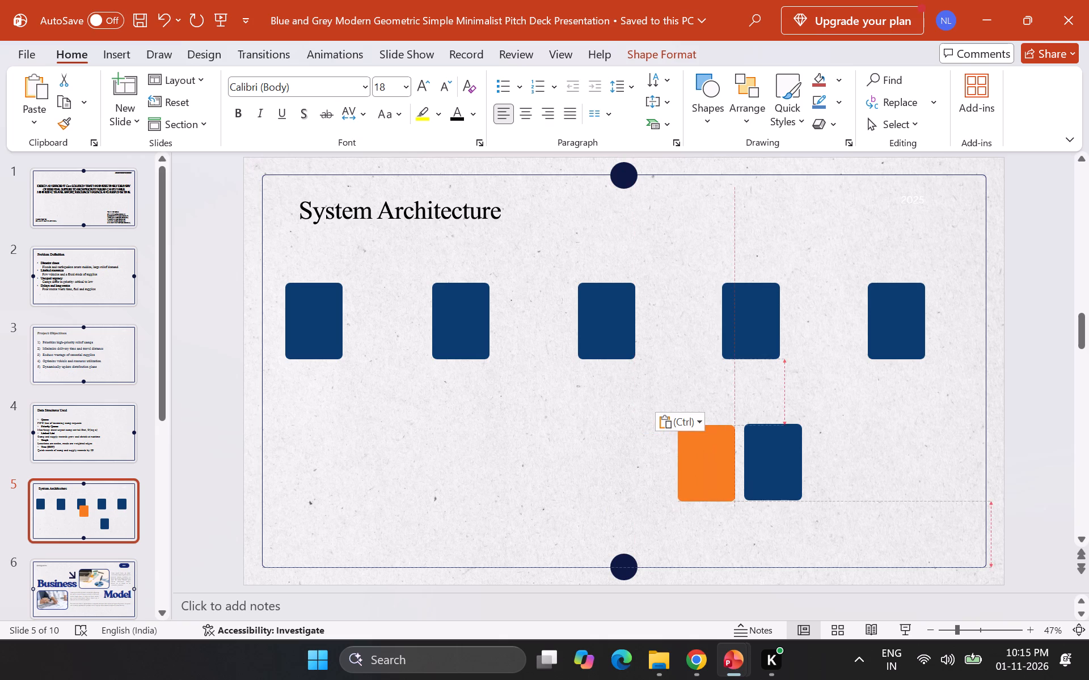
pyautogui.moveTo(702, 465); pyautogui.dragTo(625, 461)
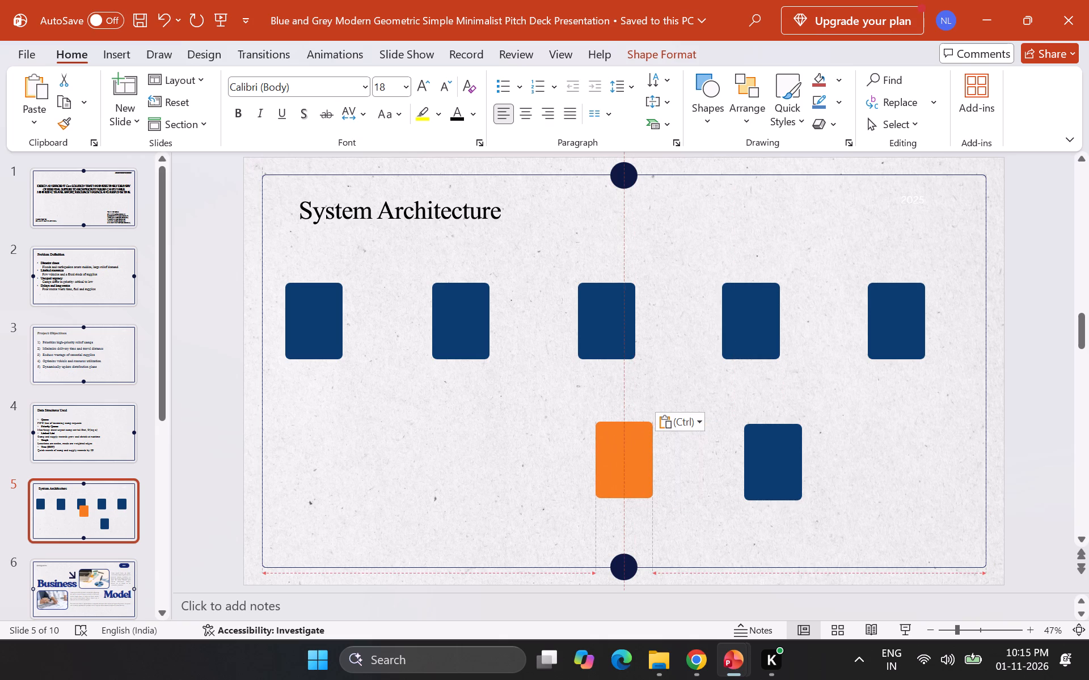
pyautogui.moveTo(625, 461); pyautogui.dragTo(603, 461)
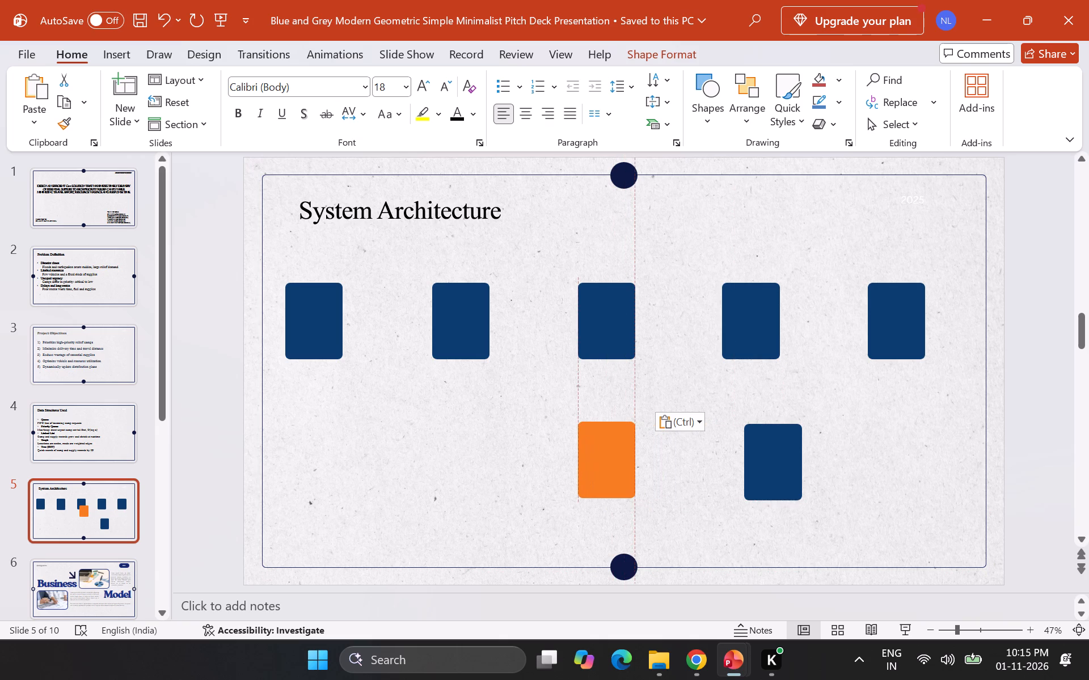
pyautogui.moveTo(603, 461); pyautogui.dragTo(625, 464)
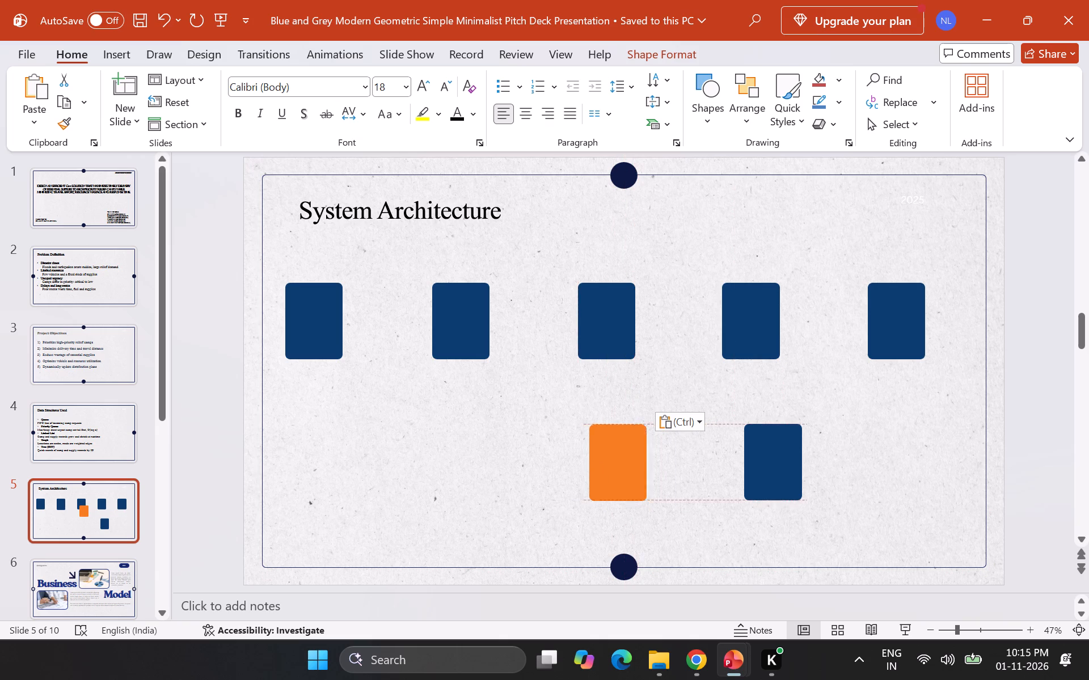
pyautogui.moveTo(625, 464); pyautogui.dragTo(597, 466)
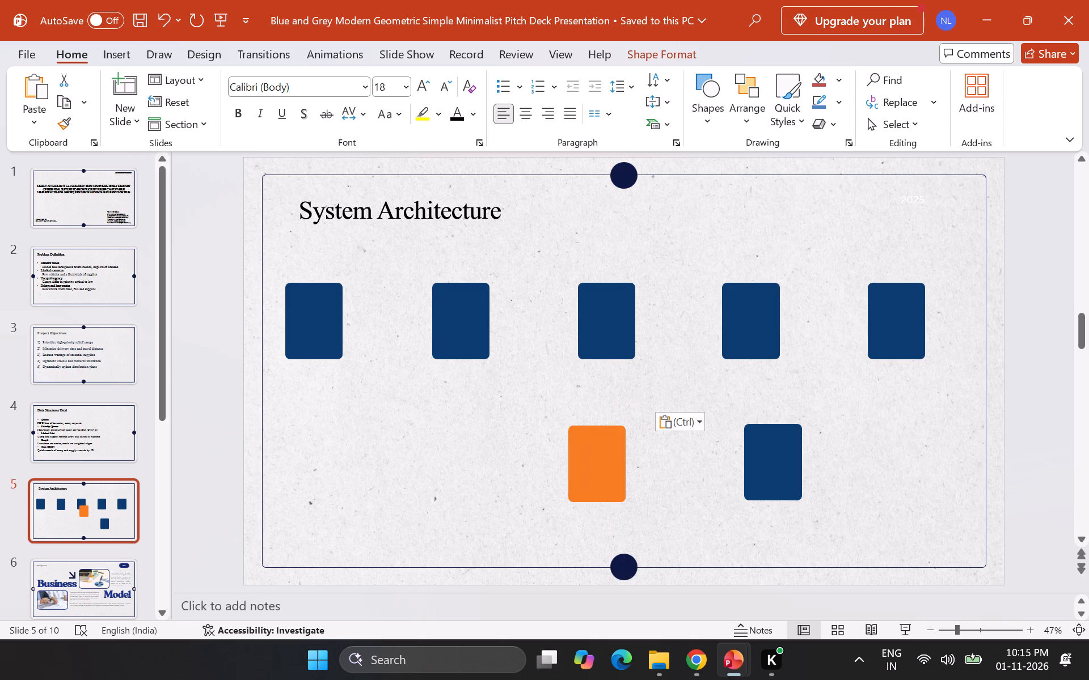
pyautogui.moveTo(597, 466); pyautogui.dragTo(587, 463)
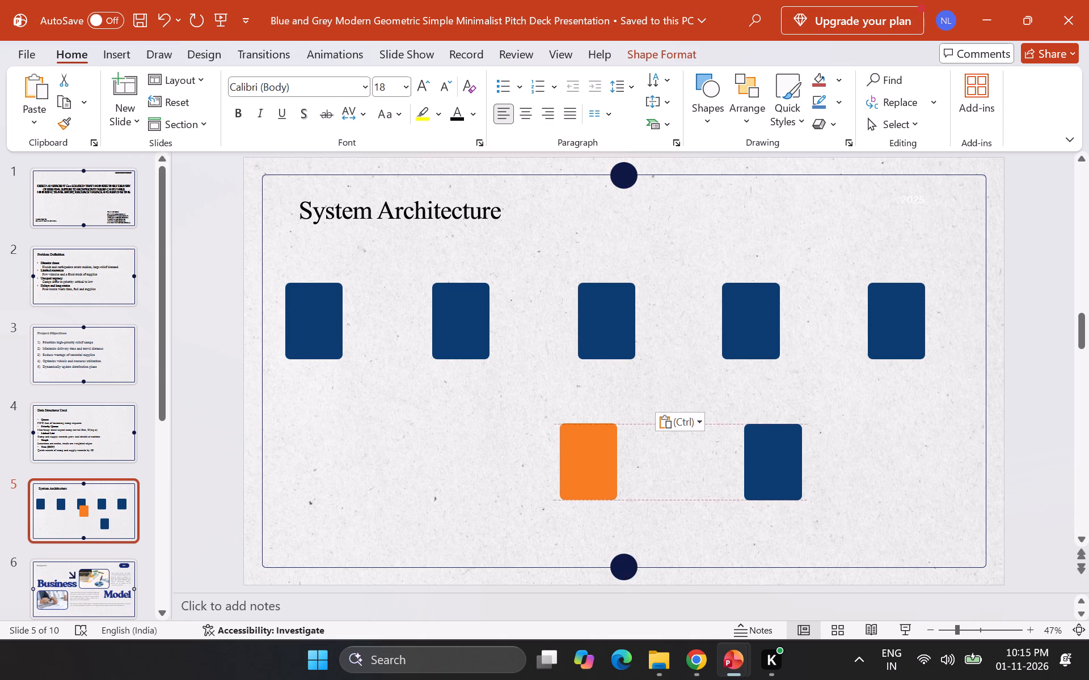
pyautogui.moveTo(587, 463); pyautogui.dragTo(588, 466)
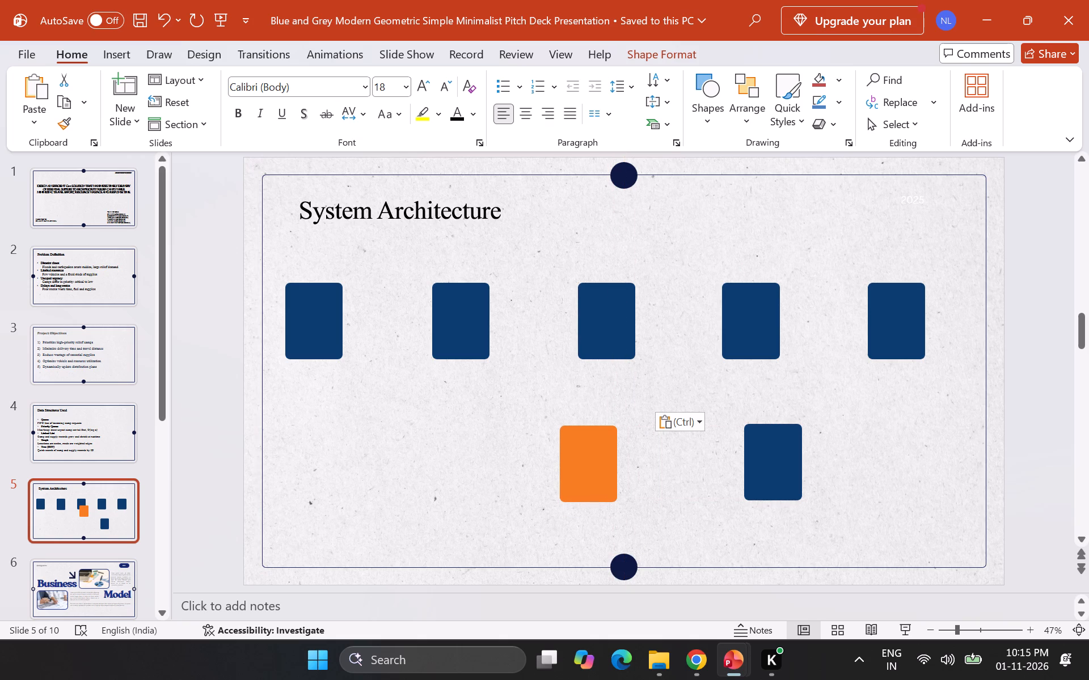
pyautogui.moveTo(588, 466); pyautogui.dragTo(594, 479)
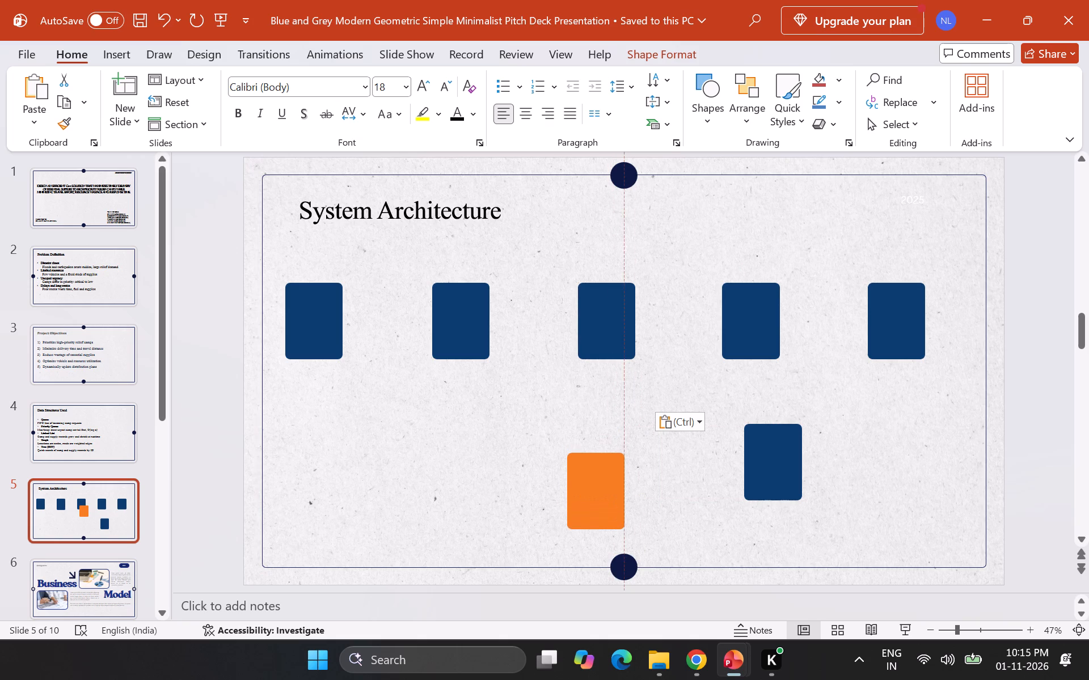
pyautogui.moveTo(594, 479); pyautogui.dragTo(595, 466)
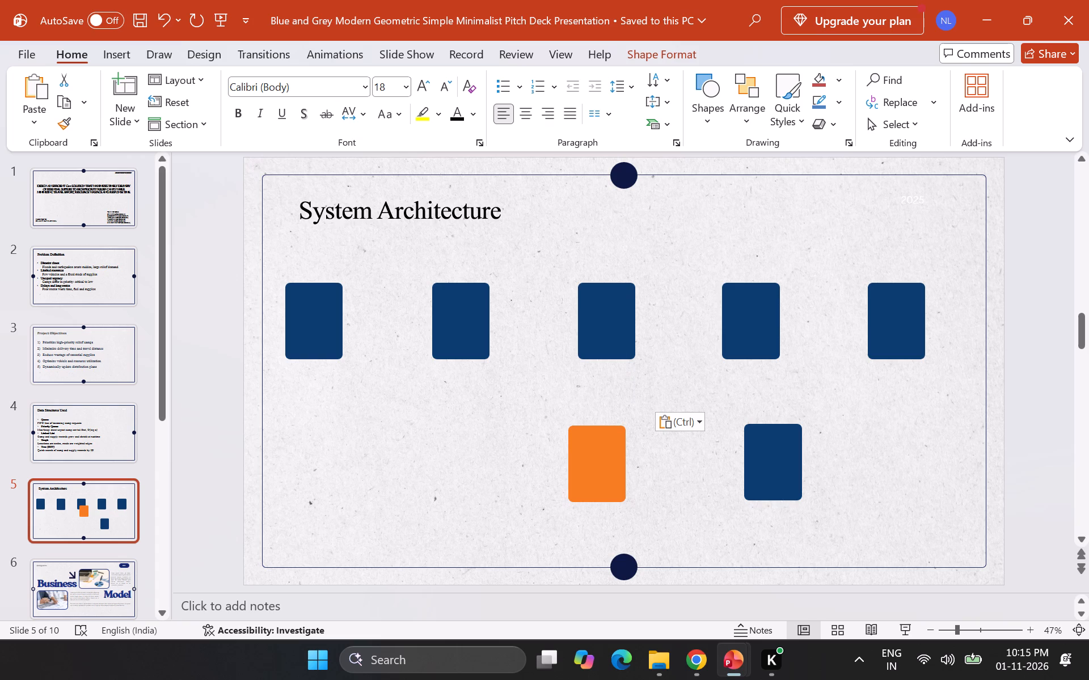
pyautogui.moveTo(595, 466); pyautogui.dragTo(594, 465)
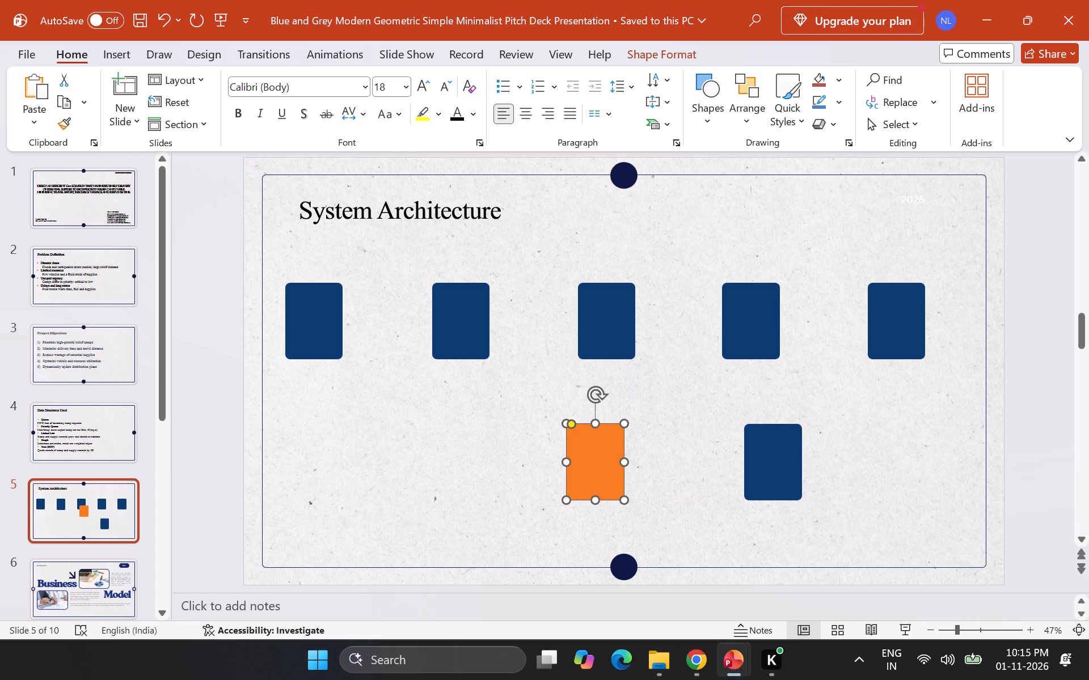
pyautogui.moveTo(580, 464); pyautogui.dragTo(593, 464)
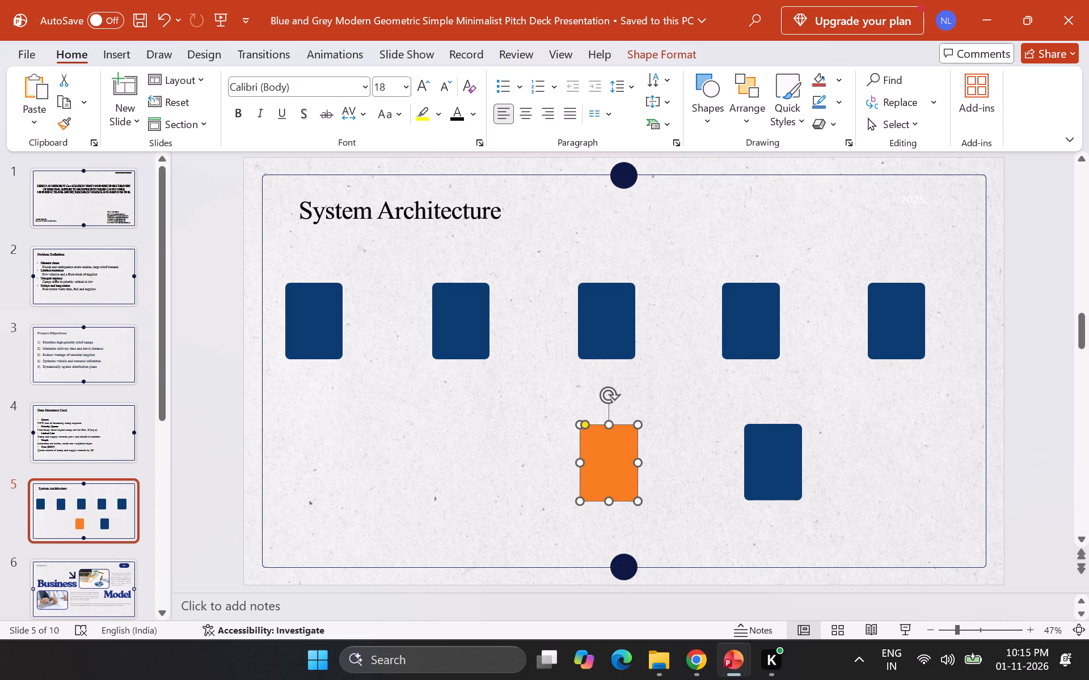
pyautogui.click(535, 473)
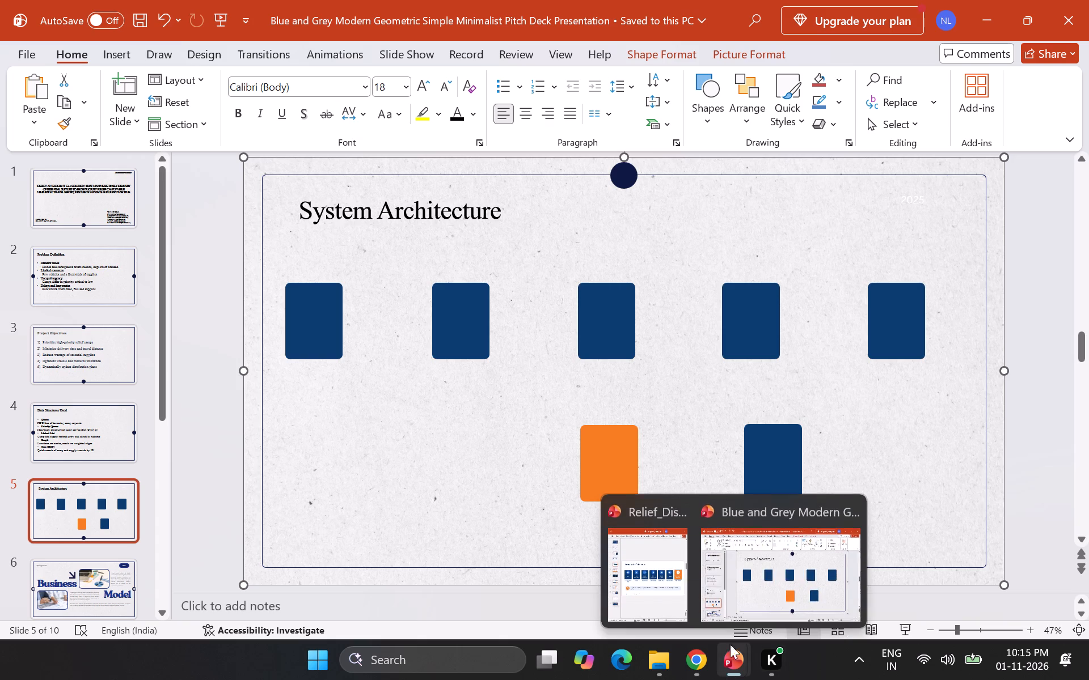
# Switch to the Relief presentation and copy the text "Input" from the first box of its System Architecture diagram.
pyautogui.click(670, 566)
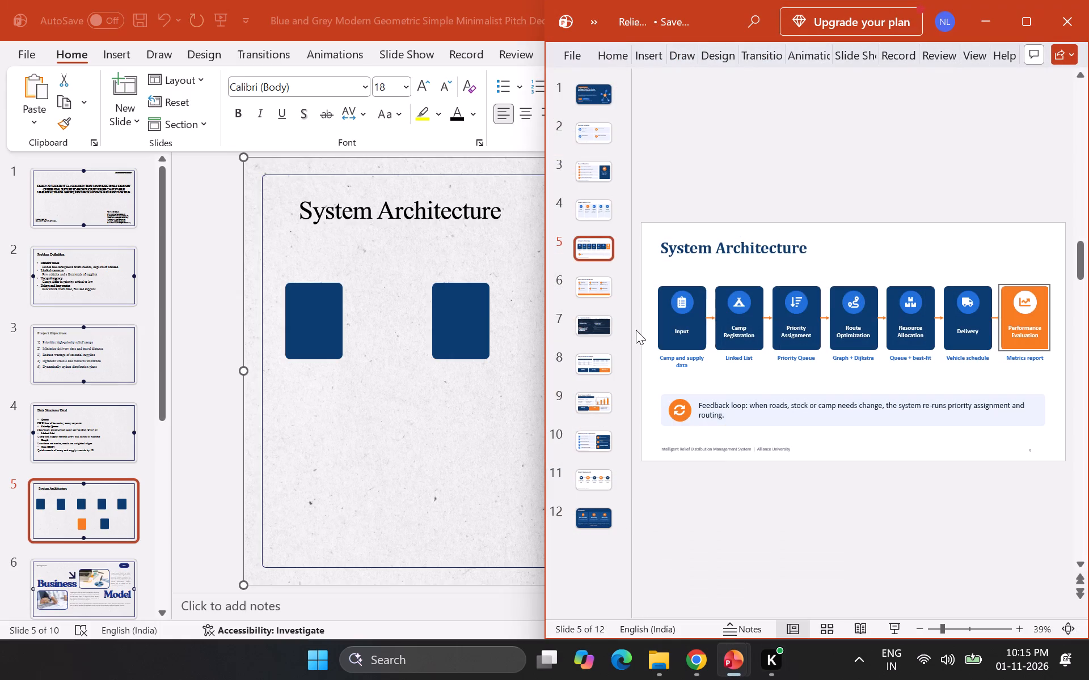
pyautogui.click(683, 306)
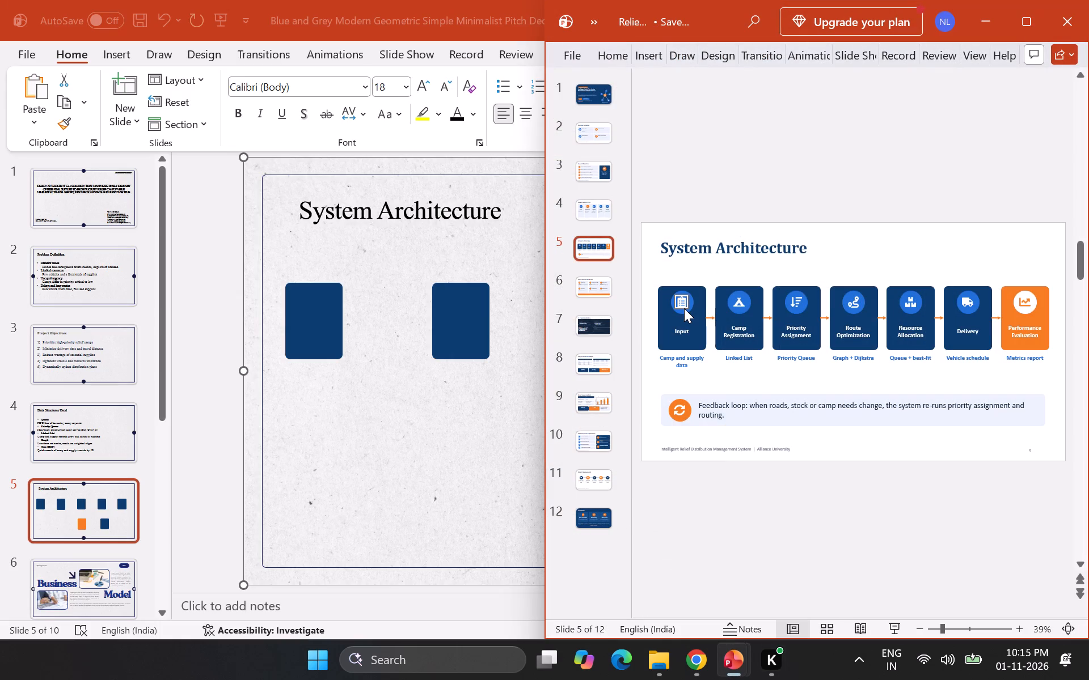
pyautogui.click(684, 308)
pyautogui.click(684, 316)
pyautogui.click(685, 307)
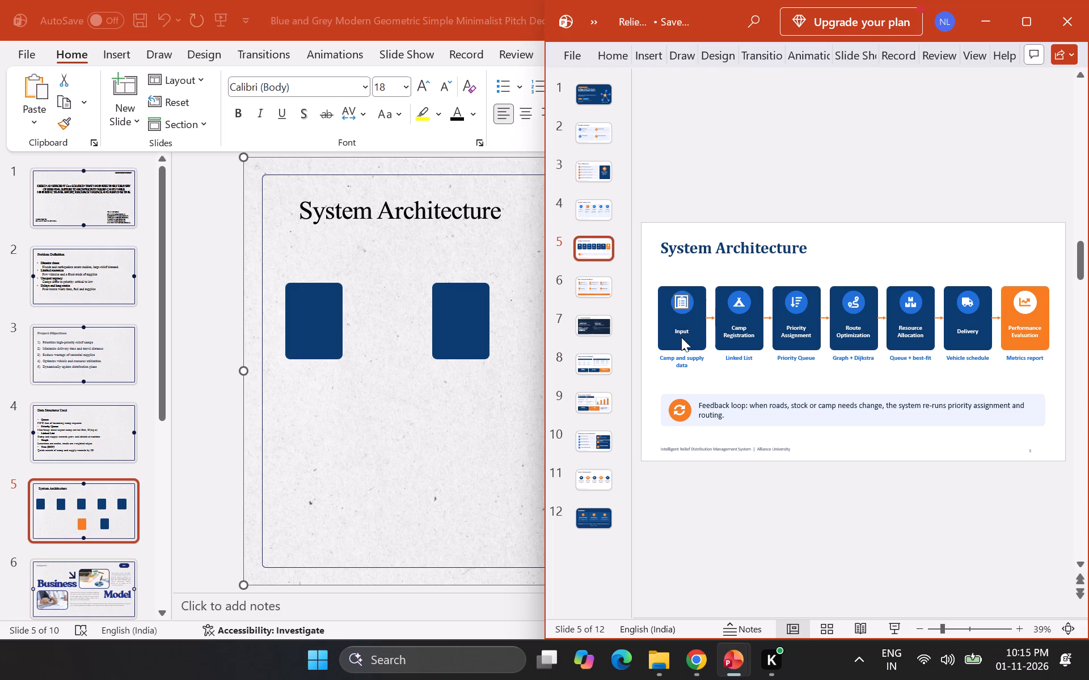
pyautogui.tripleClick(680, 330)
pyautogui.click(680, 330)
pyautogui.hotkey('ctrl', 'c')
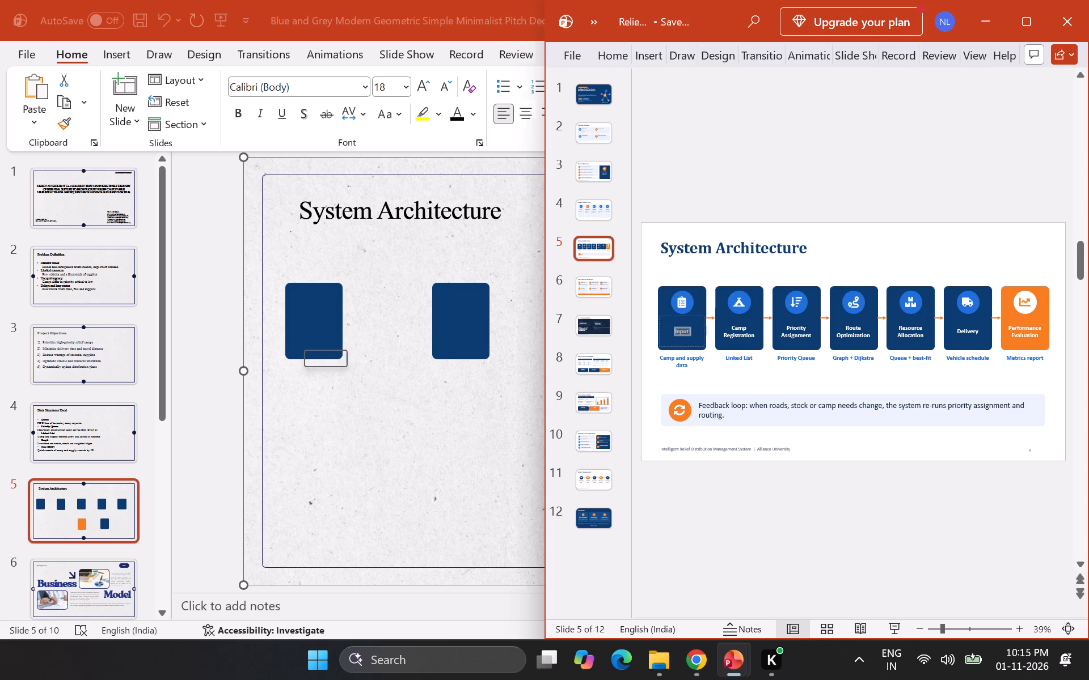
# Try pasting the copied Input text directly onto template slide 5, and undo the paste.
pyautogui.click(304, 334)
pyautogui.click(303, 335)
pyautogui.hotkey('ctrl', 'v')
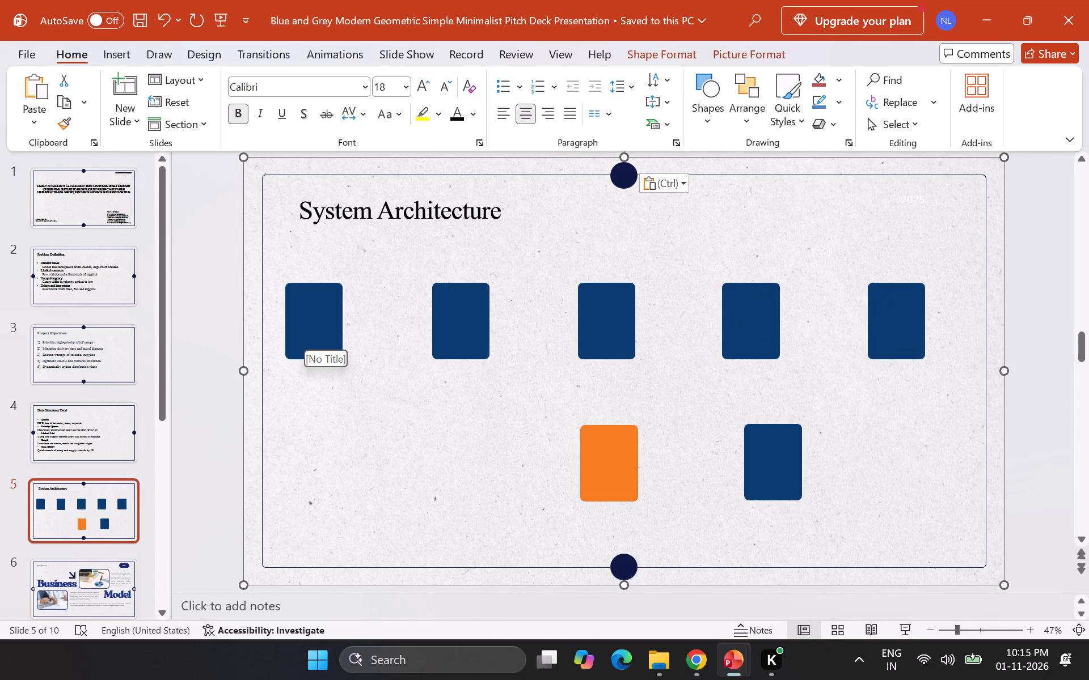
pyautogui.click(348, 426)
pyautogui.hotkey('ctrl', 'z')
# Insert a text box on the lower part of the first blue rectangle, paste "Input" into it and centre the label.
pyautogui.click(110, 49)
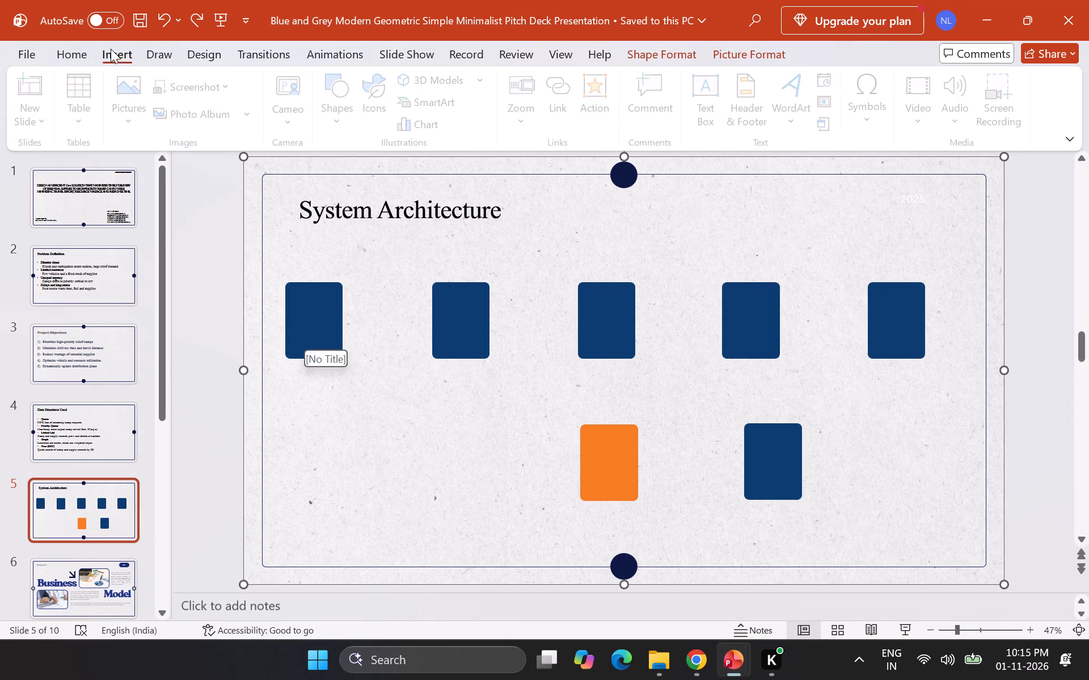
pyautogui.click(718, 86)
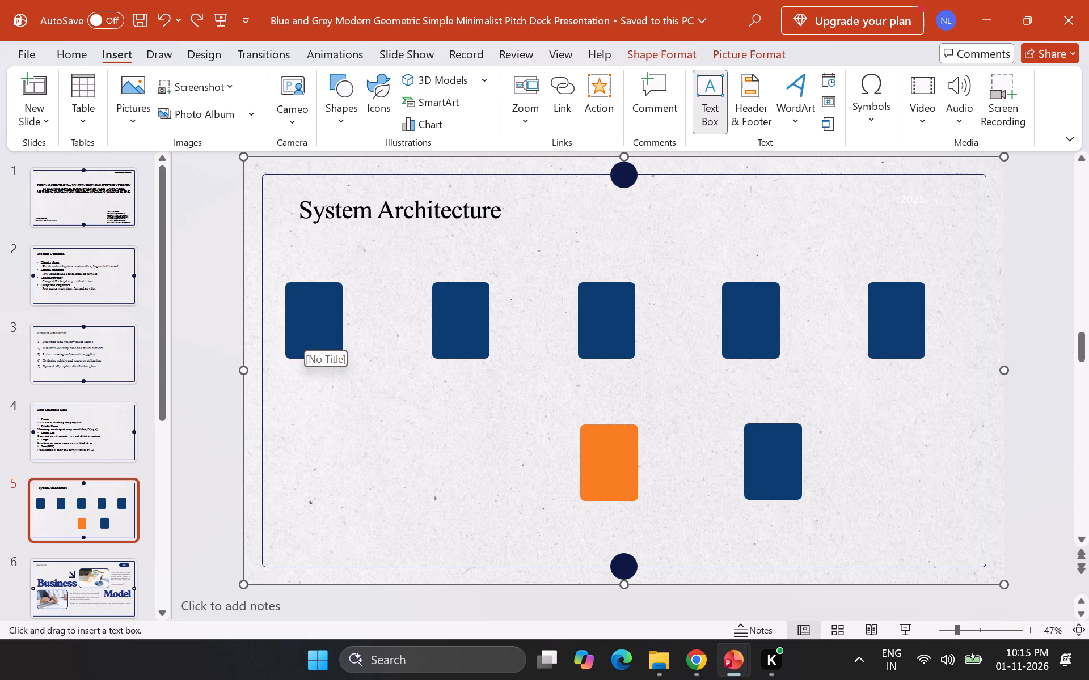
pyautogui.moveTo(294, 344); pyautogui.dragTo(328, 345)
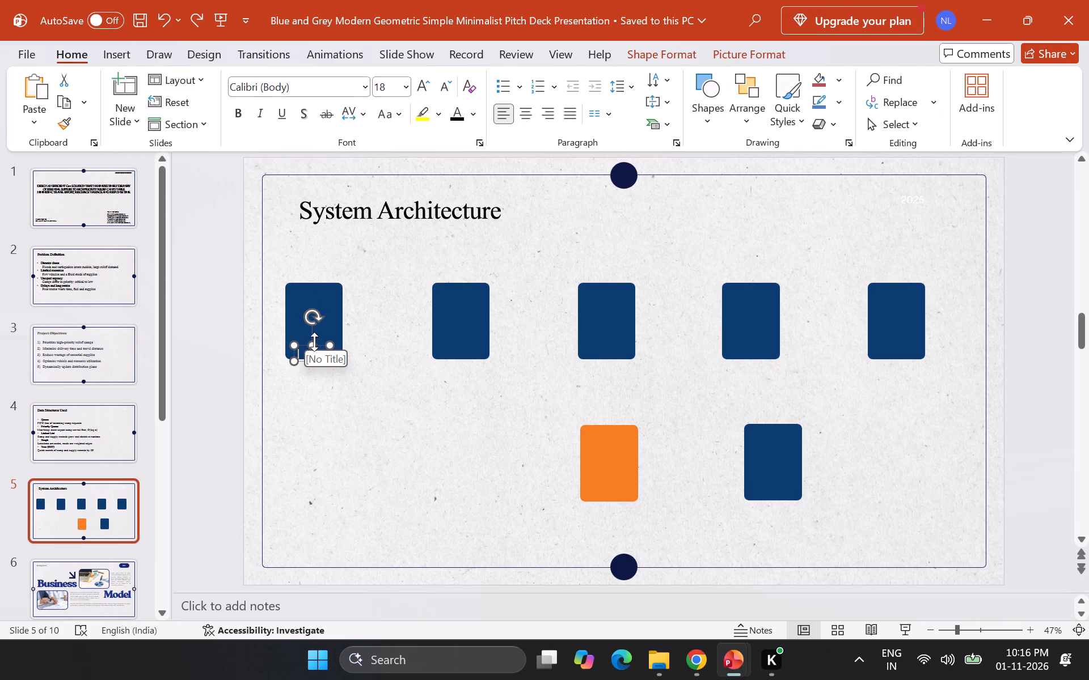
pyautogui.click(331, 372)
pyautogui.hotkey('ctrl', 'v')
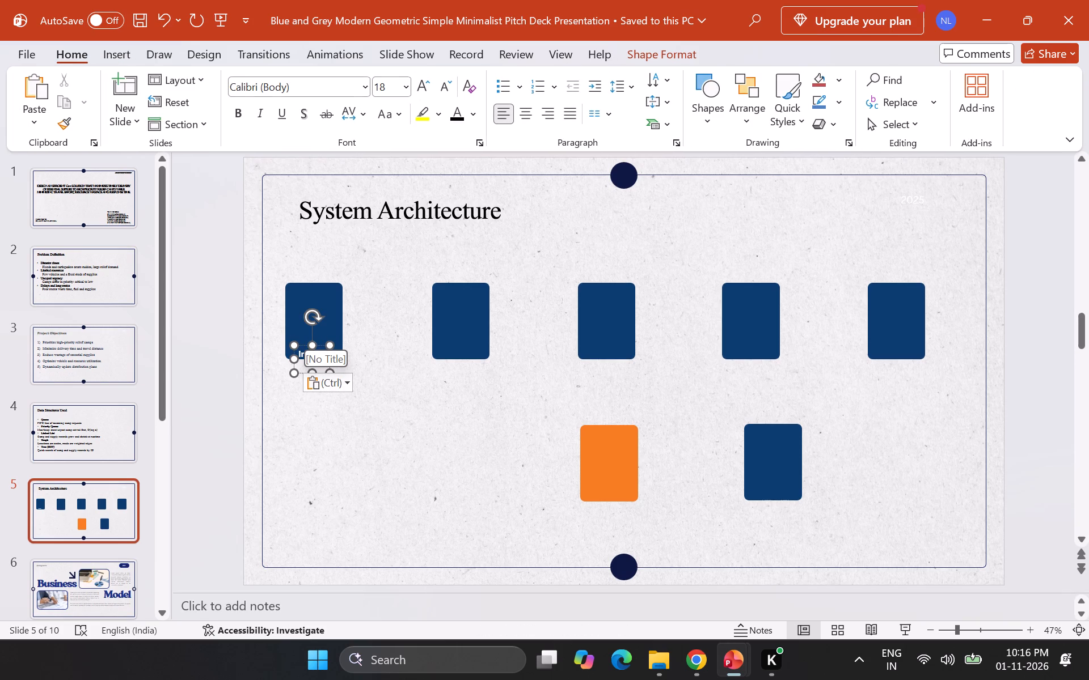
pyautogui.moveTo(303, 343); pyautogui.dragTo(302, 332)
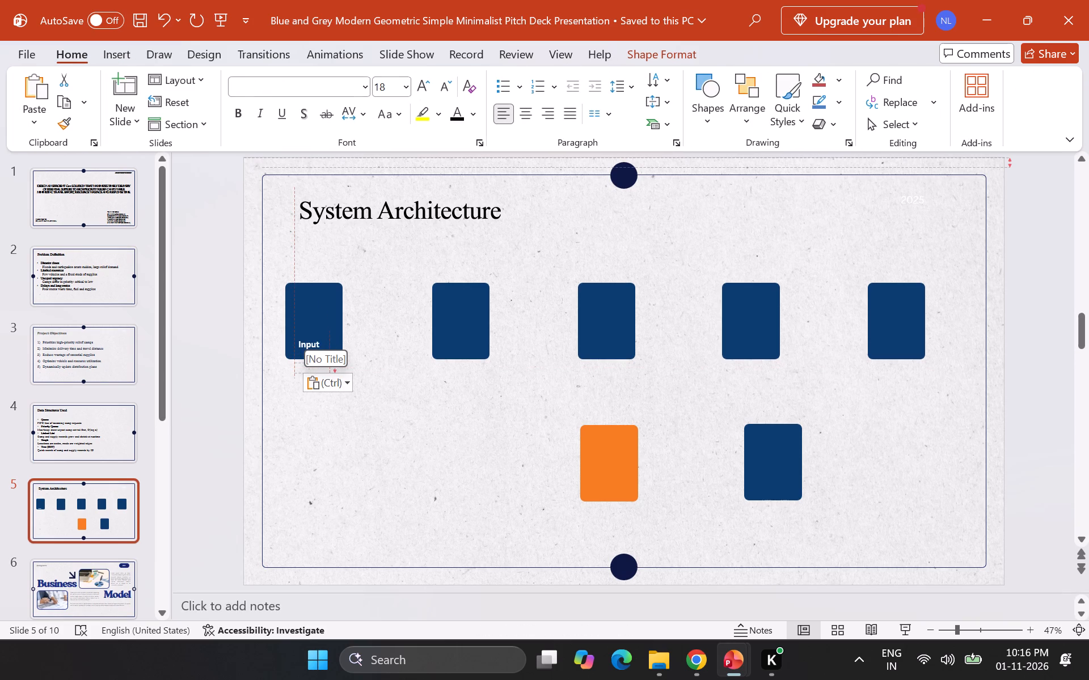
pyautogui.moveTo(302, 332); pyautogui.dragTo(307, 332)
pyautogui.click(433, 416)
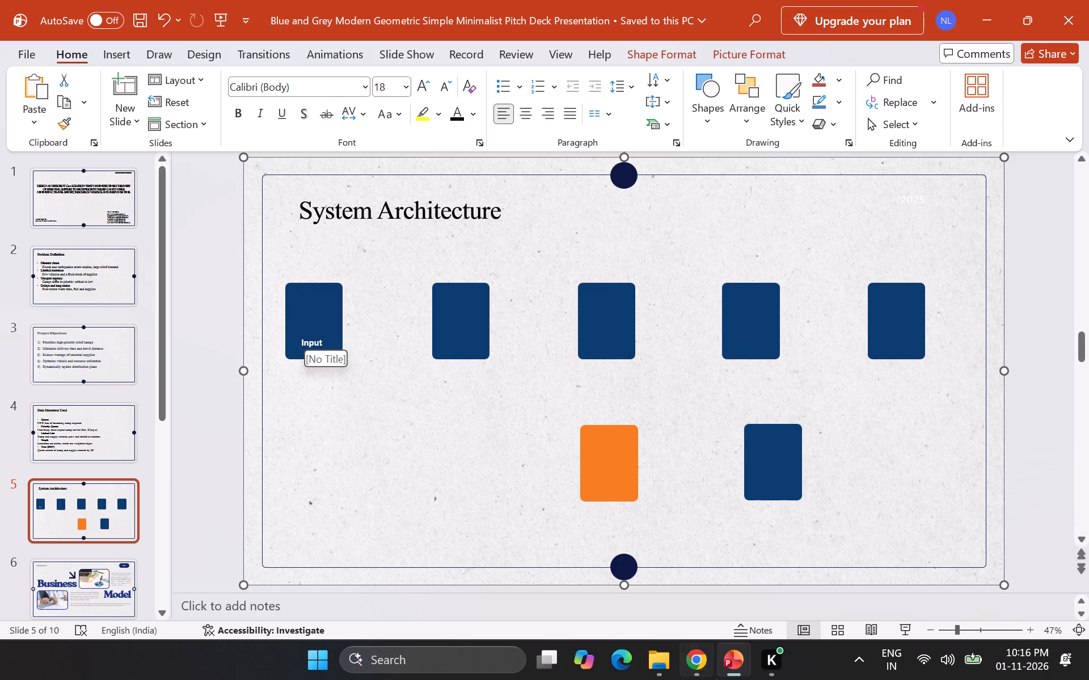
# Copy the blue circle behind the Input icon from the Relief presentation and place it centred above the Input label on template slide 5.
pyautogui.click(668, 588)
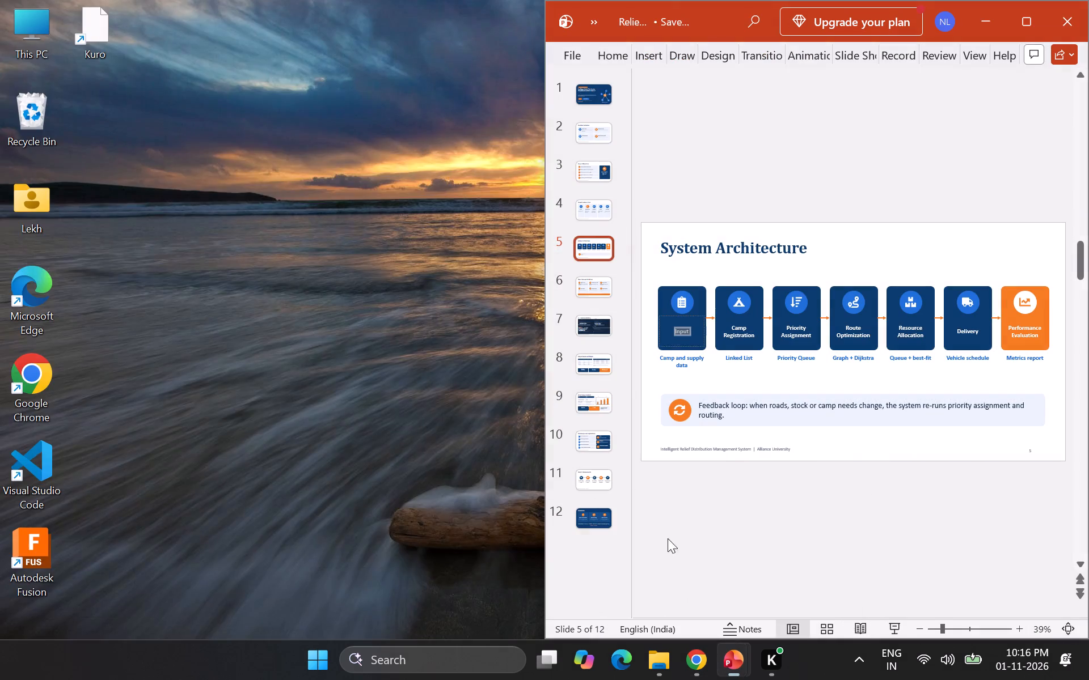
pyautogui.click(684, 300)
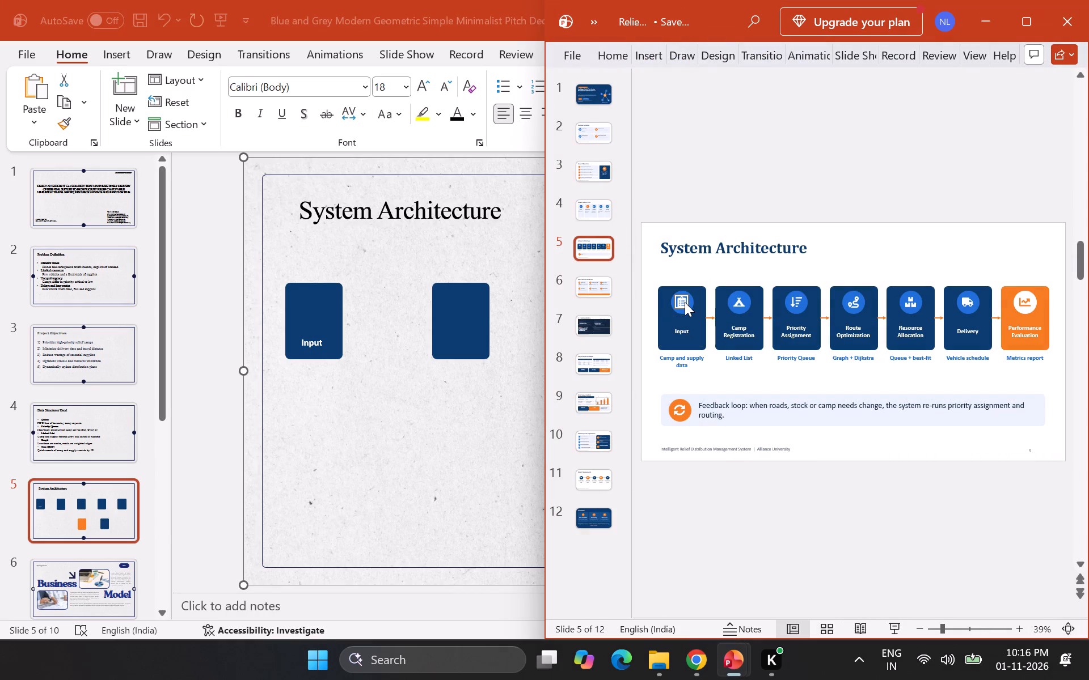
pyautogui.click(685, 304)
pyautogui.click(683, 313)
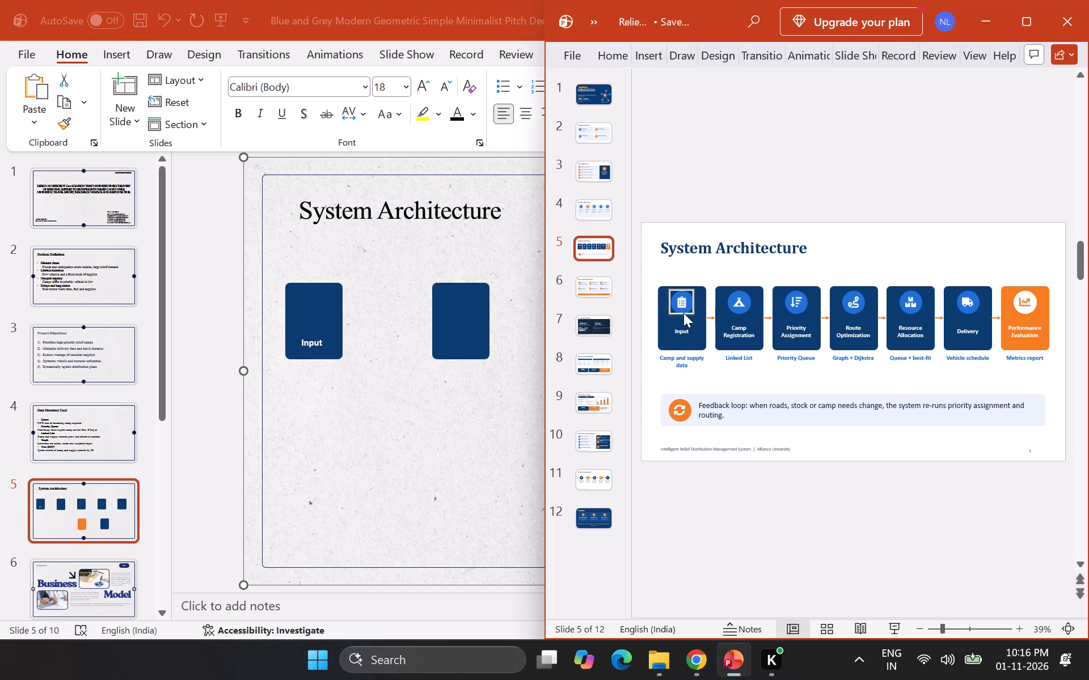
pyautogui.click(683, 313)
pyautogui.hotkey('ctrl', 'c')
pyautogui.click(306, 305)
pyautogui.click(297, 311)
pyautogui.hotkey('ctrl', 'v')
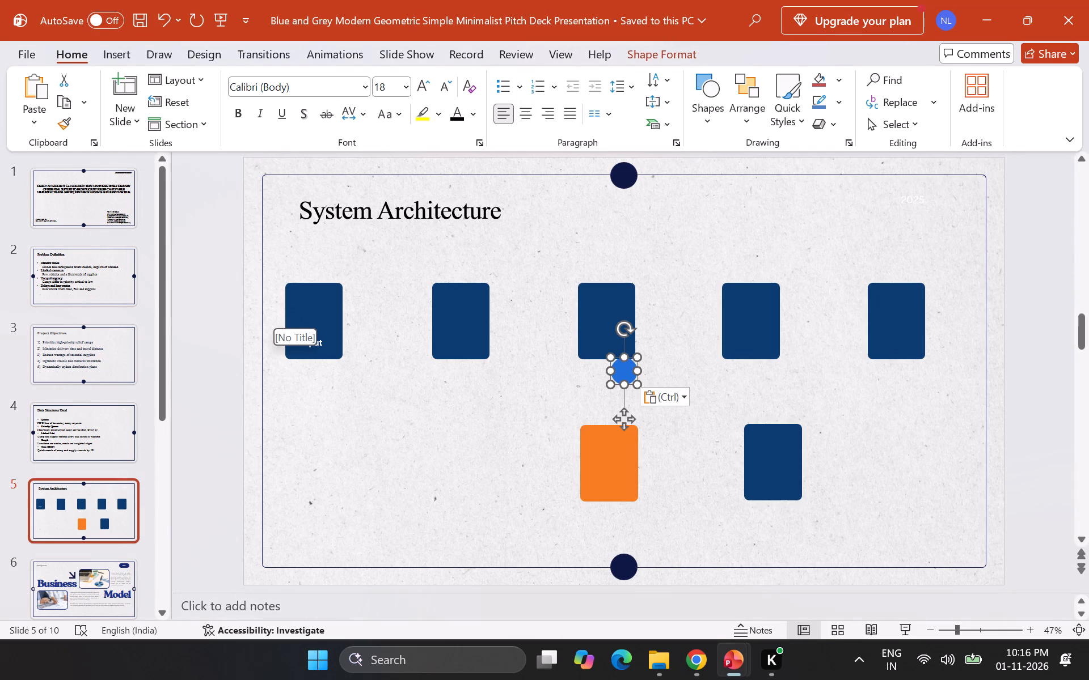
pyautogui.moveTo(621, 368); pyautogui.dragTo(241, 308)
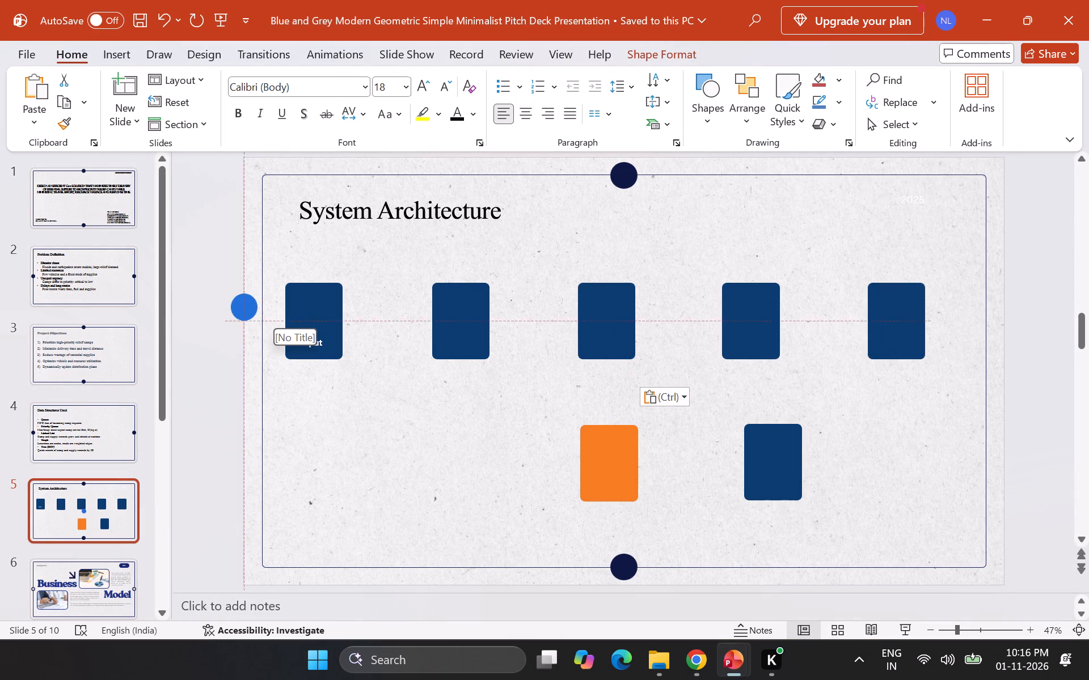
pyautogui.moveTo(241, 308); pyautogui.dragTo(312, 305)
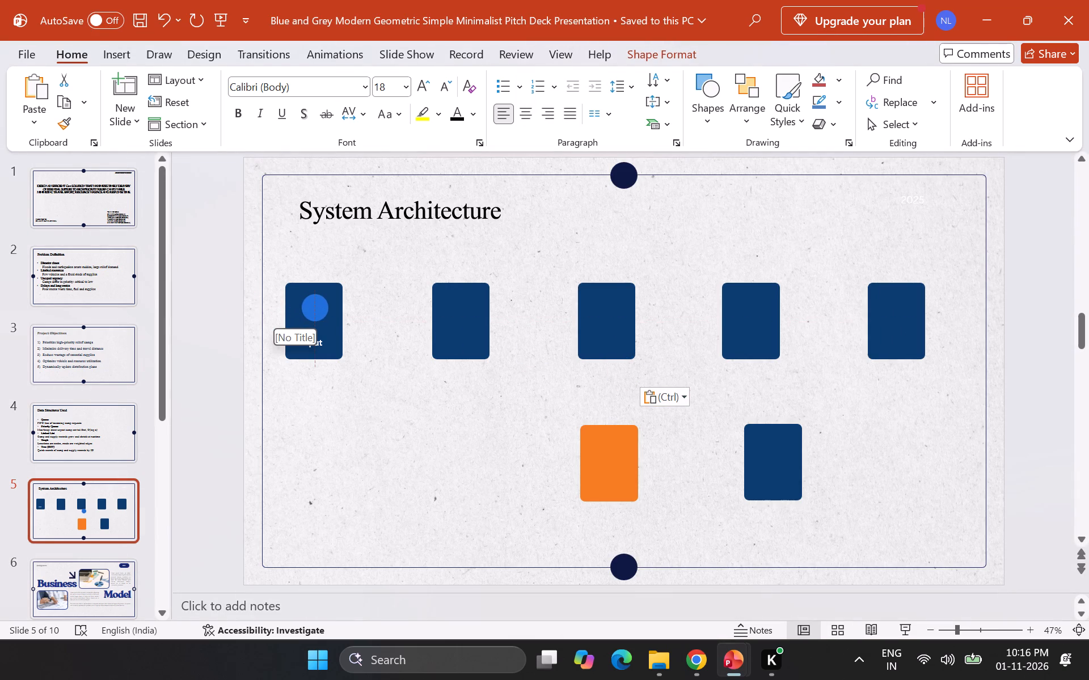
pyautogui.moveTo(312, 305); pyautogui.dragTo(308, 308)
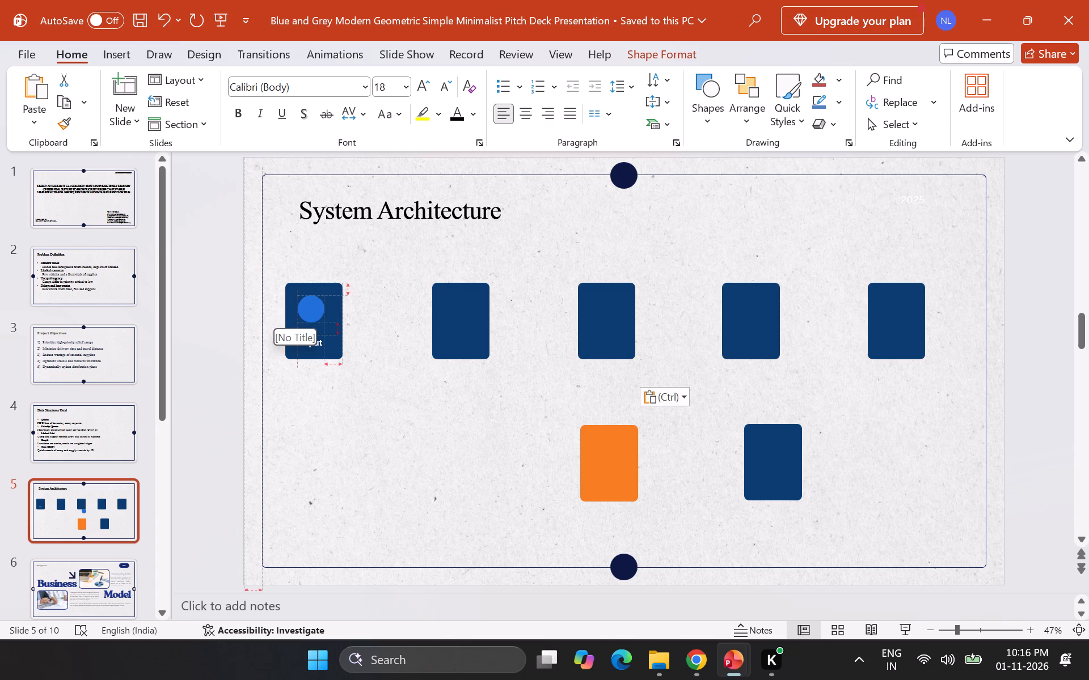
pyautogui.moveTo(308, 308); pyautogui.dragTo(310, 308)
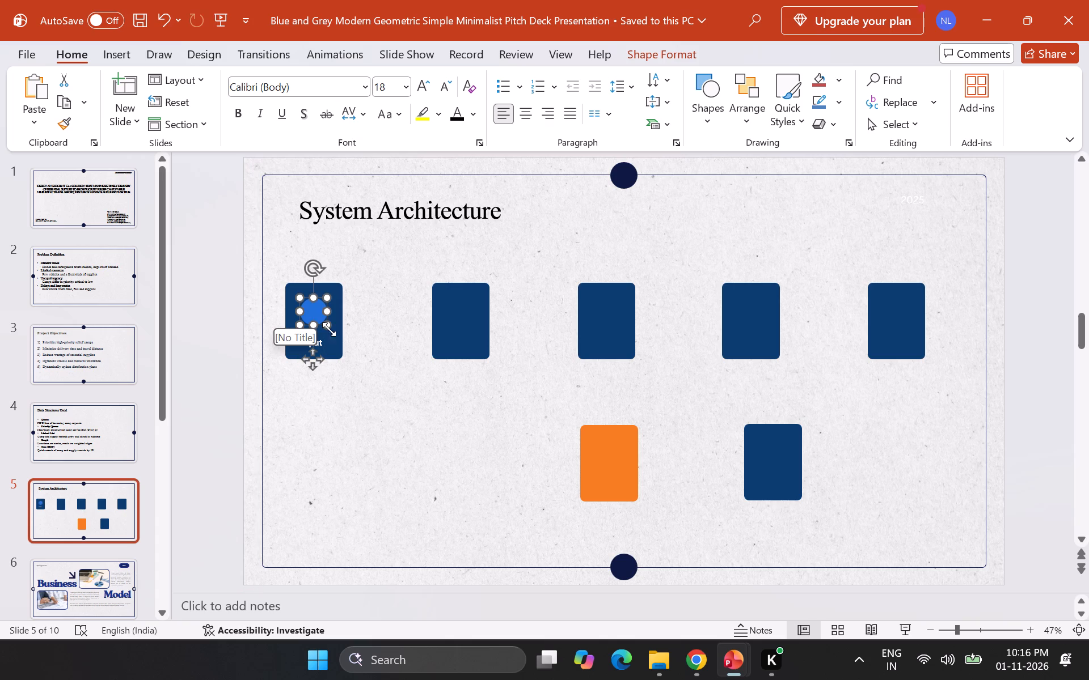
# Copy the white clipboard icon from the Relief presentation's Input box and place it centred on the blue circle above the template's Input label.
pyautogui.click(646, 575)
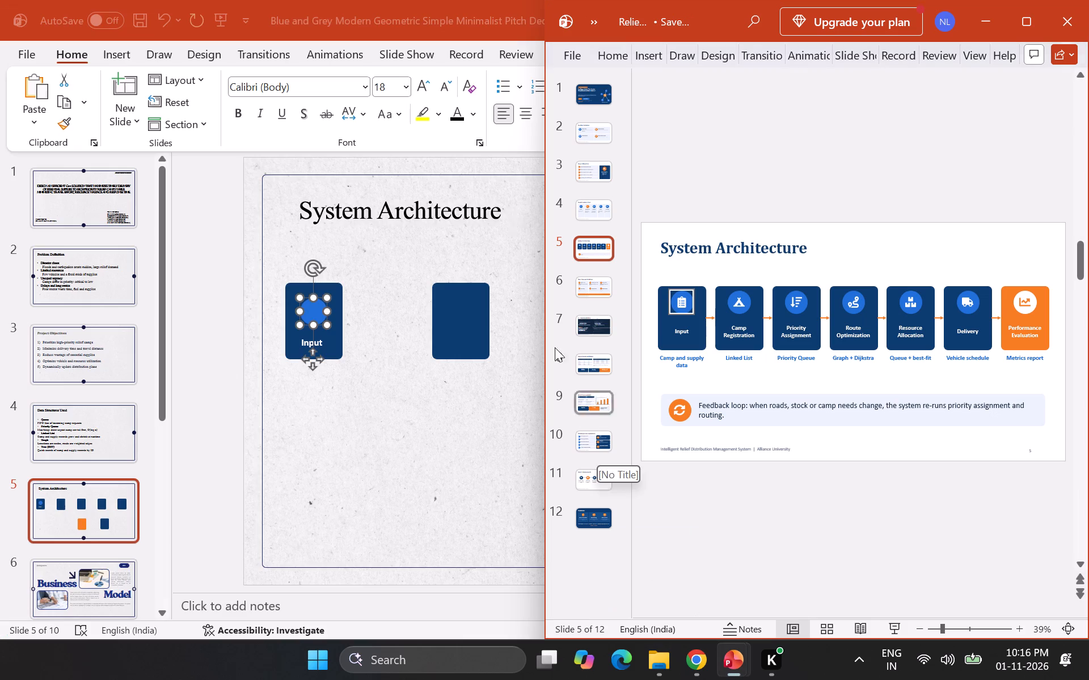
pyautogui.click(678, 294)
pyautogui.click(682, 302)
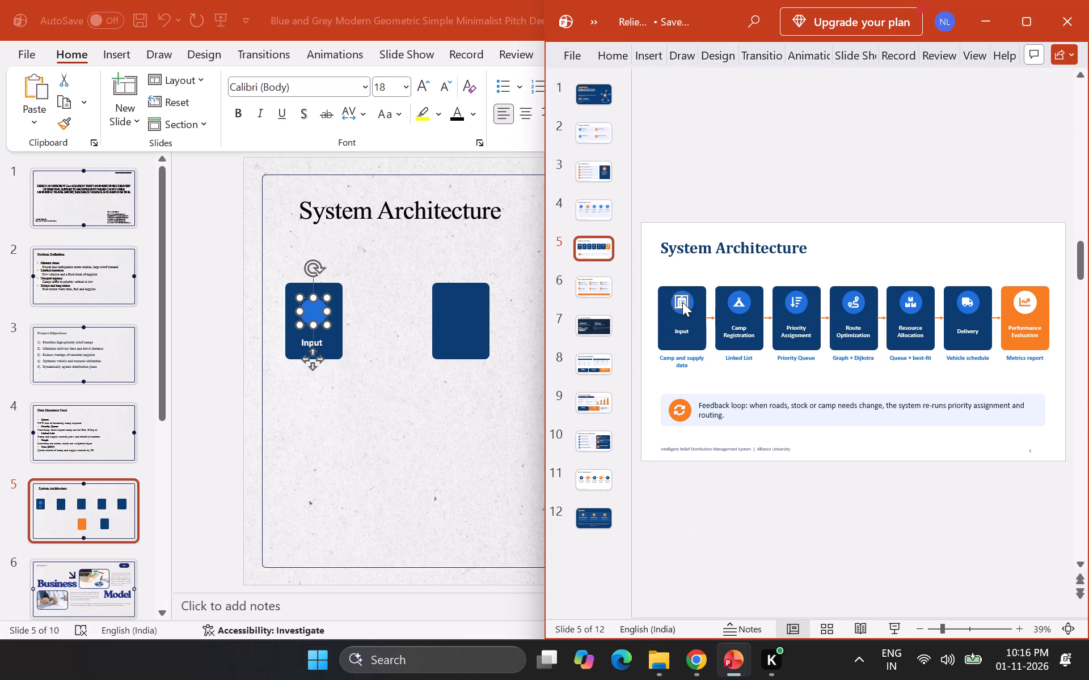
pyautogui.moveTo(682, 302); pyautogui.dragTo(681, 296)
pyautogui.hotkey('ctrl', 'c')
pyautogui.click(305, 308)
pyautogui.click(312, 328)
pyautogui.hotkey('ctrl', 'v')
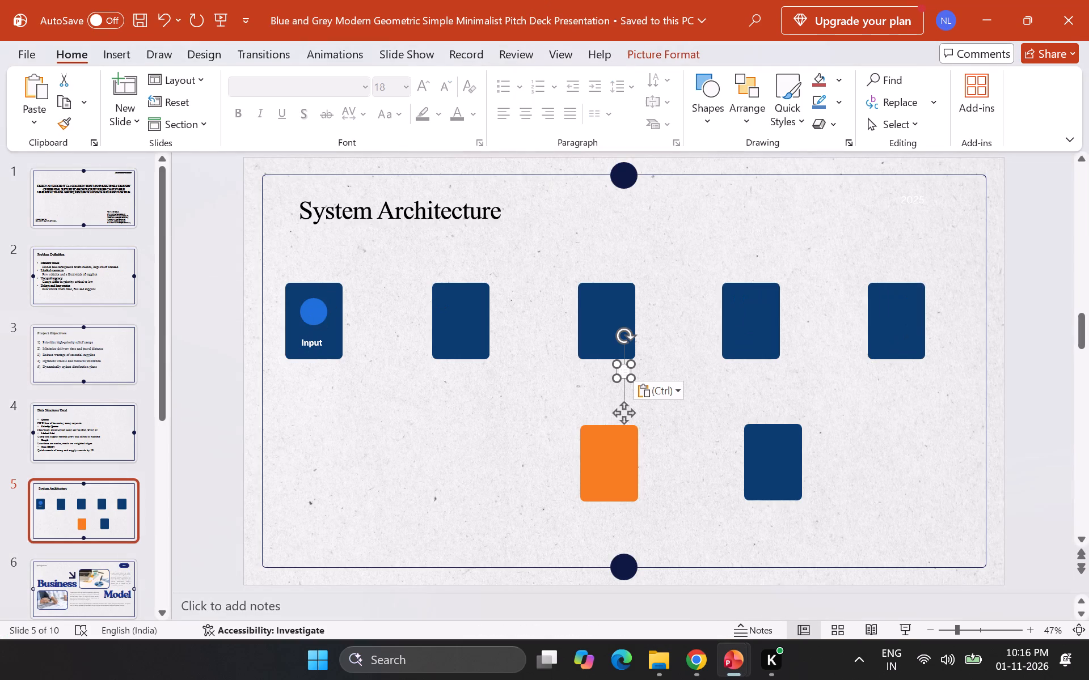
pyautogui.moveTo(623, 369); pyautogui.dragTo(448, 362)
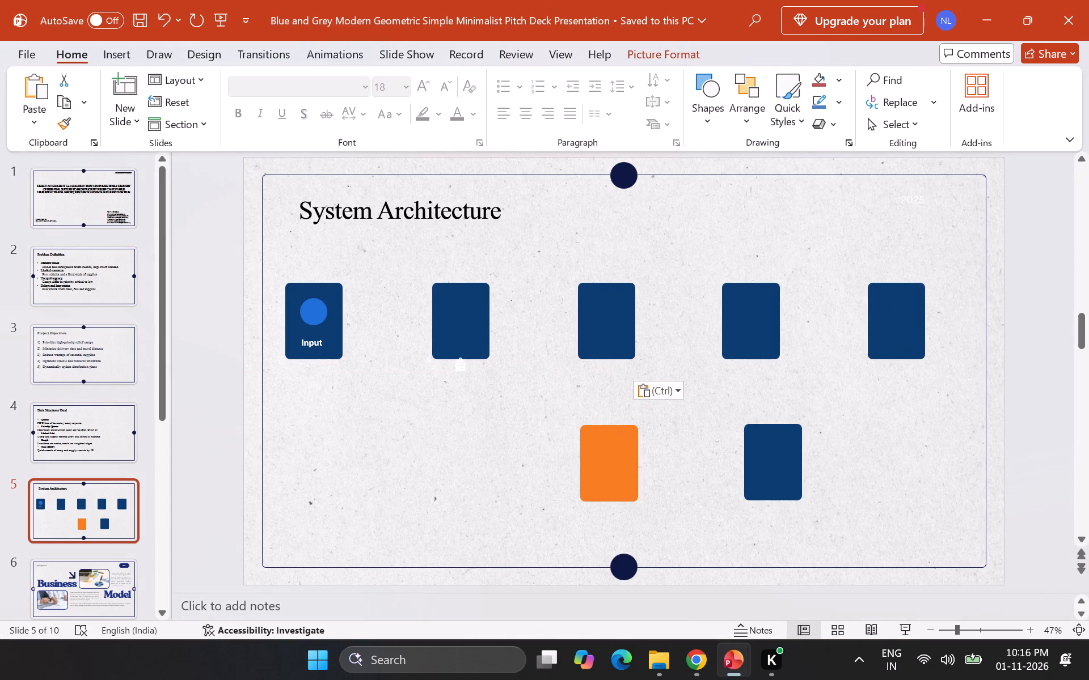
pyautogui.moveTo(448, 362); pyautogui.dragTo(313, 310)
pyautogui.click(406, 358)
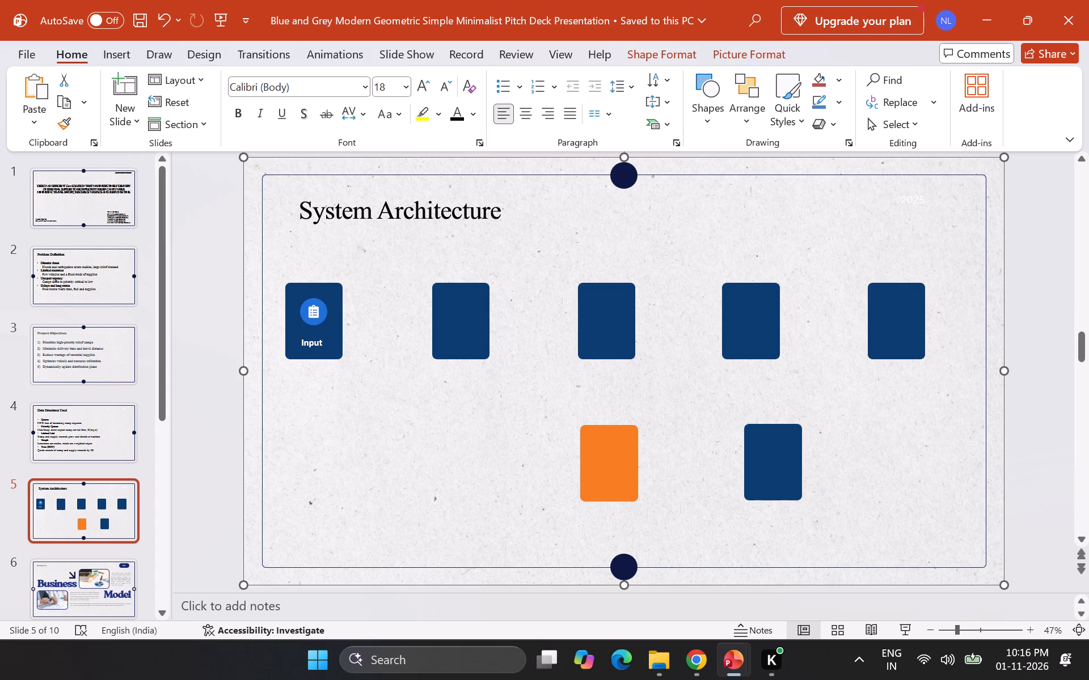
# Increase the font size of the Input label in the first rectangle by one increment.
pyautogui.click(312, 339)
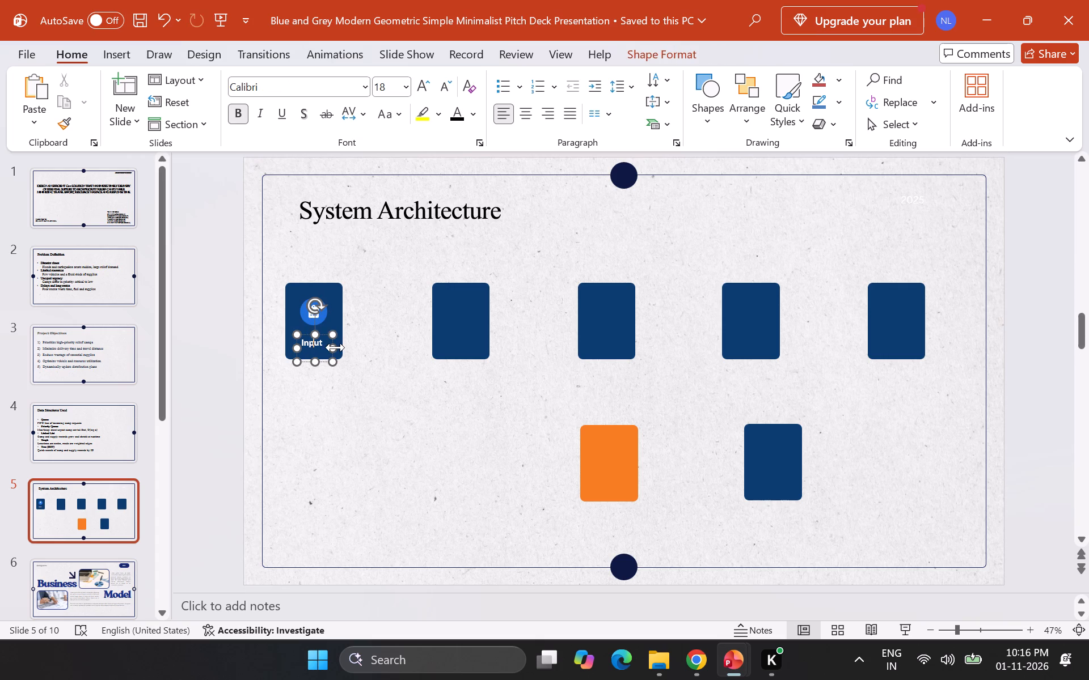
pyautogui.click(335, 347)
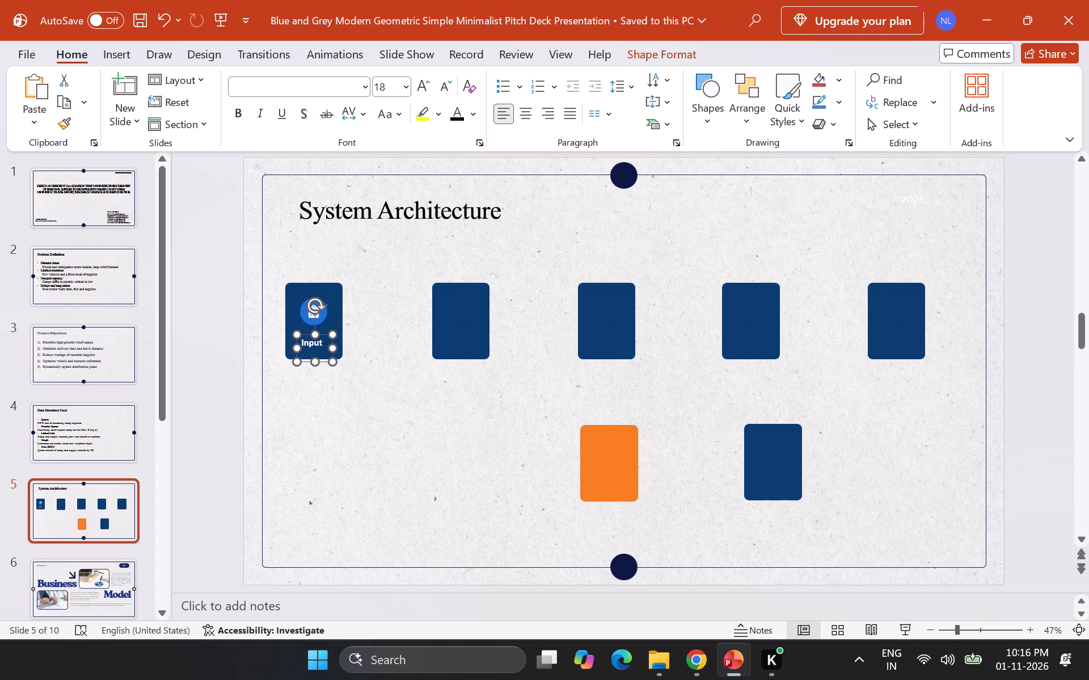
pyautogui.click(424, 90)
pyautogui.click(374, 406)
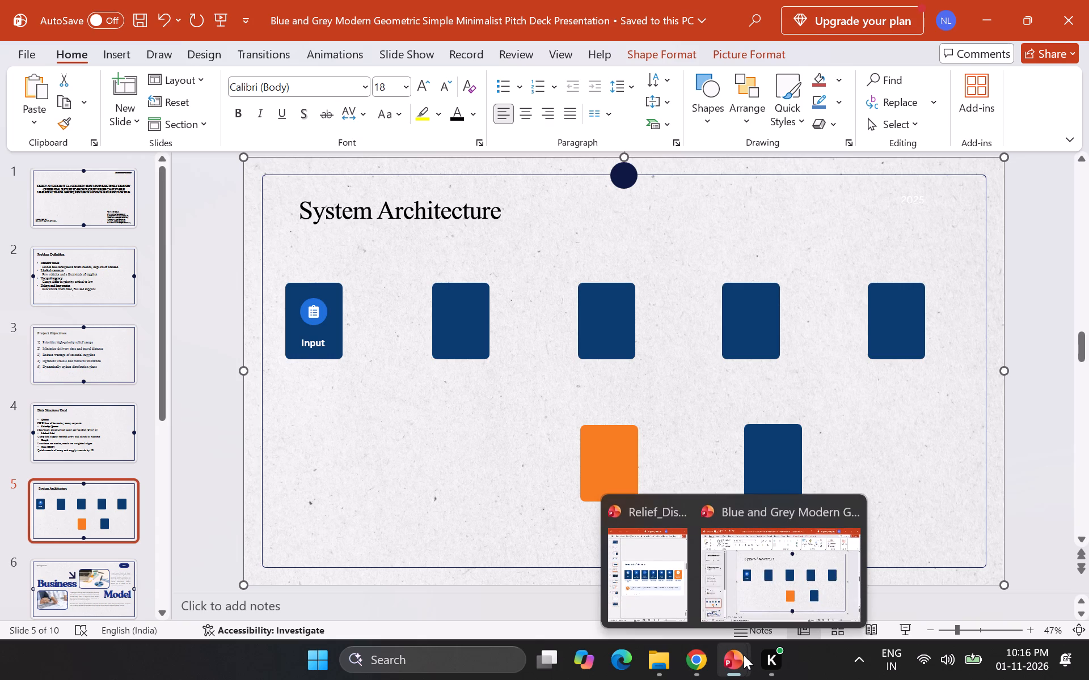
# Copy the blue circle from the Input box and place the duplicate on the upper part of the second blue rectangle.
pyautogui.click(322, 323)
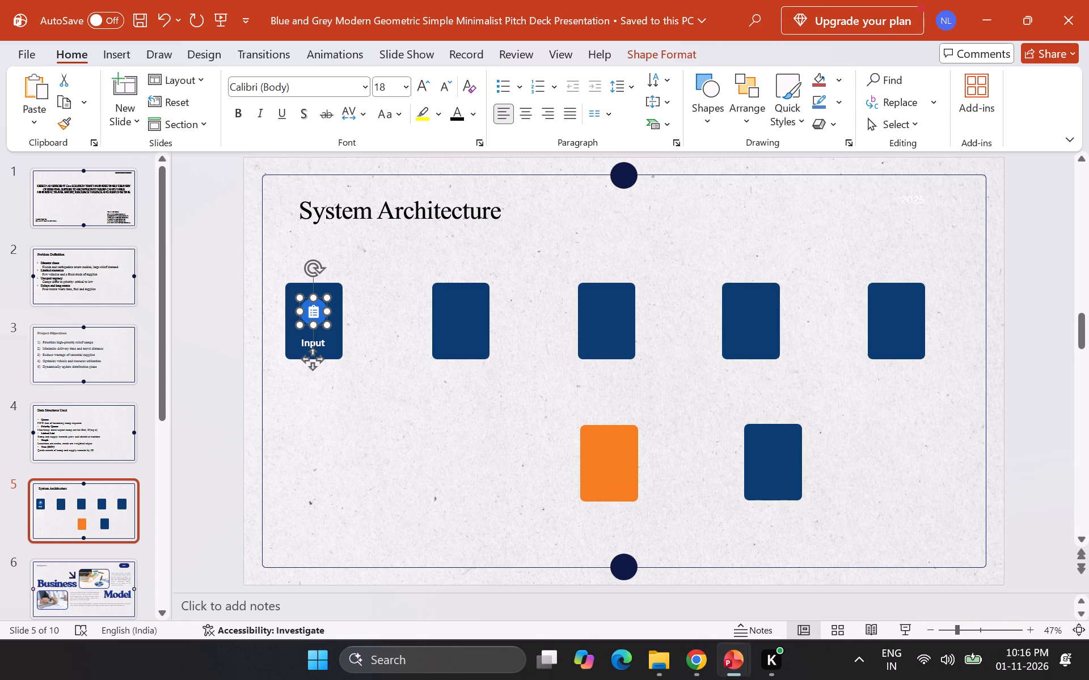
pyautogui.click(362, 376)
pyautogui.hotkey('ctrl', 'c')
pyautogui.click(475, 492)
pyautogui.hotkey('ctrl', 'v')
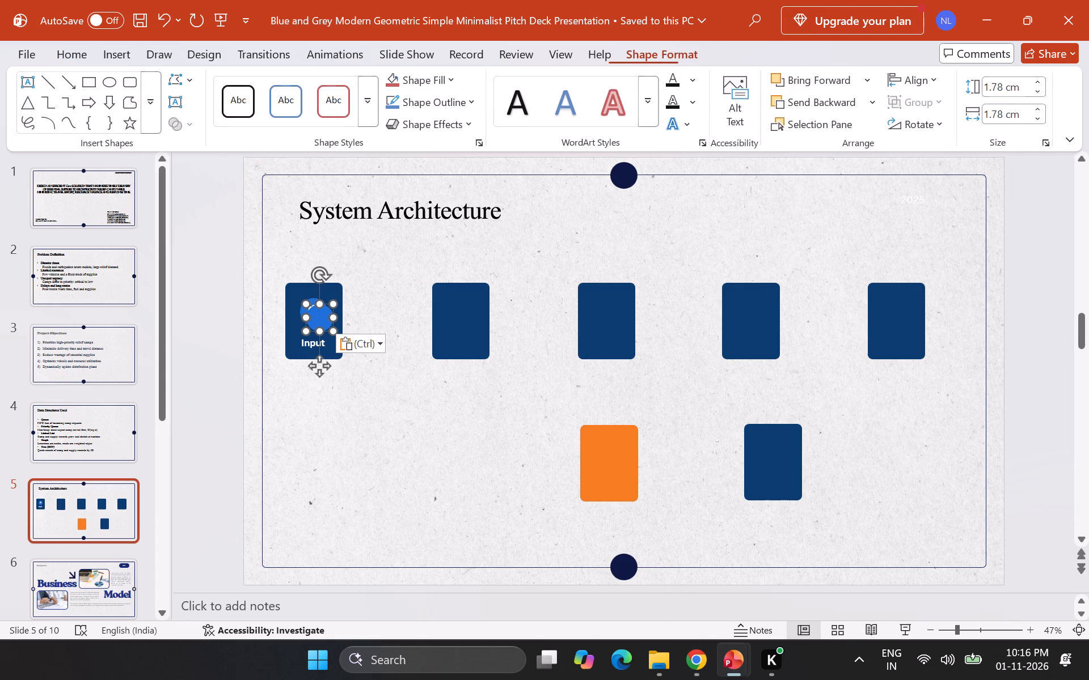
pyautogui.moveTo(323, 319); pyautogui.dragTo(331, 319)
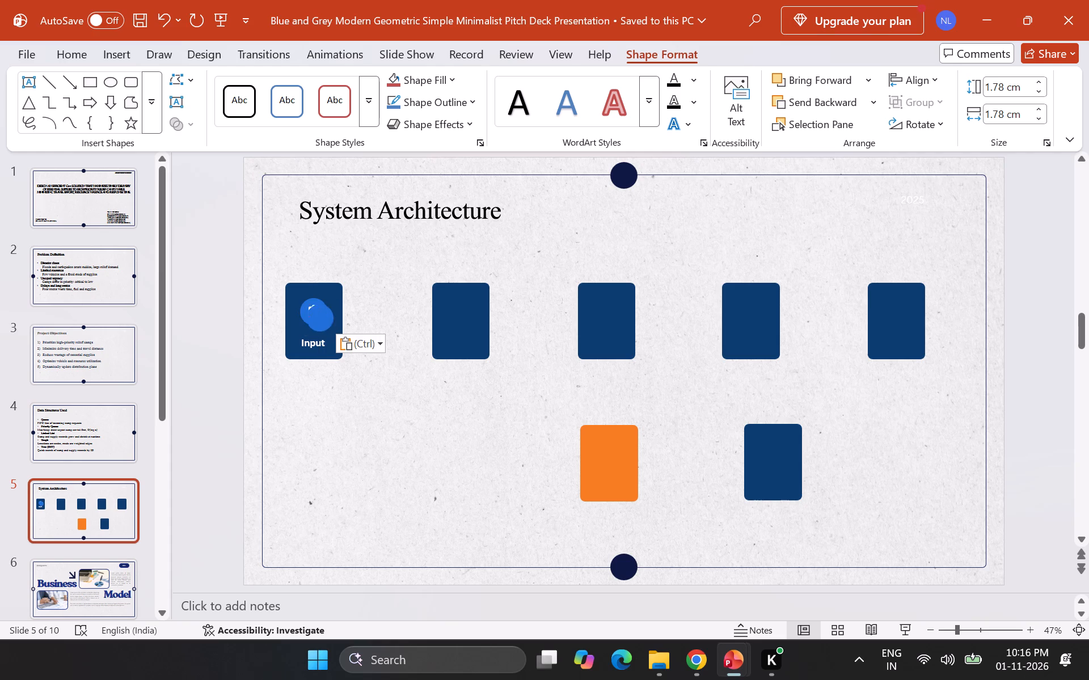
pyautogui.moveTo(331, 319); pyautogui.dragTo(461, 313)
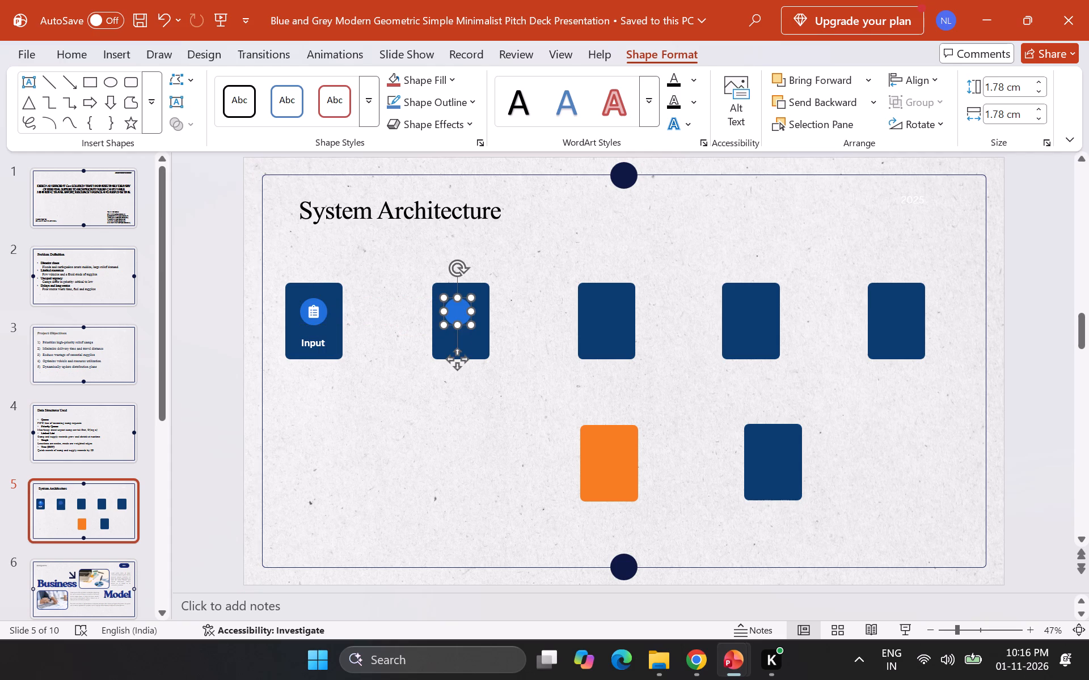
# Paste two more blue circles and place them on the upper parts of the third and fourth rectangles, level with the others.
pyautogui.click(476, 385)
pyautogui.hotkey('ctrl', 'v')
pyautogui.moveTo(317, 312); pyautogui.dragTo(617, 314)
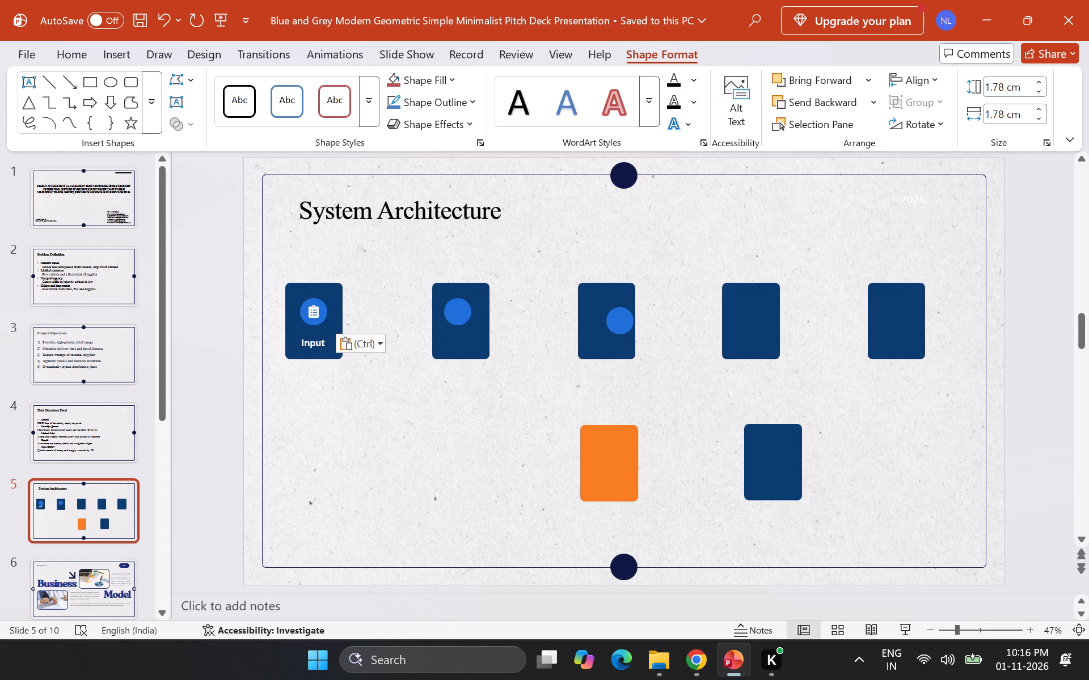
pyautogui.moveTo(617, 314); pyautogui.dragTo(602, 305)
pyautogui.click(538, 531)
pyautogui.hotkey('ctrl', 'v')
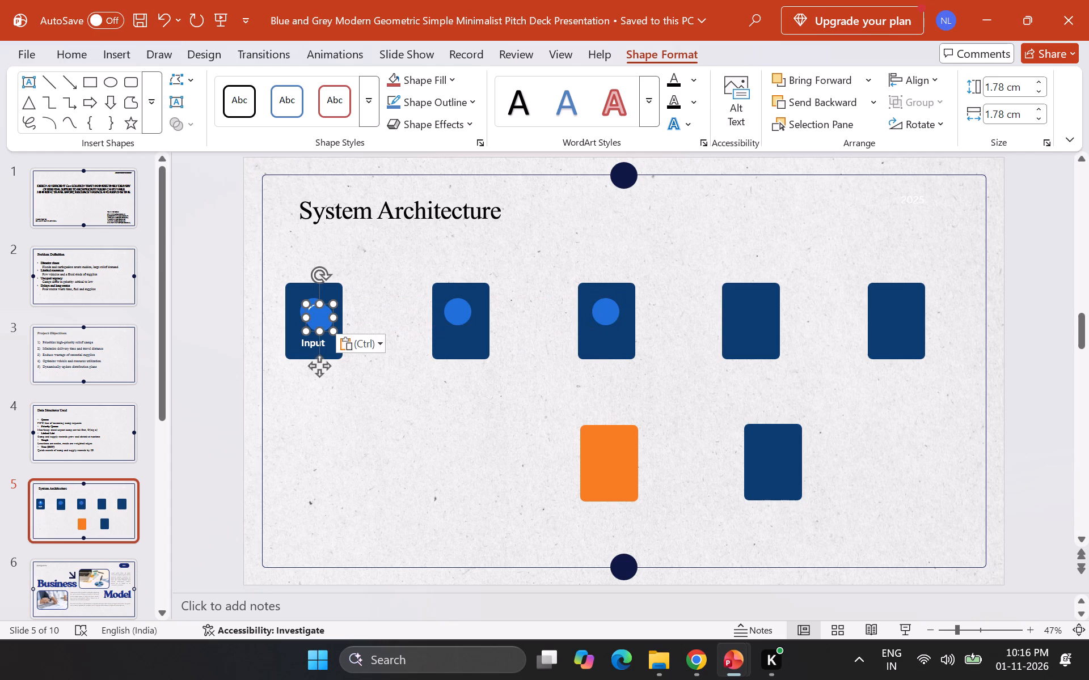
pyautogui.moveTo(324, 321); pyautogui.dragTo(766, 315)
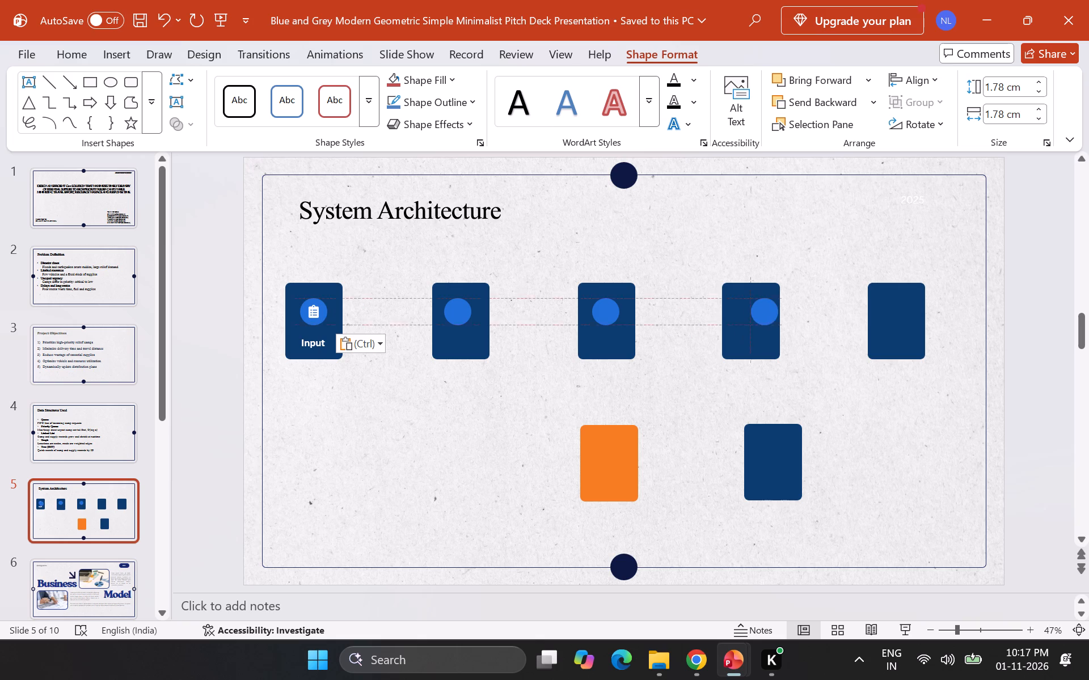
pyautogui.moveTo(766, 315); pyautogui.dragTo(757, 317)
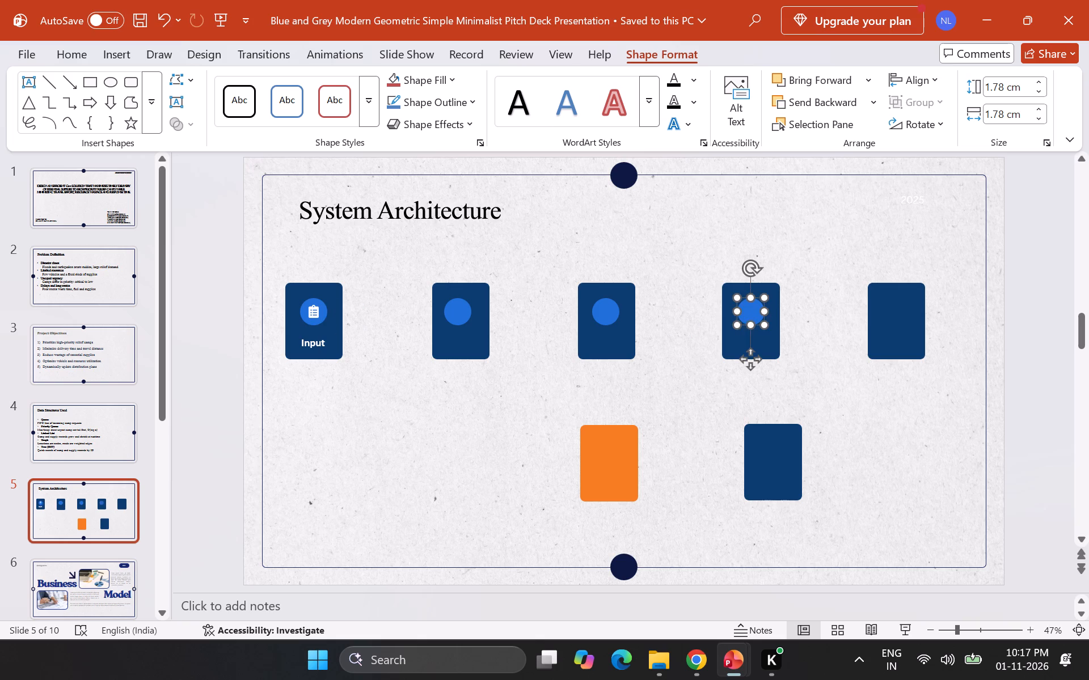
# Paste two more blue circles and centre them on the upper parts of the fifth rectangle and the lower-row blue rectangle.
pyautogui.click(600, 376)
pyautogui.hotkey('ctrl', 'v')
pyautogui.moveTo(321, 313); pyautogui.dragTo(800, 316)
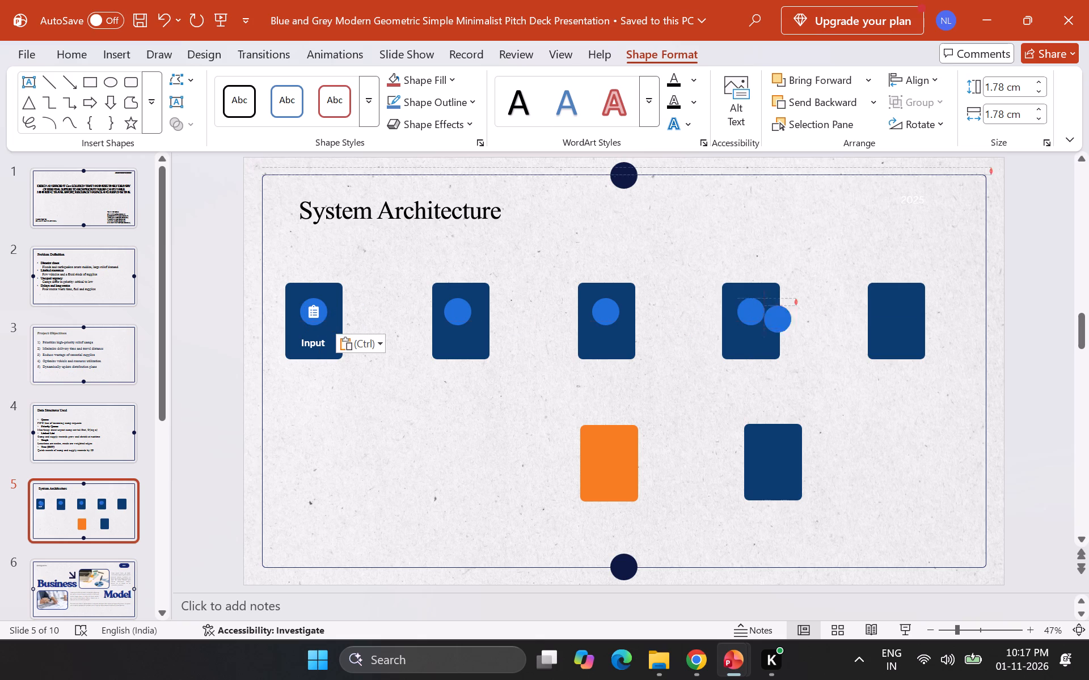
pyautogui.moveTo(800, 316); pyautogui.dragTo(899, 309)
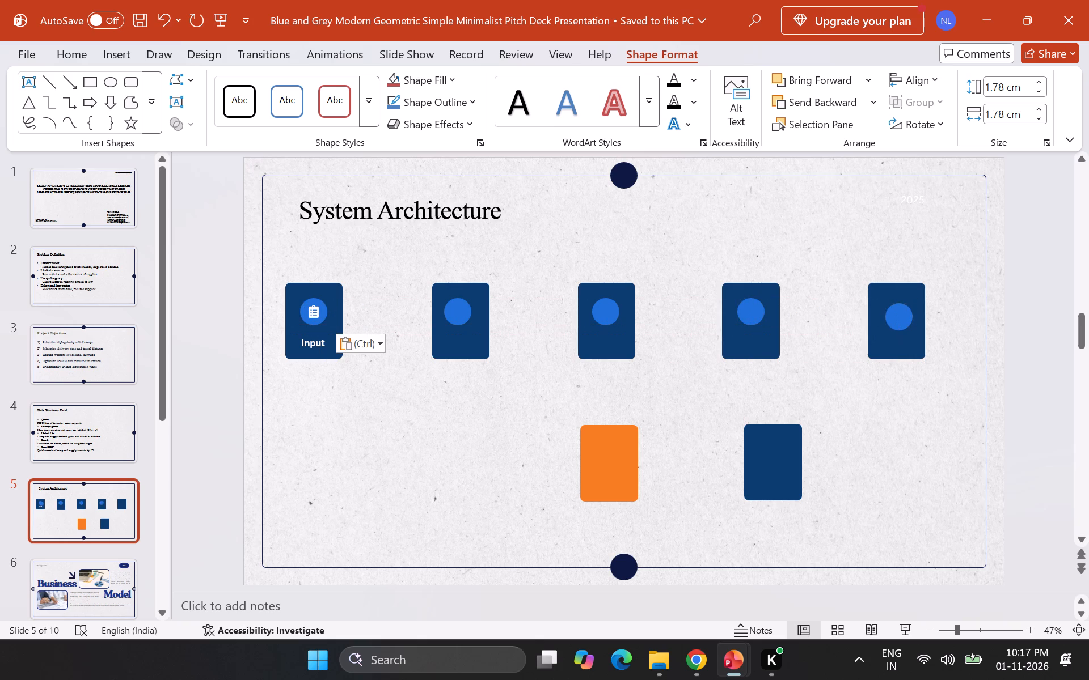
pyautogui.moveTo(899, 309); pyautogui.dragTo(897, 309)
pyautogui.click(485, 399)
pyautogui.hotkey('ctrl', 'v')
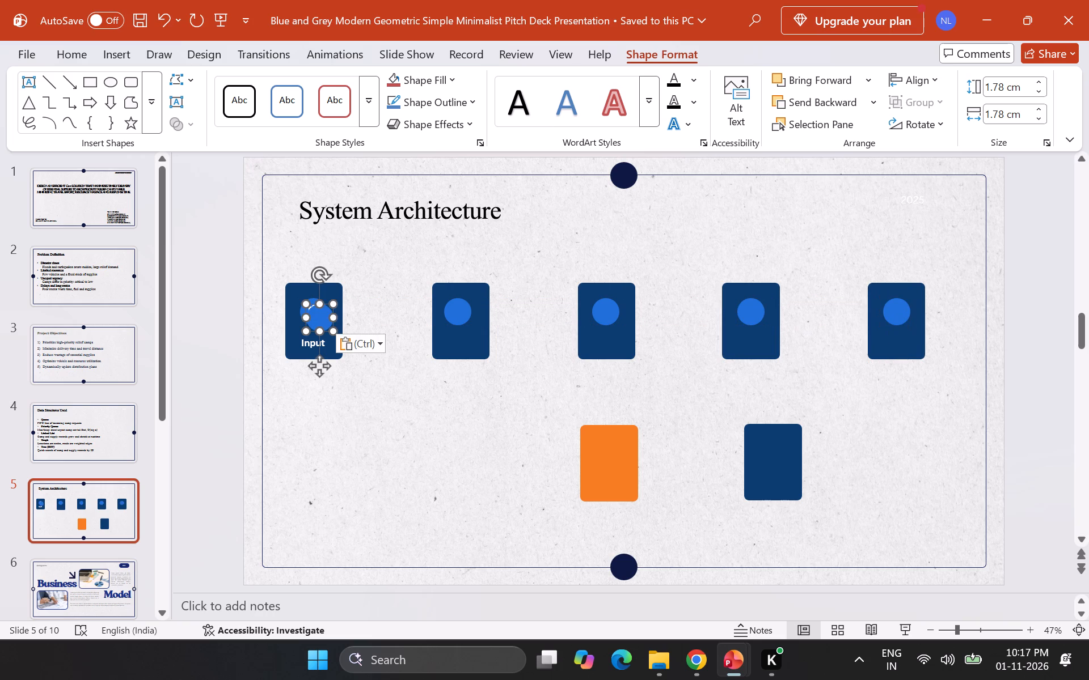
pyautogui.moveTo(313, 318); pyautogui.dragTo(769, 452)
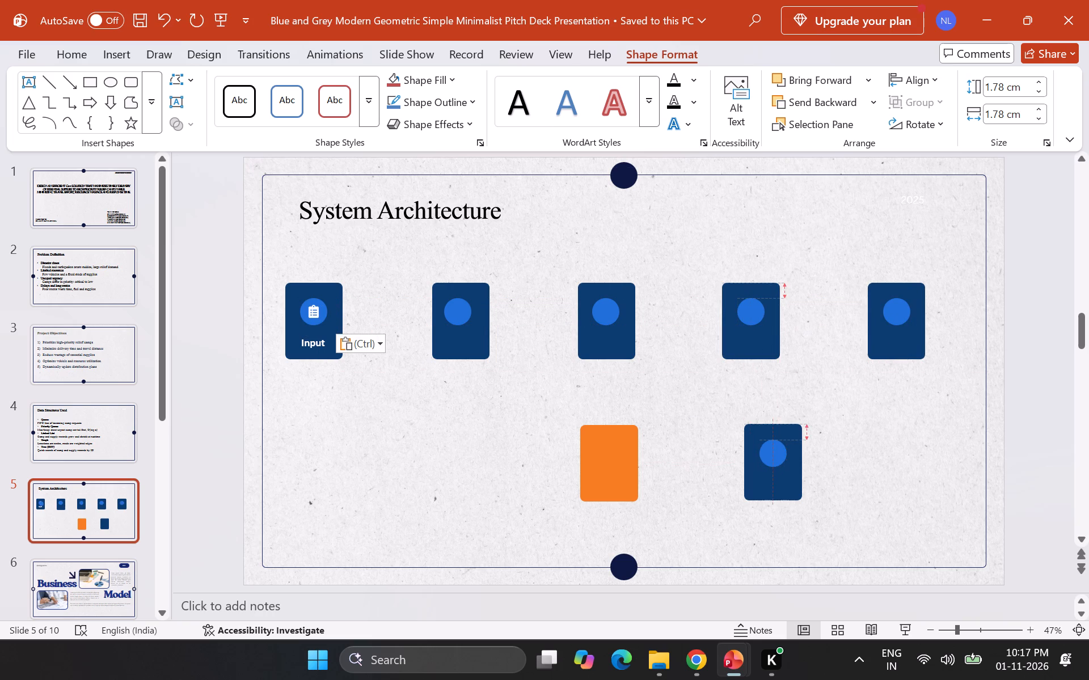
pyautogui.moveTo(769, 452); pyautogui.dragTo(764, 453)
pyautogui.moveTo(764, 453); pyautogui.dragTo(763, 453)
# Adjust the blue circles on the third and second rectangles so each is horizontally centred and level with the row.
pyautogui.click(599, 311)
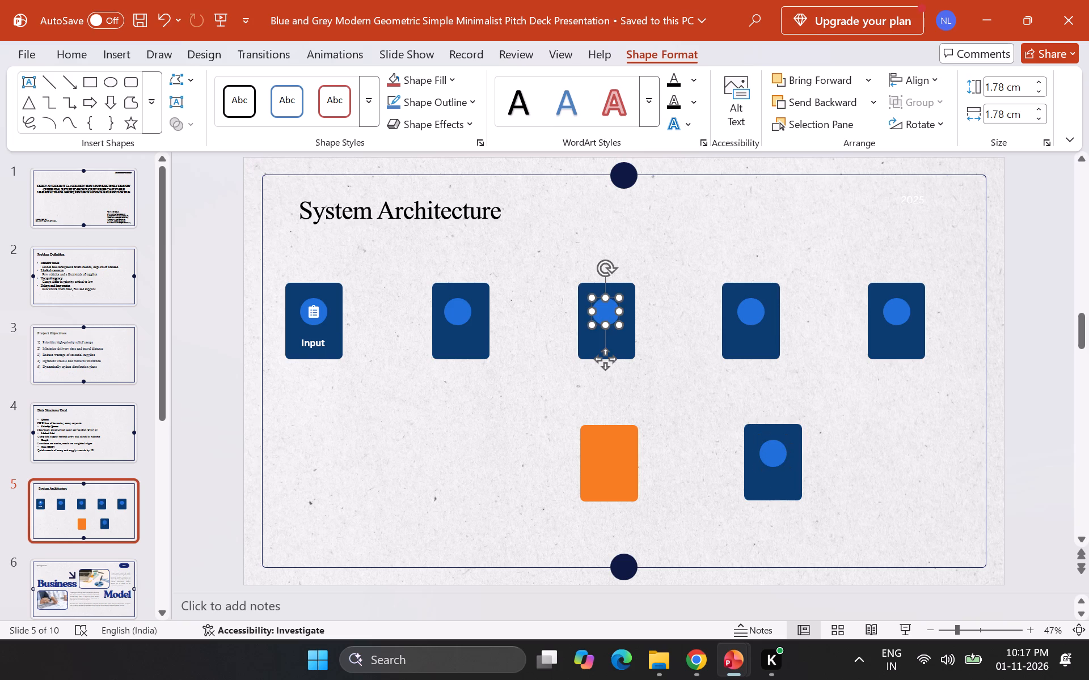
pyautogui.click(601, 311)
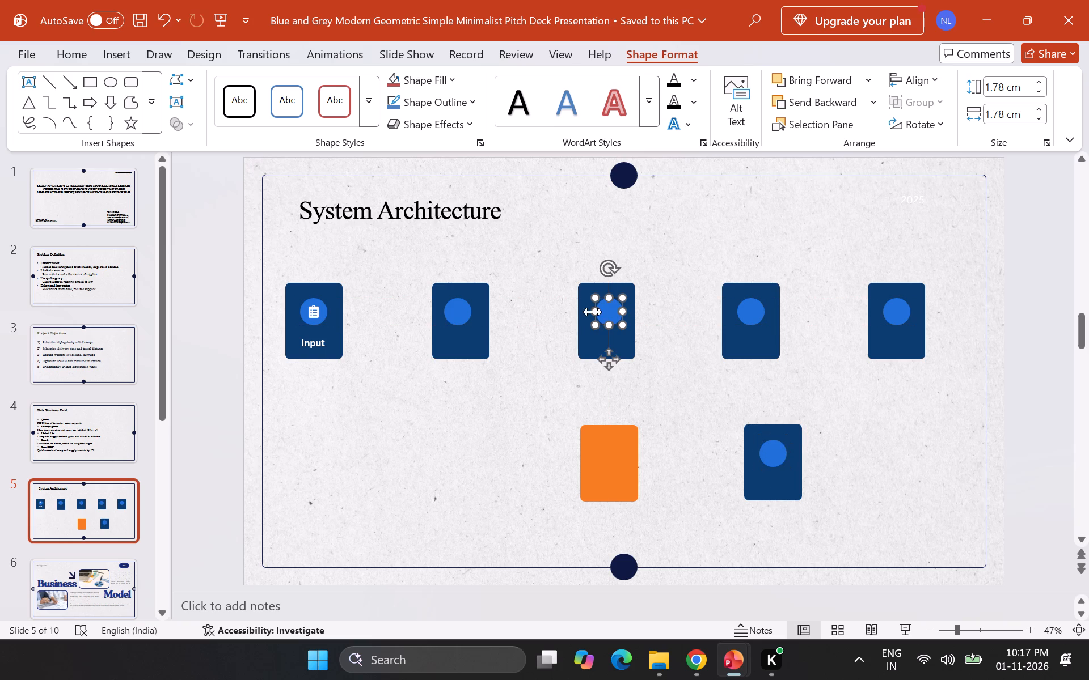
pyautogui.click(454, 311)
pyautogui.moveTo(454, 311); pyautogui.dragTo(462, 311)
pyautogui.moveTo(457, 312); pyautogui.dragTo(462, 313)
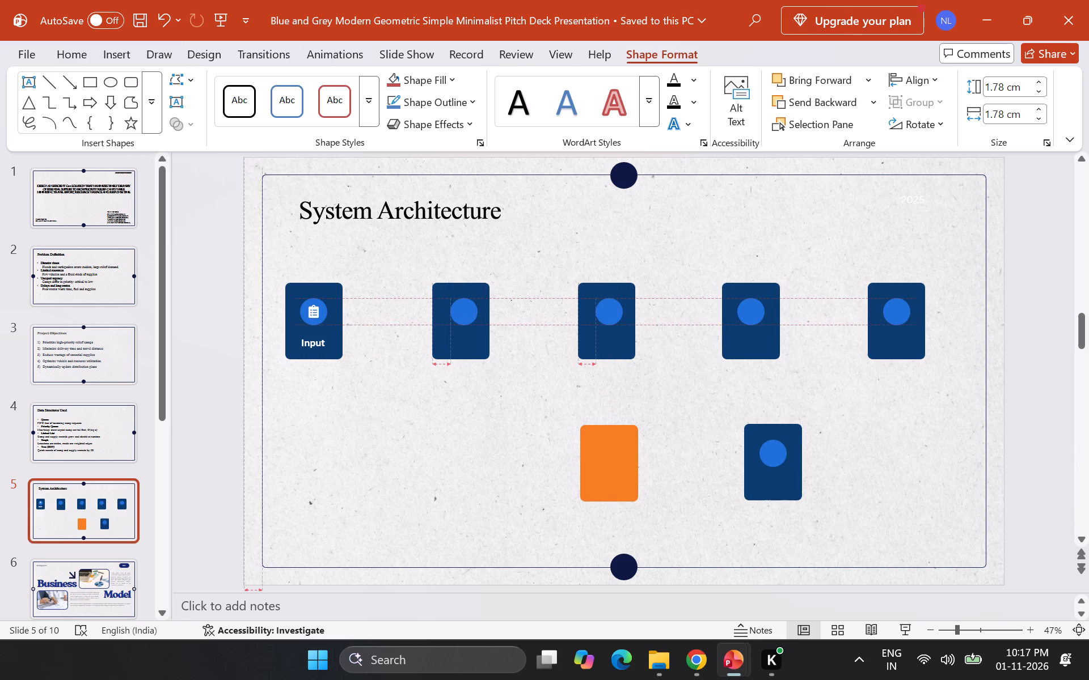
pyautogui.moveTo(462, 313); pyautogui.dragTo(458, 312)
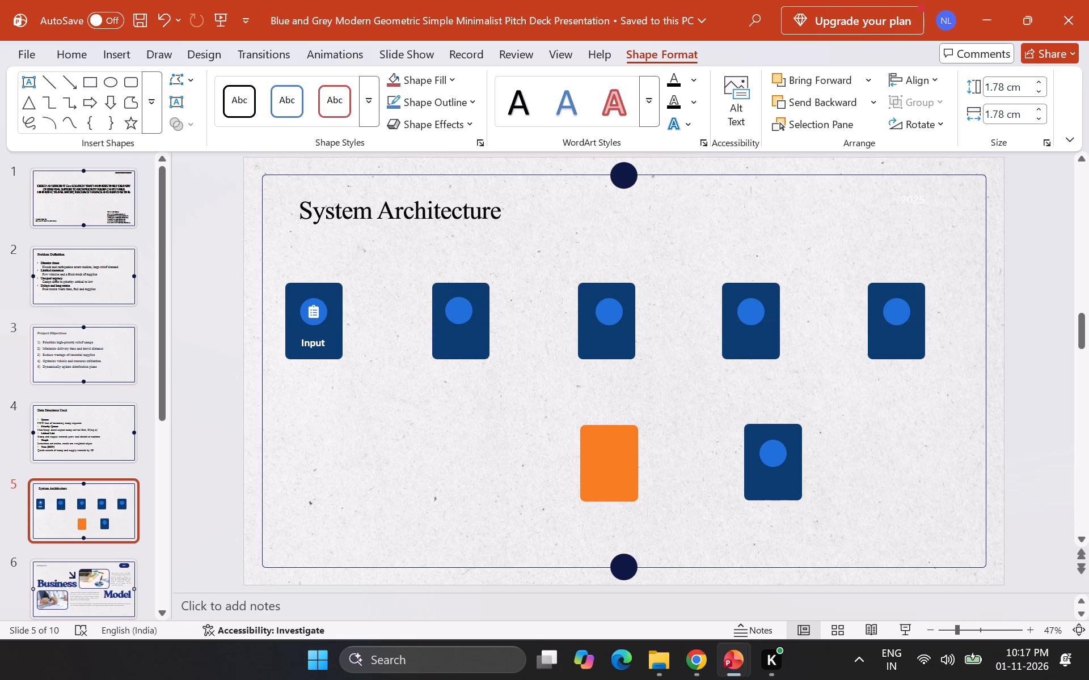
pyautogui.moveTo(458, 312); pyautogui.dragTo(462, 313)
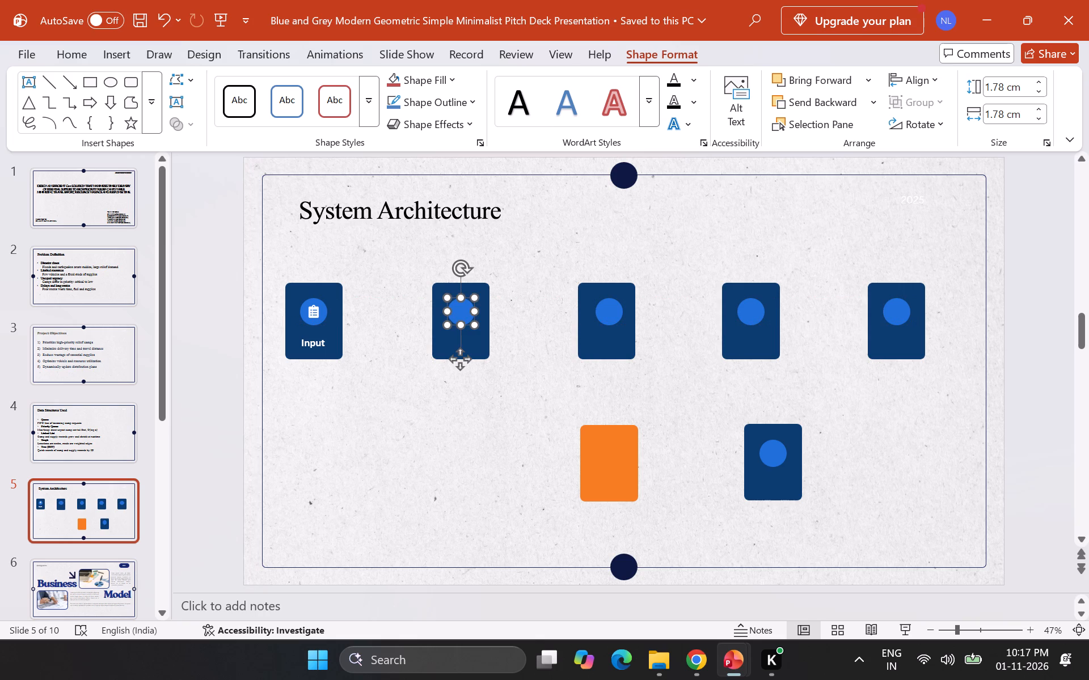
pyautogui.click(395, 310)
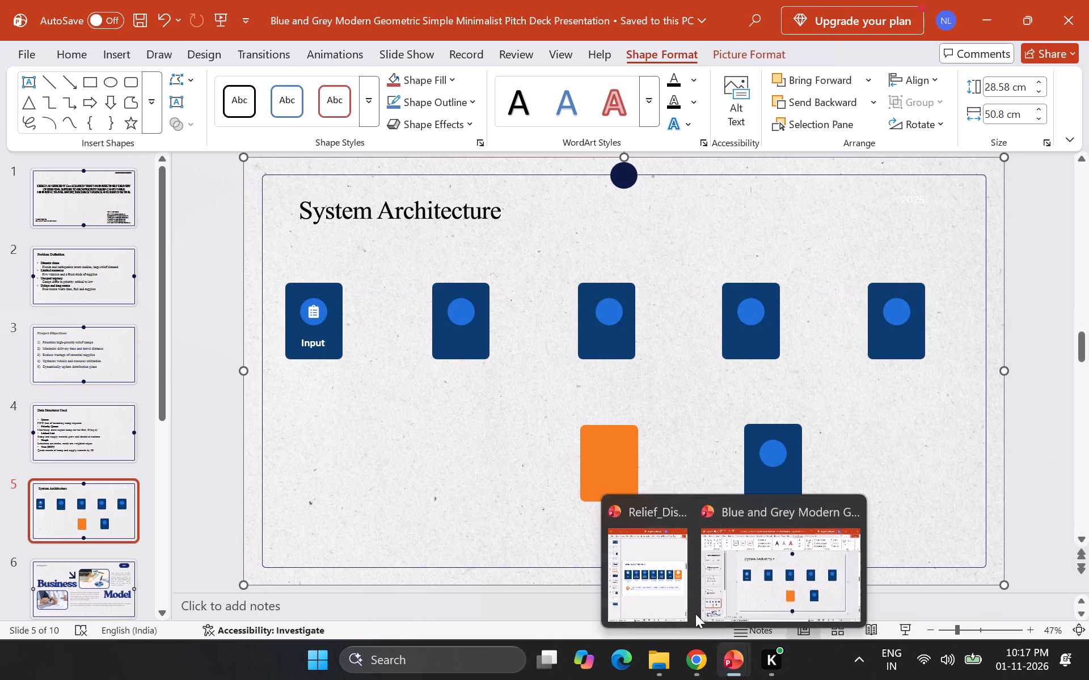
# Copy the white circle behind the Relief presentation's Performance Evaluation icon and place it on the upper part of the template's orange rectangle.
pyautogui.click(678, 589)
pyautogui.click(1031, 304)
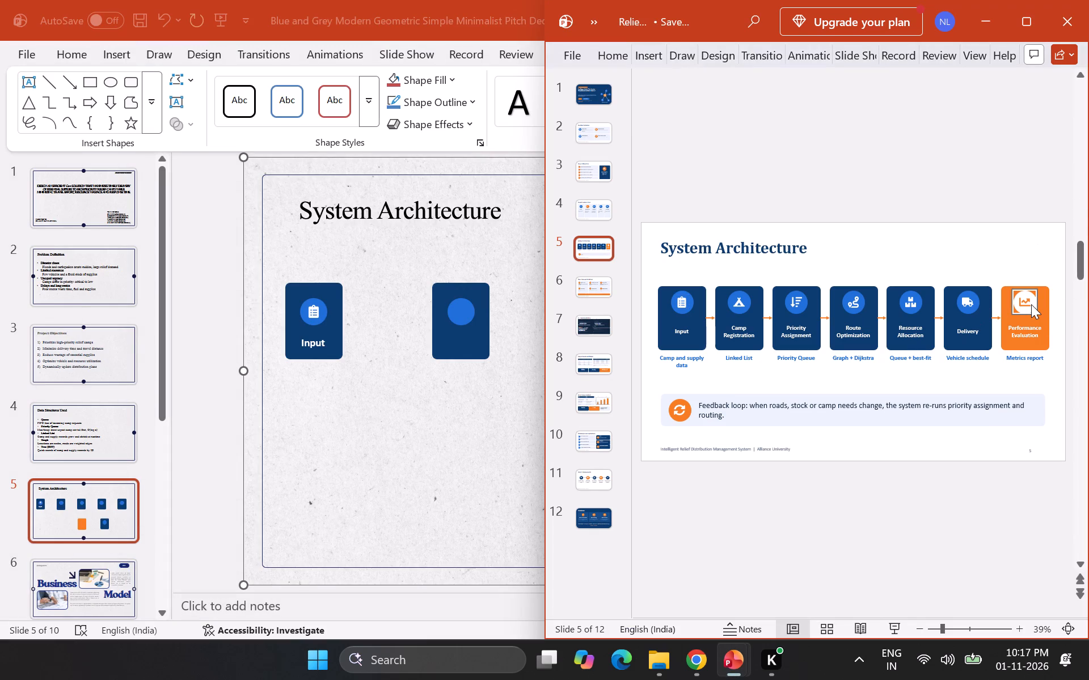
pyautogui.click(1031, 304)
pyautogui.hotkey('ctrl', 'c')
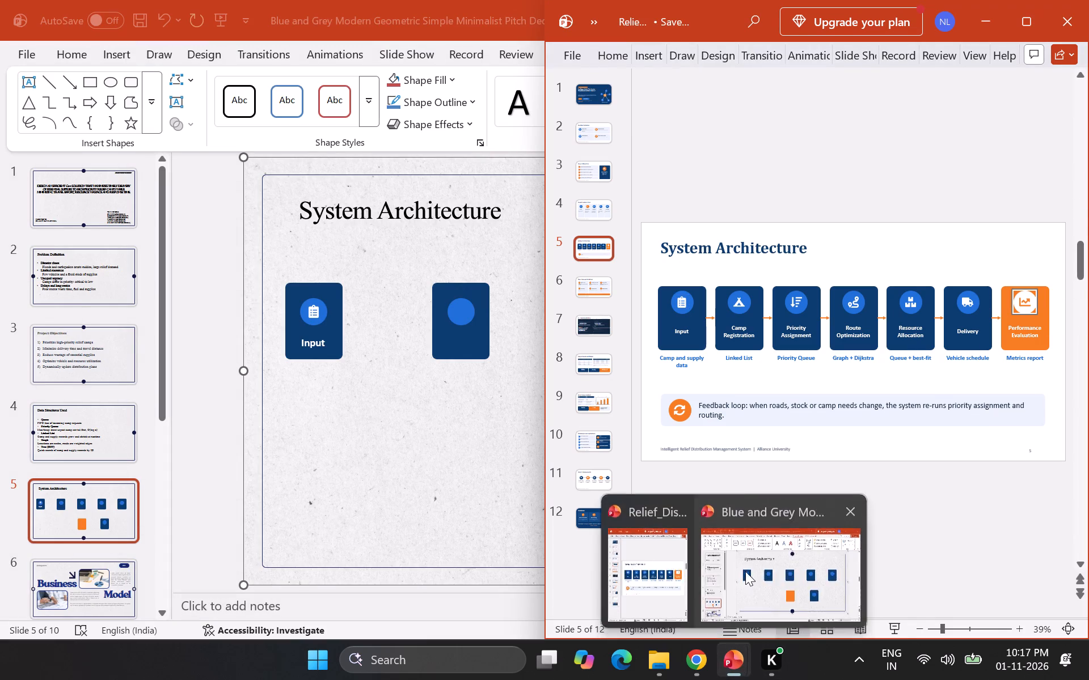
pyautogui.click(746, 566)
pyautogui.click(597, 445)
pyautogui.click(598, 443)
pyautogui.hotkey('ctrl', 'v')
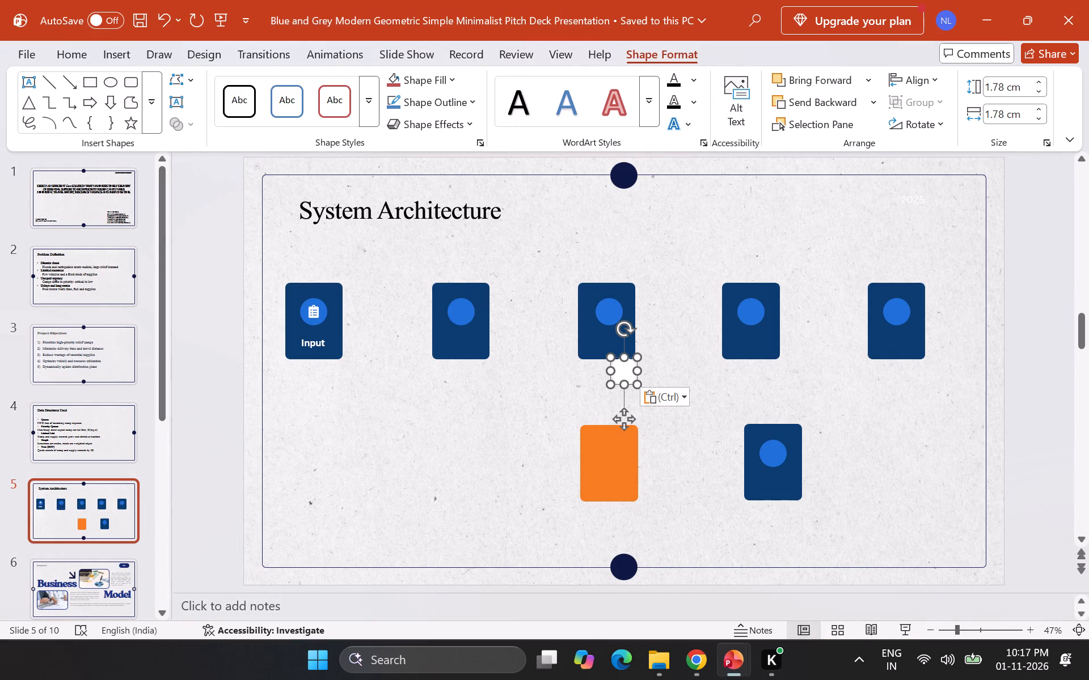
pyautogui.moveTo(622, 369); pyautogui.dragTo(604, 430)
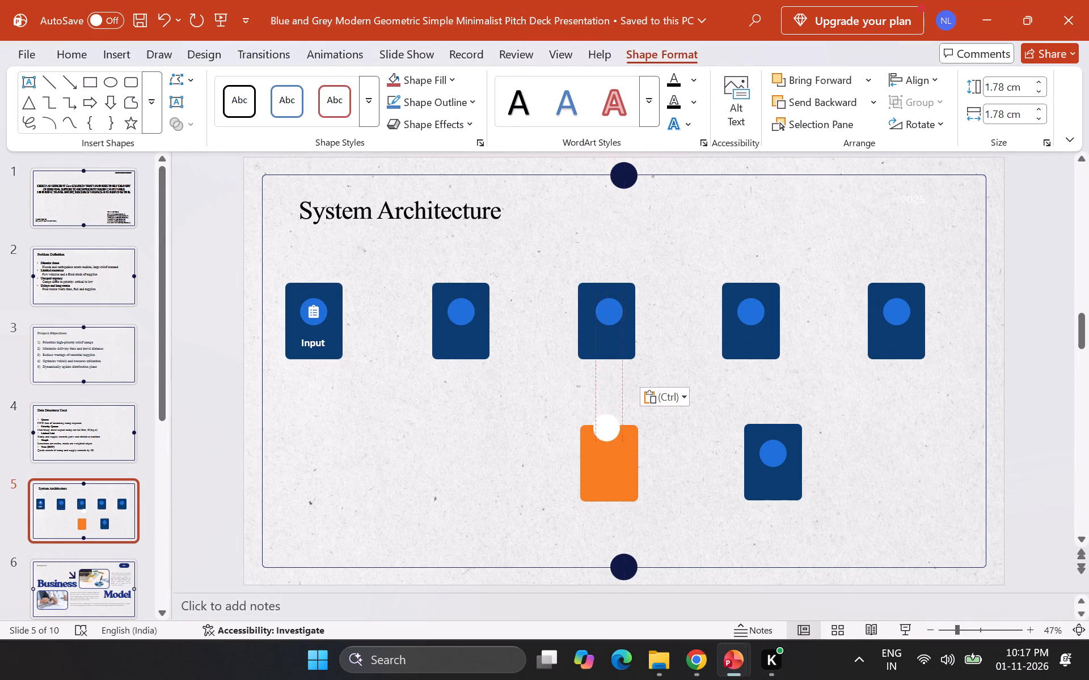
pyautogui.moveTo(604, 430); pyautogui.dragTo(609, 453)
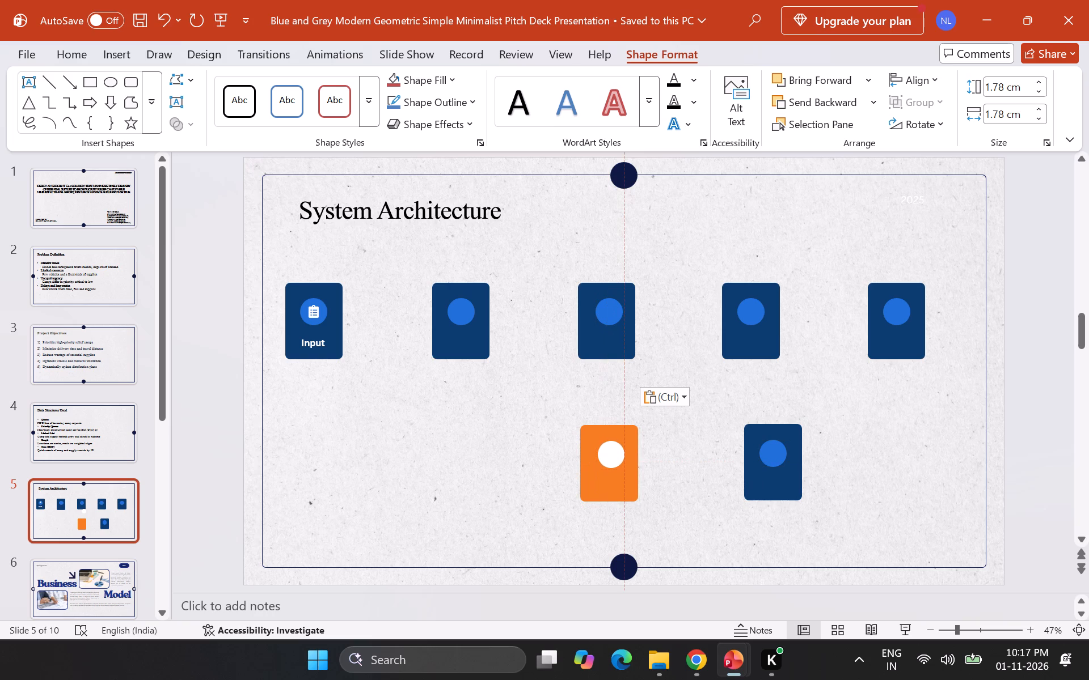
pyautogui.moveTo(609, 453); pyautogui.dragTo(605, 452)
pyautogui.click(651, 477)
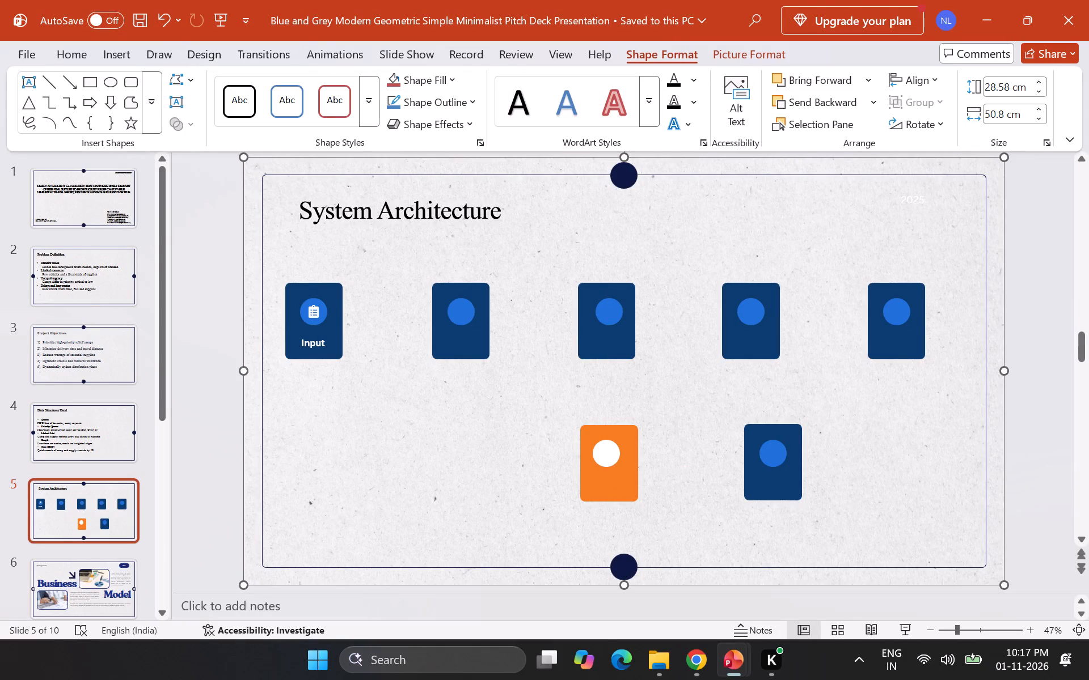
# Centre the white circle horizontally within the orange rectangle, level with the circle on the neighbouring blue rectangle.
pyautogui.click(606, 450)
pyautogui.moveTo(606, 450); pyautogui.dragTo(612, 452)
pyautogui.click(612, 452)
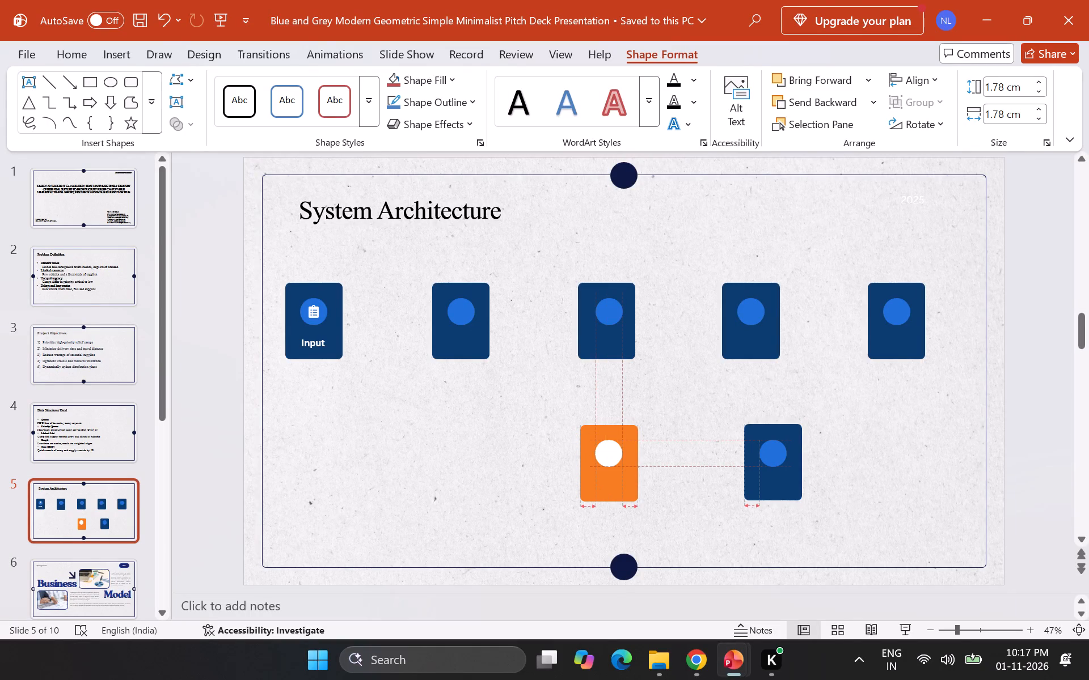
# Copy the Camp Registration tent icon from the Relief presentation and centre it on the second rectangle's blue circle in the template.
pyautogui.click(721, 477)
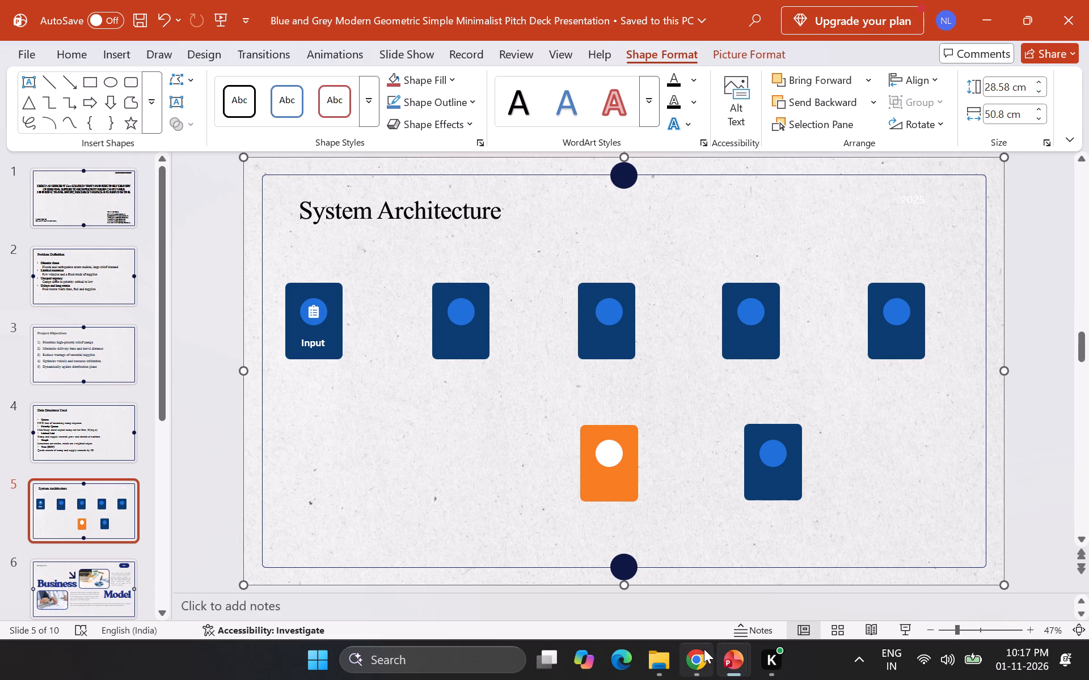
pyautogui.click(659, 585)
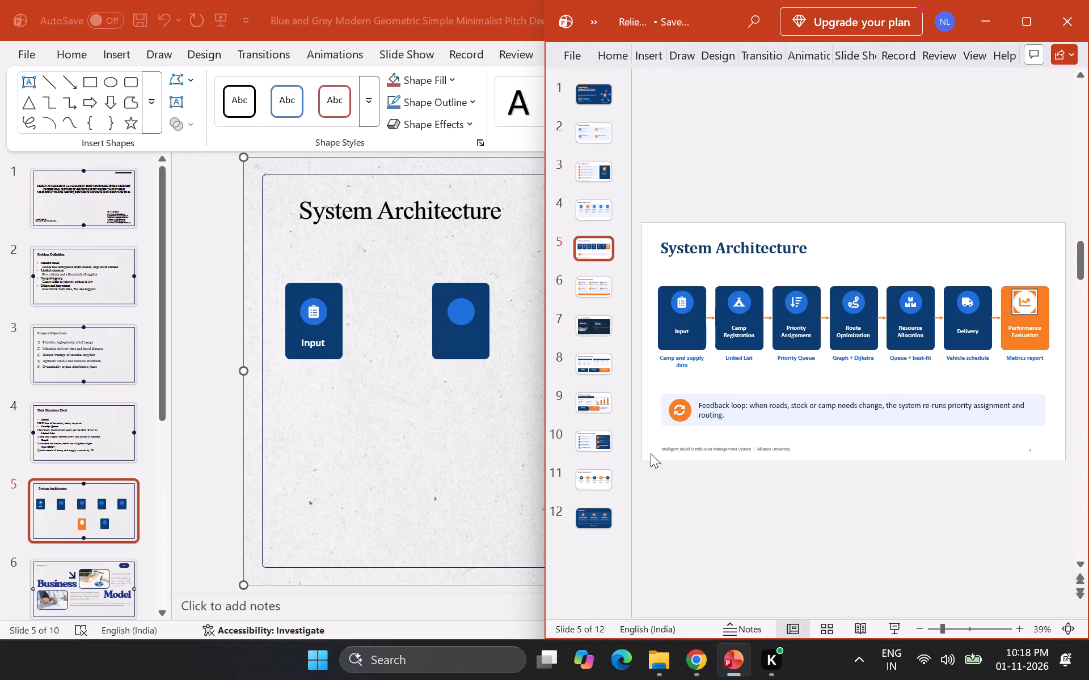
pyautogui.click(740, 303)
pyautogui.click(739, 303)
pyautogui.hotkey('ctrl', 'c')
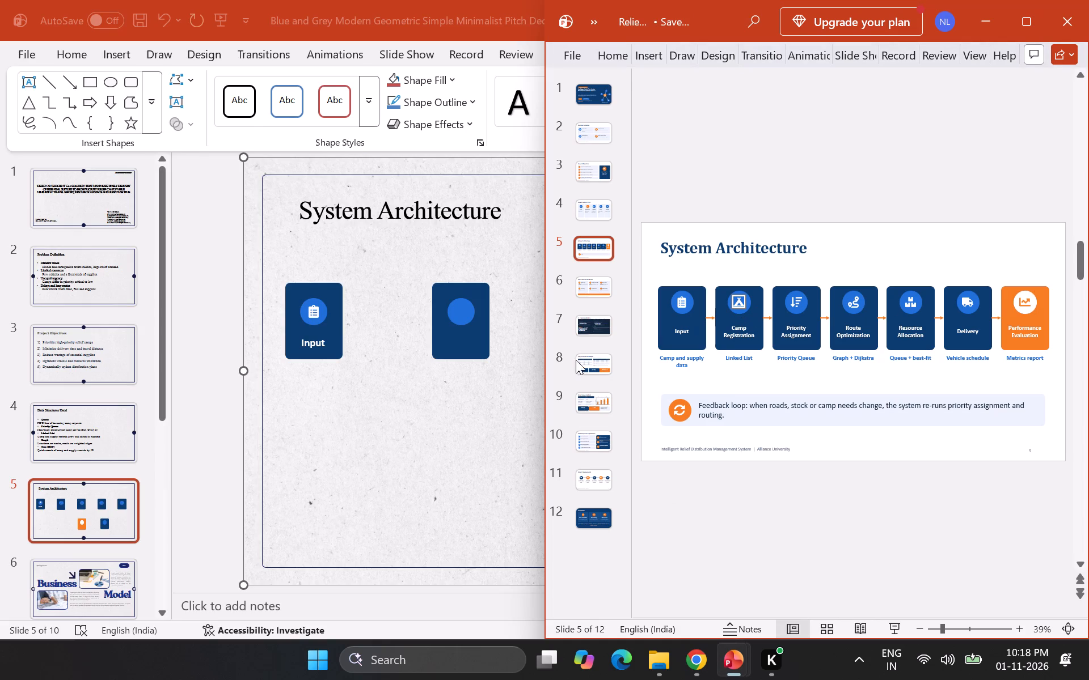
pyautogui.click(426, 430)
pyautogui.click(443, 396)
pyautogui.hotkey('ctrl', 'v')
pyautogui.doubleClick(735, 296)
pyautogui.hotkey('ctrl', 'c')
pyautogui.click(470, 368)
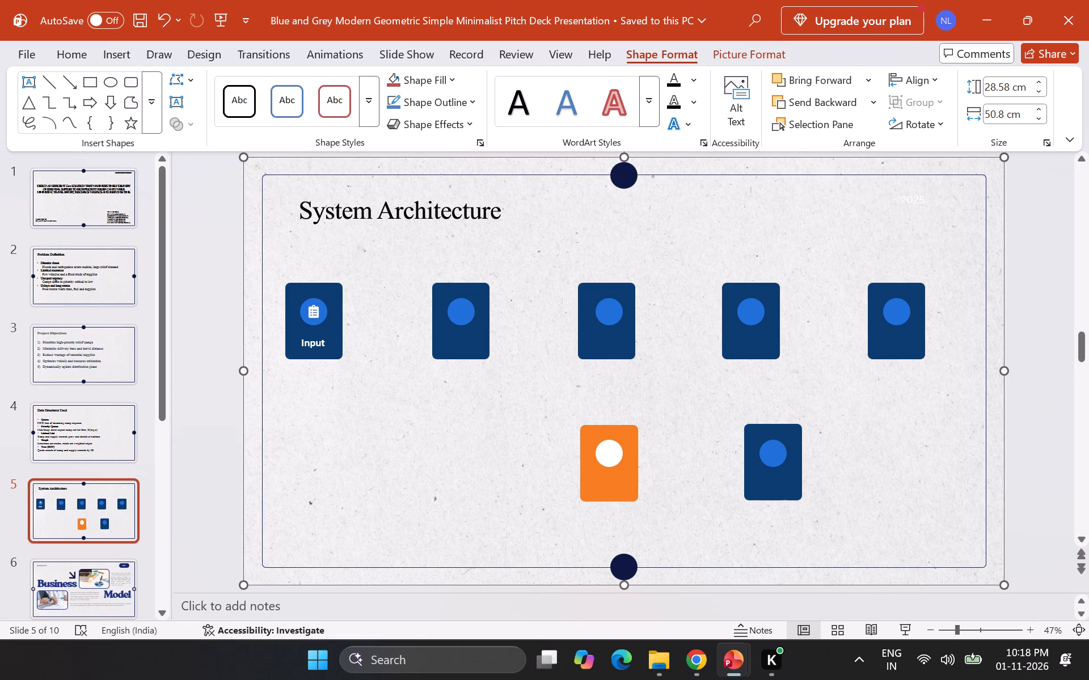
pyautogui.click(488, 321)
pyautogui.hotkey('ctrl', 'v')
pyautogui.moveTo(624, 371); pyautogui.dragTo(508, 335)
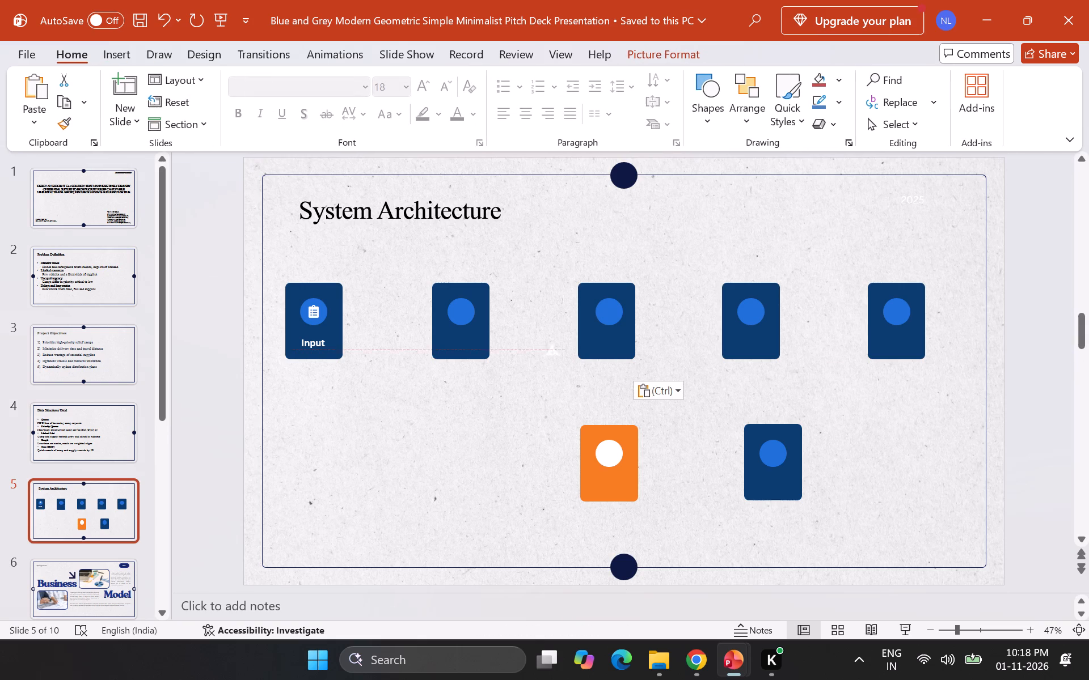
pyautogui.moveTo(508, 335); pyautogui.dragTo(462, 310)
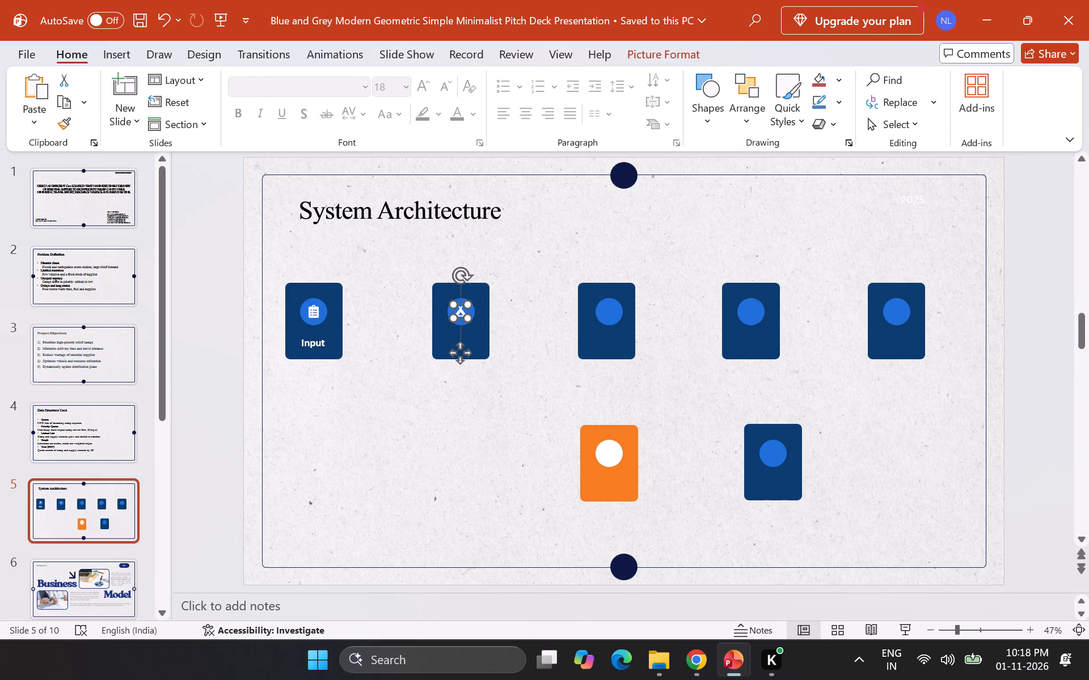
pyautogui.click(513, 407)
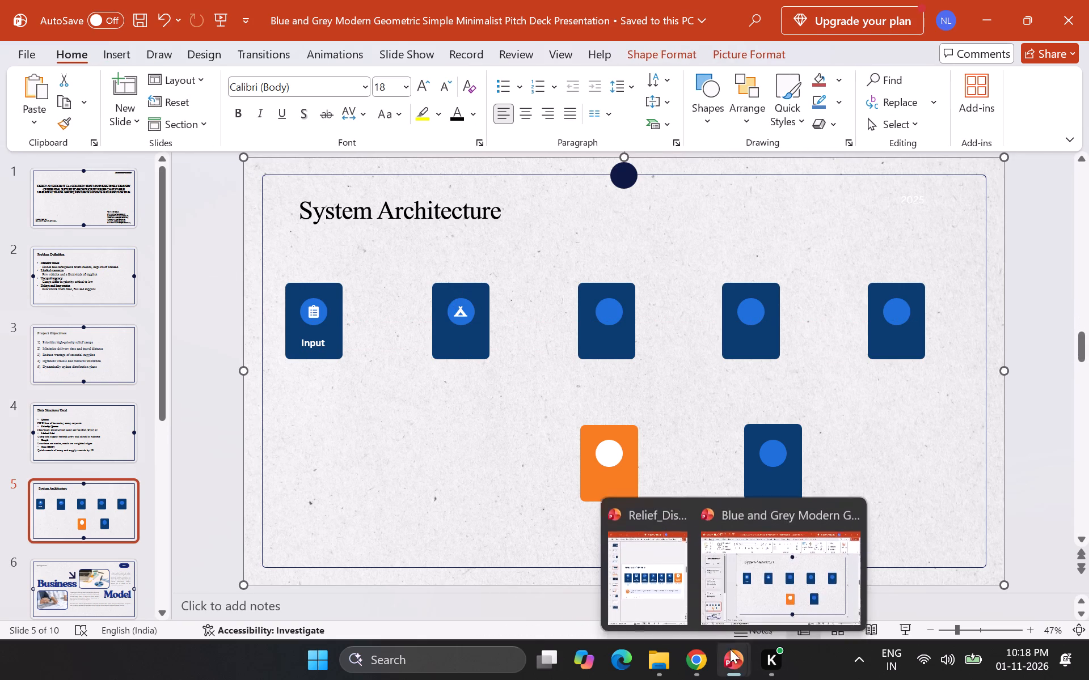
# Copy the Priority Assignment sorting icon from the Relief presentation and centre it on the third rectangle's blue circle.
pyautogui.click(634, 565)
pyautogui.click(792, 300)
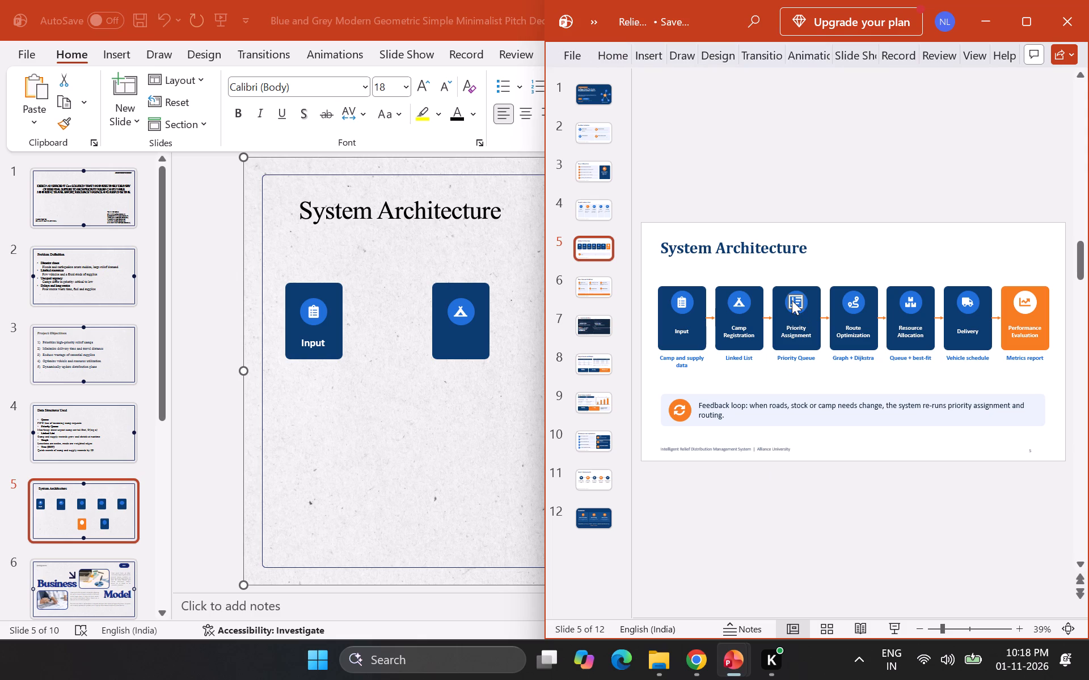
pyautogui.moveTo(825, 326); pyautogui.dragTo(824, 271)
pyautogui.hotkey('ctrl', 'c')
pyautogui.click(474, 408)
pyautogui.click(486, 402)
pyautogui.hotkey('ctrl', 'v')
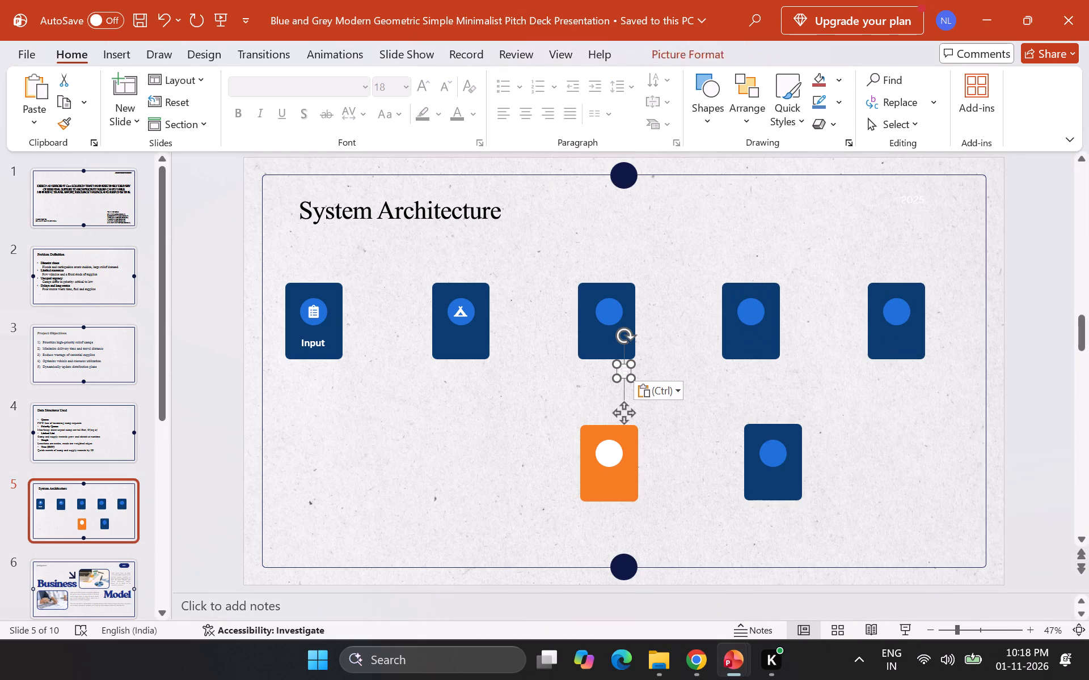
pyautogui.moveTo(622, 368); pyautogui.dragTo(610, 316)
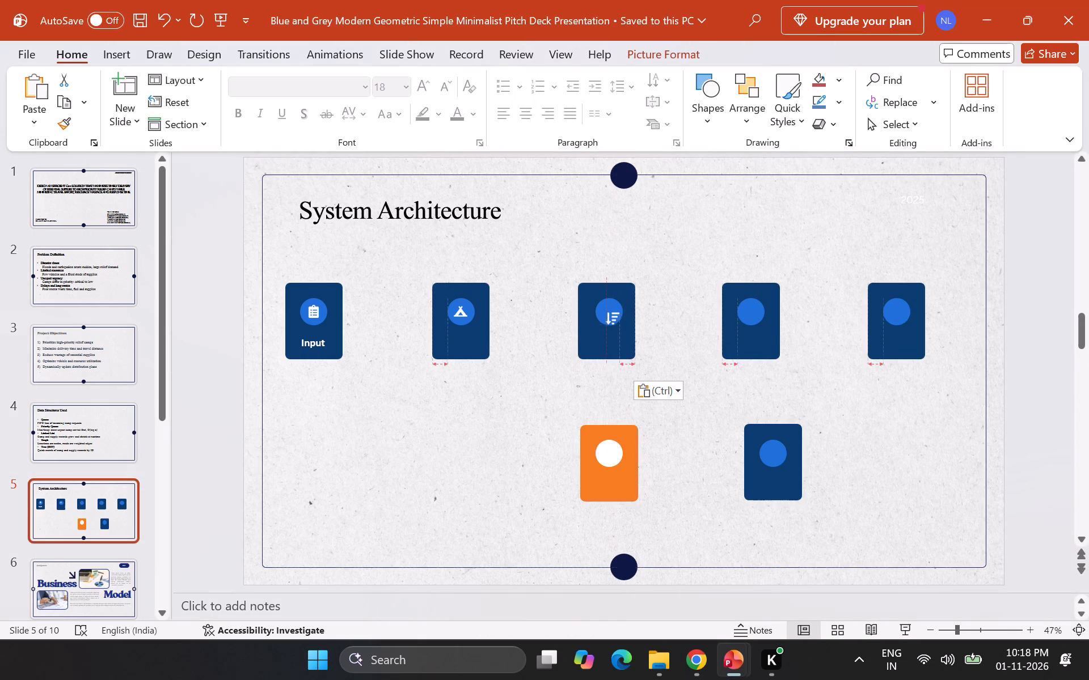
pyautogui.moveTo(610, 316); pyautogui.dragTo(609, 309)
pyautogui.click(564, 407)
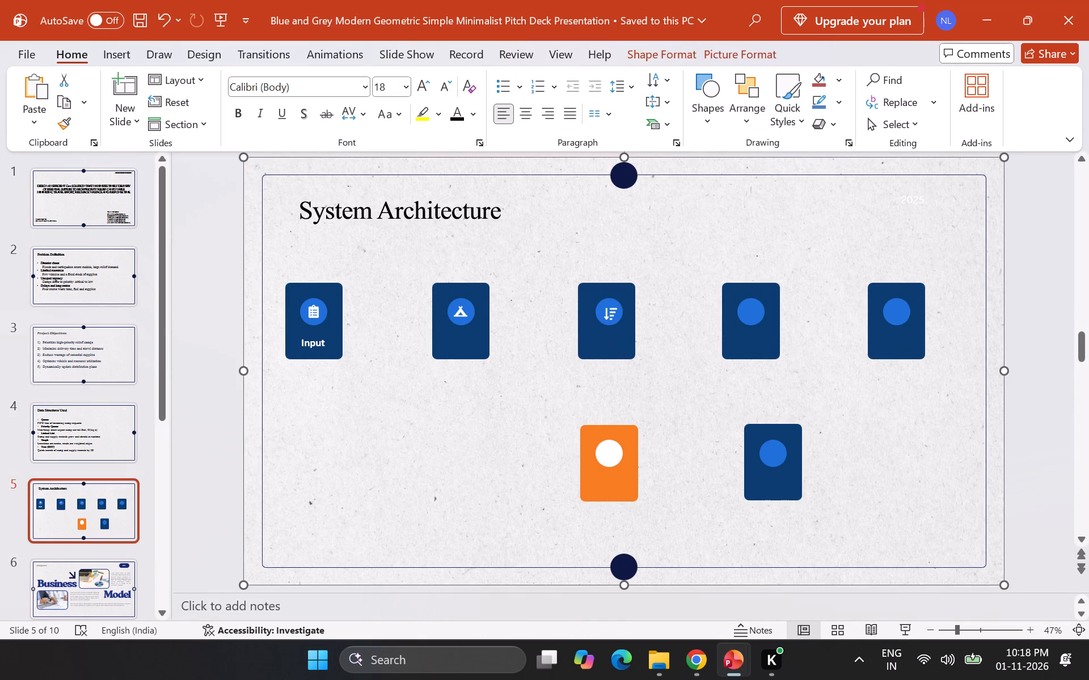
pyautogui.doubleClick(611, 311)
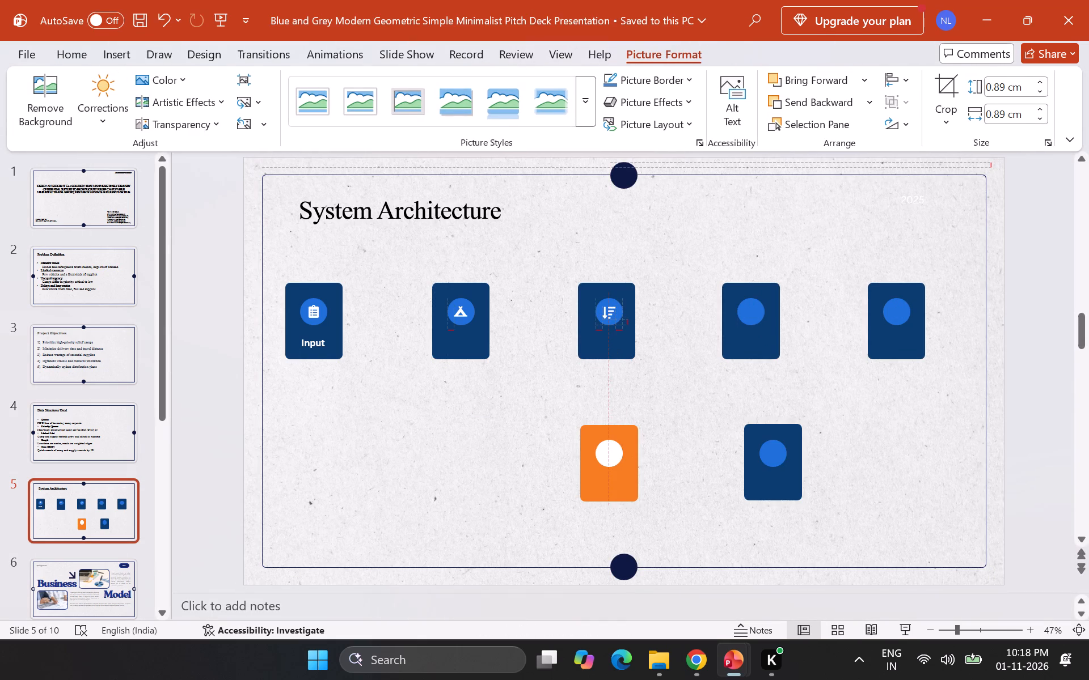
pyautogui.click(512, 418)
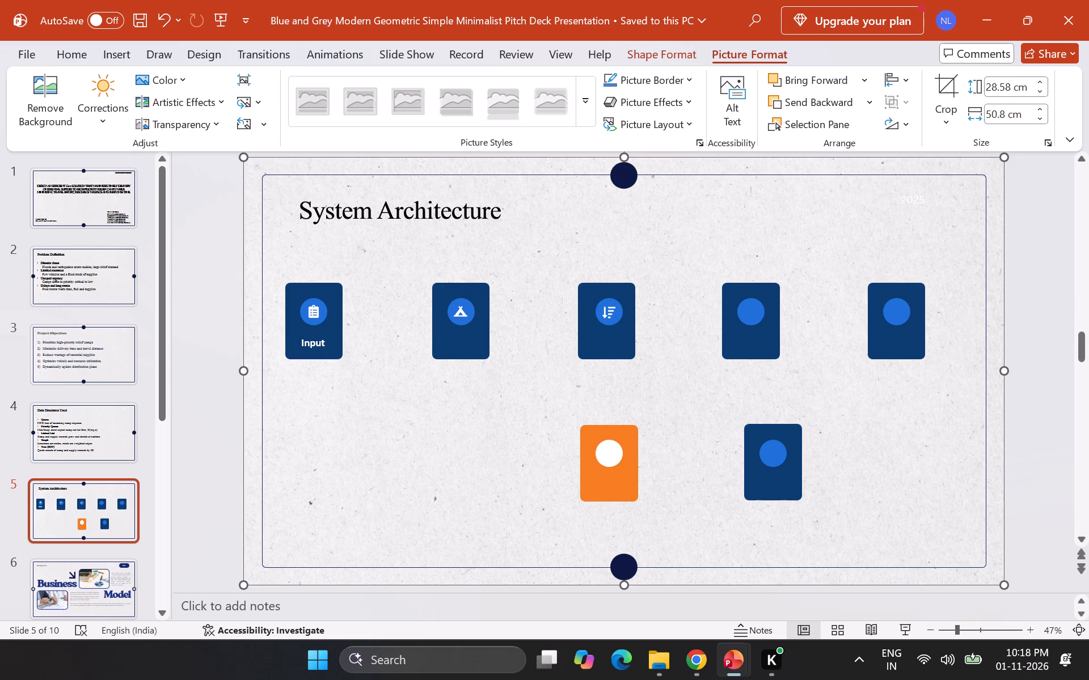
# Copy the Route Optimization icon from the Relief presentation and centre it on the fourth rectangle's blue circle.
pyautogui.click(665, 586)
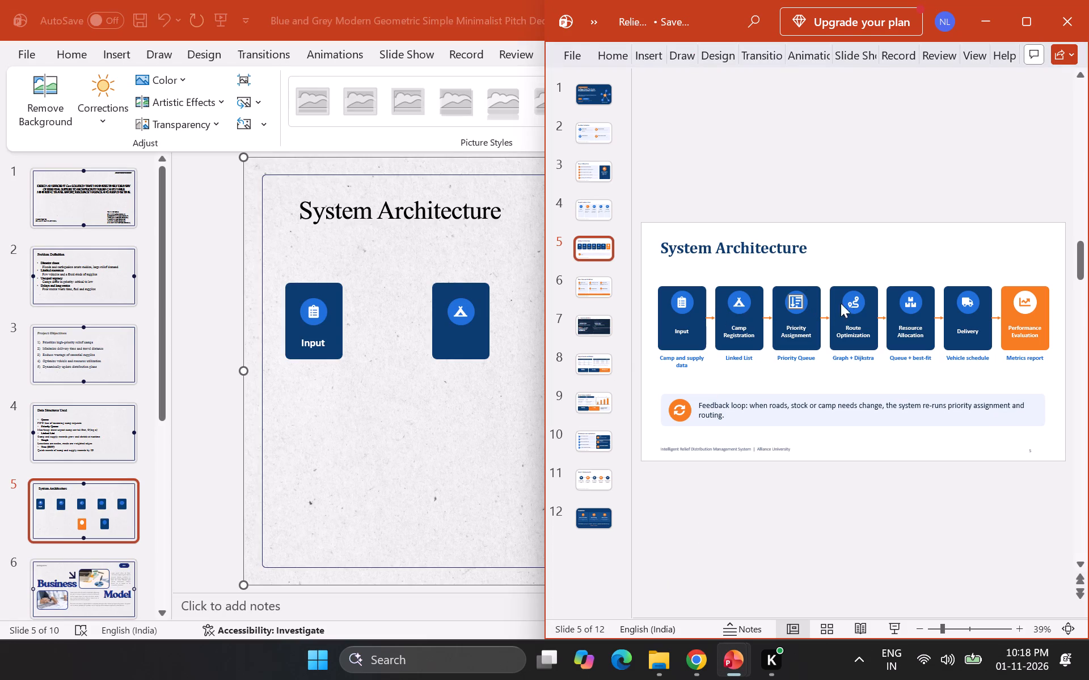
pyautogui.click(851, 298)
pyautogui.click(851, 299)
pyautogui.hotkey('ctrl', 'c')
pyautogui.click(430, 426)
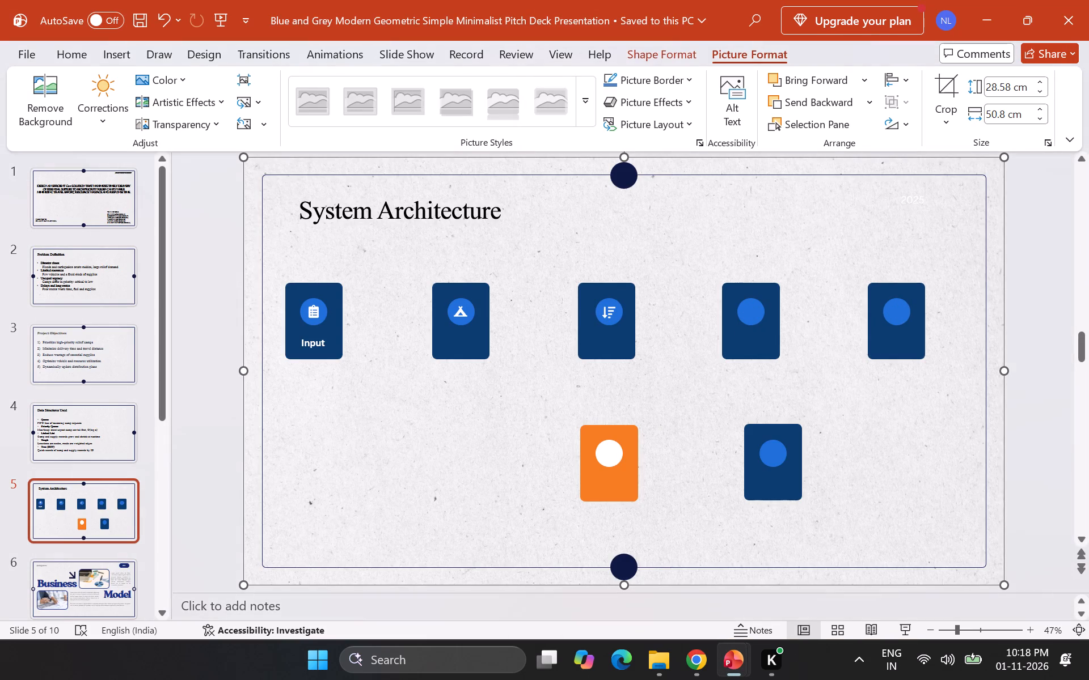
pyautogui.click(710, 375)
pyautogui.hotkey('ctrl', 'v')
pyautogui.moveTo(626, 370); pyautogui.dragTo(725, 333)
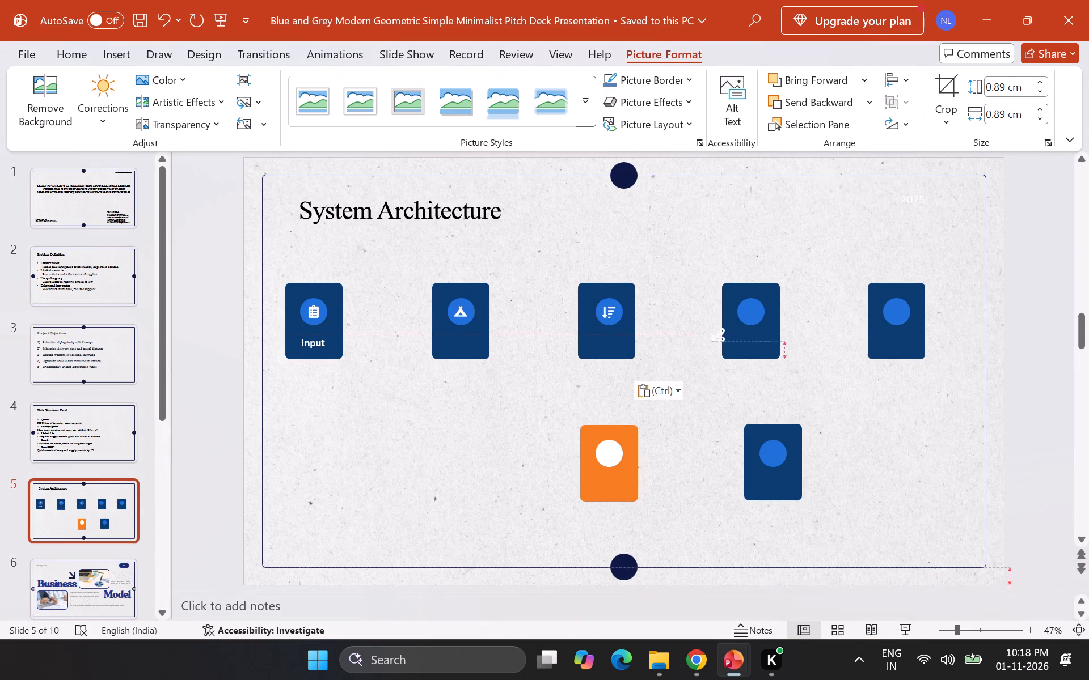
pyautogui.moveTo(725, 333); pyautogui.dragTo(752, 309)
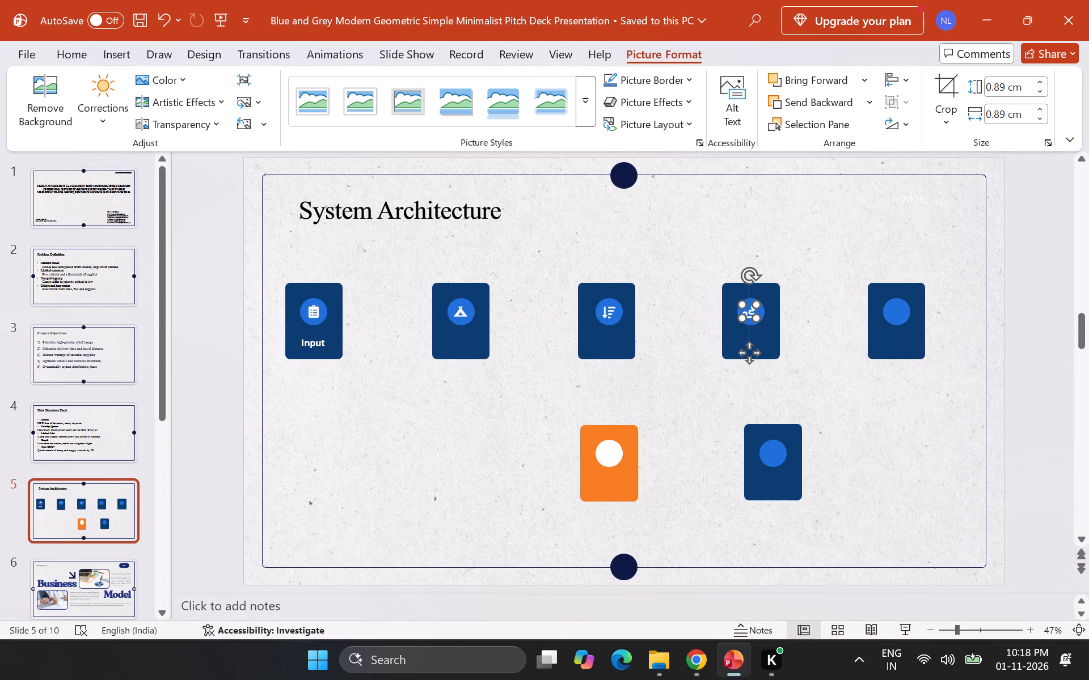
pyautogui.click(702, 393)
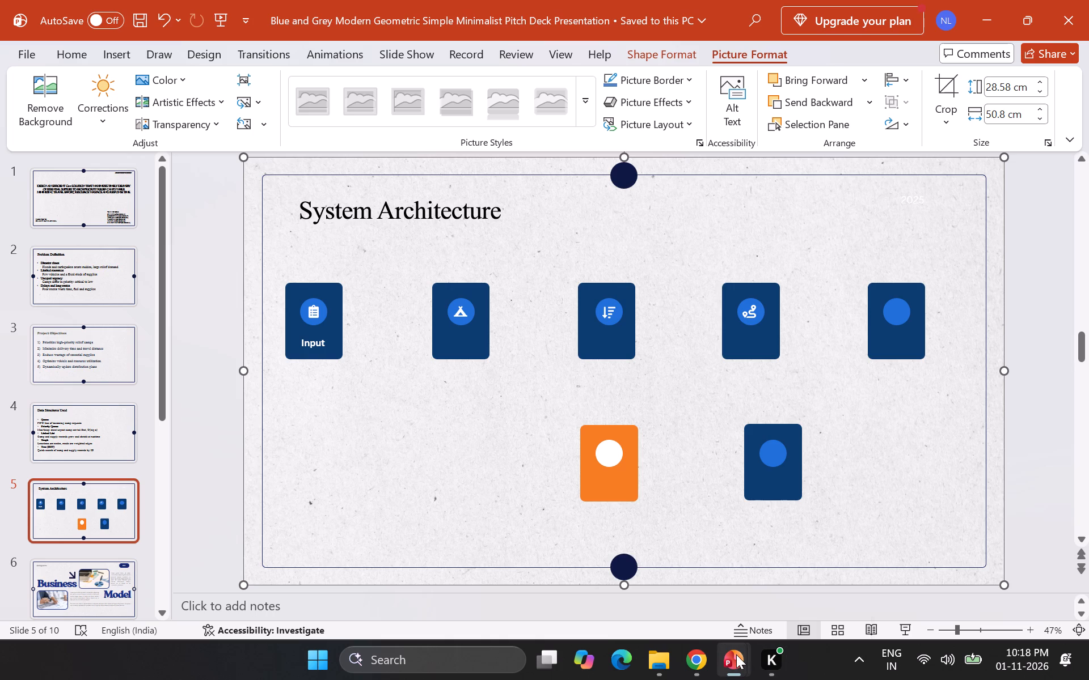
# Copy the Resource Allocation boxes icon from the Relief presentation and centre it on the fifth rectangle's blue circle.
pyautogui.click(667, 591)
pyautogui.click(911, 300)
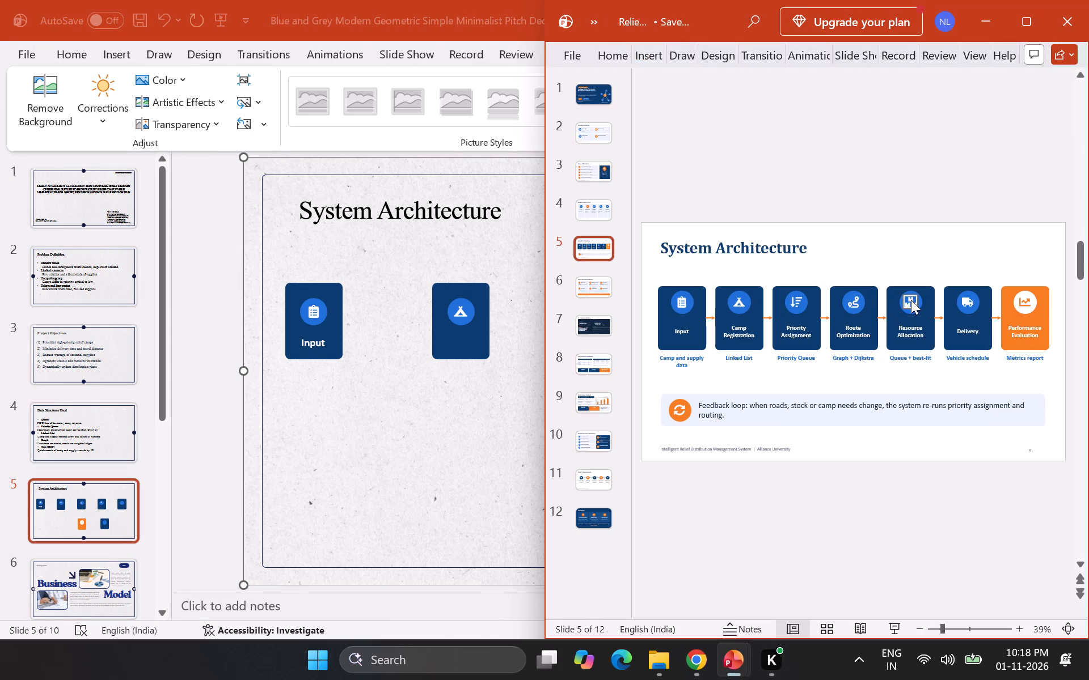
pyautogui.click(911, 300)
pyautogui.hotkey('ctrl', 'c')
pyautogui.click(497, 483)
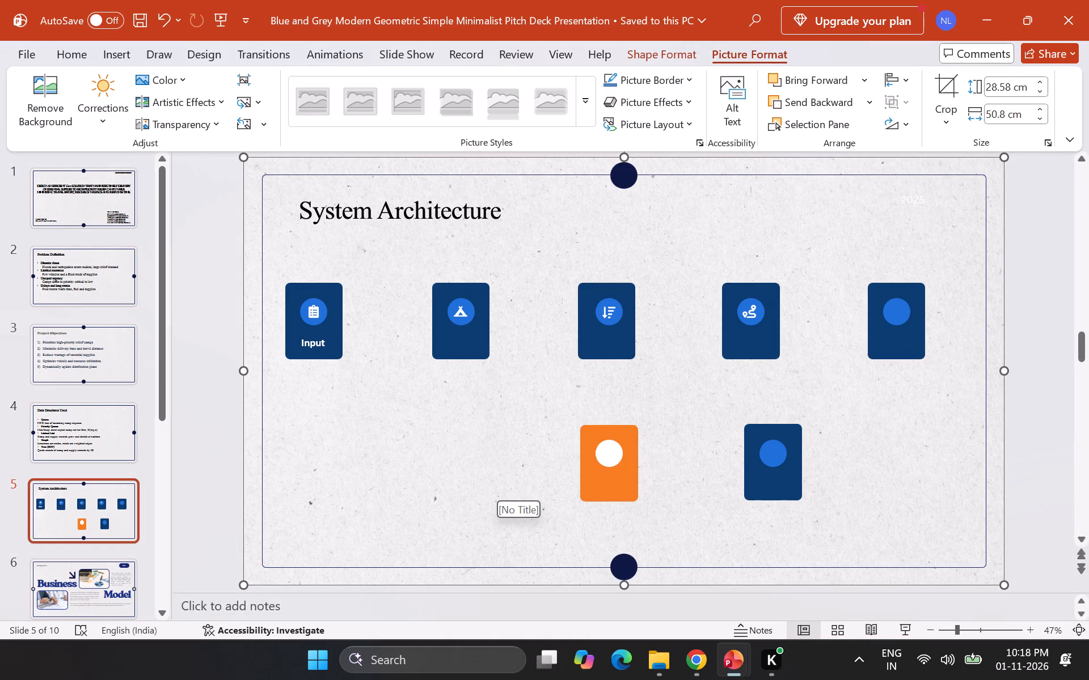
pyautogui.click(775, 456)
pyautogui.hotkey('ctrl', 'v')
pyautogui.moveTo(626, 371); pyautogui.dragTo(628, 371)
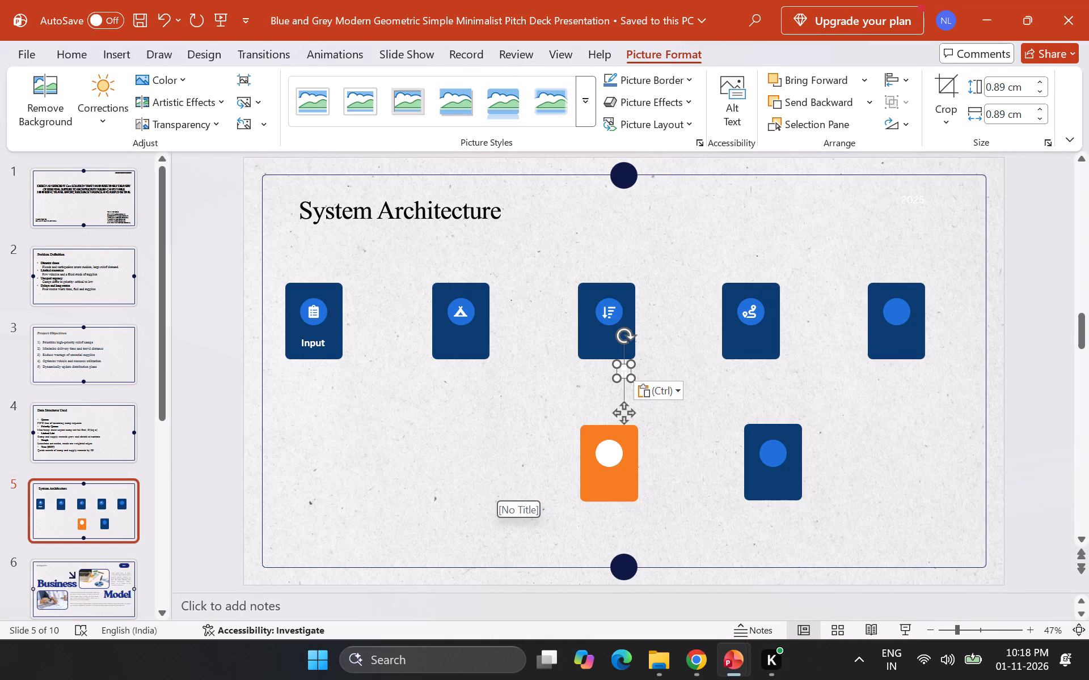
pyautogui.moveTo(628, 371); pyautogui.dragTo(900, 311)
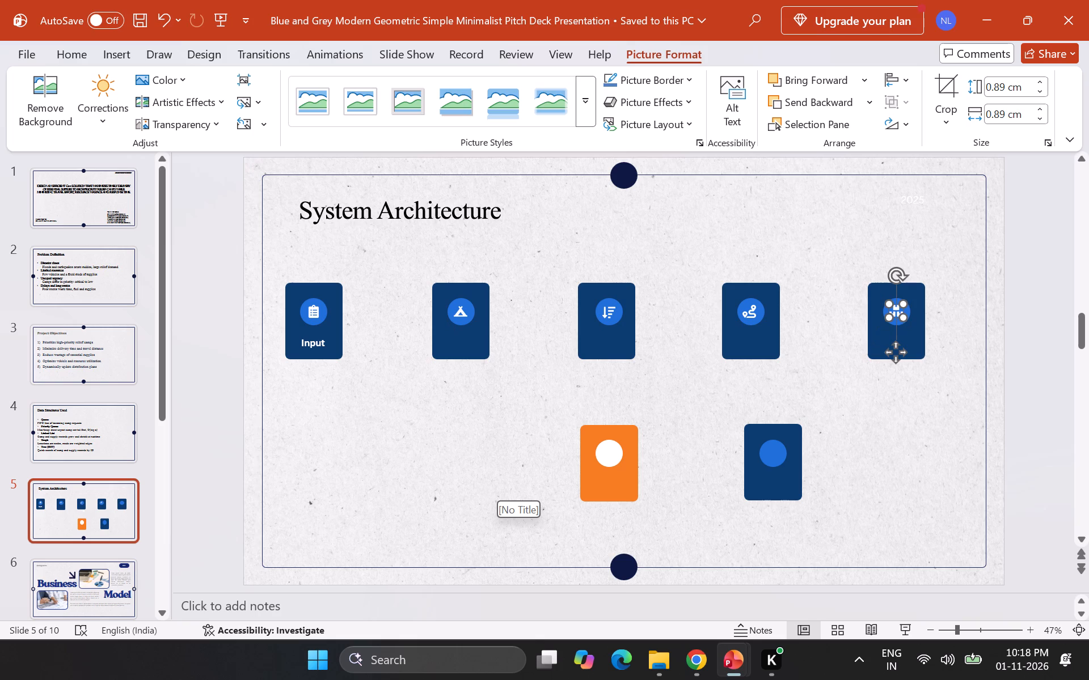
pyautogui.click(901, 457)
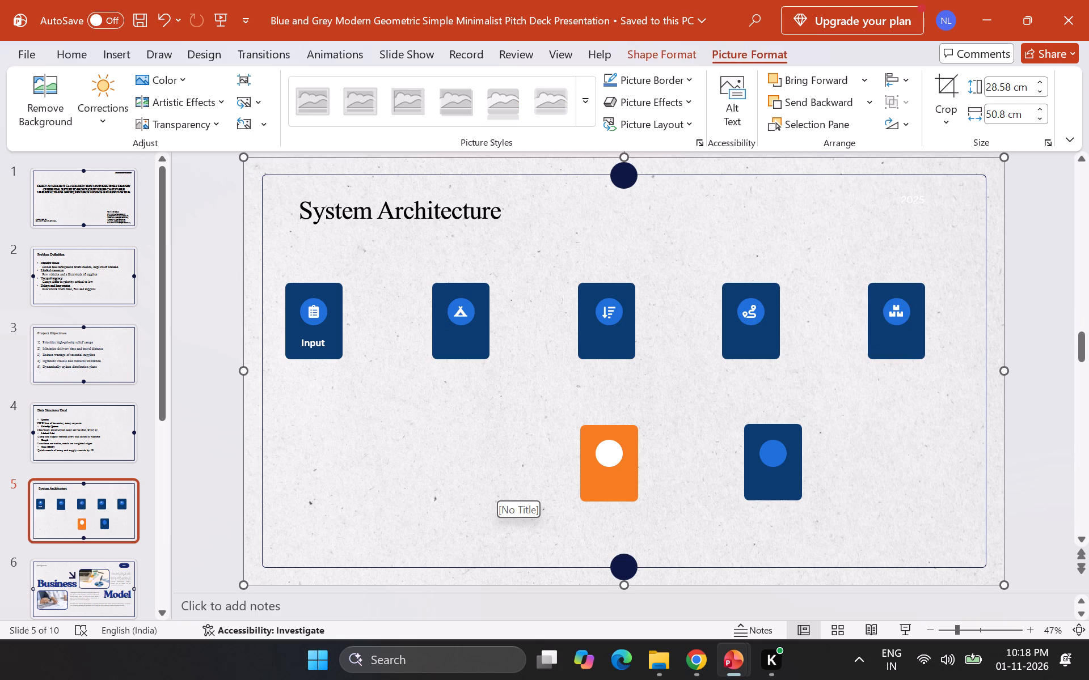
# Copy the Delivery truck icon from the Relief presentation and centre it on the lower-row blue rectangle's circle.
pyautogui.click(673, 569)
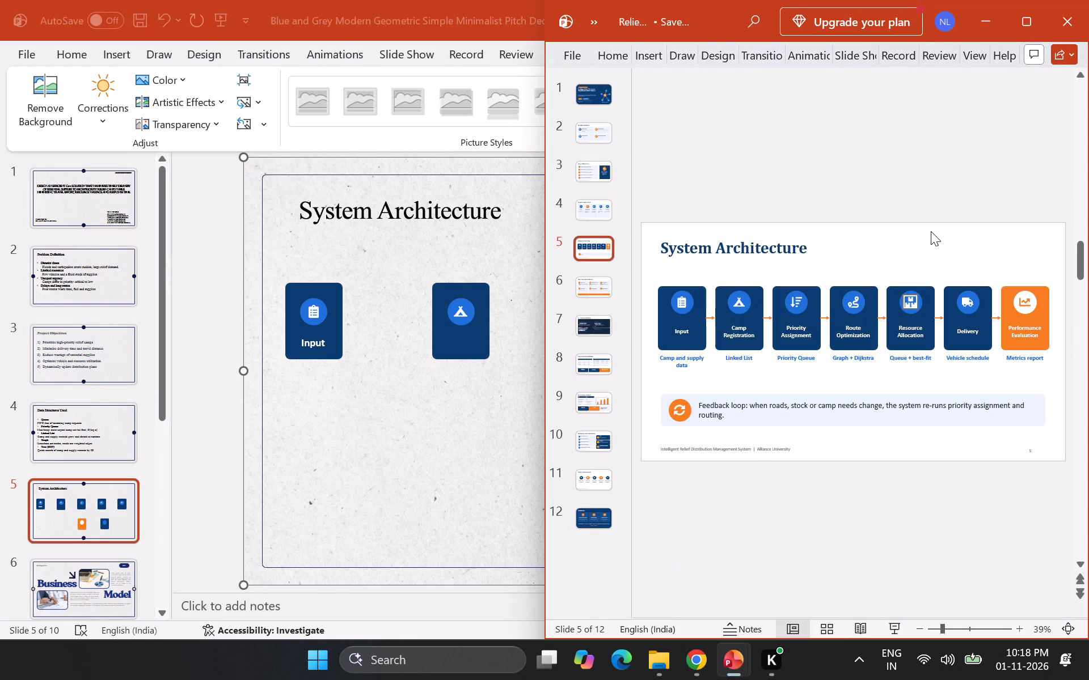
pyautogui.doubleClick(966, 302)
pyautogui.hotkey('ctrl', 'c')
pyautogui.click(520, 446)
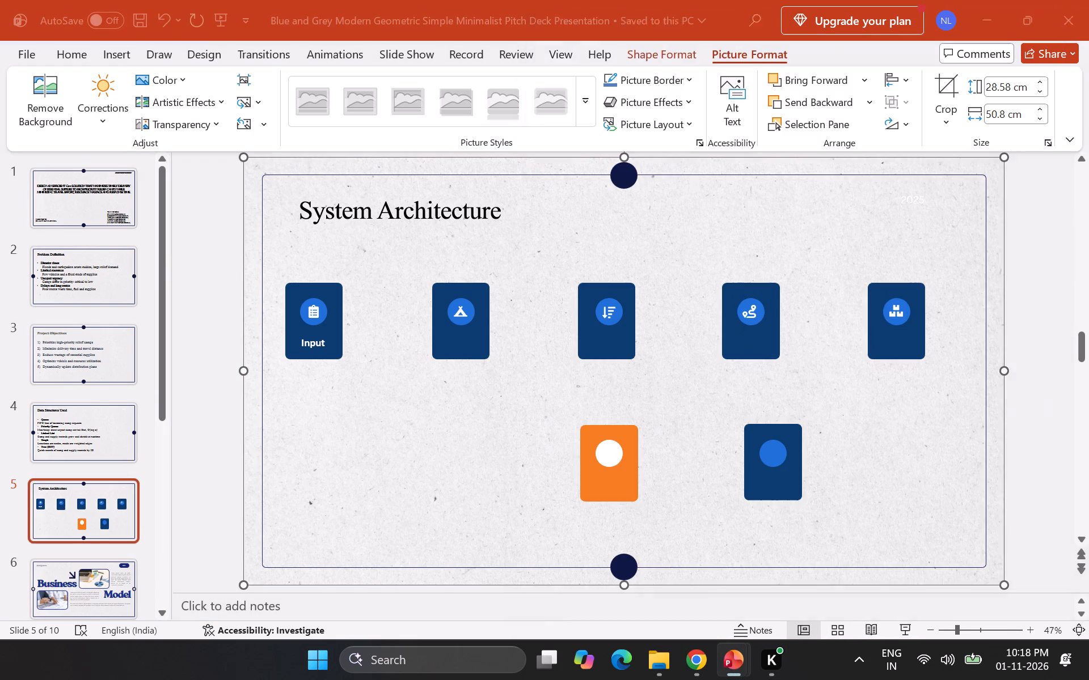
pyautogui.click(559, 399)
pyautogui.hotkey('ctrl', 'v')
pyautogui.moveTo(622, 372); pyautogui.dragTo(710, 429)
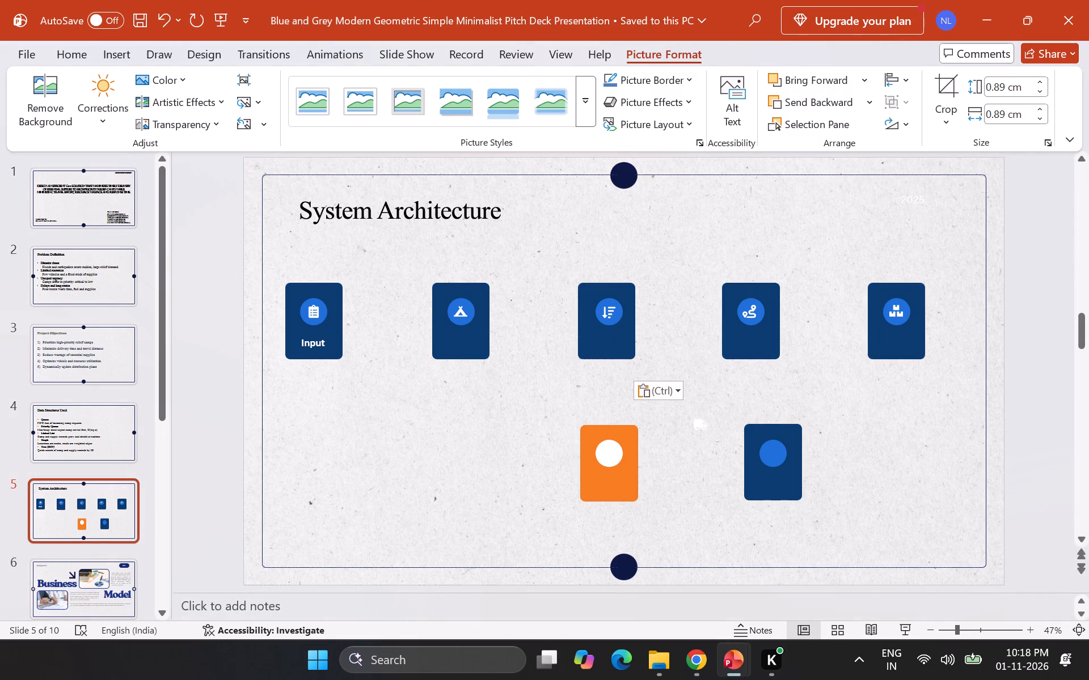
pyautogui.moveTo(710, 429); pyautogui.dragTo(774, 456)
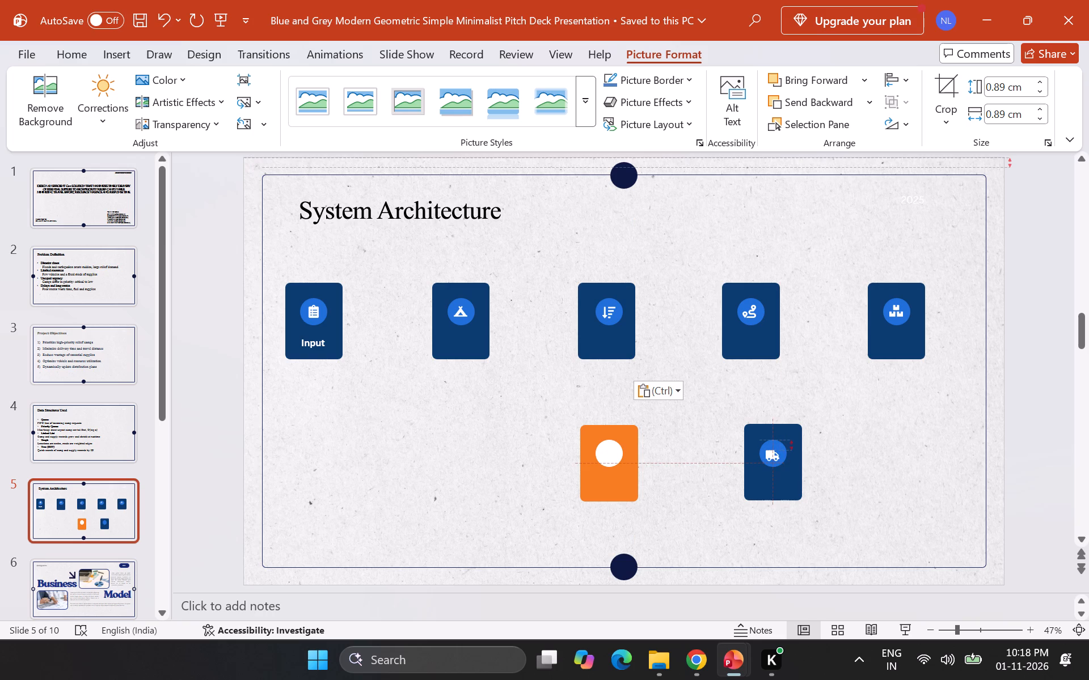
pyautogui.moveTo(774, 456); pyautogui.dragTo(774, 454)
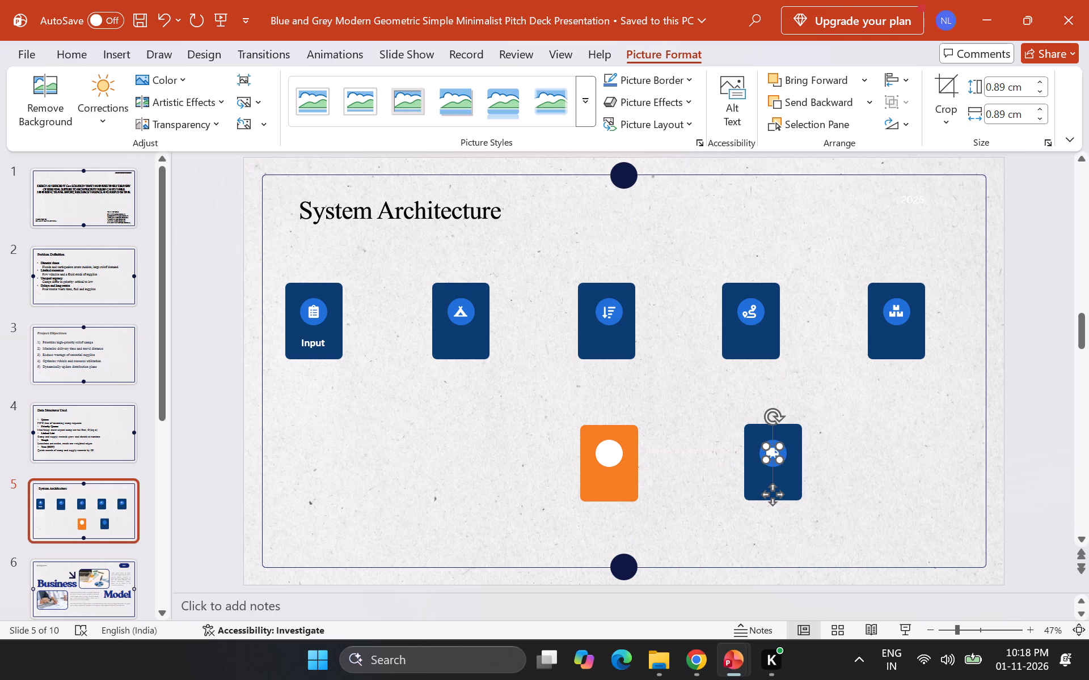
# Move the second rectangle closer to the Input box, level with the row, and re-centre its blue circle and tent icon on it.
pyautogui.click(462, 349)
pyautogui.moveTo(463, 337); pyautogui.dragTo(433, 332)
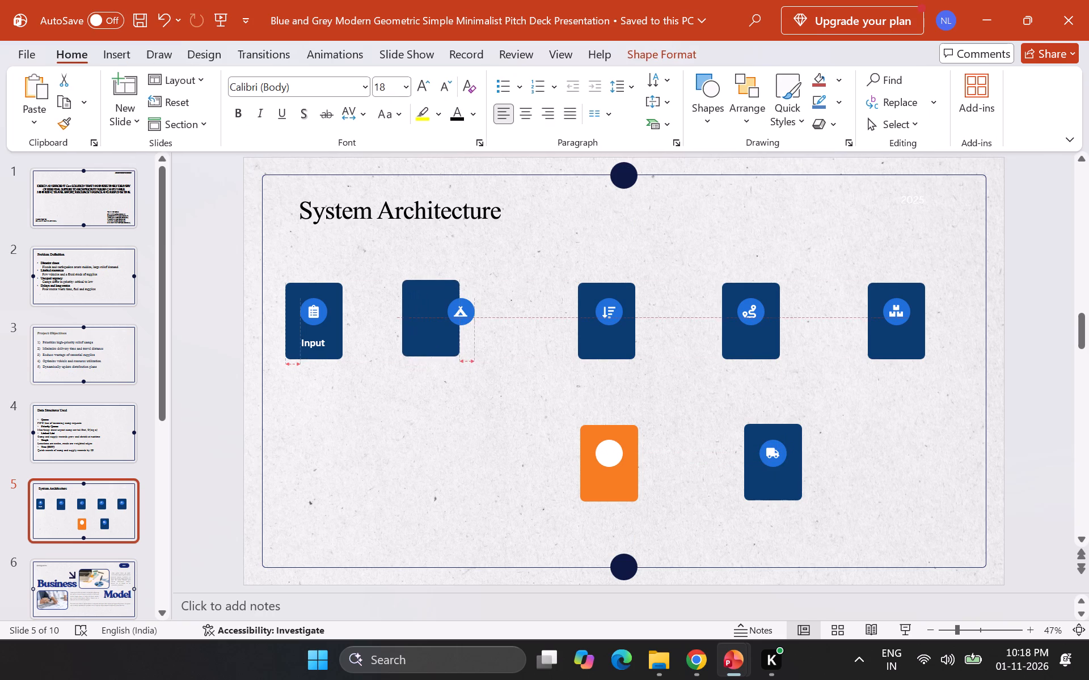
pyautogui.moveTo(433, 332); pyautogui.dragTo(432, 337)
pyautogui.click(468, 311)
pyautogui.click(470, 309)
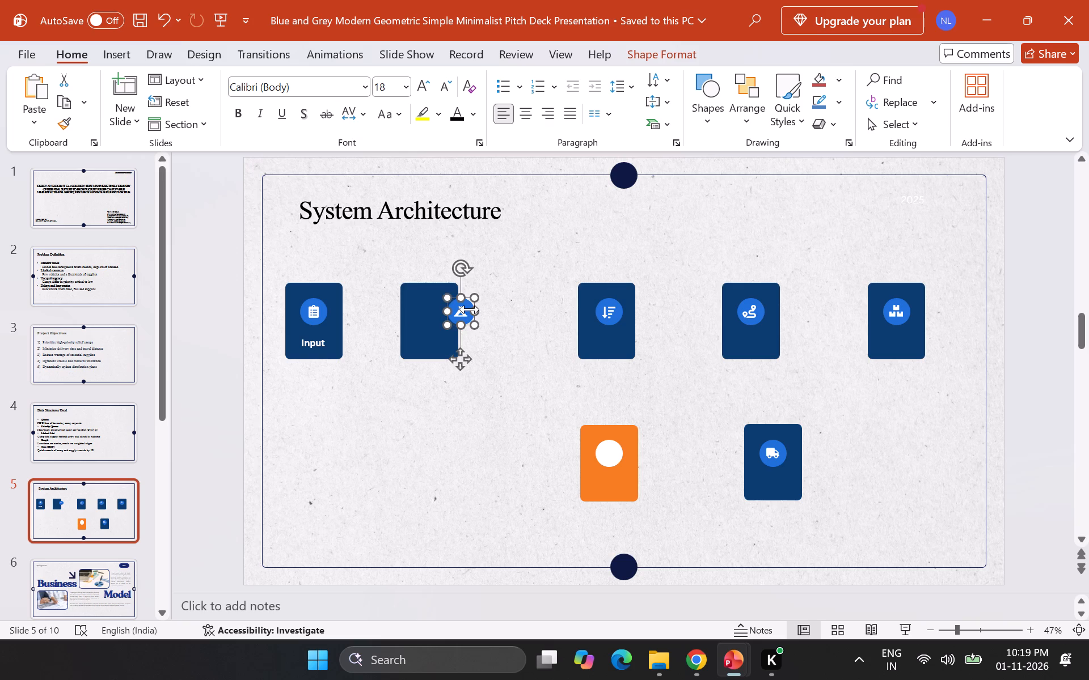
pyautogui.moveTo(467, 305); pyautogui.dragTo(436, 299)
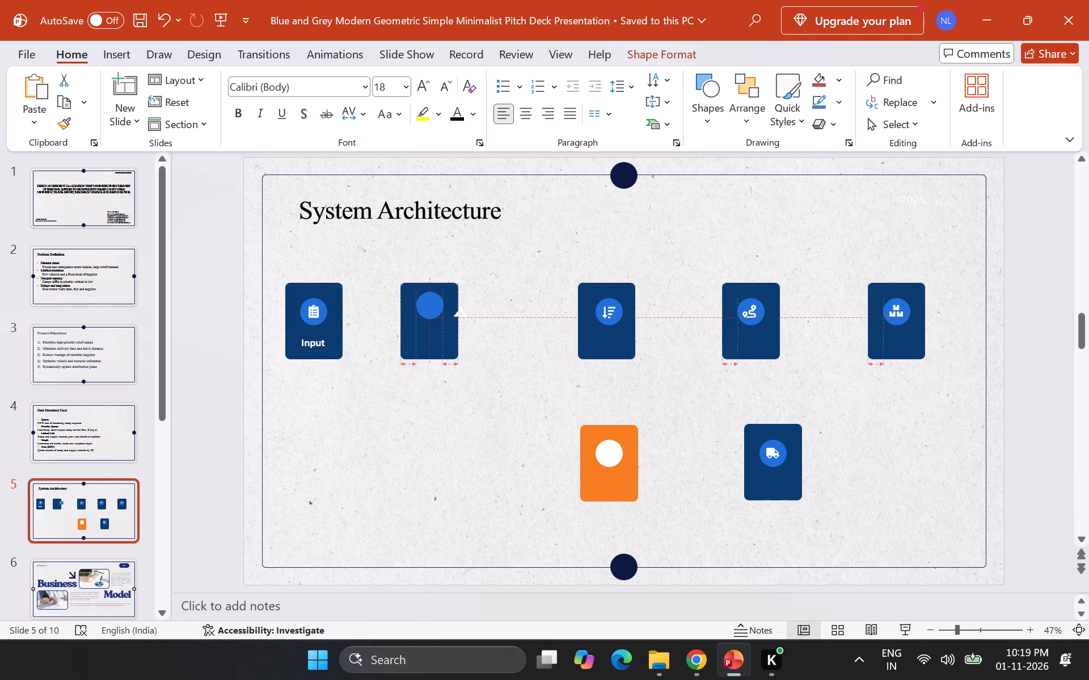
pyautogui.moveTo(436, 299); pyautogui.dragTo(435, 306)
pyautogui.click(458, 310)
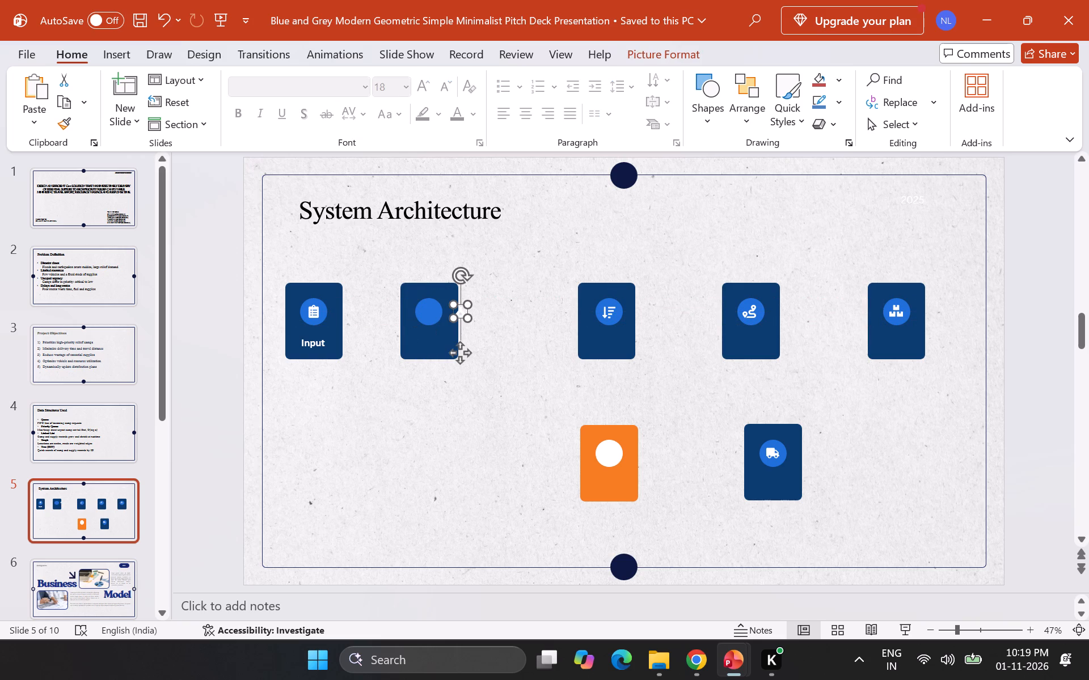
pyautogui.moveTo(463, 312); pyautogui.dragTo(430, 311)
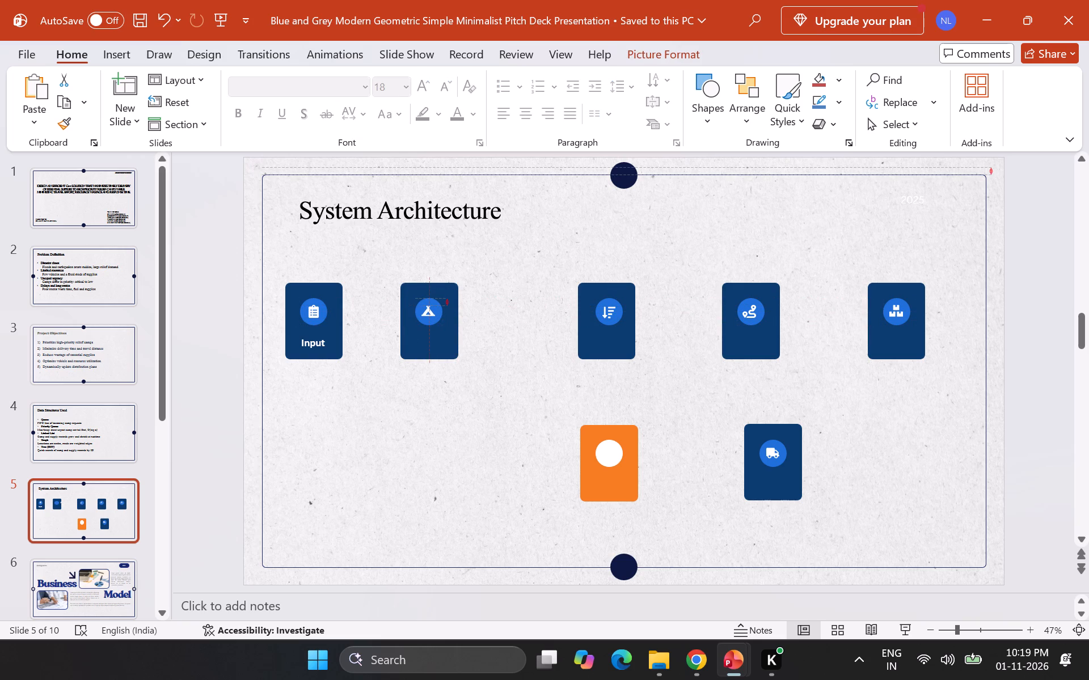
pyautogui.moveTo(430, 311); pyautogui.dragTo(429, 311)
pyautogui.click(513, 339)
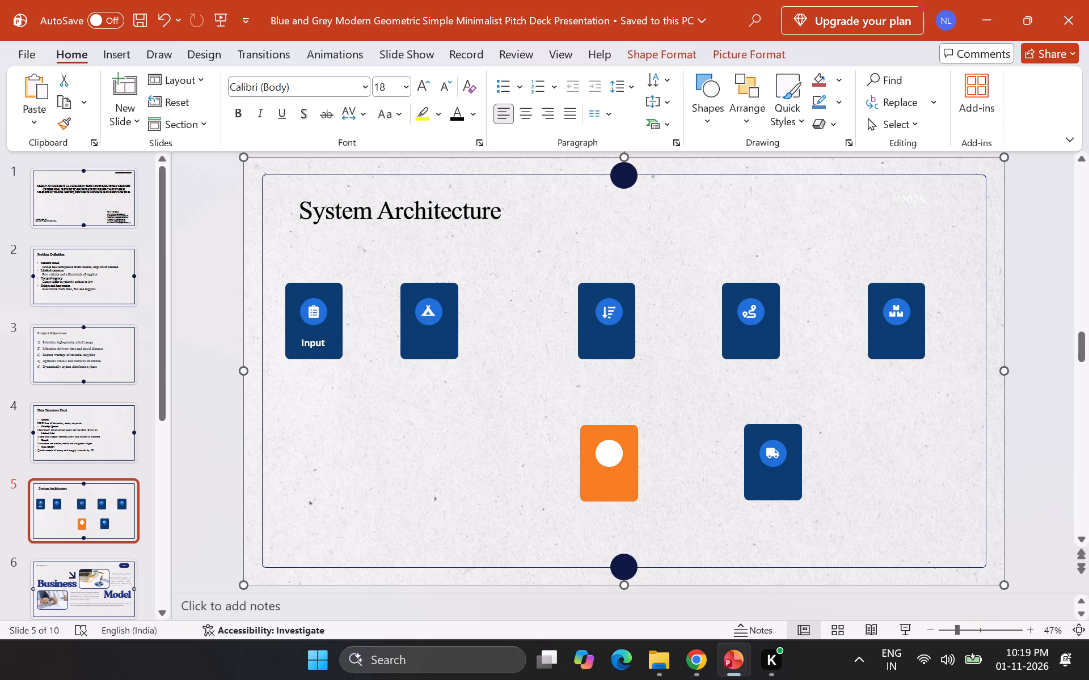
# Move the third rectangle closer to the tent box, level with the row, and re-centre its blue circle and sorting icon on it.
pyautogui.click(581, 336)
pyautogui.moveTo(597, 337); pyautogui.dragTo(539, 339)
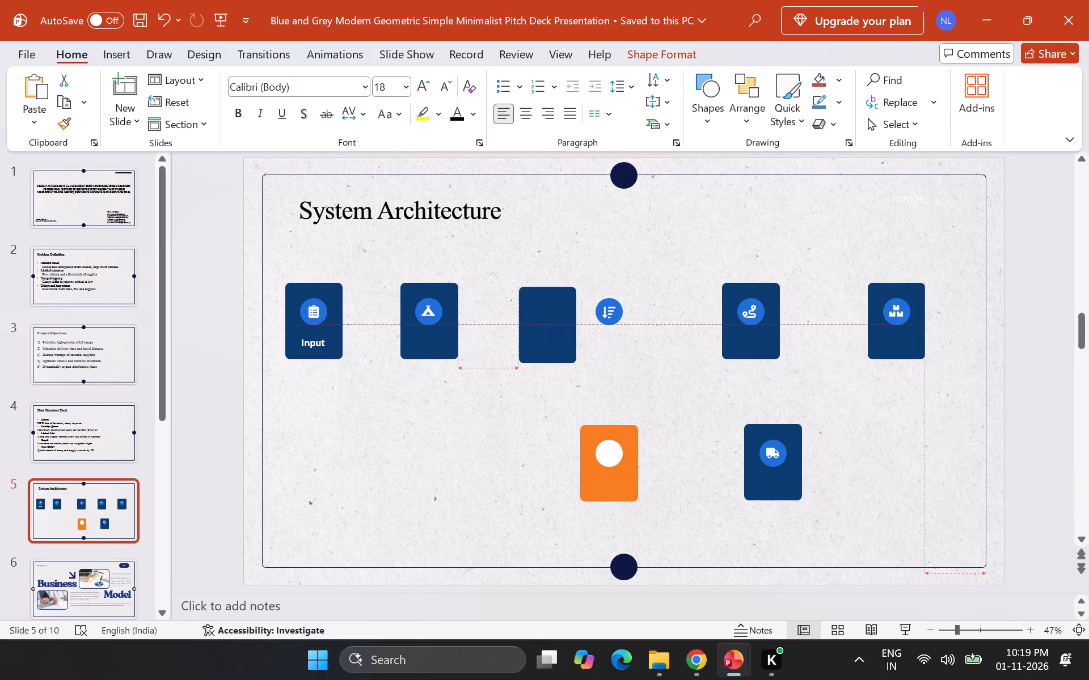
pyautogui.moveTo(539, 339); pyautogui.dragTo(533, 338)
pyautogui.click(609, 318)
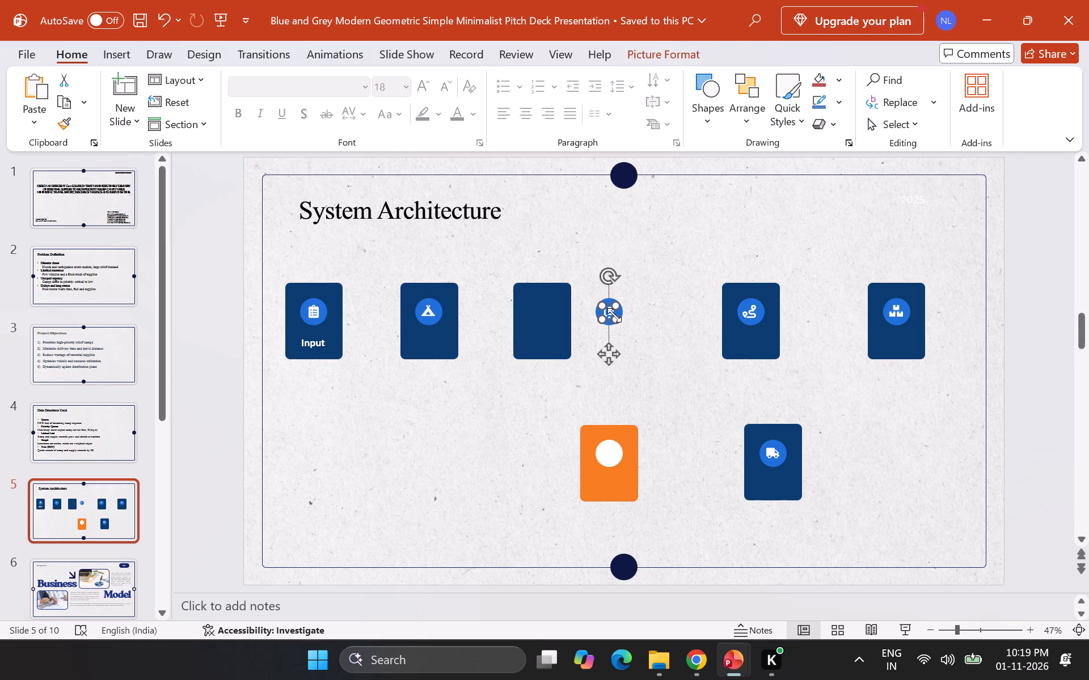
pyautogui.click(599, 312)
pyautogui.click(599, 312)
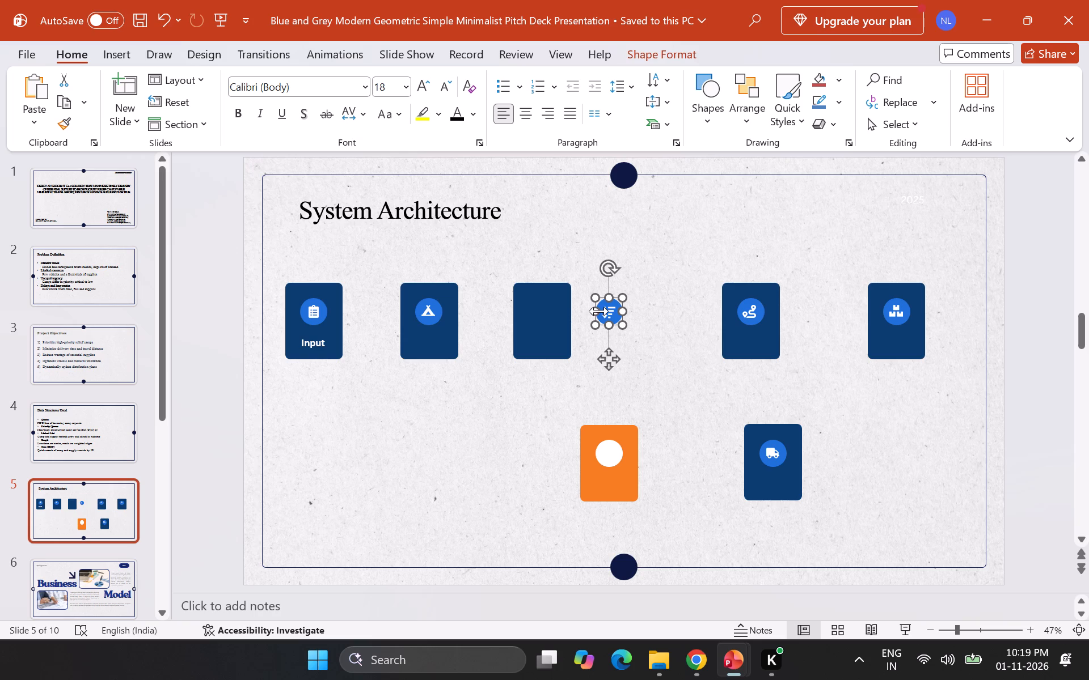
pyautogui.moveTo(603, 304); pyautogui.dragTo(535, 304)
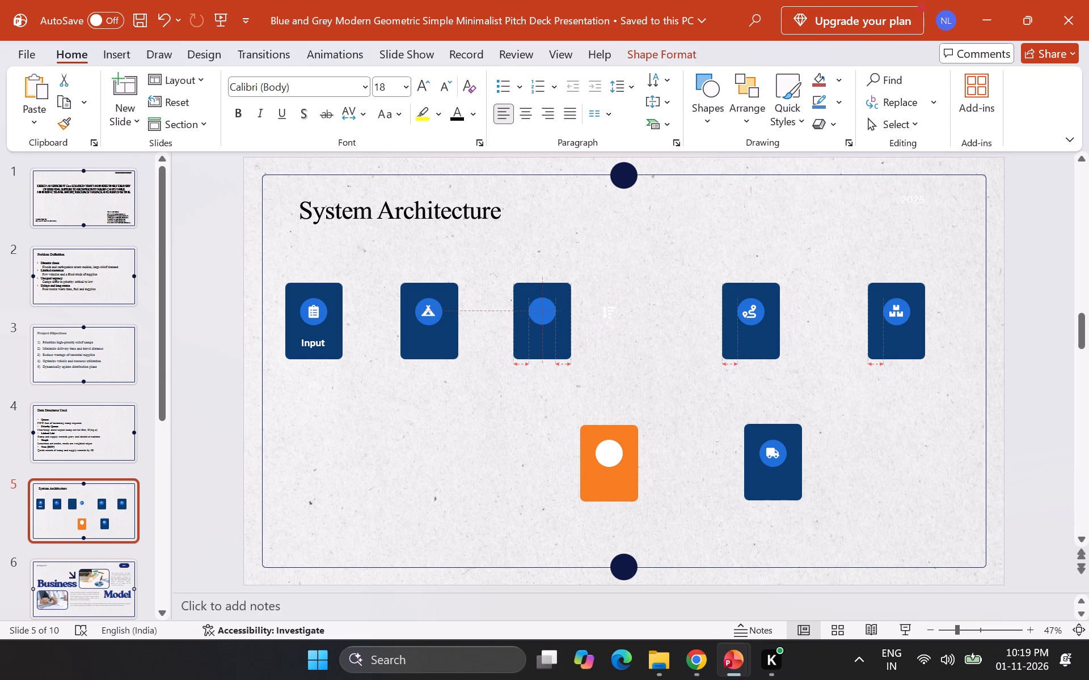
pyautogui.moveTo(535, 304); pyautogui.dragTo(537, 303)
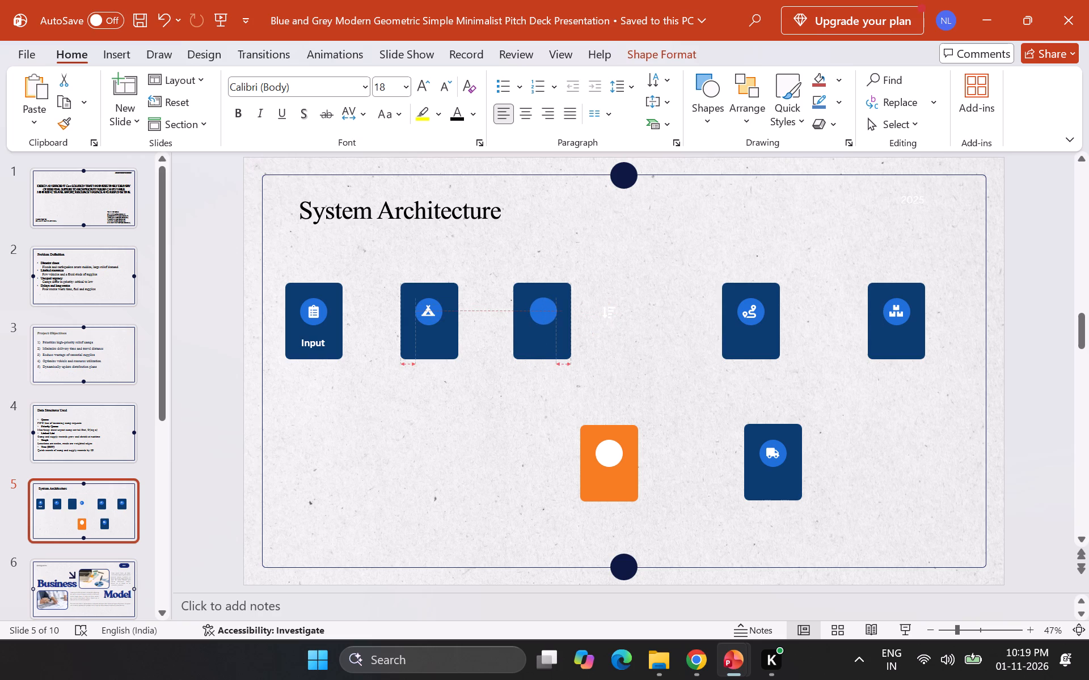
pyautogui.moveTo(537, 303); pyautogui.dragTo(538, 305)
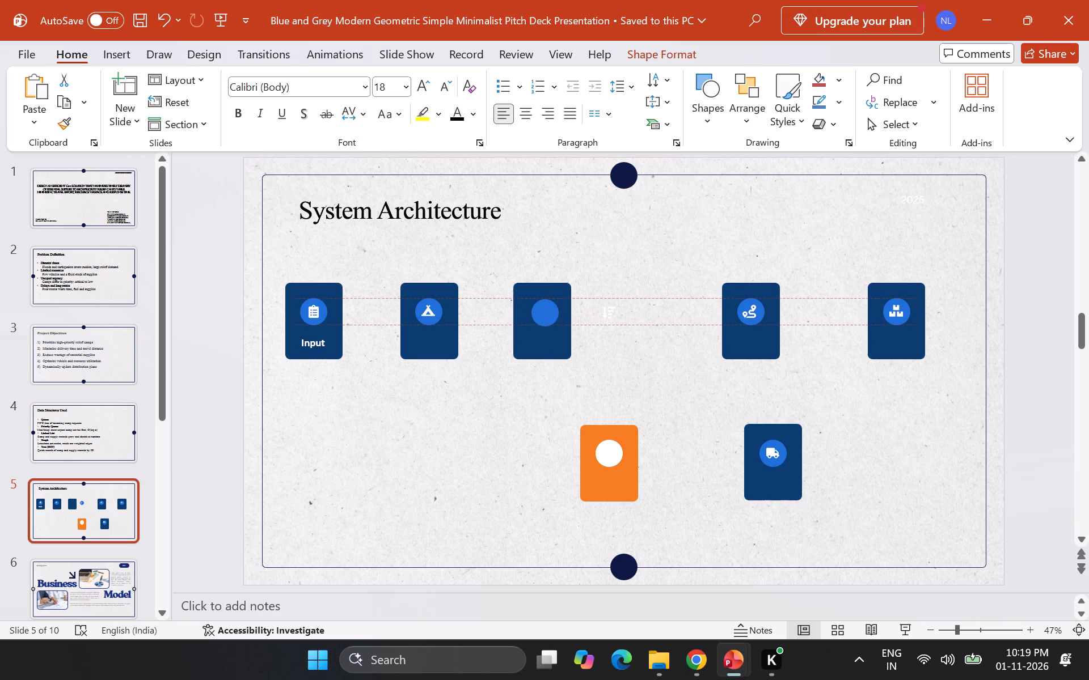
pyautogui.moveTo(538, 305); pyautogui.dragTo(533, 303)
pyautogui.click(533, 303)
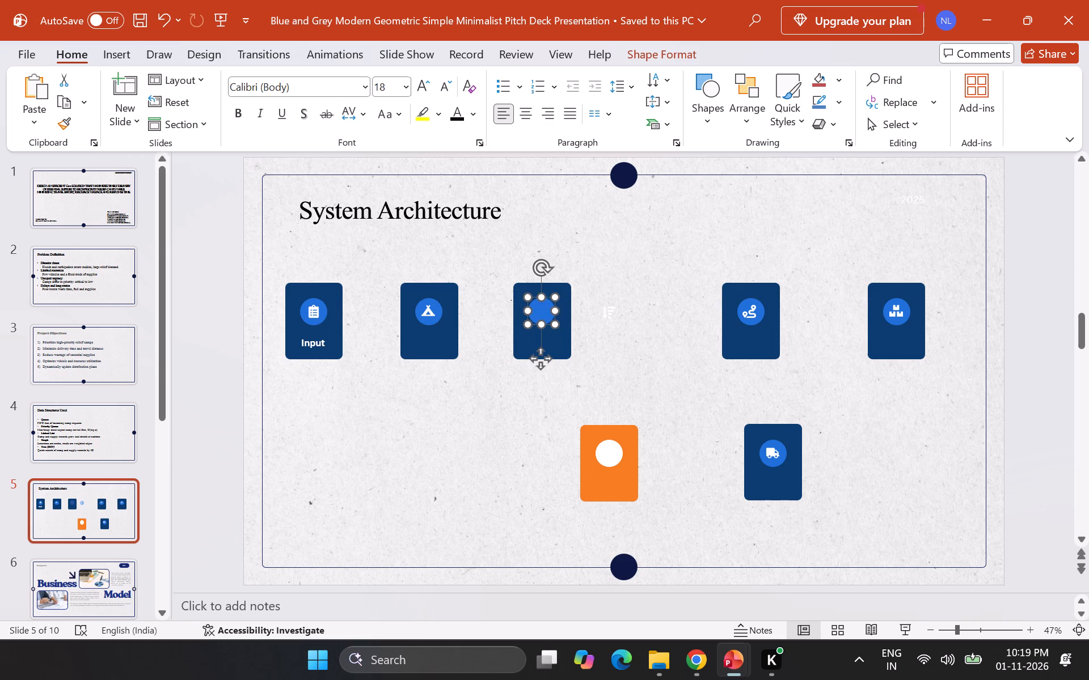
pyautogui.click(577, 360)
pyautogui.click(612, 317)
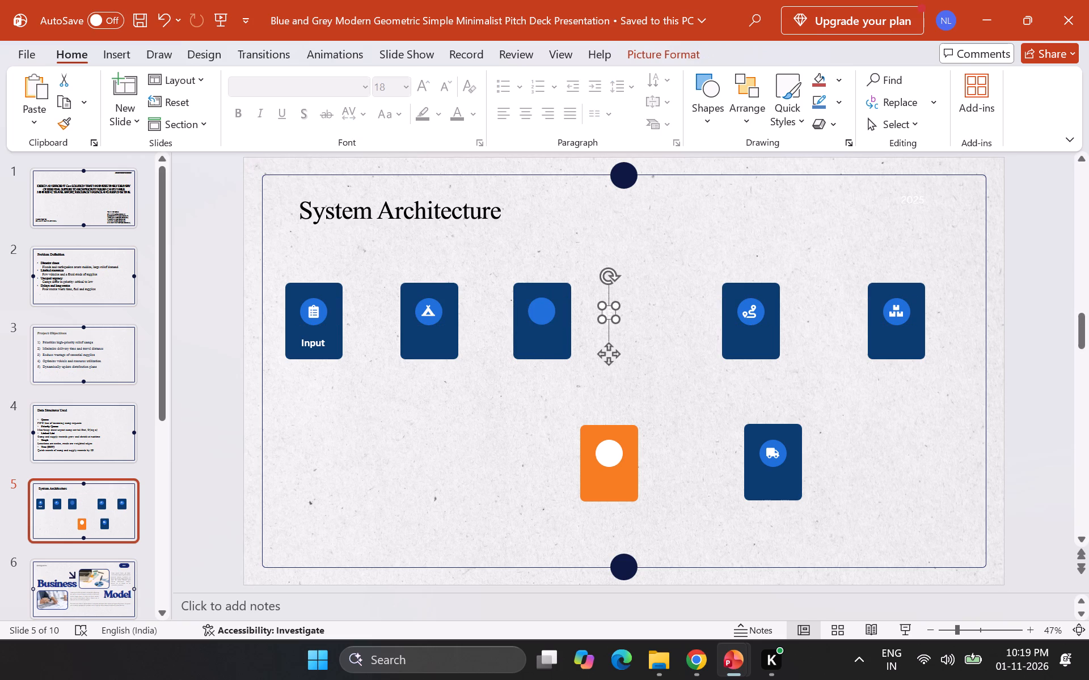
pyautogui.moveTo(609, 310); pyautogui.dragTo(542, 310)
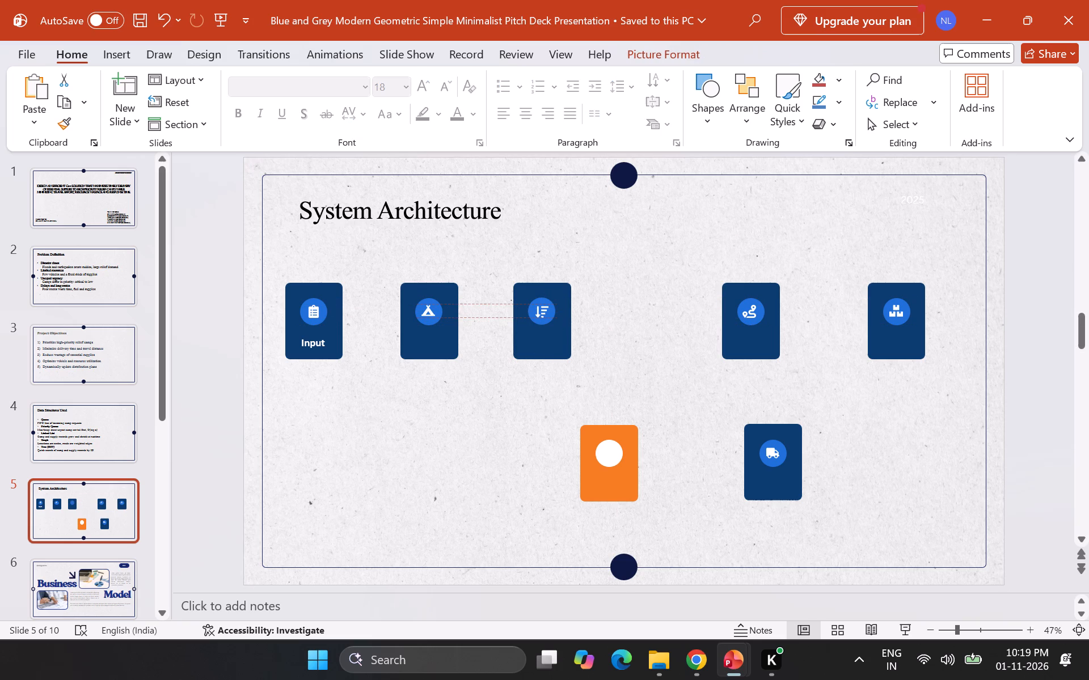
pyautogui.moveTo(542, 310); pyautogui.dragTo(541, 311)
# Move the fourth rectangle closer to the third, level with the row, and re-centre its blue circle and route icon on it.
pyautogui.click(722, 329)
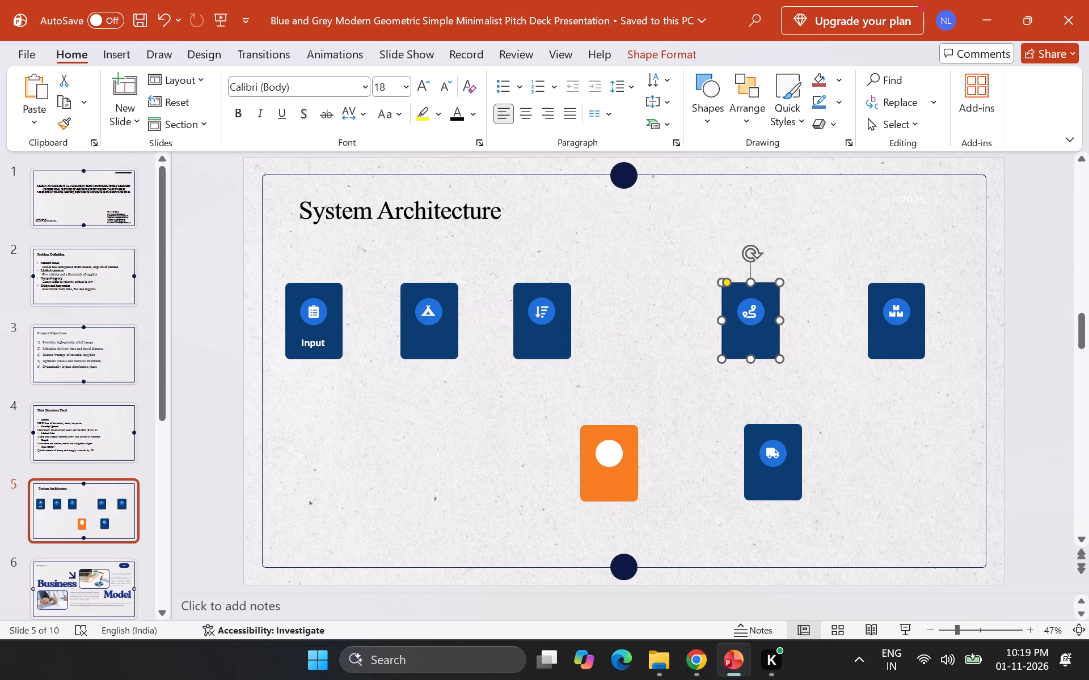
pyautogui.moveTo(731, 335); pyautogui.dragTo(638, 336)
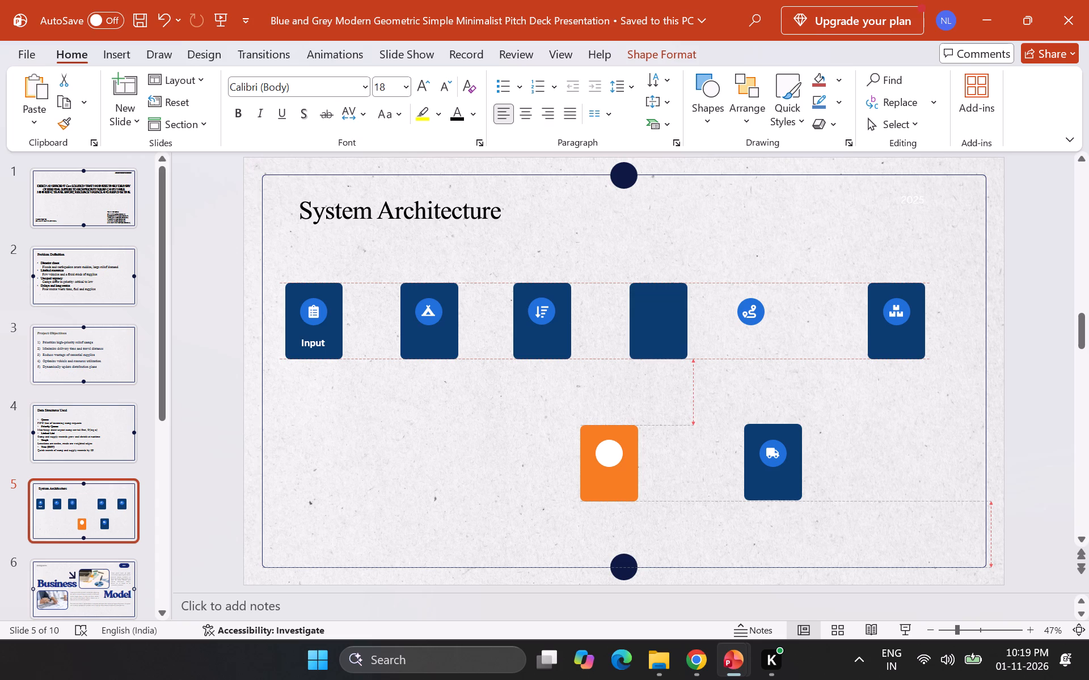
pyautogui.moveTo(638, 336); pyautogui.dragTo(638, 336)
pyautogui.click(743, 305)
pyautogui.moveTo(749, 305); pyautogui.dragTo(749, 305)
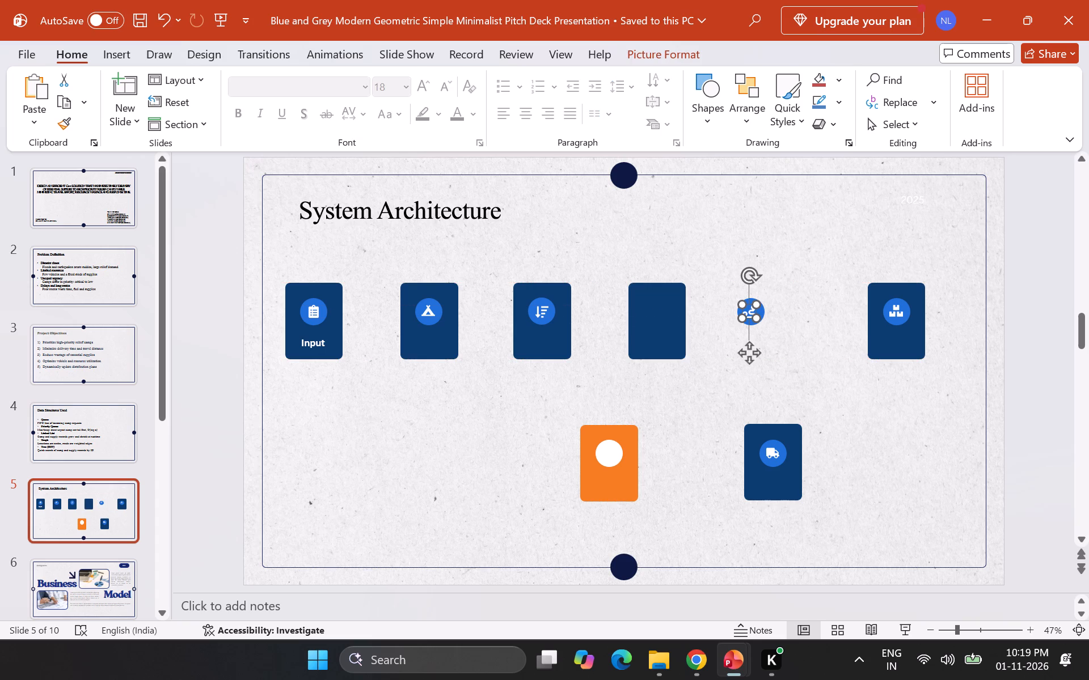
pyautogui.moveTo(749, 305); pyautogui.dragTo(709, 305)
pyautogui.click(754, 312)
pyautogui.moveTo(754, 312); pyautogui.dragTo(680, 307)
pyautogui.moveTo(749, 307); pyautogui.dragTo(653, 306)
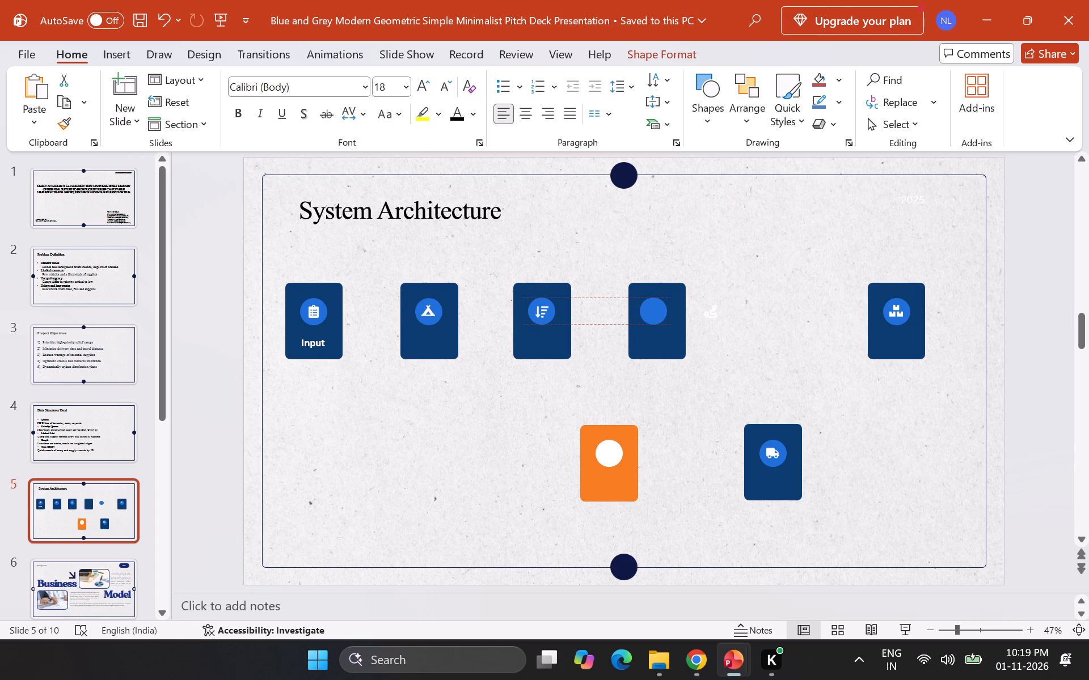
pyautogui.moveTo(653, 306); pyautogui.dragTo(657, 306)
pyautogui.click(707, 316)
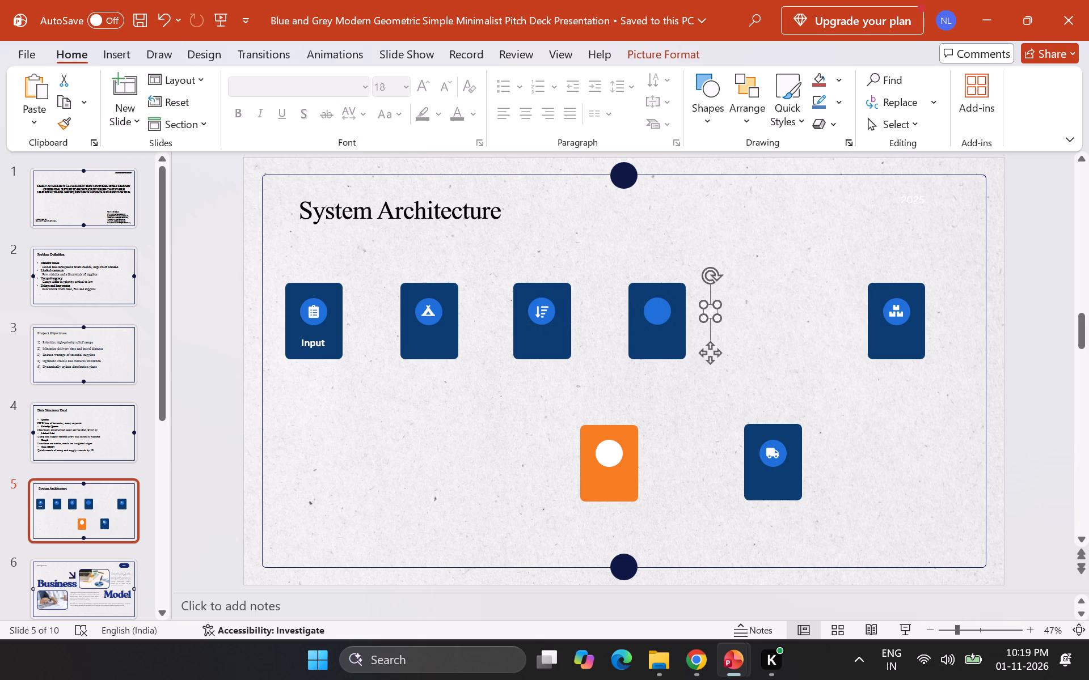
pyautogui.moveTo(712, 313); pyautogui.dragTo(670, 313)
pyautogui.doubleClick(662, 312)
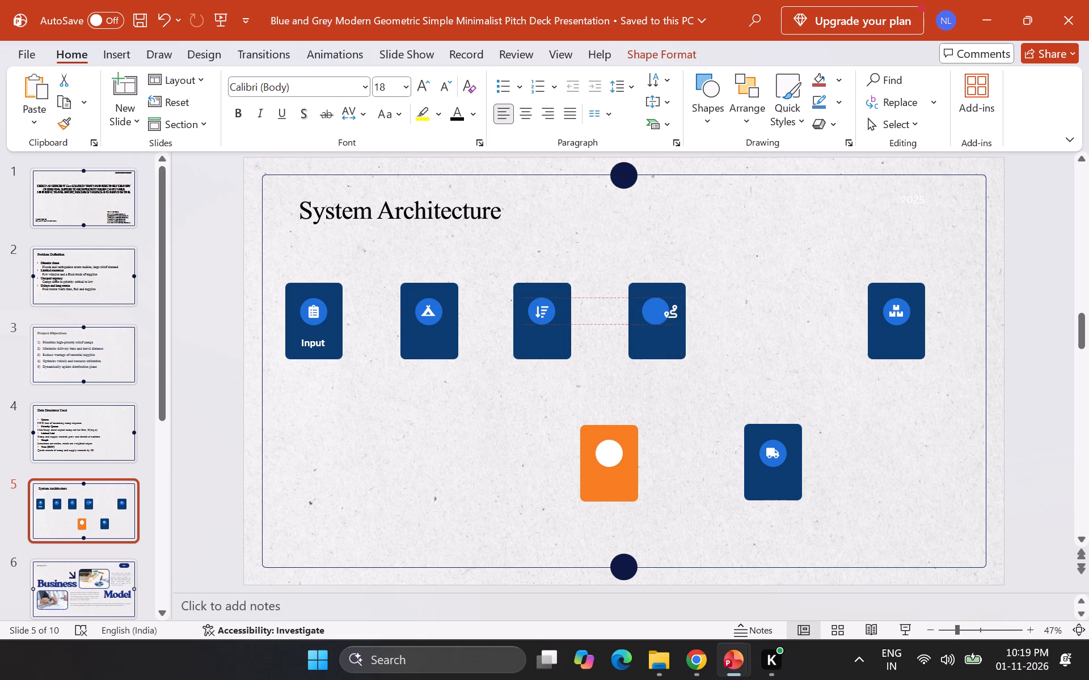
pyautogui.hotkey('ctrl', 'z')
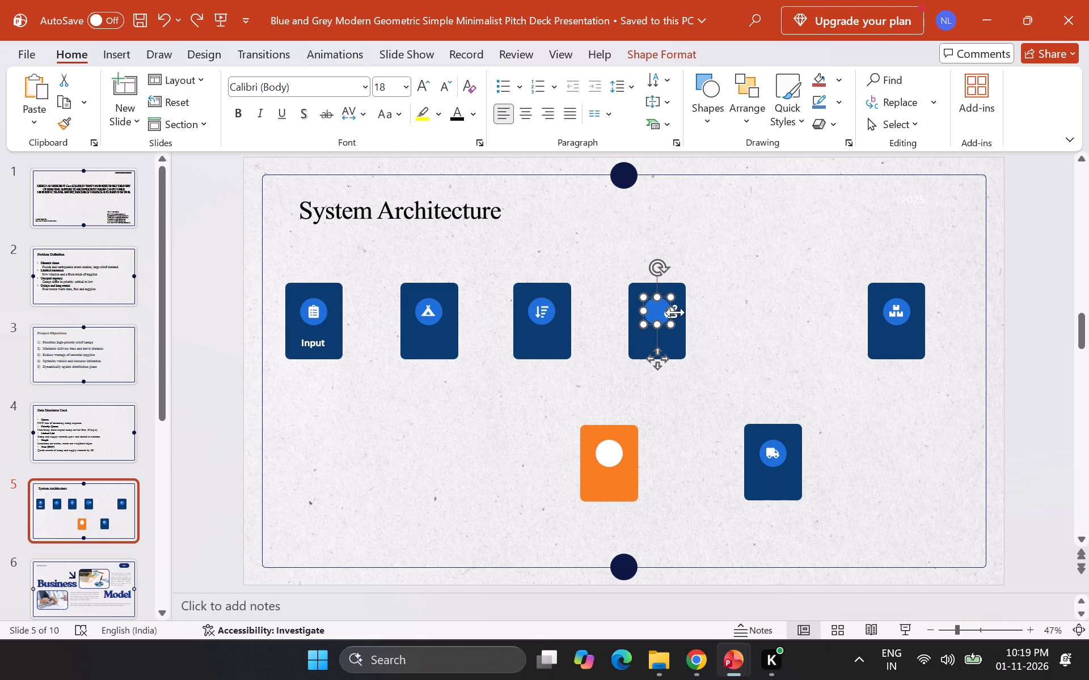
pyautogui.click(676, 312)
pyautogui.click(664, 312)
pyautogui.moveTo(670, 311); pyautogui.dragTo(660, 312)
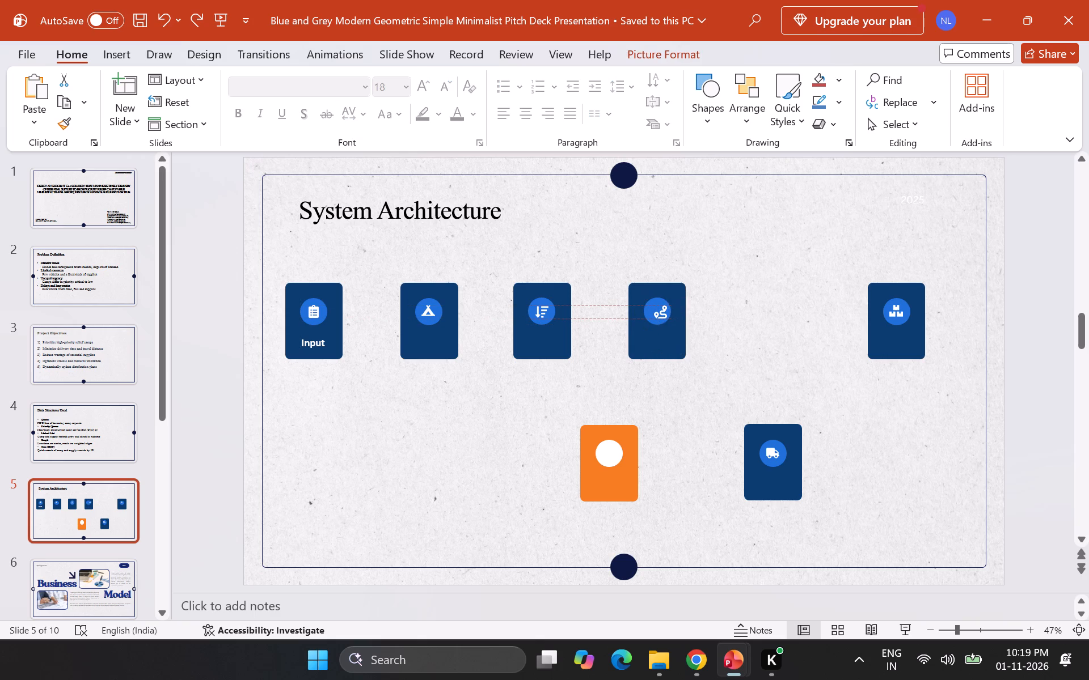
pyautogui.moveTo(660, 312); pyautogui.dragTo(655, 311)
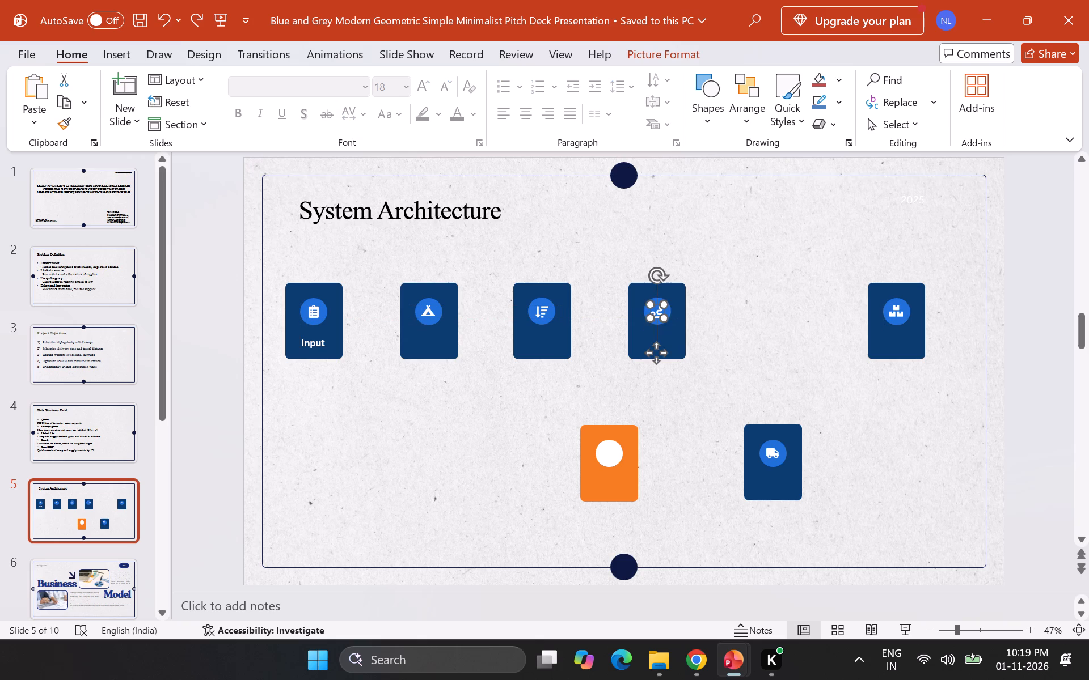
pyautogui.click(725, 325)
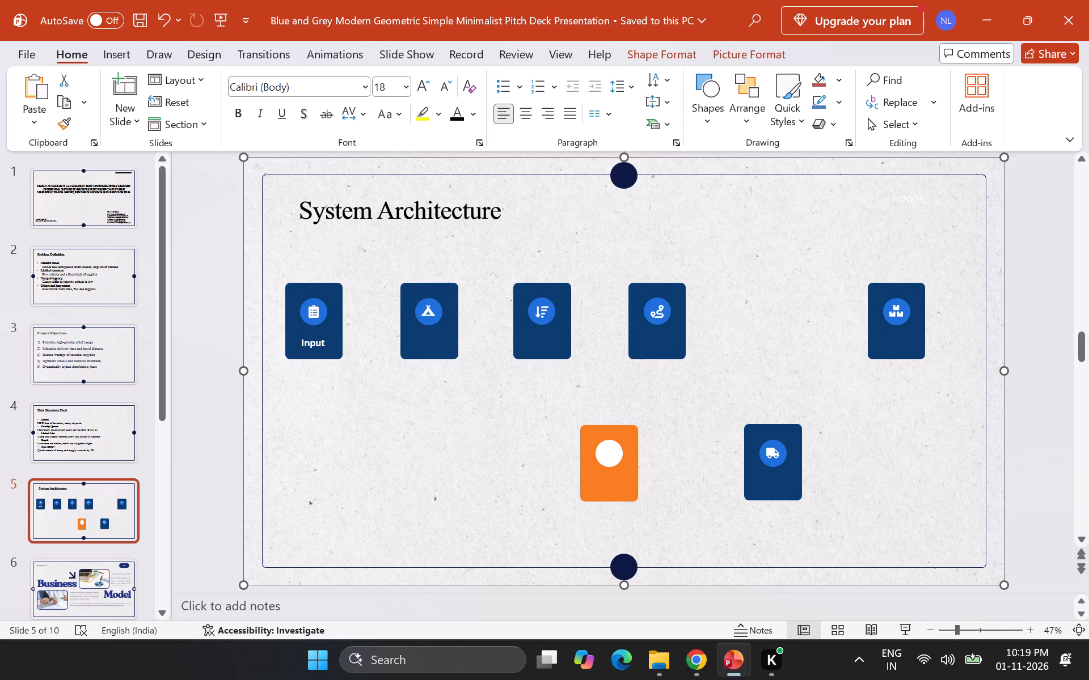
# Move the fifth rectangle closer to the fourth, level with the row, and re-centre its blue circle and boxes icon on it.
pyautogui.click(893, 336)
pyautogui.moveTo(904, 337); pyautogui.dragTo(780, 333)
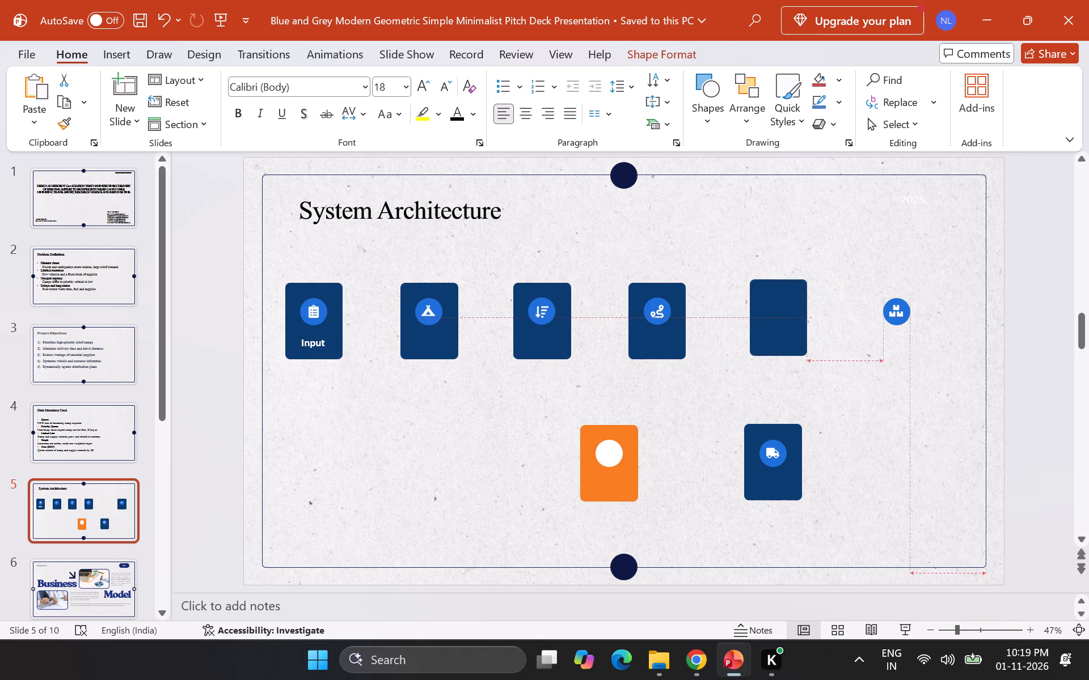
pyautogui.moveTo(780, 333); pyautogui.dragTo(775, 337)
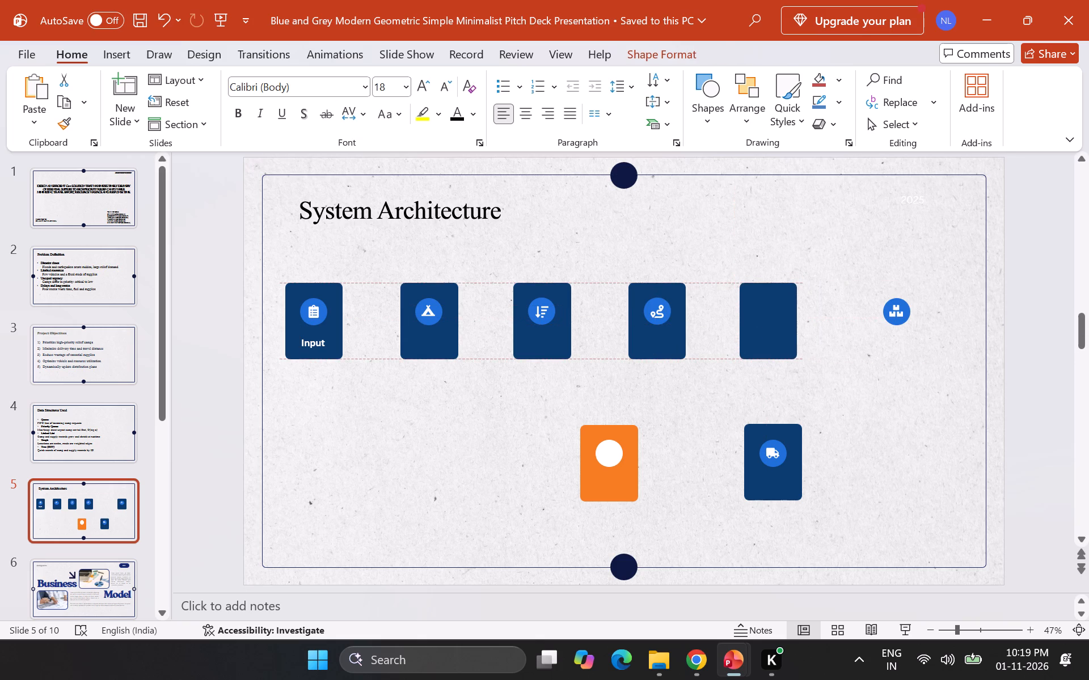
pyautogui.moveTo(775, 337); pyautogui.dragTo(777, 337)
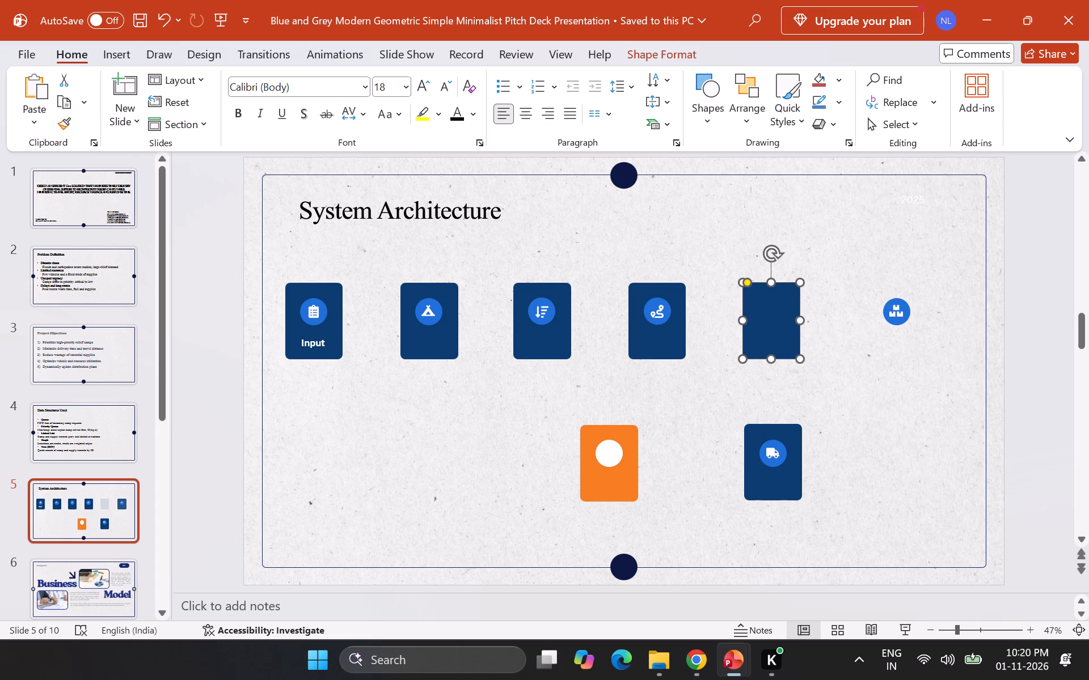
pyautogui.click(899, 320)
pyautogui.moveTo(899, 316); pyautogui.dragTo(841, 320)
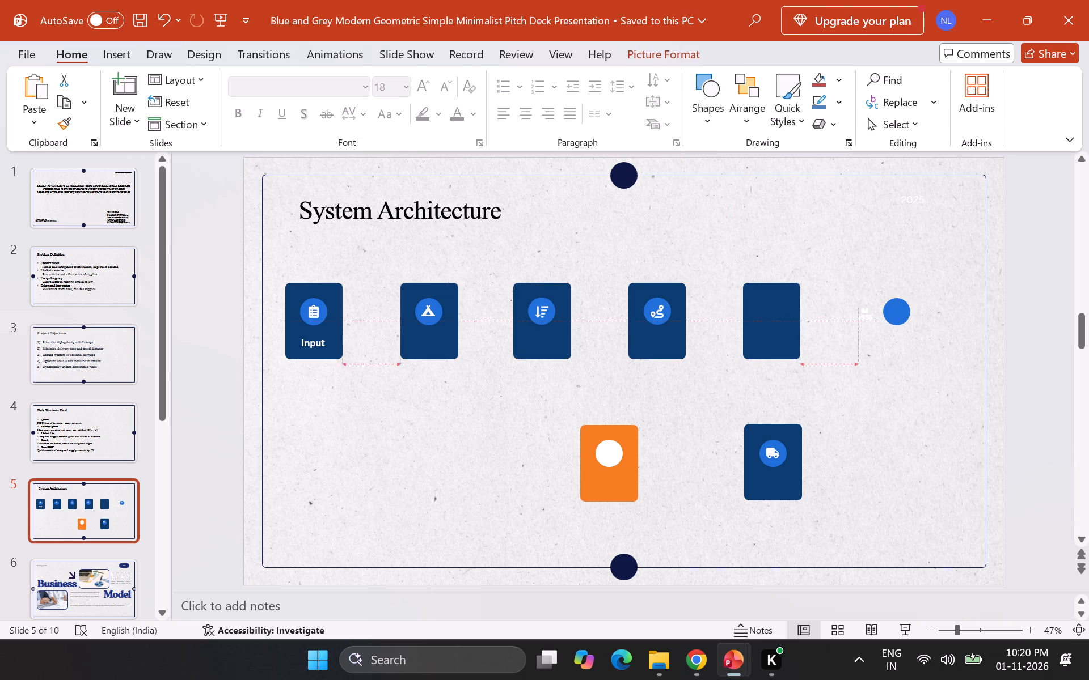
pyautogui.moveTo(841, 320); pyautogui.dragTo(773, 310)
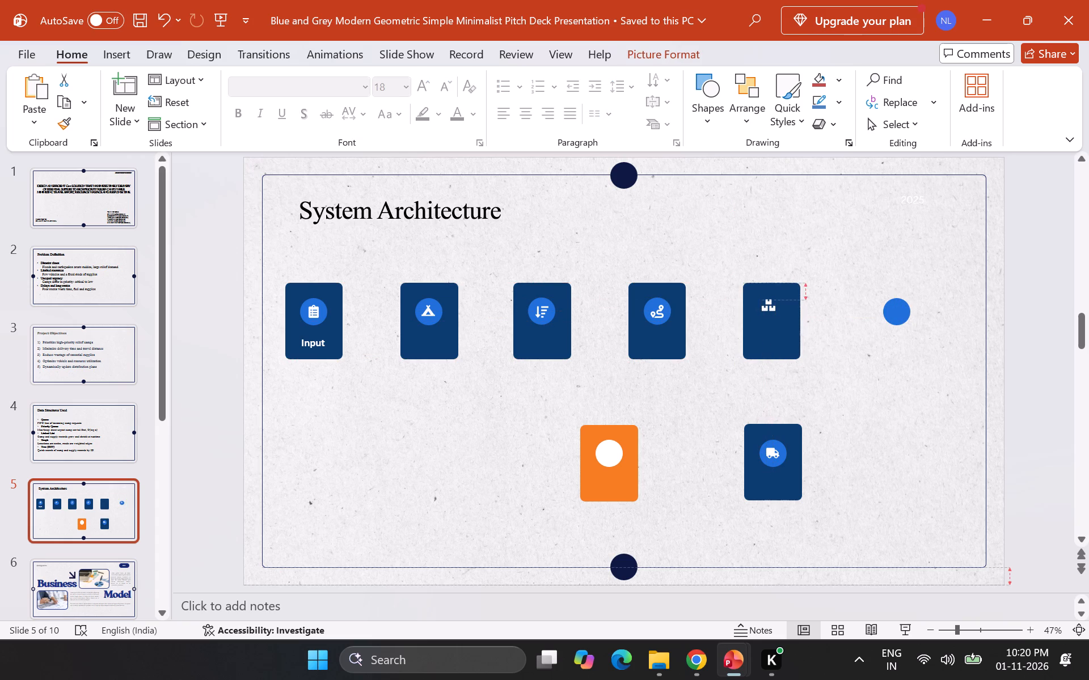
pyautogui.moveTo(773, 310); pyautogui.dragTo(828, 273)
pyautogui.moveTo(901, 313); pyautogui.dragTo(826, 306)
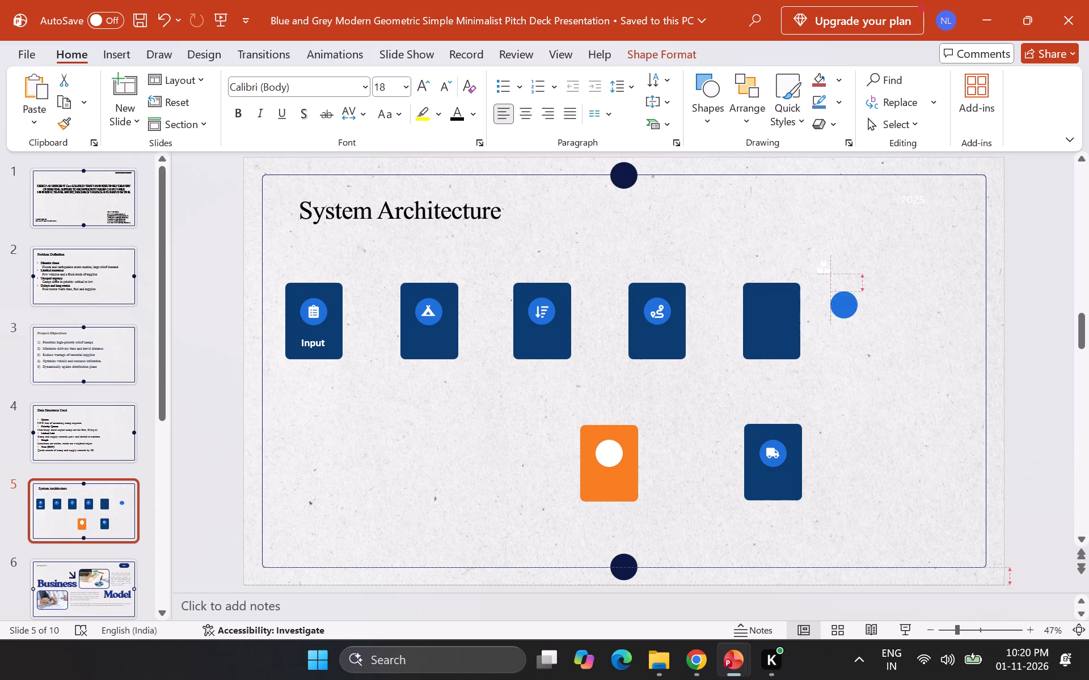
pyautogui.moveTo(826, 306); pyautogui.dragTo(775, 309)
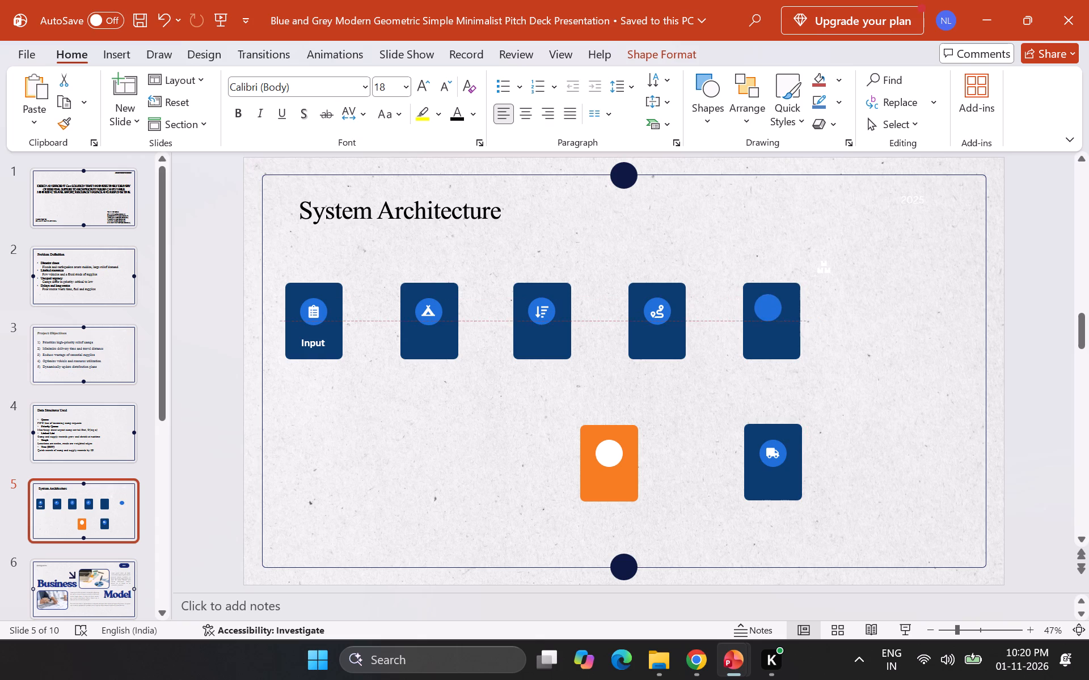
pyautogui.moveTo(775, 309); pyautogui.dragTo(779, 312)
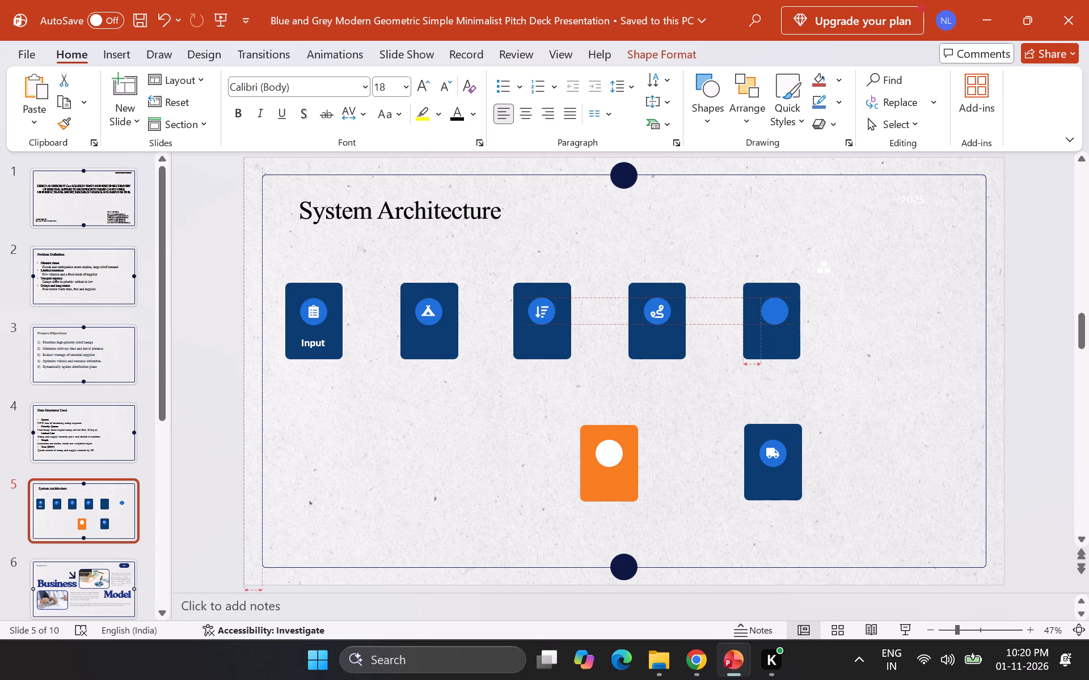
pyautogui.moveTo(779, 312); pyautogui.dragTo(775, 312)
pyautogui.click(825, 268)
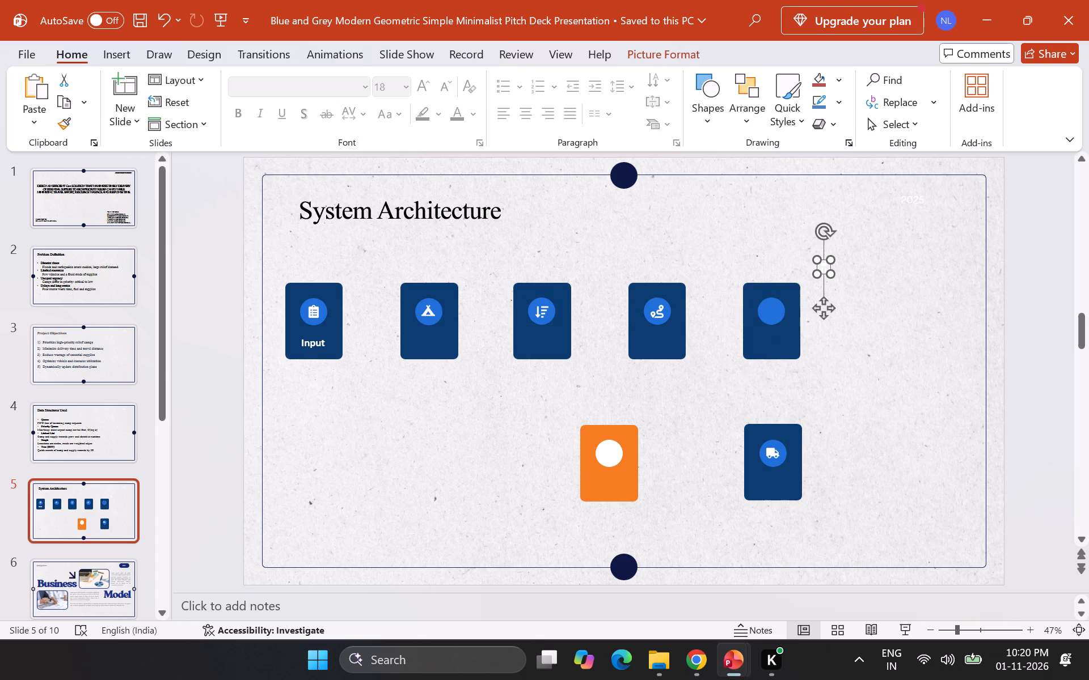
pyautogui.moveTo(825, 267); pyautogui.dragTo(772, 311)
# Move the sixth blue rectangle into the row beside the boxes rectangle, and re-centre its blue circle and truck icon on it.
pyautogui.moveTo(778, 490); pyautogui.dragTo(868, 354)
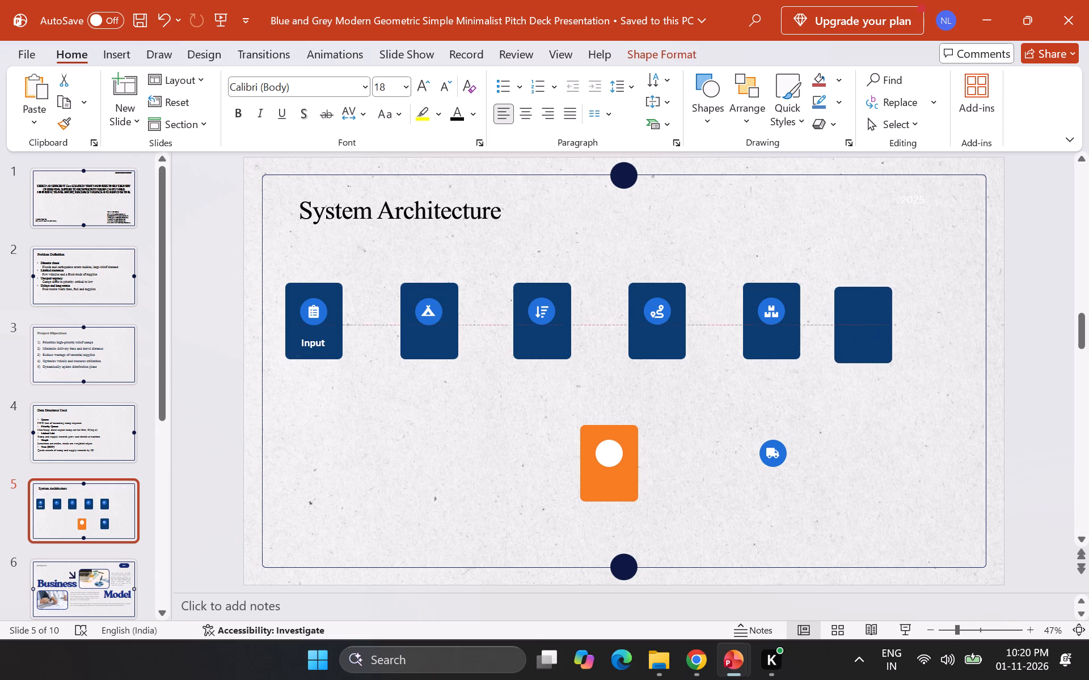
pyautogui.moveTo(868, 354); pyautogui.dragTo(878, 348)
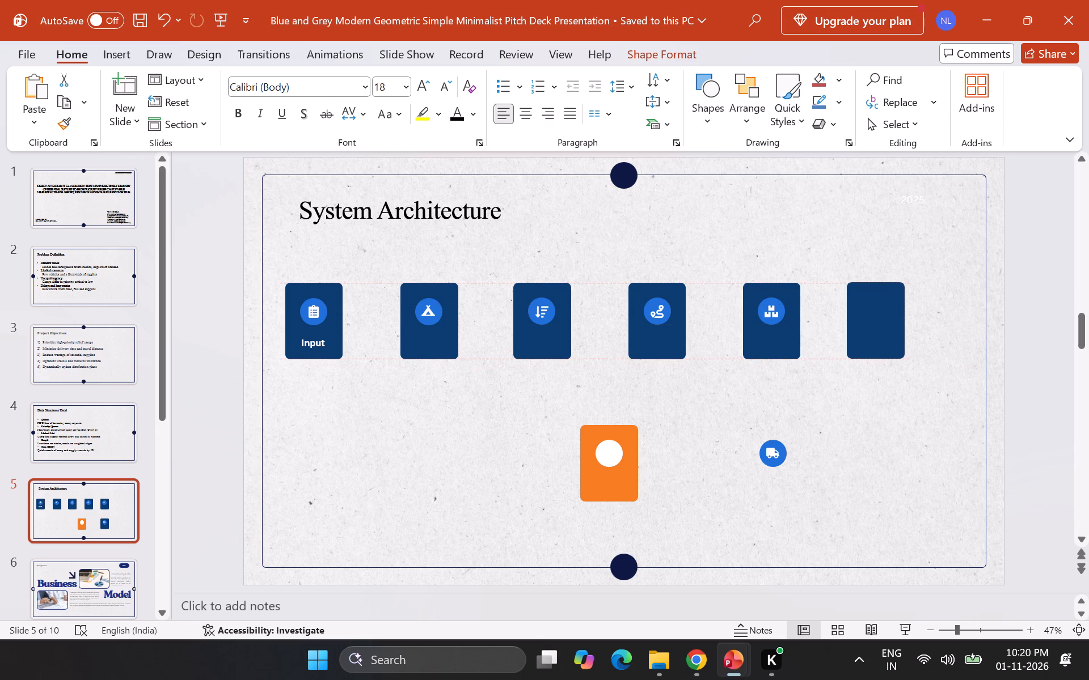
pyautogui.moveTo(878, 348); pyautogui.dragTo(870, 348)
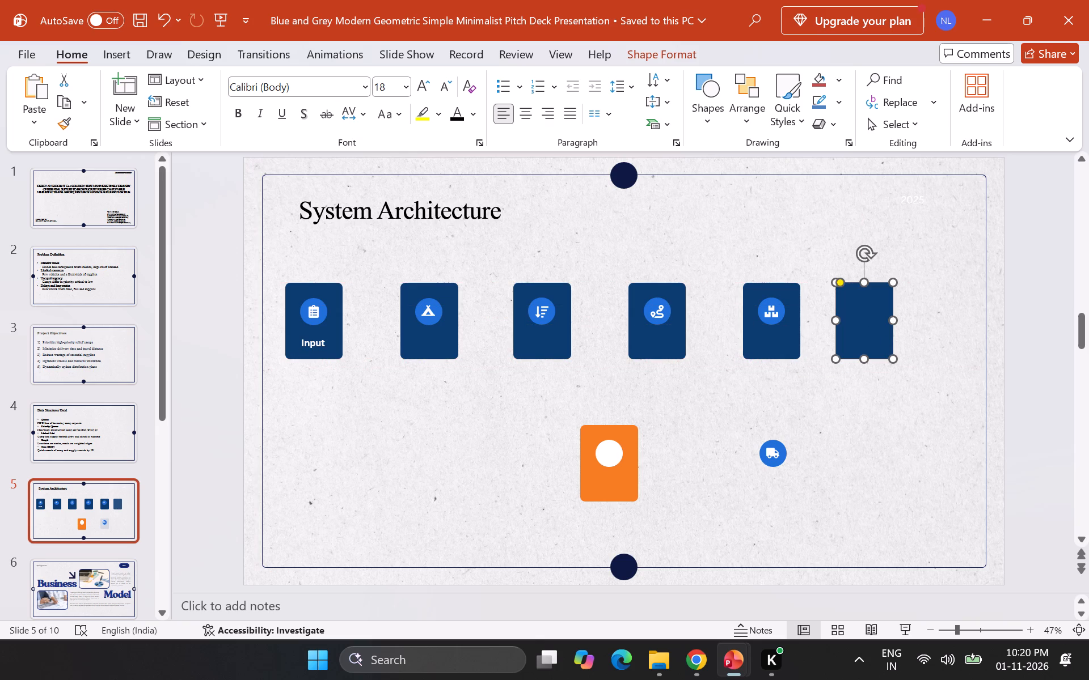
pyautogui.click(779, 453)
pyautogui.click(768, 462)
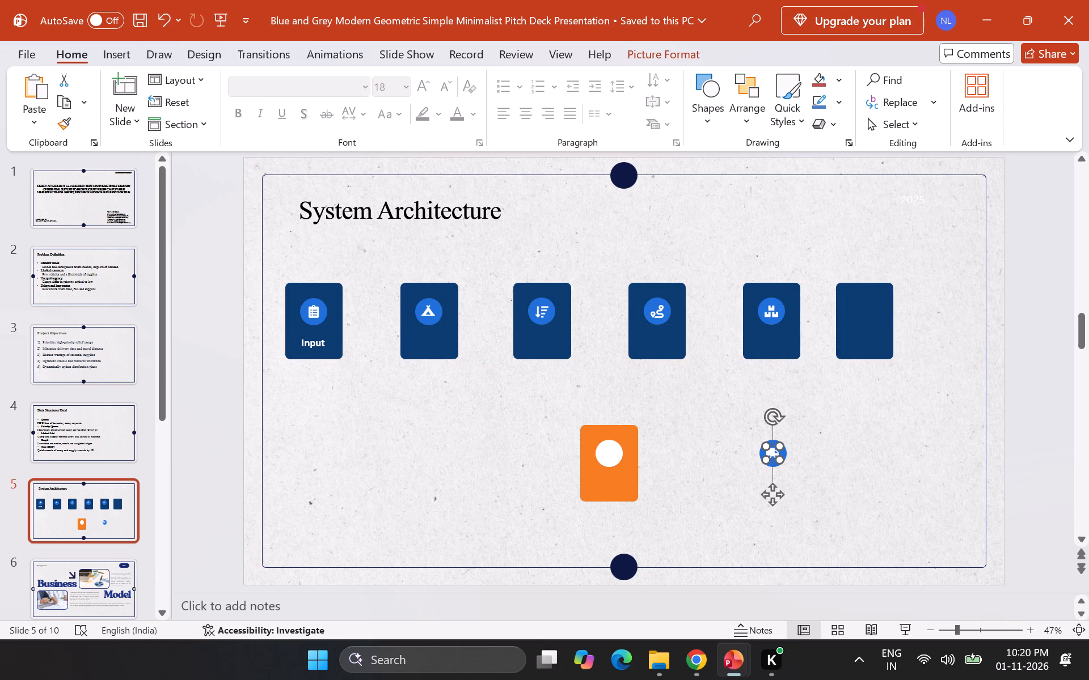
pyautogui.click(767, 465)
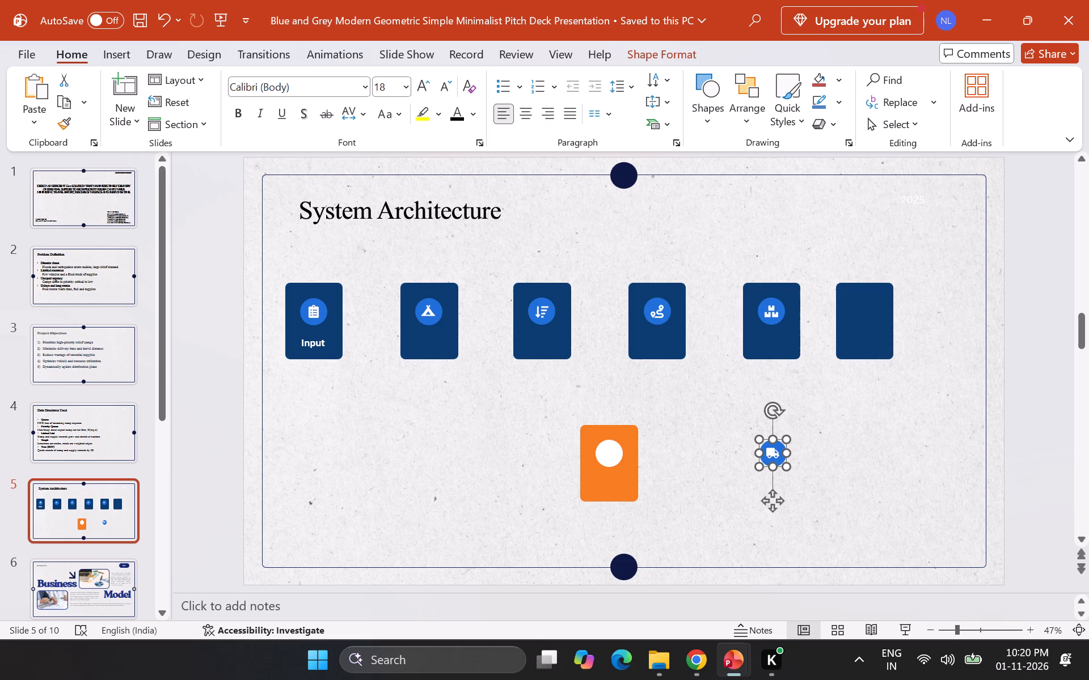
pyautogui.moveTo(780, 443); pyautogui.dragTo(875, 302)
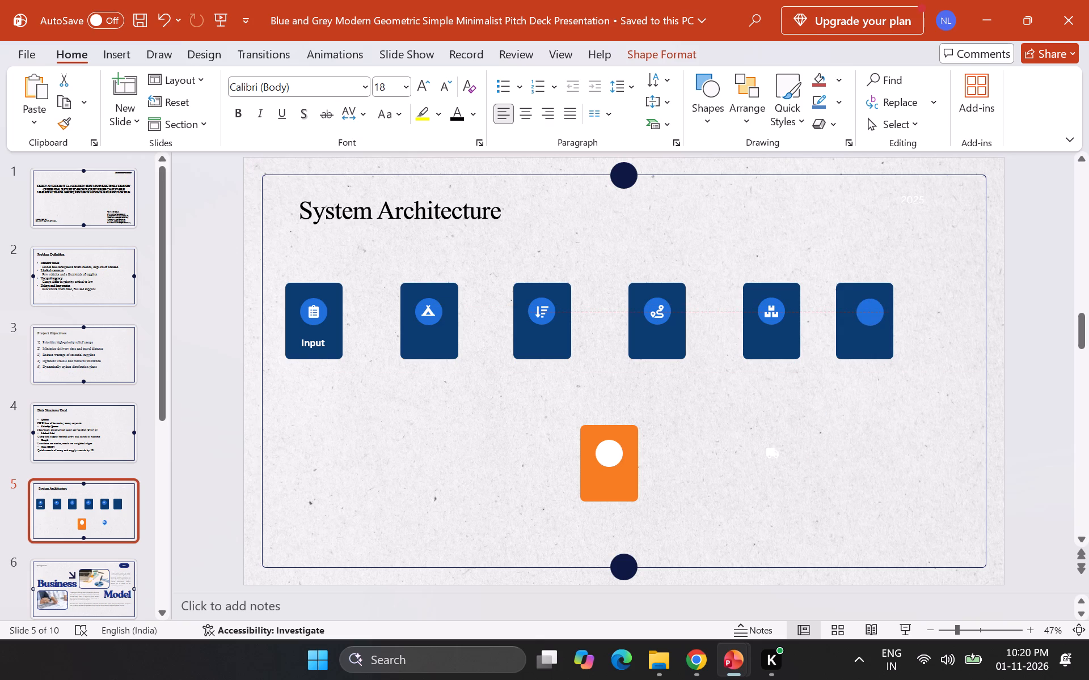
pyautogui.moveTo(875, 302); pyautogui.dragTo(873, 304)
pyautogui.moveTo(873, 304); pyautogui.dragTo(870, 301)
pyautogui.click(764, 453)
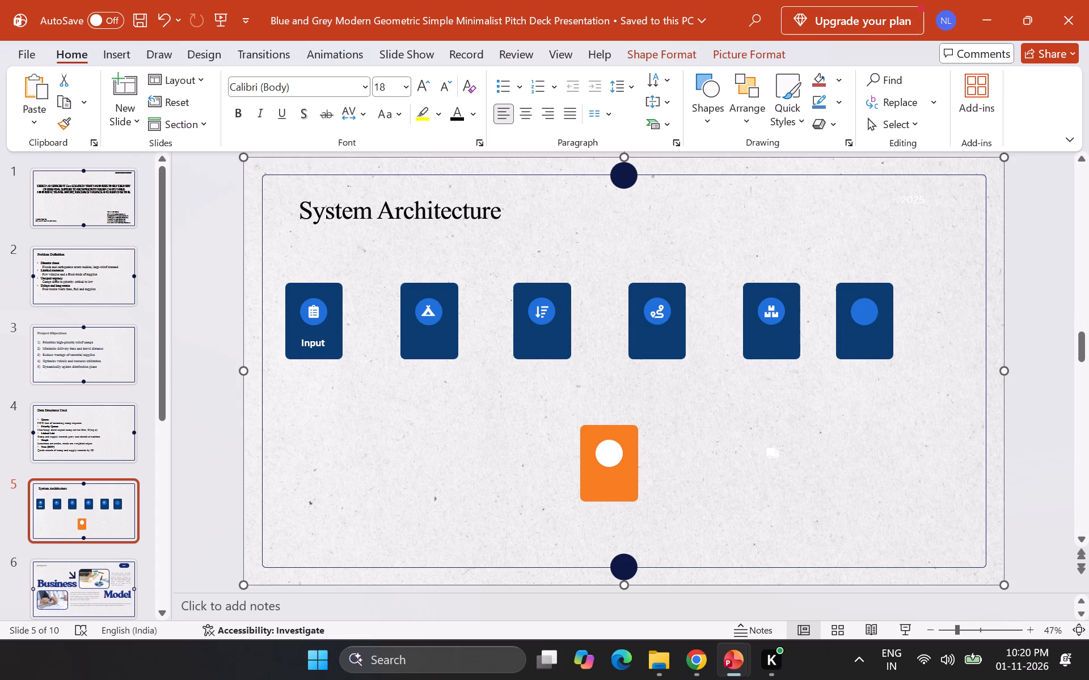
pyautogui.click(775, 452)
pyautogui.moveTo(771, 451); pyautogui.dragTo(868, 311)
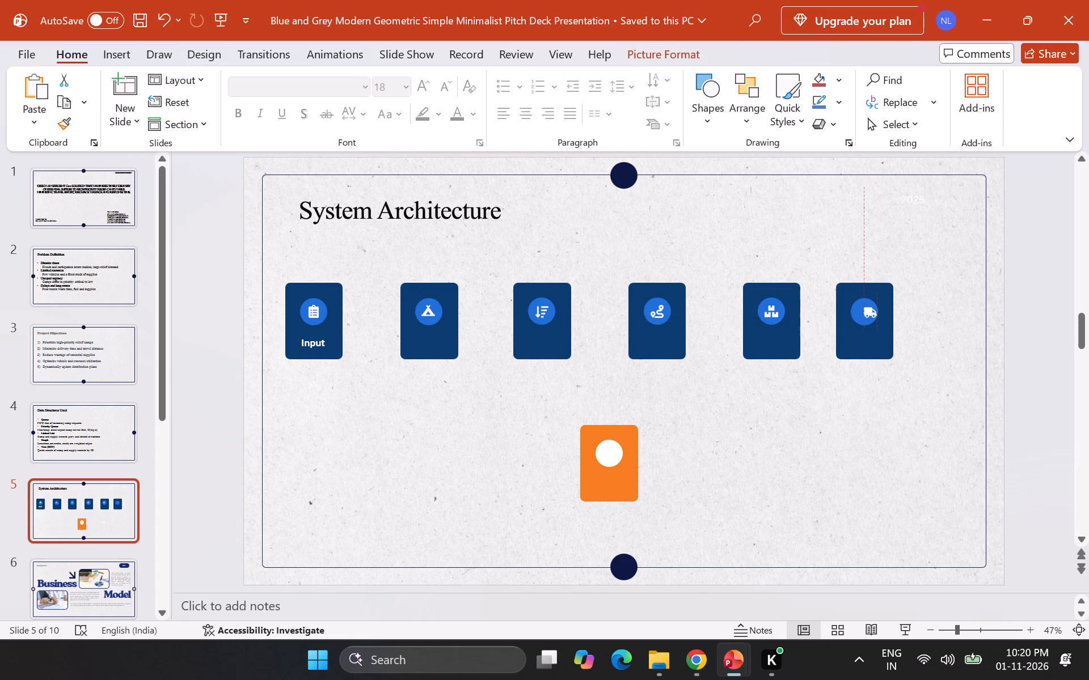
pyautogui.moveTo(868, 311); pyautogui.dragTo(864, 311)
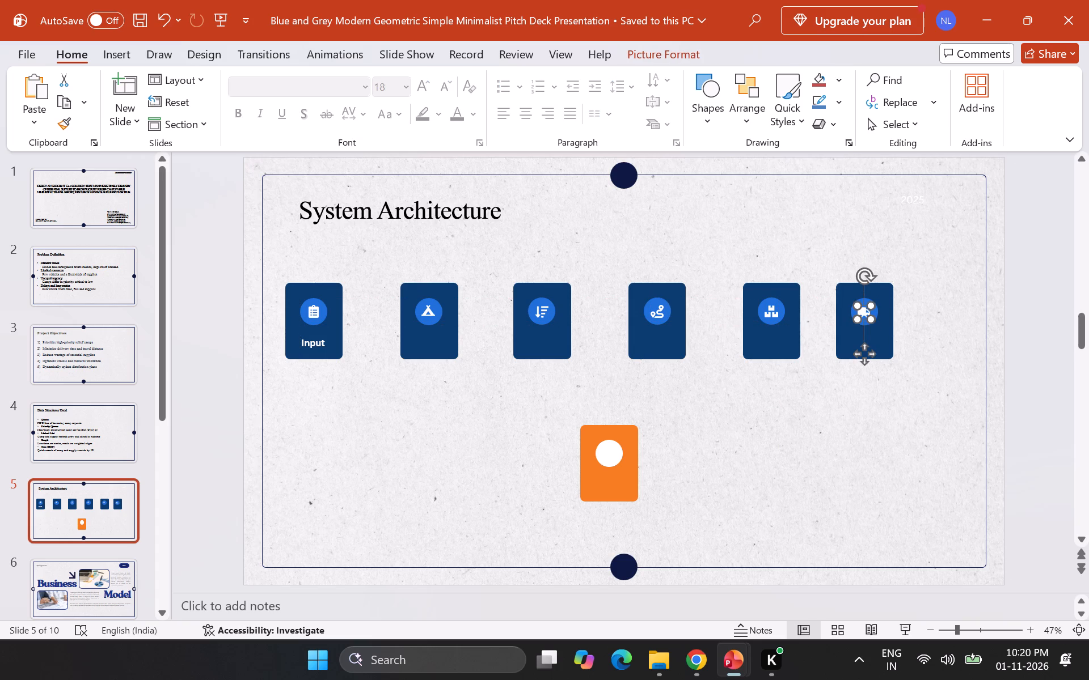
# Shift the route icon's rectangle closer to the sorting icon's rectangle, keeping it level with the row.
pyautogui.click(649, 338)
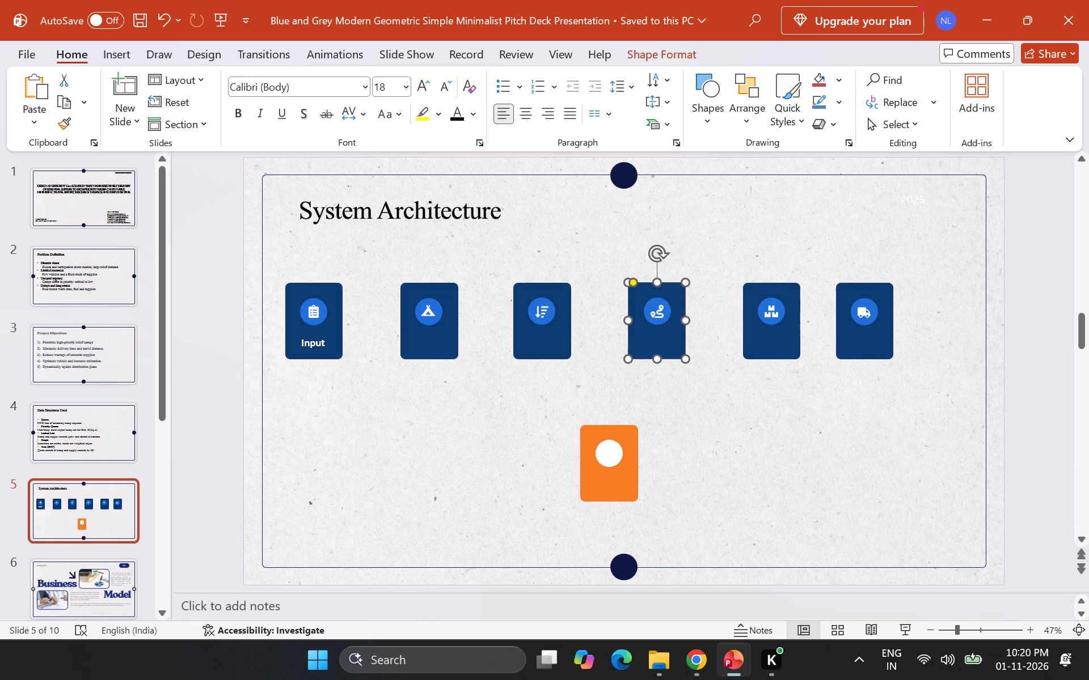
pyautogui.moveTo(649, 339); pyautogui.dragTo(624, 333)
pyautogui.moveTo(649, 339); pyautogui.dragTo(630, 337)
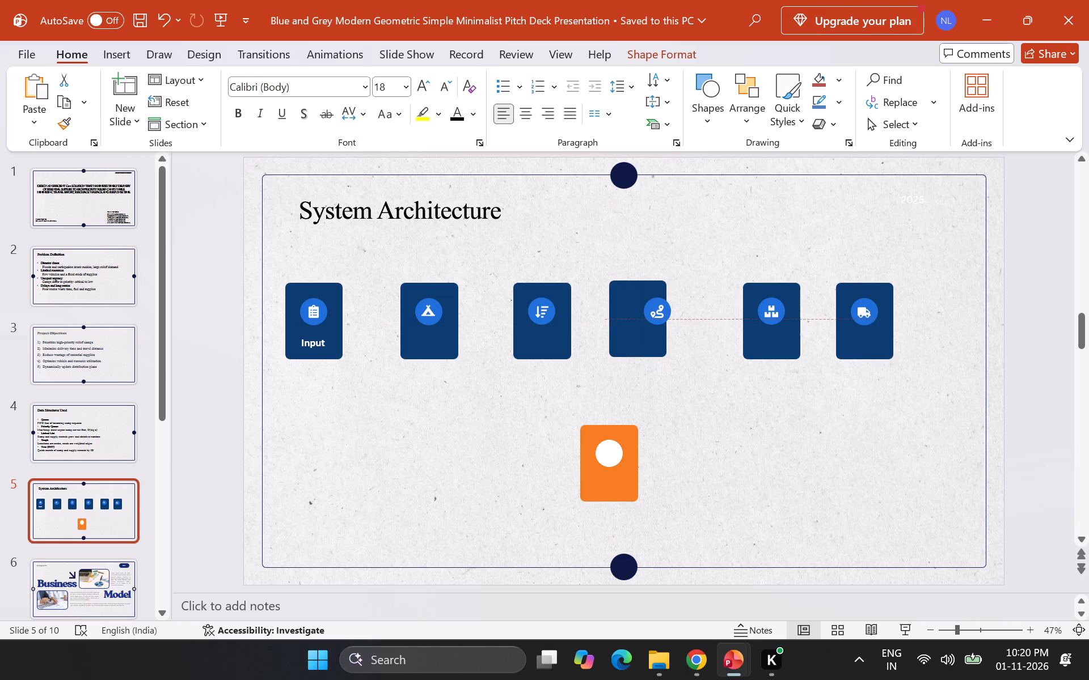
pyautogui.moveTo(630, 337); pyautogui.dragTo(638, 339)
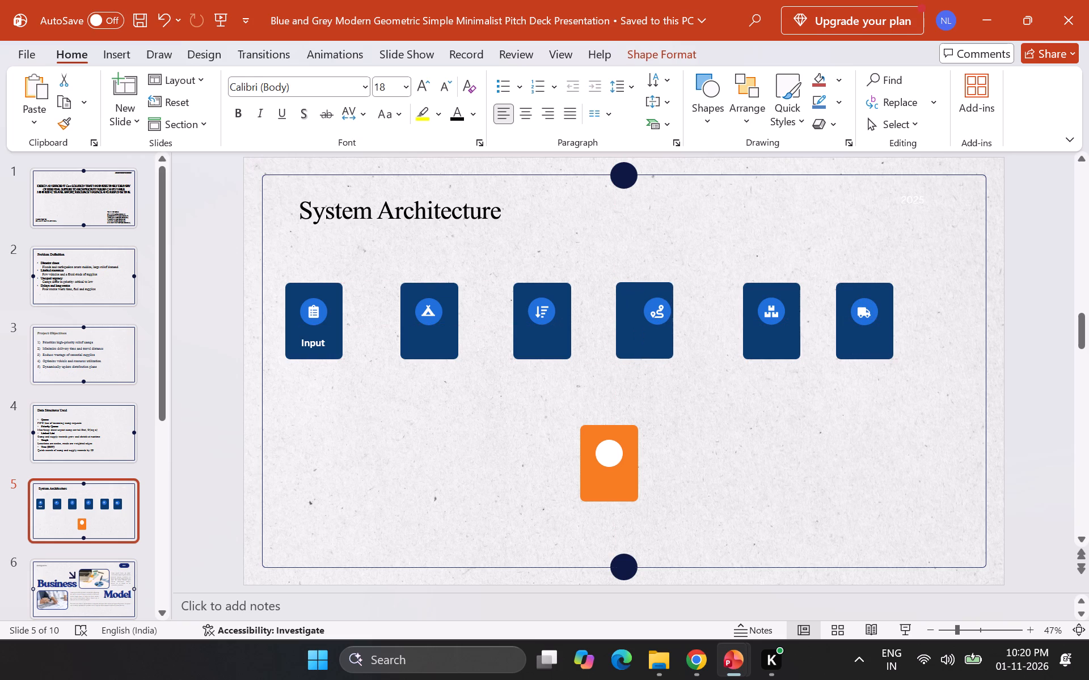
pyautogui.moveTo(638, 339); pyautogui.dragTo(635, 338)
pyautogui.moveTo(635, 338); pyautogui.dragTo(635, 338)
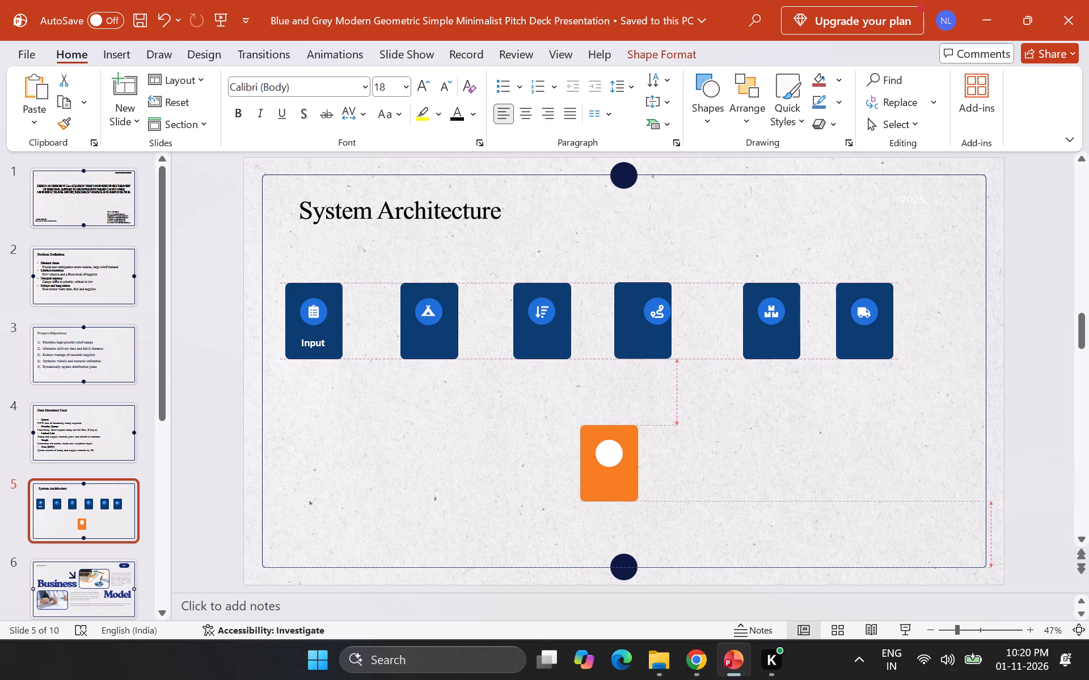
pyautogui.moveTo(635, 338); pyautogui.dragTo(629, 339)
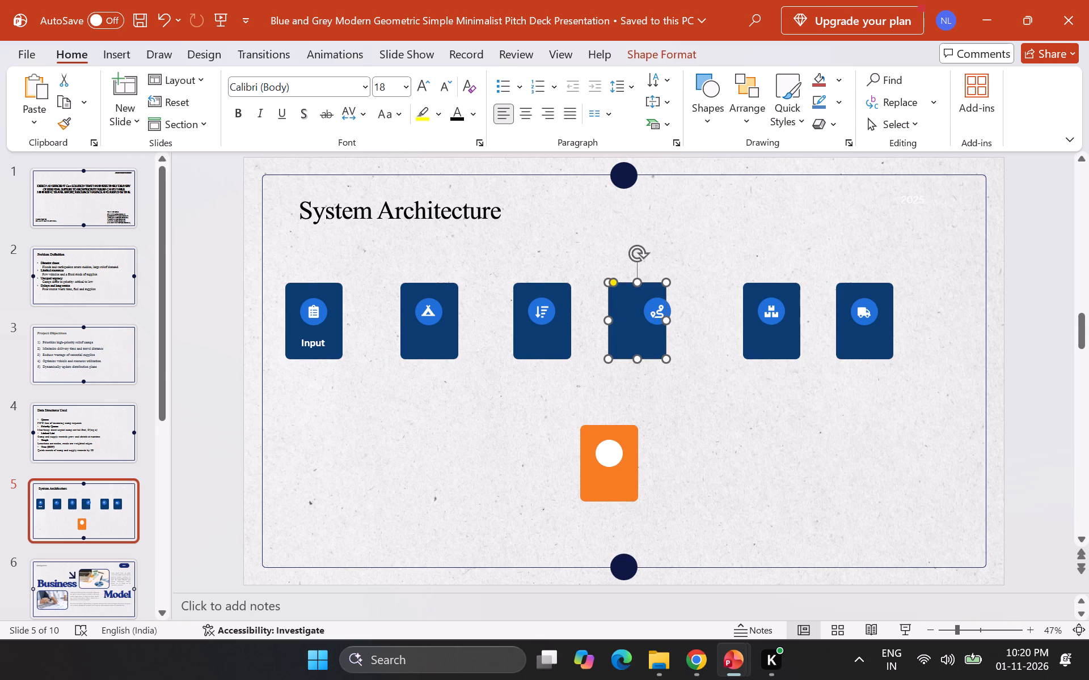
# Move the tent rectangle and the Input rectangle down beneath their icons, level with each other, leaving the icons in place.
pyautogui.click(440, 337)
pyautogui.moveTo(442, 339); pyautogui.dragTo(426, 344)
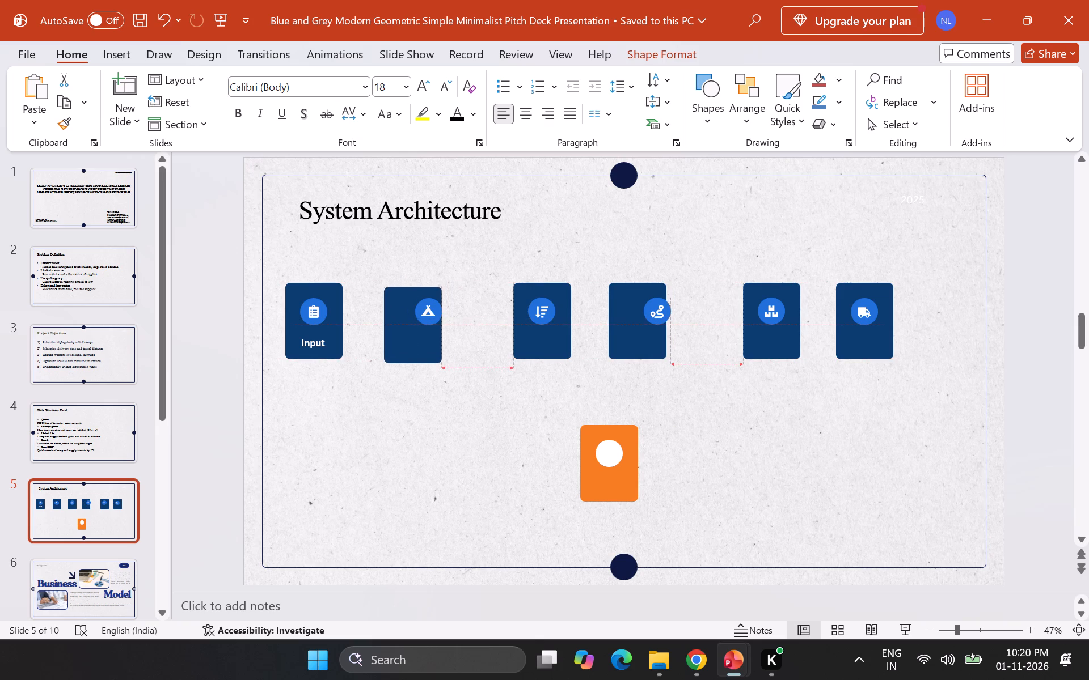
pyautogui.moveTo(426, 344); pyautogui.dragTo(431, 387)
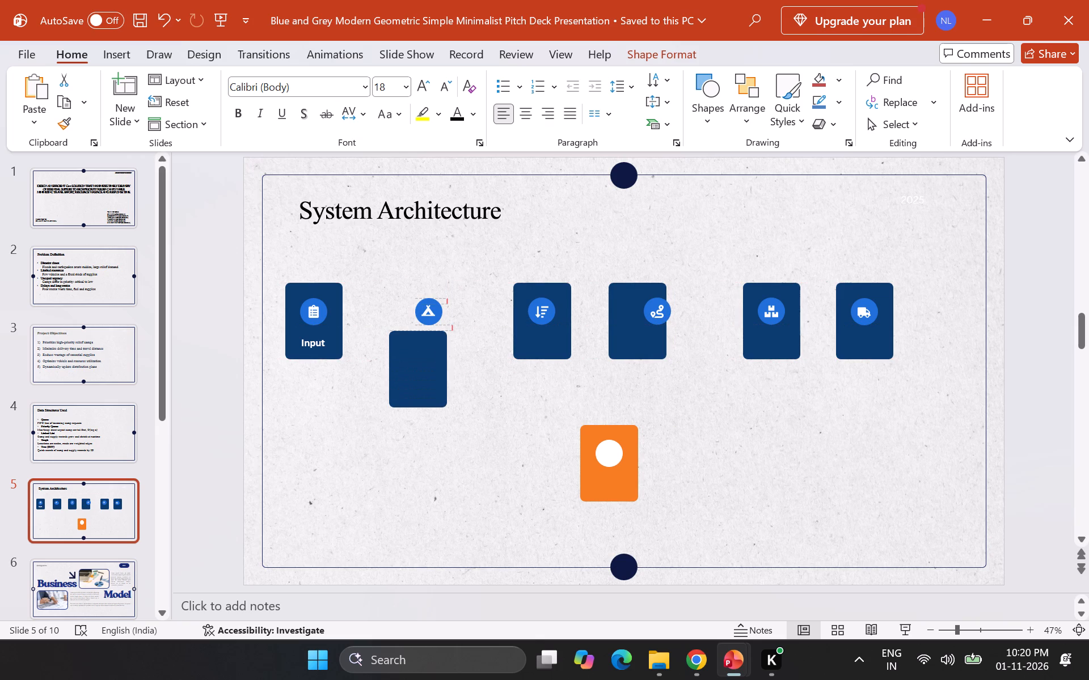
pyautogui.moveTo(431, 387); pyautogui.dragTo(431, 385)
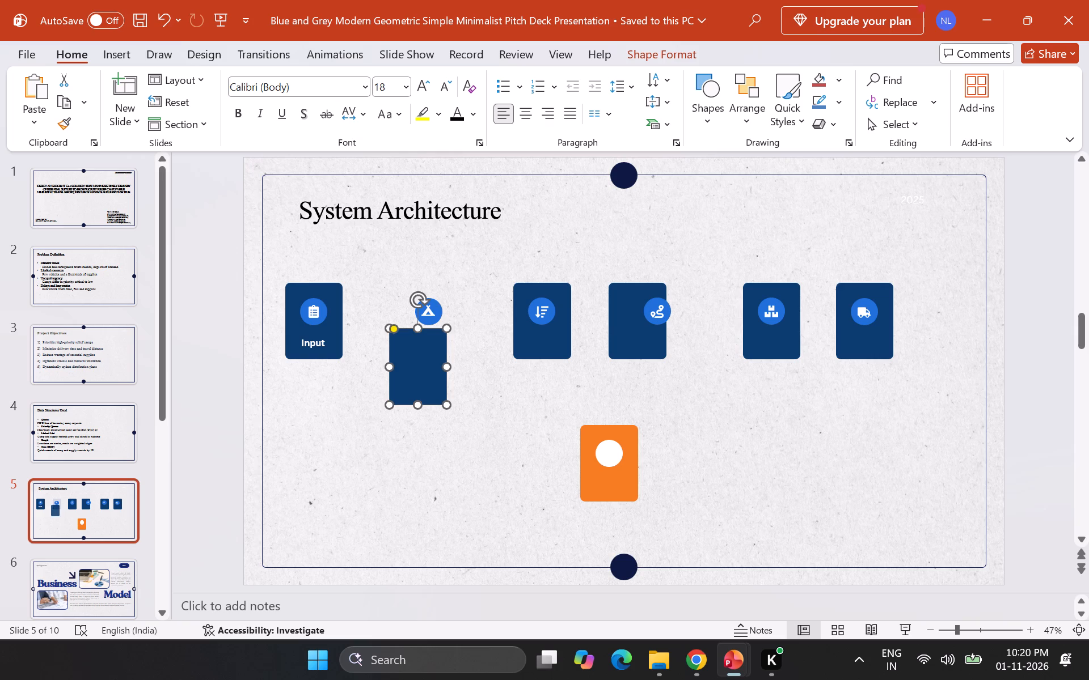
pyautogui.moveTo(328, 331); pyautogui.dragTo(328, 375)
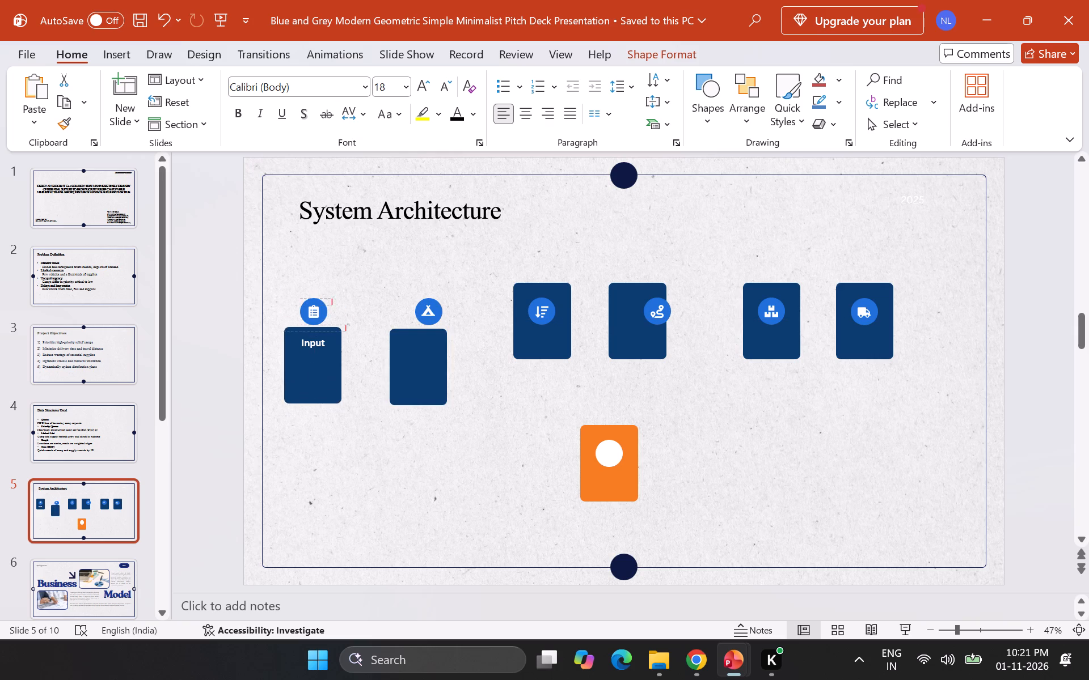
pyautogui.moveTo(328, 375); pyautogui.dragTo(326, 377)
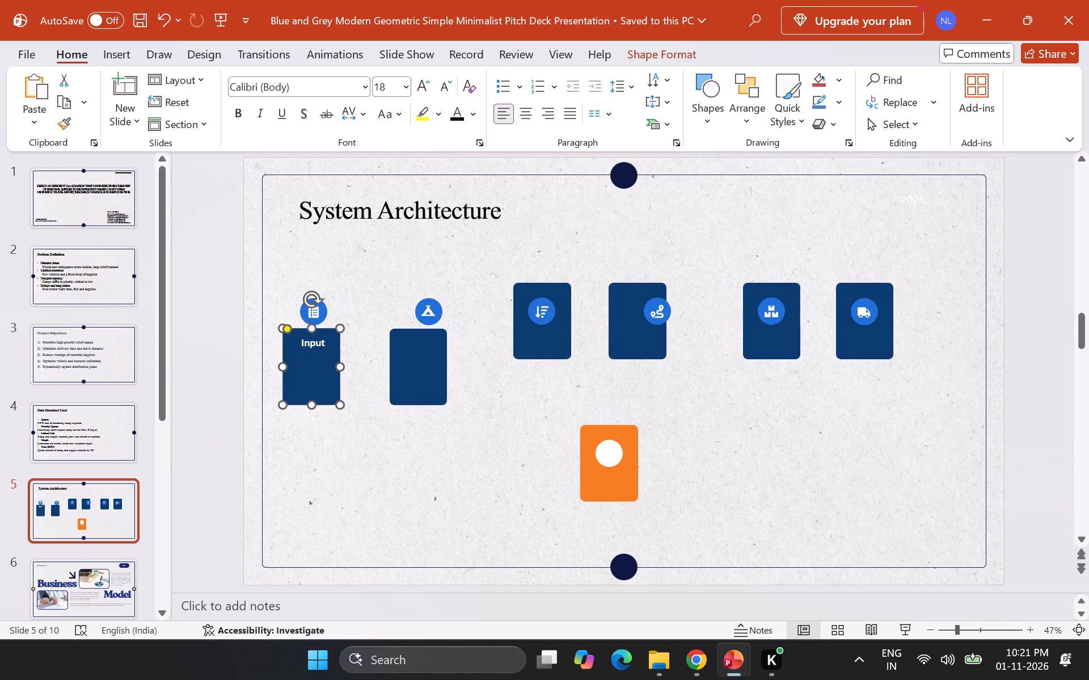
# Move the third rectangle down from its sorting icon, level with the lowered rectangles and closer to the second one.
pyautogui.moveTo(523, 334); pyautogui.dragTo(494, 381)
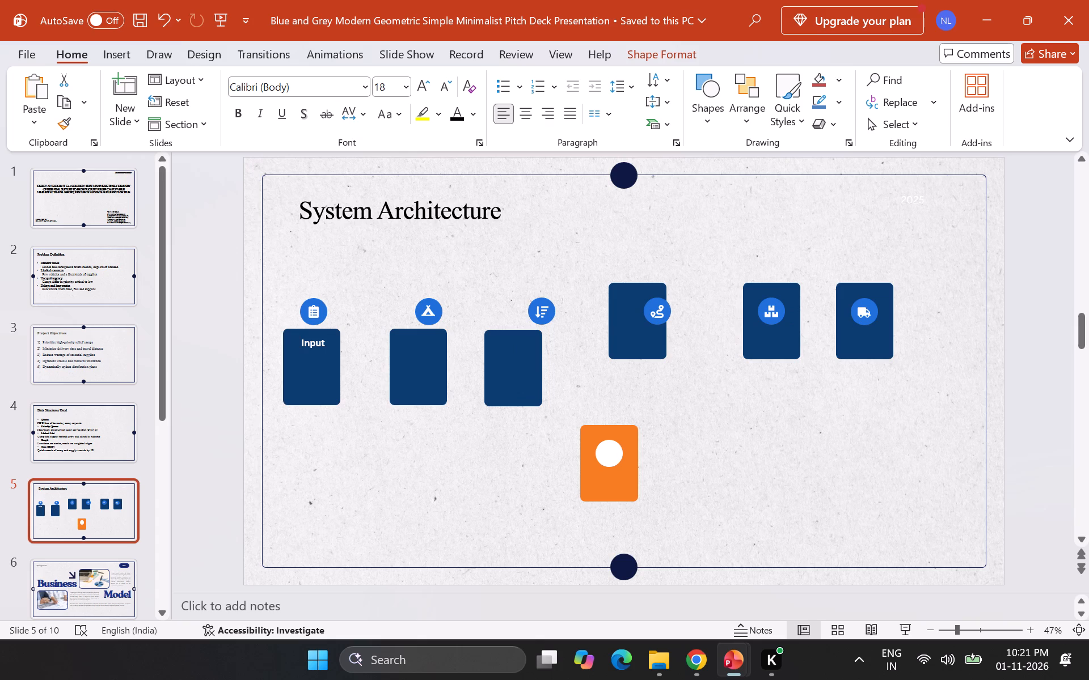
pyautogui.moveTo(494, 381); pyautogui.dragTo(499, 380)
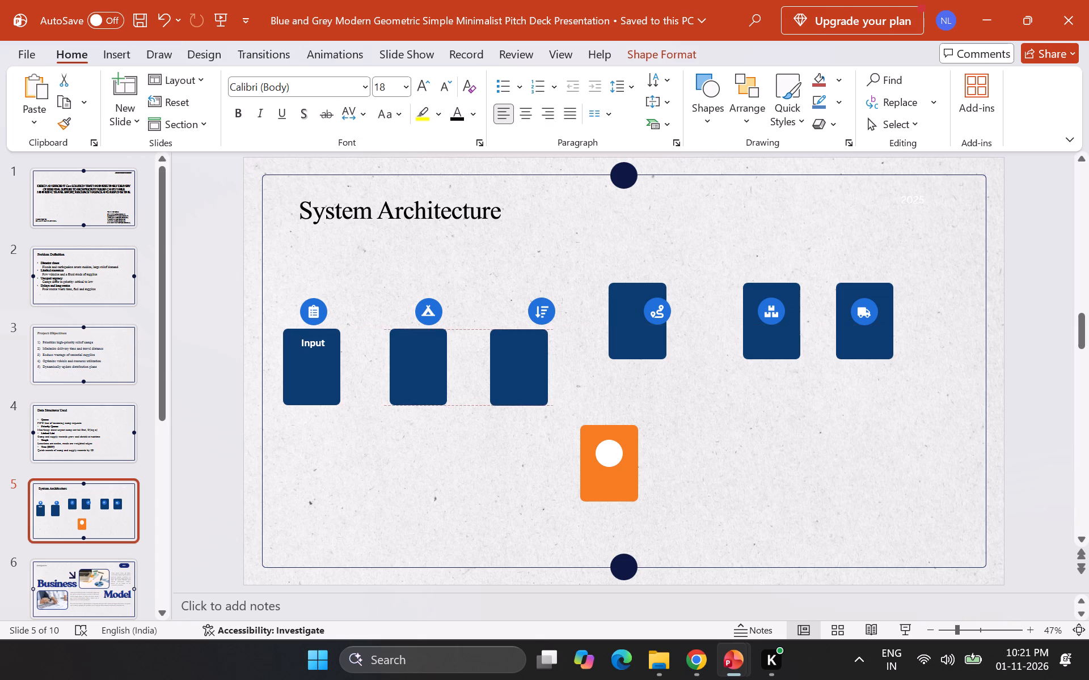
pyautogui.moveTo(499, 380); pyautogui.dragTo(500, 380)
# Move the fourth rectangle down from its route icon, level with the lowered row and spaced evenly after the third rectangle.
pyautogui.click(636, 337)
pyautogui.moveTo(636, 337); pyautogui.dragTo(614, 368)
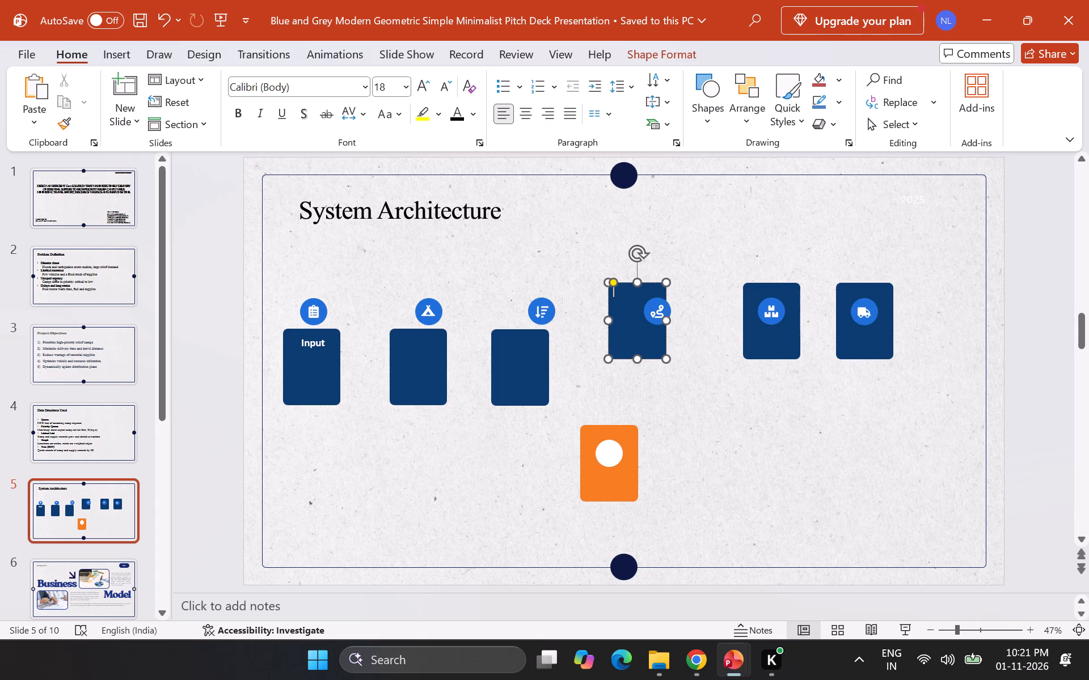
pyautogui.moveTo(614, 368); pyautogui.dragTo(613, 368)
pyautogui.moveTo(628, 326); pyautogui.dragTo(611, 375)
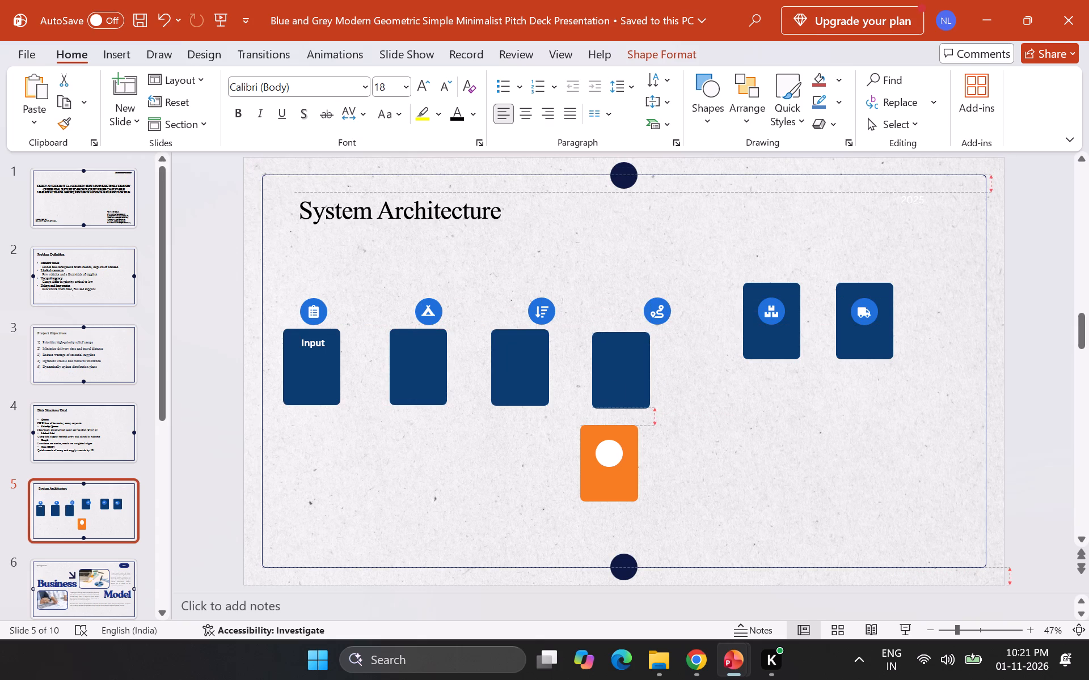
pyautogui.moveTo(611, 375); pyautogui.dragTo(613, 377)
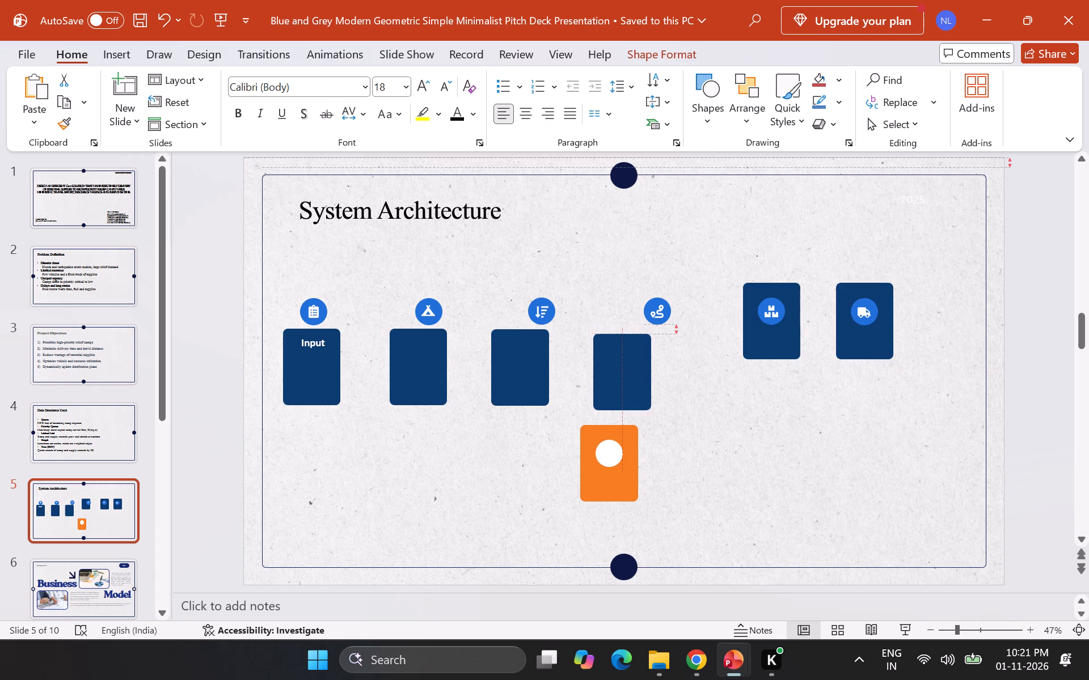
pyautogui.moveTo(613, 377); pyautogui.dragTo(605, 374)
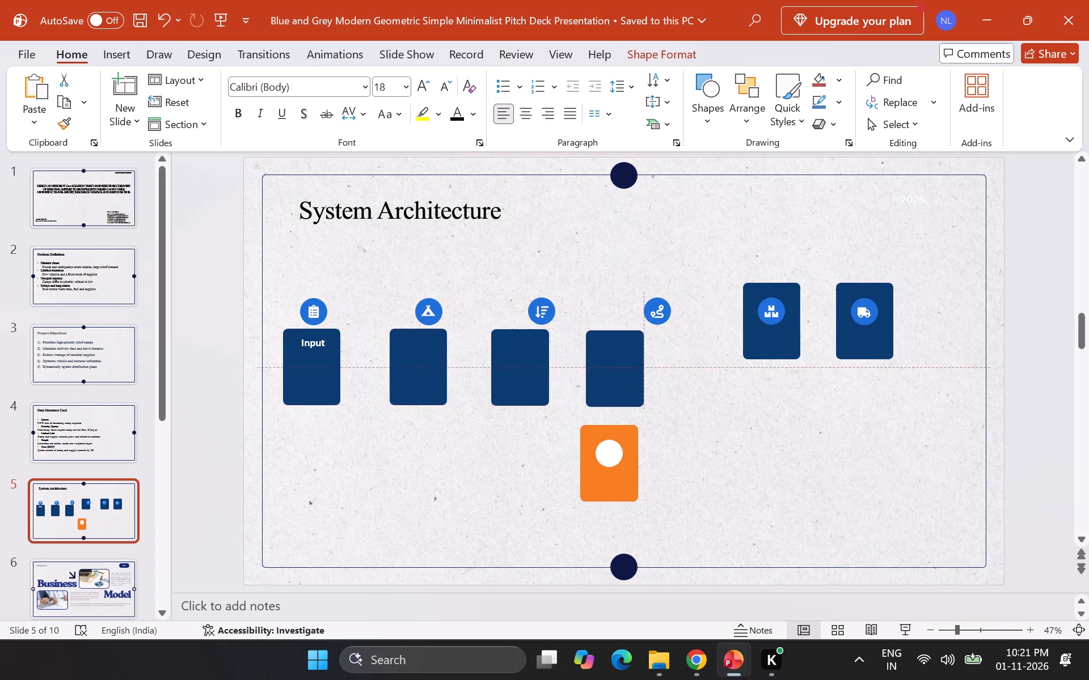
pyautogui.moveTo(605, 374); pyautogui.dragTo(607, 372)
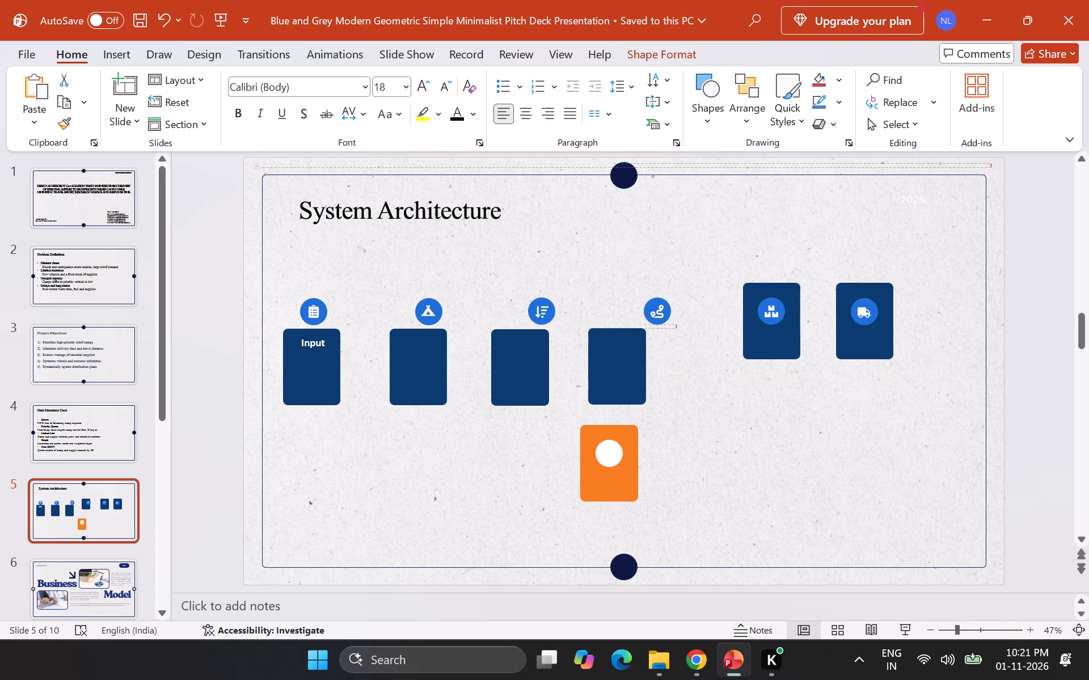
pyautogui.moveTo(607, 372); pyautogui.dragTo(610, 373)
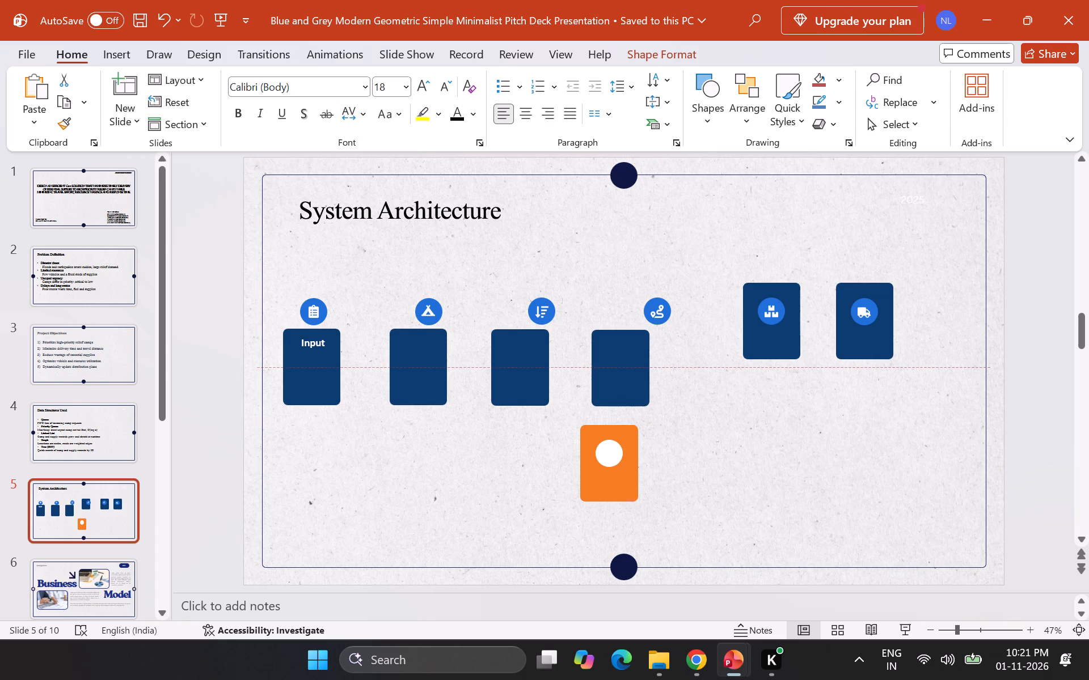
pyautogui.moveTo(610, 373); pyautogui.dragTo(610, 373)
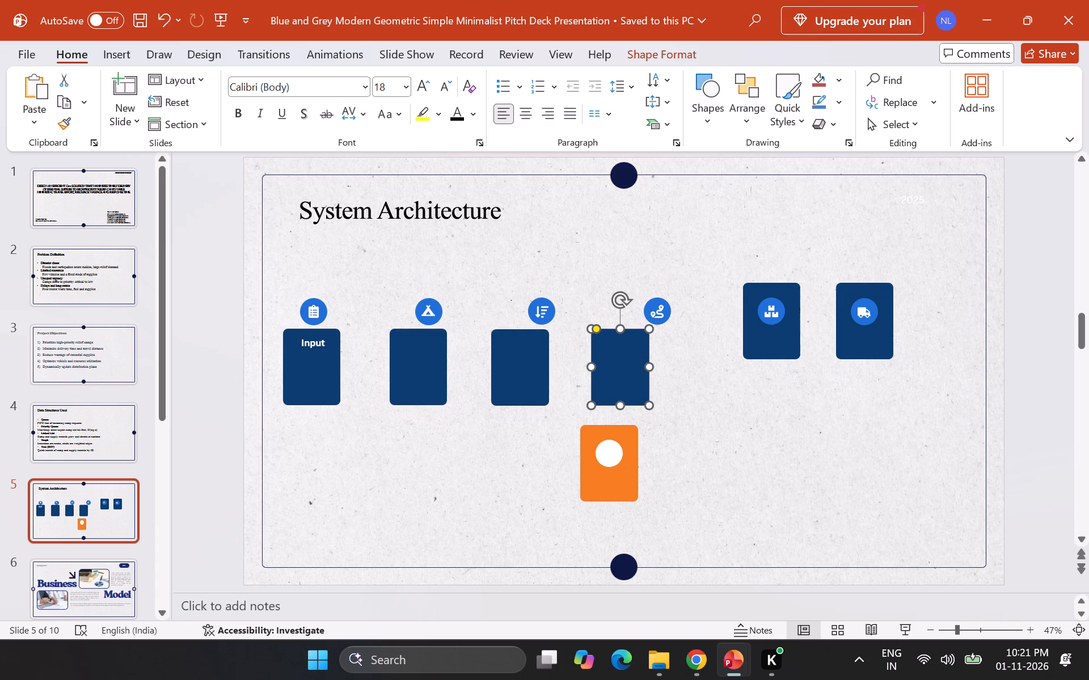
# Move the fifth rectangle down from its boxes icon, level with the lowered row and spaced evenly after the fourth rectangle.
pyautogui.click(754, 346)
pyautogui.moveTo(757, 343); pyautogui.dragTo(707, 392)
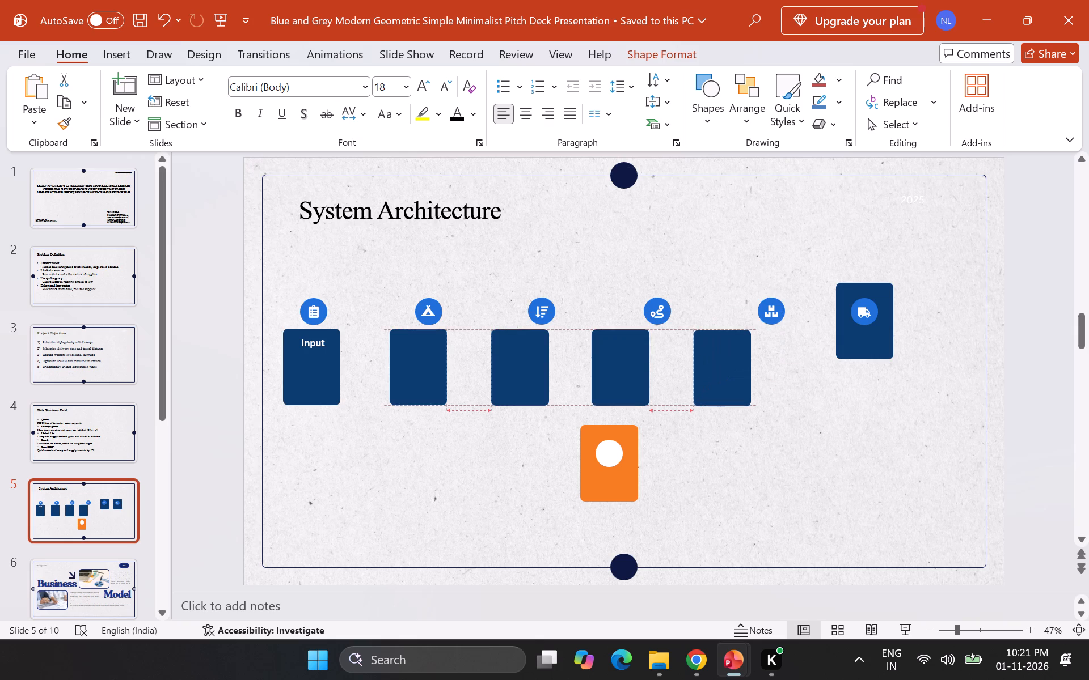
pyautogui.moveTo(707, 392); pyautogui.dragTo(711, 393)
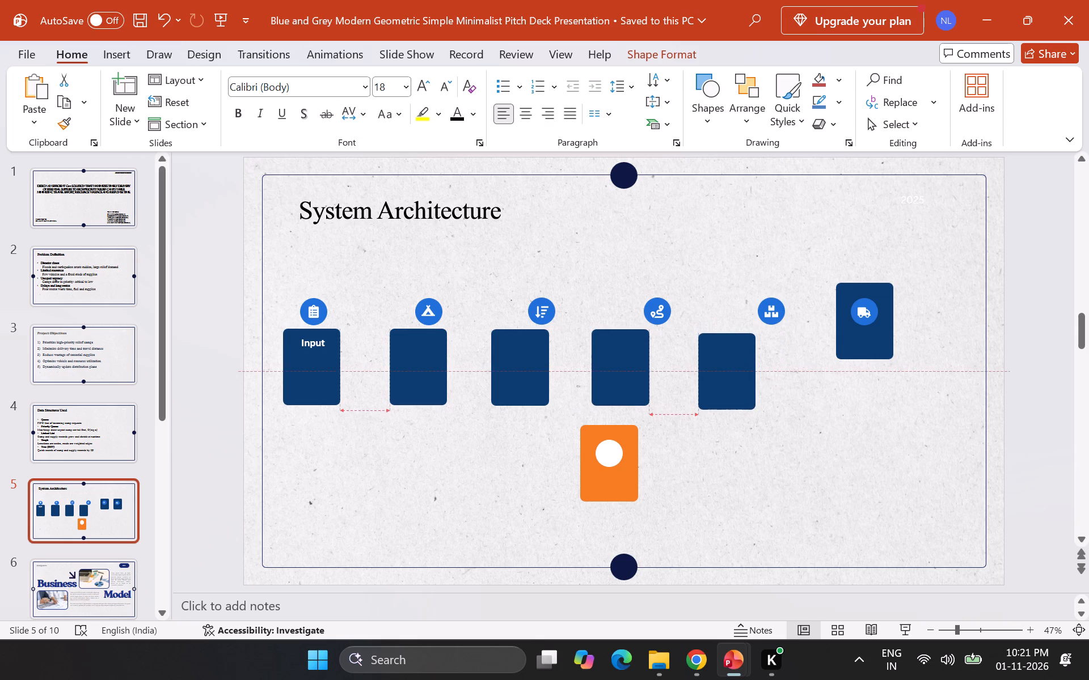
pyautogui.moveTo(711, 393); pyautogui.dragTo(710, 390)
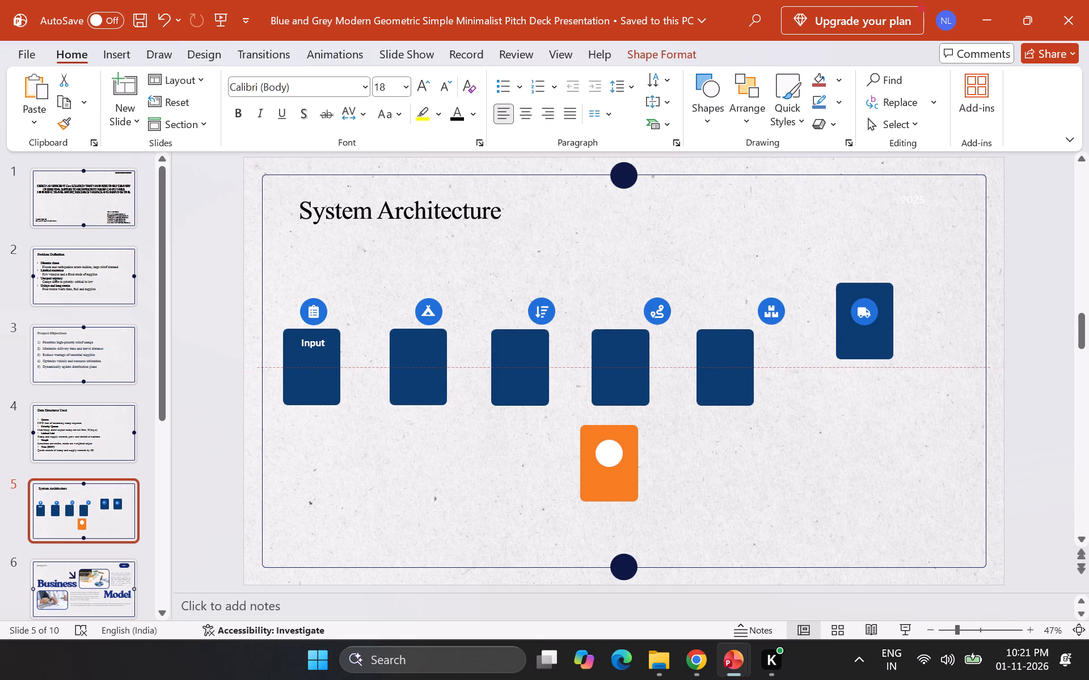
pyautogui.moveTo(710, 390); pyautogui.dragTo(710, 389)
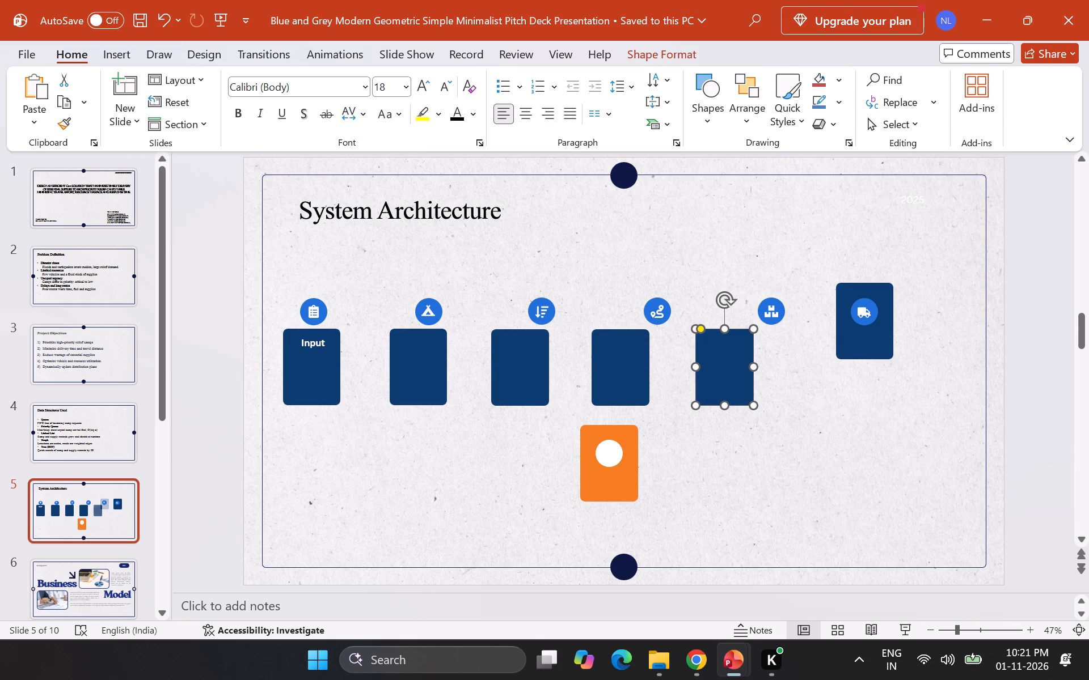
# Move the sixth rectangle down from its truck icon, level with the lowered row and spaced evenly after the fifth rectangle.
pyautogui.click(856, 344)
pyautogui.moveTo(862, 337); pyautogui.dragTo(824, 384)
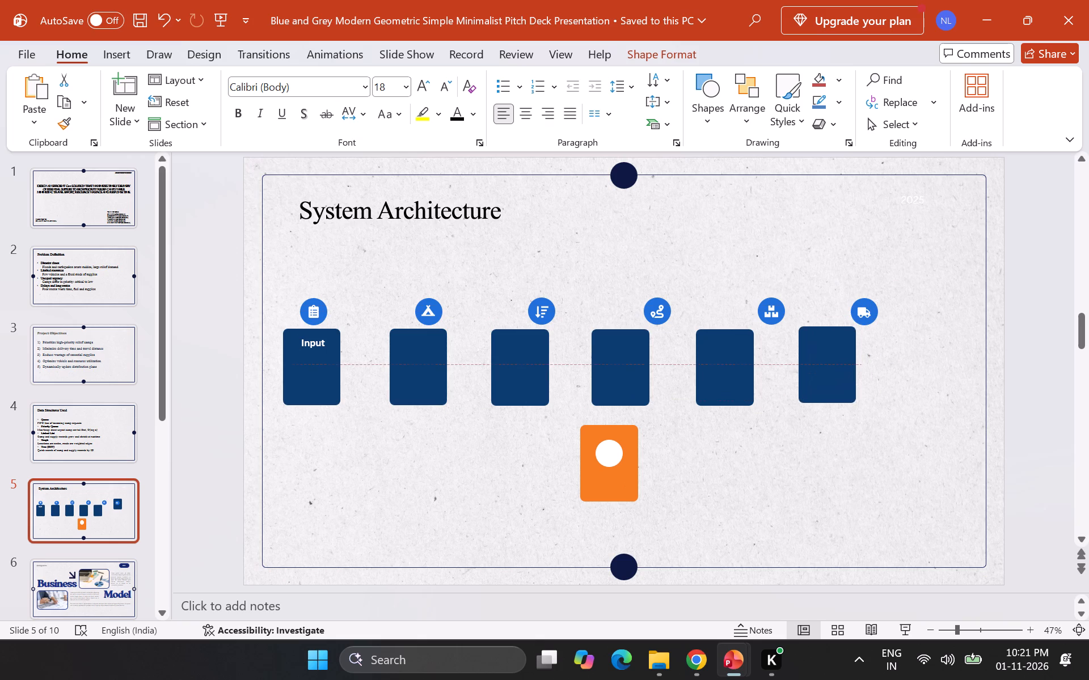
pyautogui.moveTo(824, 384); pyautogui.dragTo(828, 384)
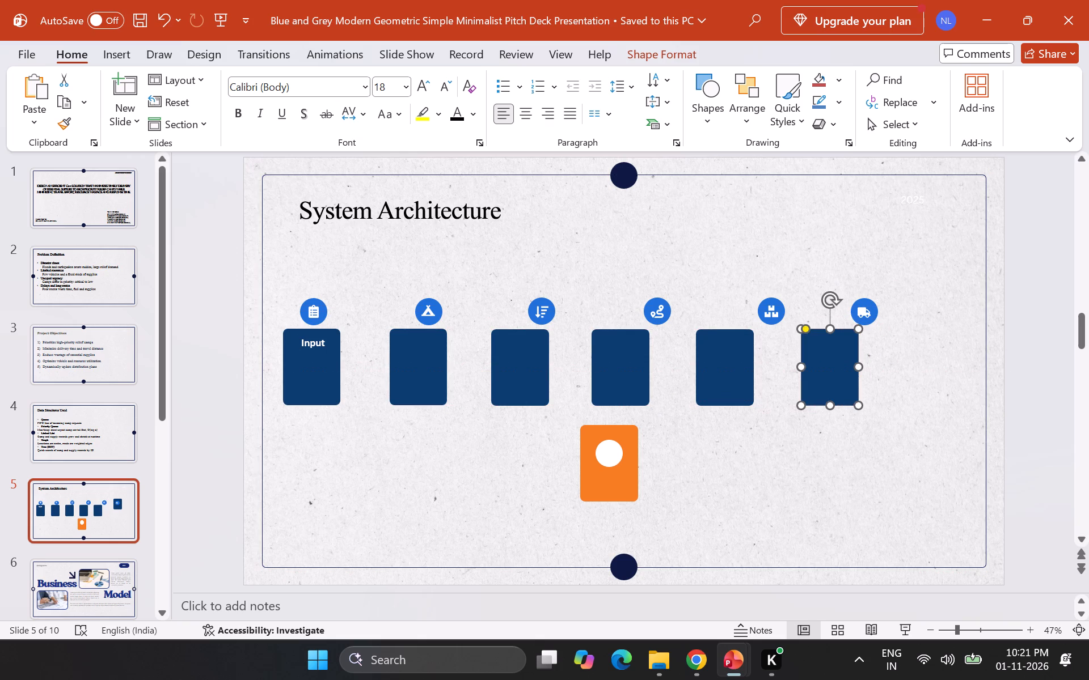
# Move the orange rectangle to the end of the lowered row, and place its white circle back on its upper half.
pyautogui.click(623, 481)
pyautogui.moveTo(623, 481); pyautogui.dragTo(902, 426)
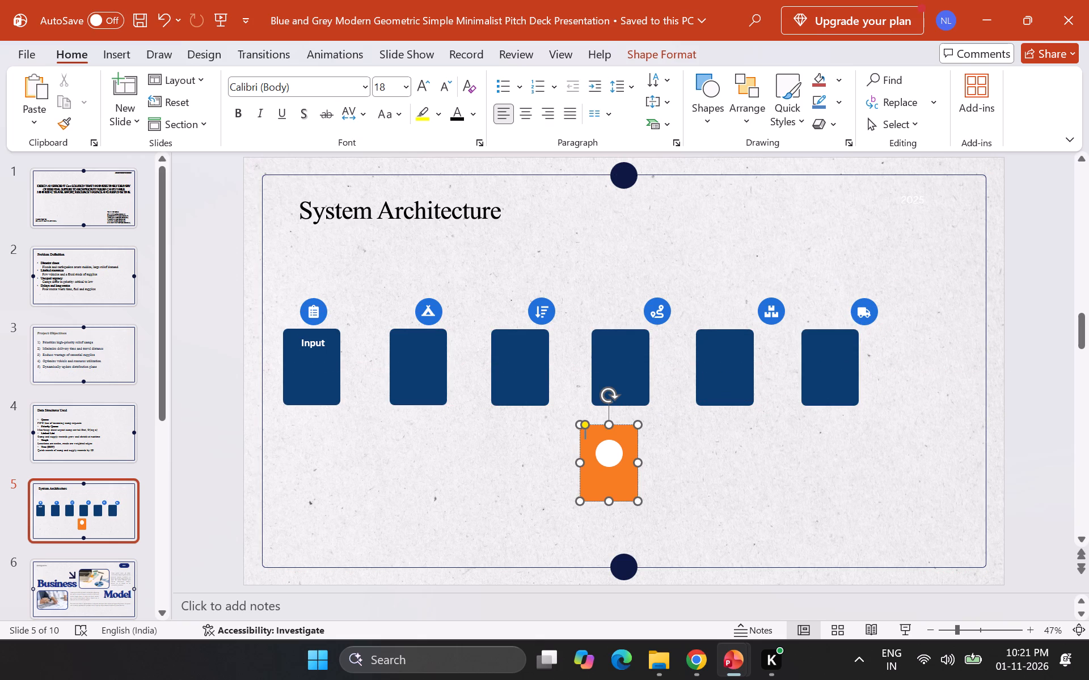
pyautogui.moveTo(617, 483); pyautogui.dragTo(942, 384)
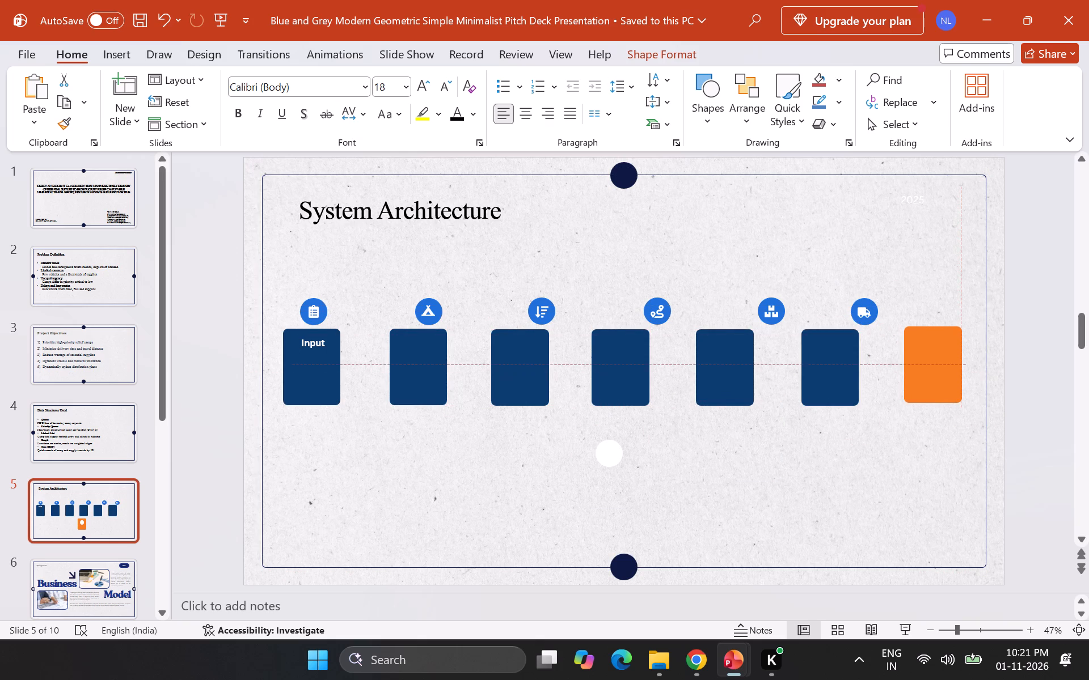
pyautogui.moveTo(942, 384); pyautogui.dragTo(940, 386)
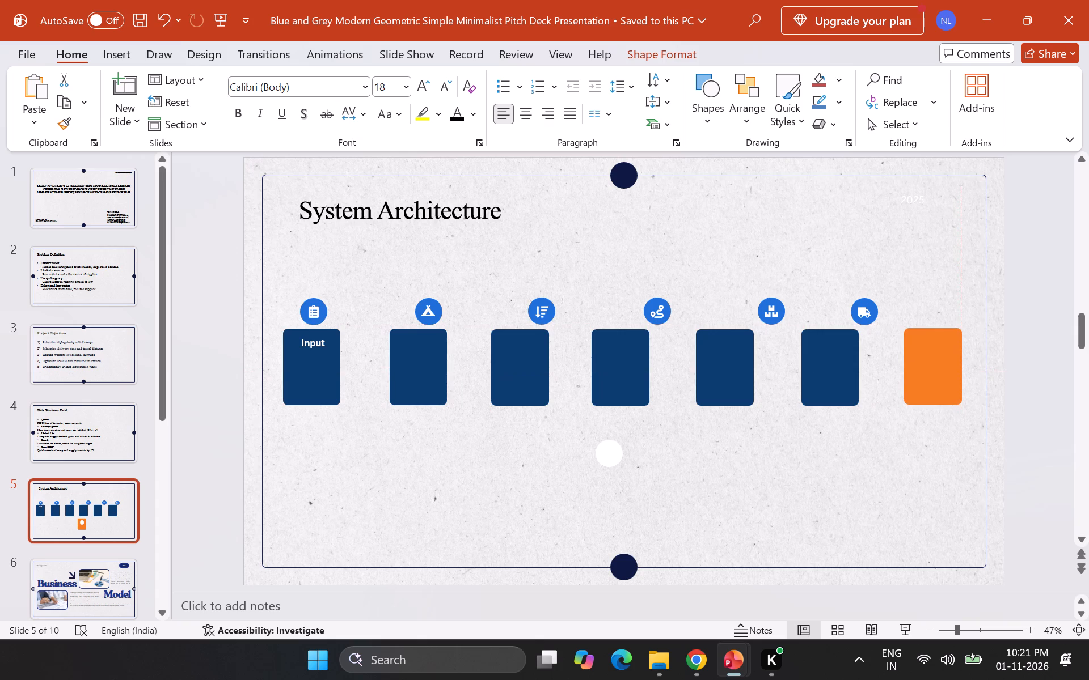
pyautogui.moveTo(940, 386); pyautogui.dragTo(935, 386)
pyautogui.click(889, 466)
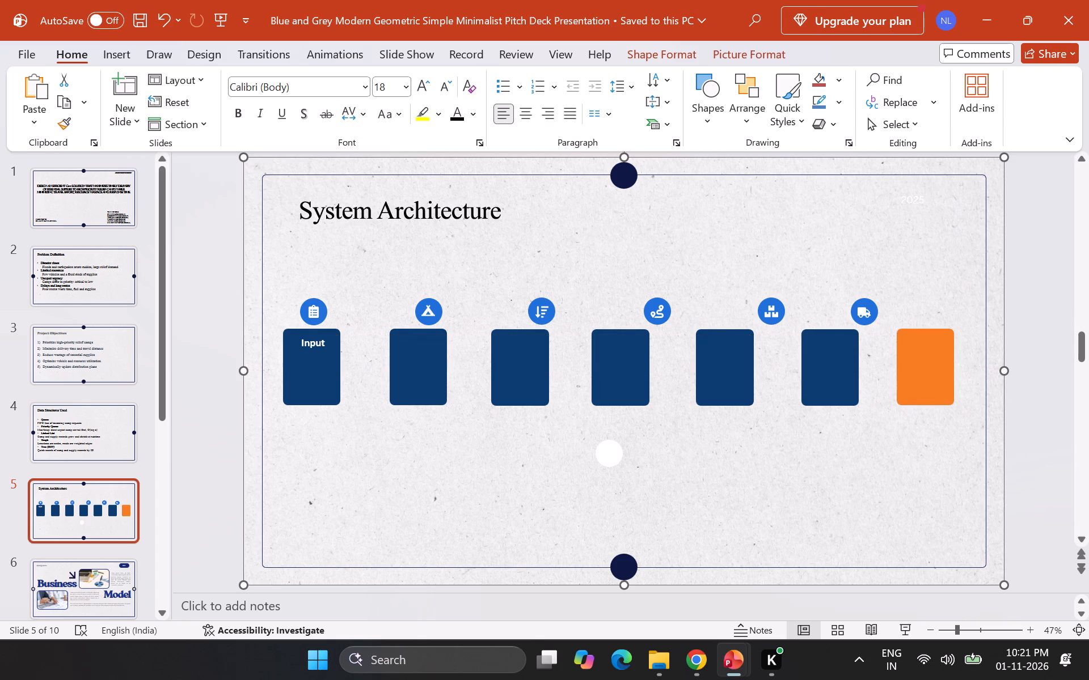
pyautogui.moveTo(602, 455); pyautogui.dragTo(919, 362)
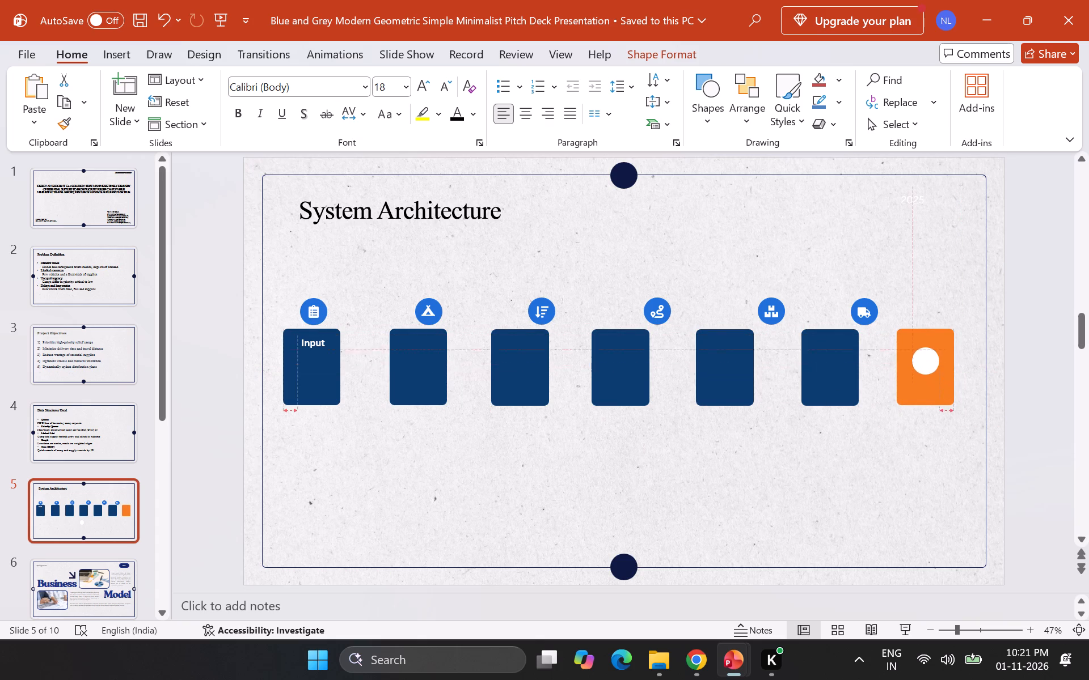
pyautogui.moveTo(919, 362); pyautogui.dragTo(918, 359)
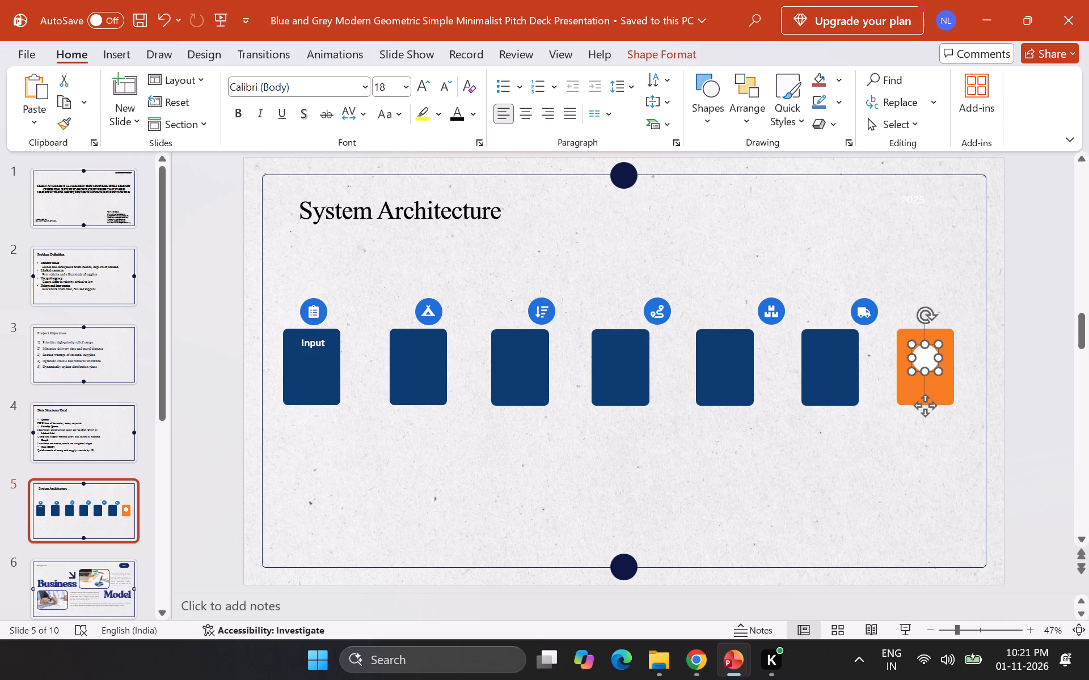
# Move the Input label down to the lower part of the first rectangle, leaving room for an icon above it.
pyautogui.click(308, 342)
pyautogui.moveTo(324, 333); pyautogui.dragTo(325, 361)
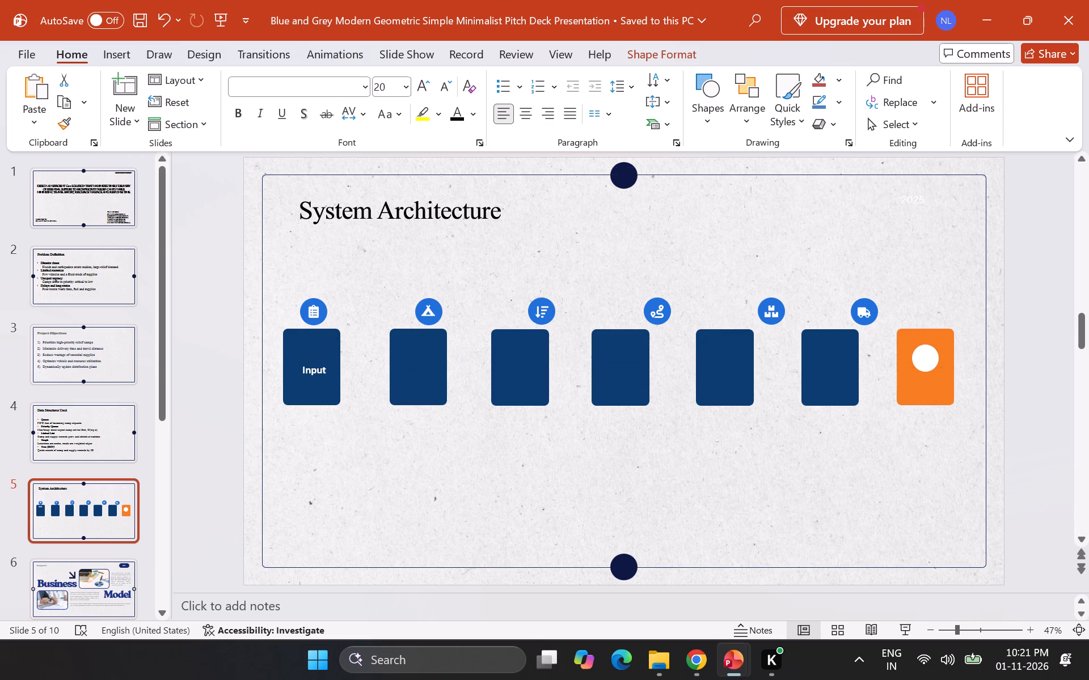
pyautogui.moveTo(325, 361); pyautogui.dragTo(319, 374)
# Move the clipboard icon's blue circle and its white glyph into the first rectangle above the Input label, with the glyph centred on the circle.
pyautogui.click(315, 298)
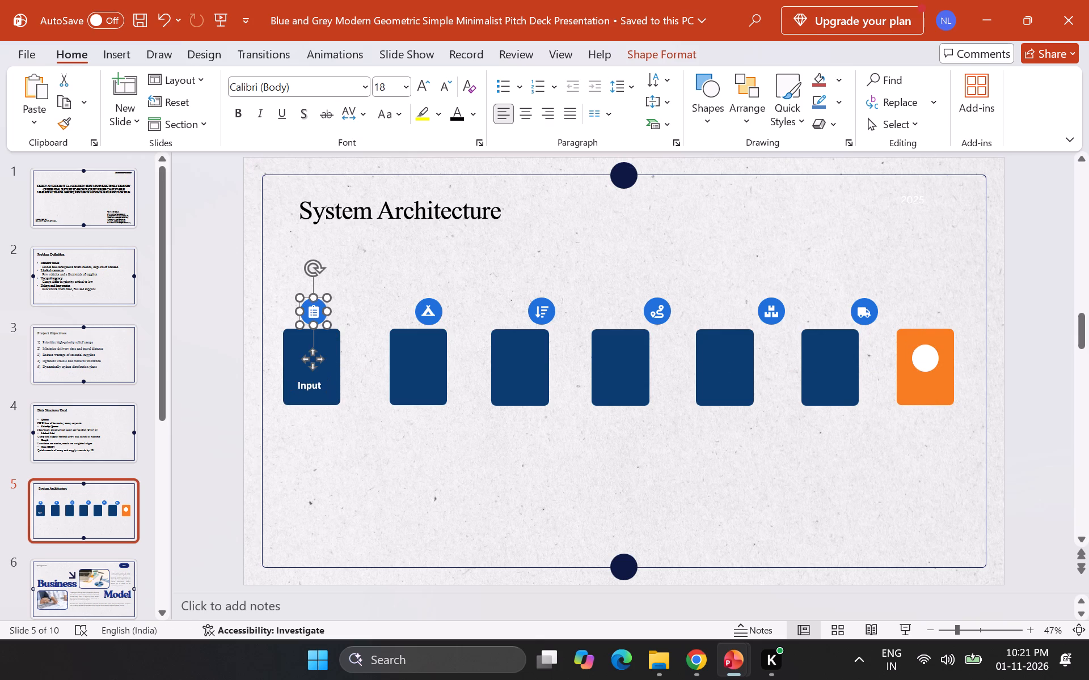
pyautogui.moveTo(319, 301); pyautogui.dragTo(316, 342)
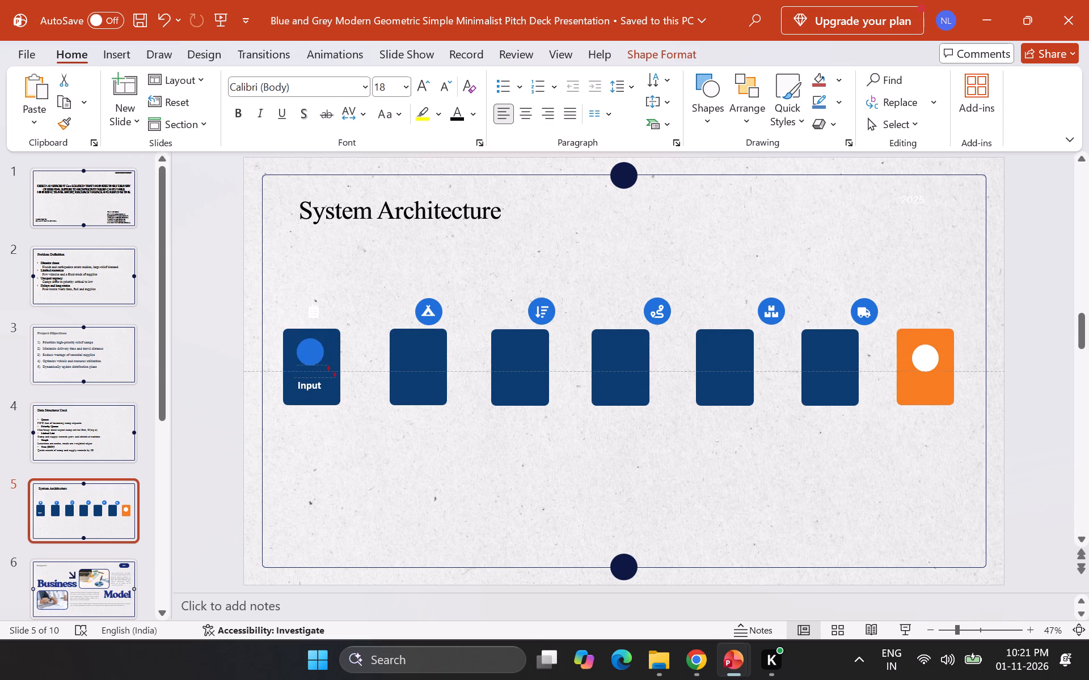
pyautogui.moveTo(316, 342); pyautogui.dragTo(314, 345)
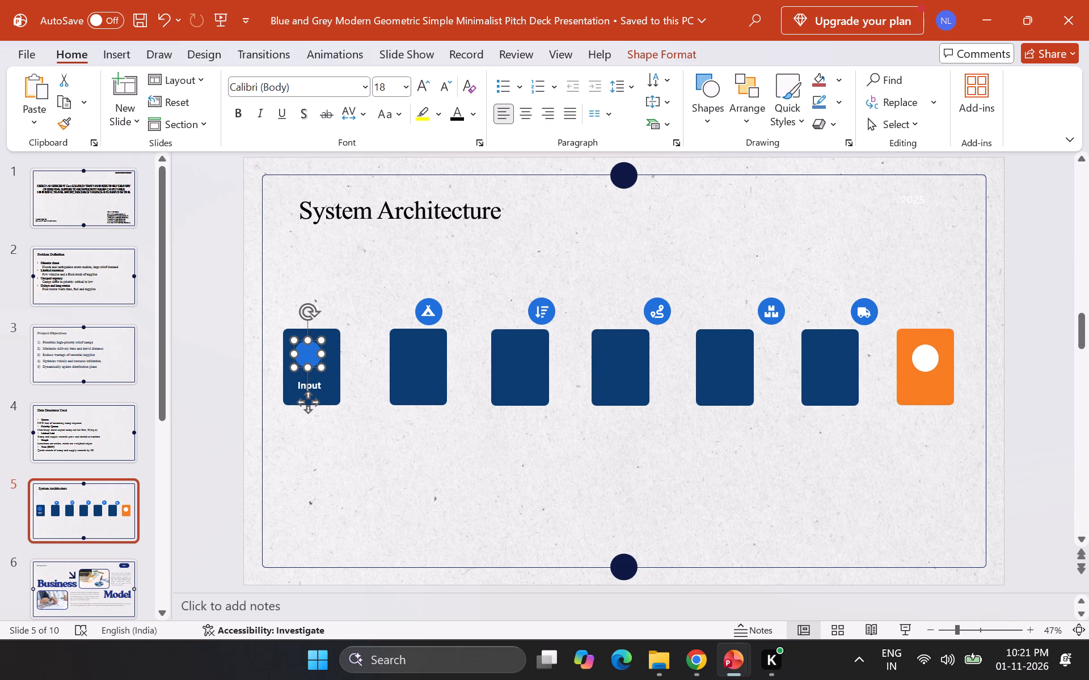
pyautogui.click(313, 304)
pyautogui.click(319, 305)
pyautogui.moveTo(315, 312); pyautogui.dragTo(313, 332)
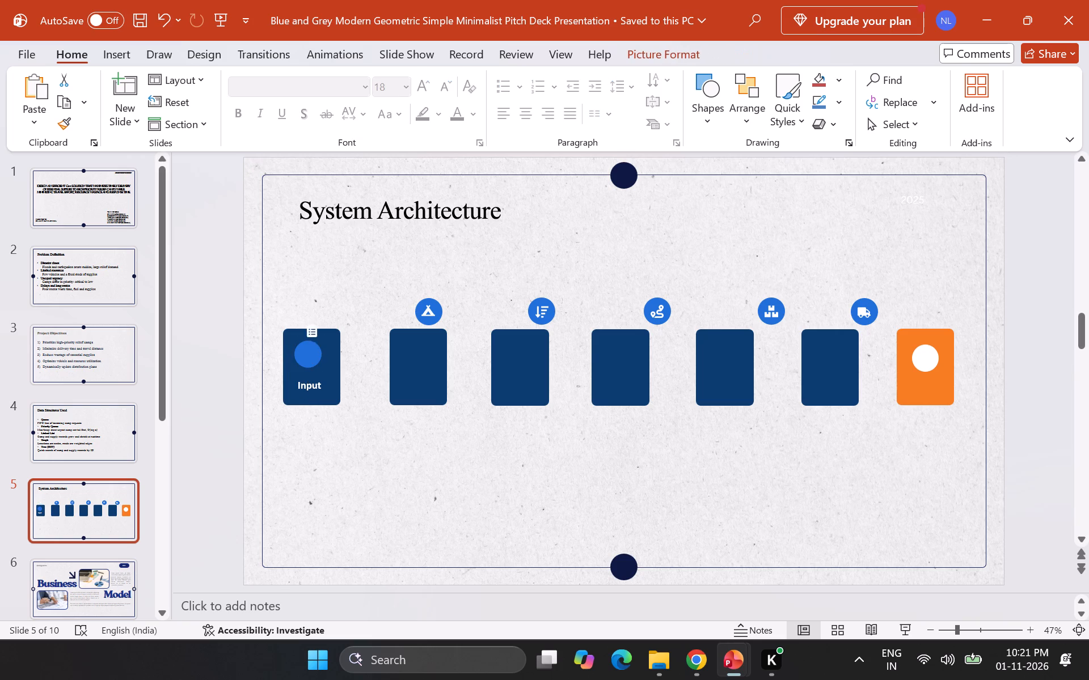
pyautogui.moveTo(313, 332); pyautogui.dragTo(311, 355)
pyautogui.click(367, 395)
pyautogui.doubleClick(310, 354)
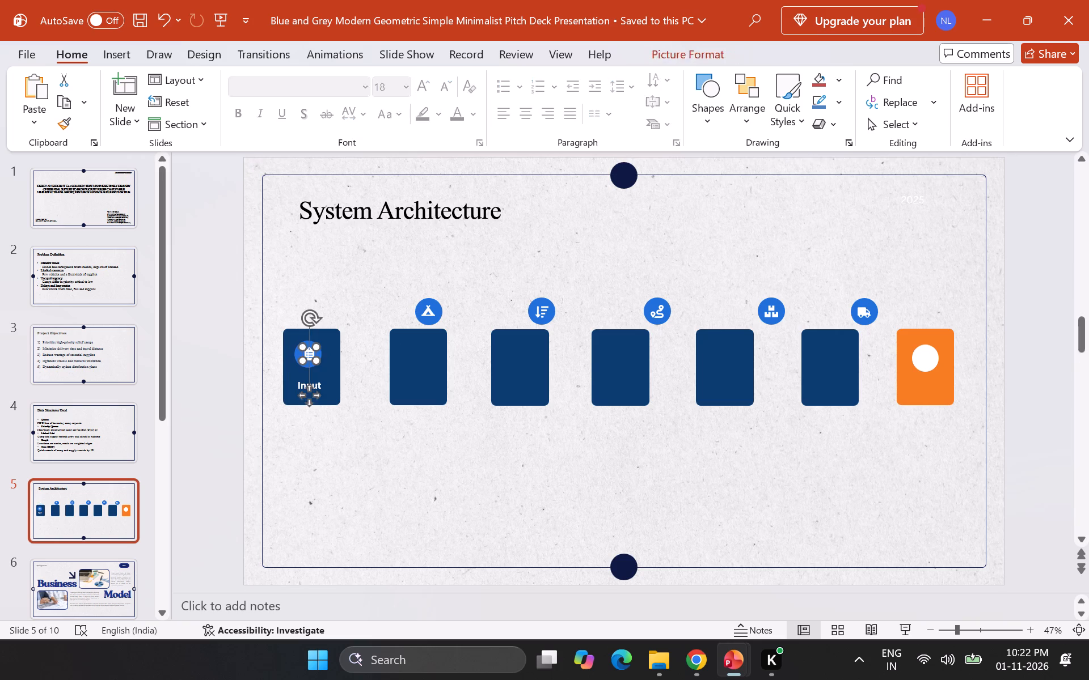
pyautogui.click(357, 379)
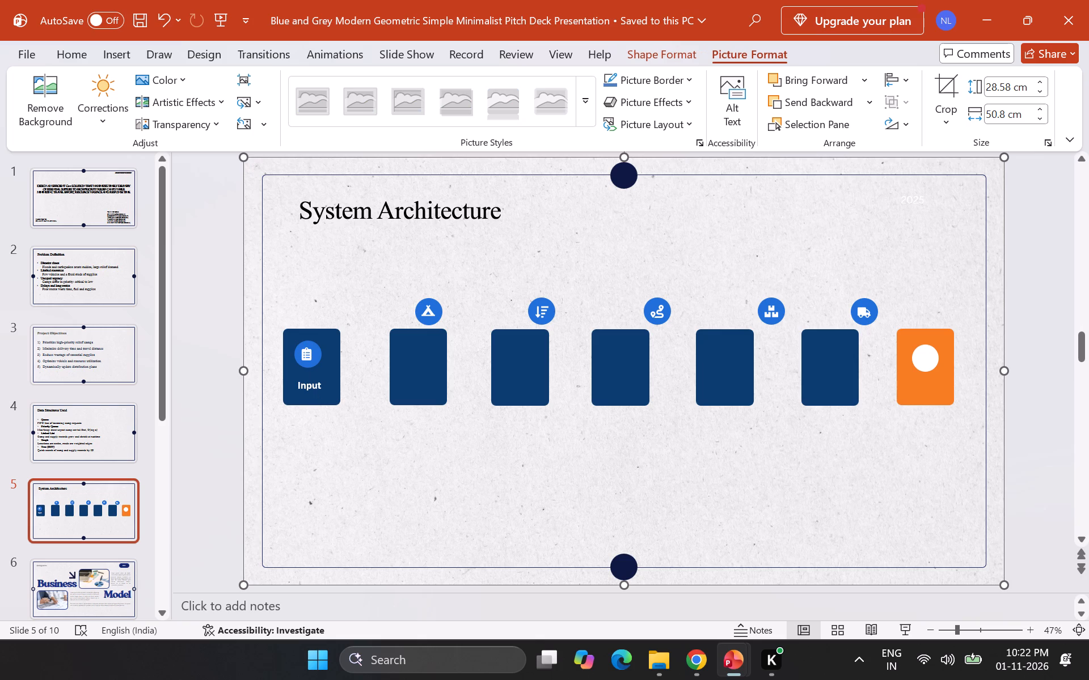
pyautogui.click(308, 356)
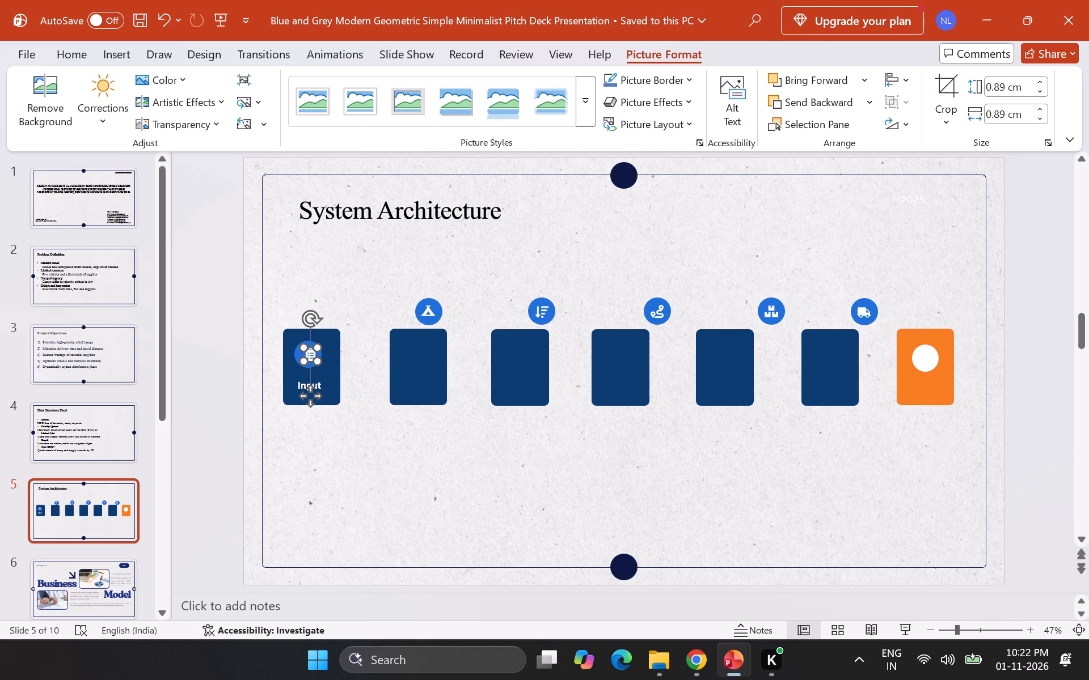
pyautogui.doubleClick(313, 356)
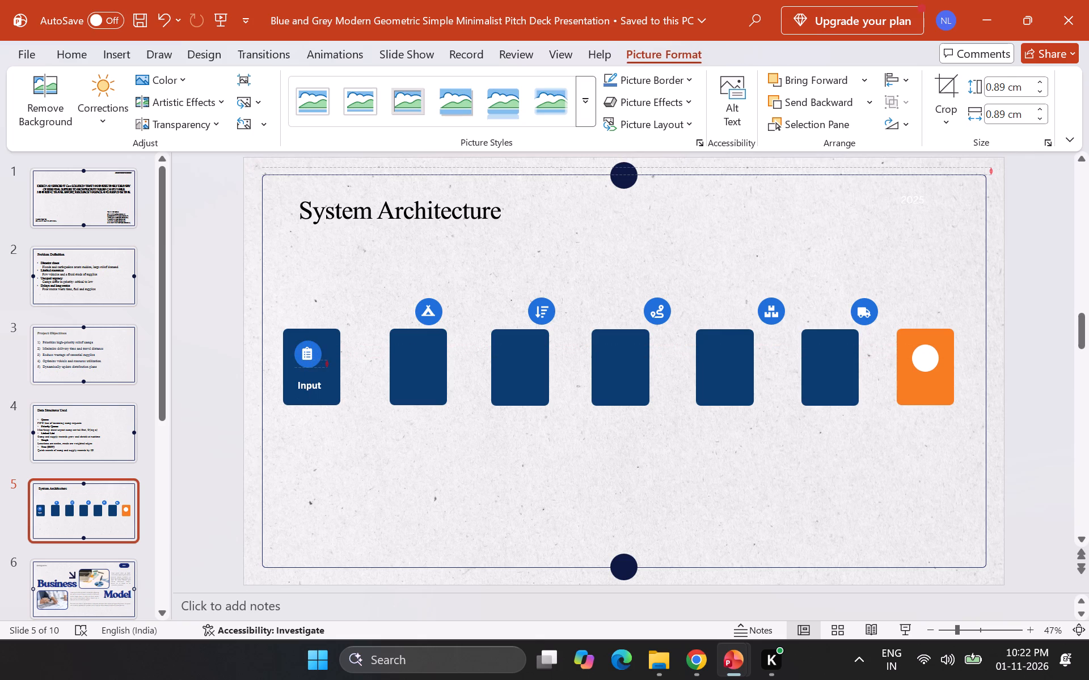
pyautogui.click(381, 382)
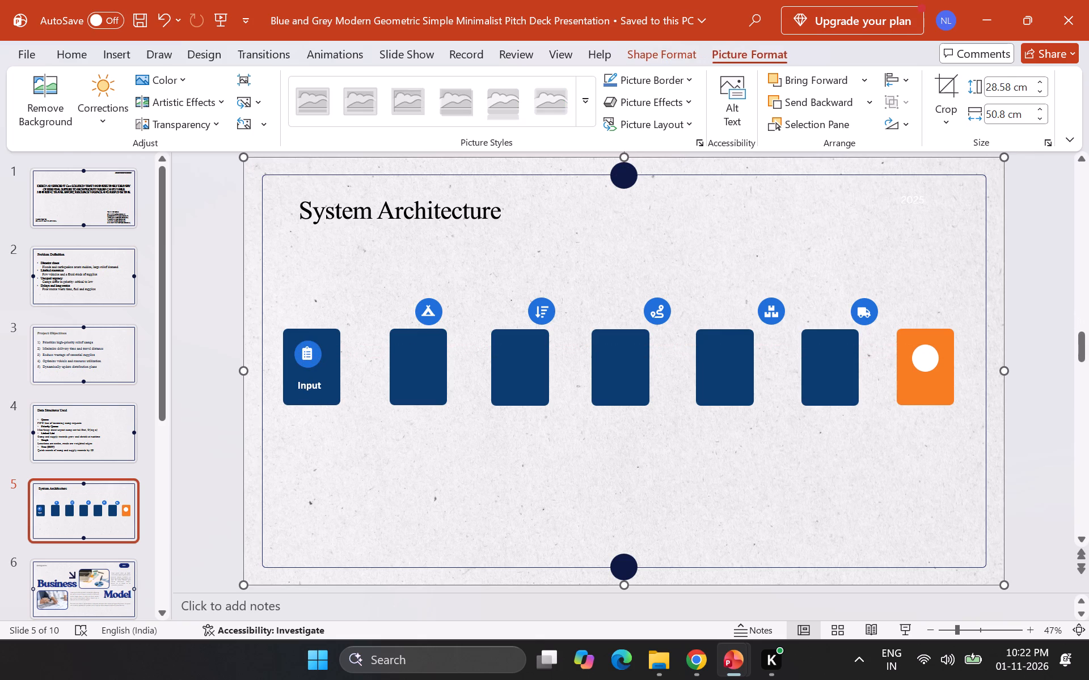
# Move the white tent glyph and its blue circle down into the upper half of the second rectangle.
pyautogui.click(419, 317)
pyautogui.moveTo(422, 316); pyautogui.dragTo(410, 357)
pyautogui.click(426, 313)
pyautogui.moveTo(427, 312); pyautogui.dragTo(412, 343)
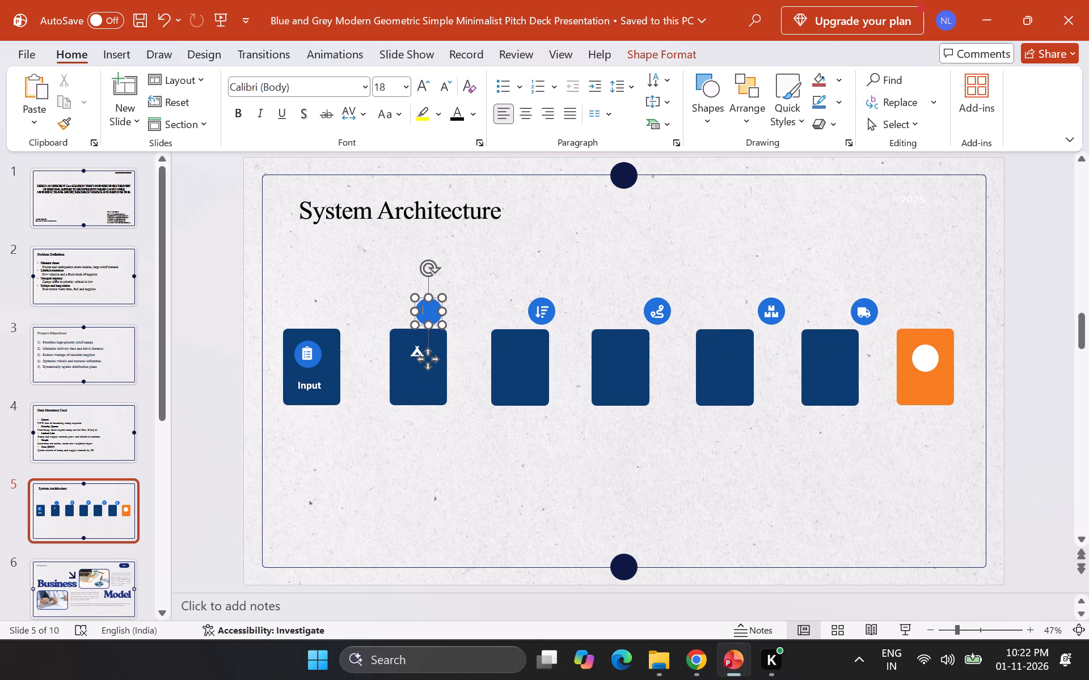
pyautogui.moveTo(412, 343); pyautogui.dragTo(410, 350)
pyautogui.moveTo(427, 310); pyautogui.dragTo(418, 352)
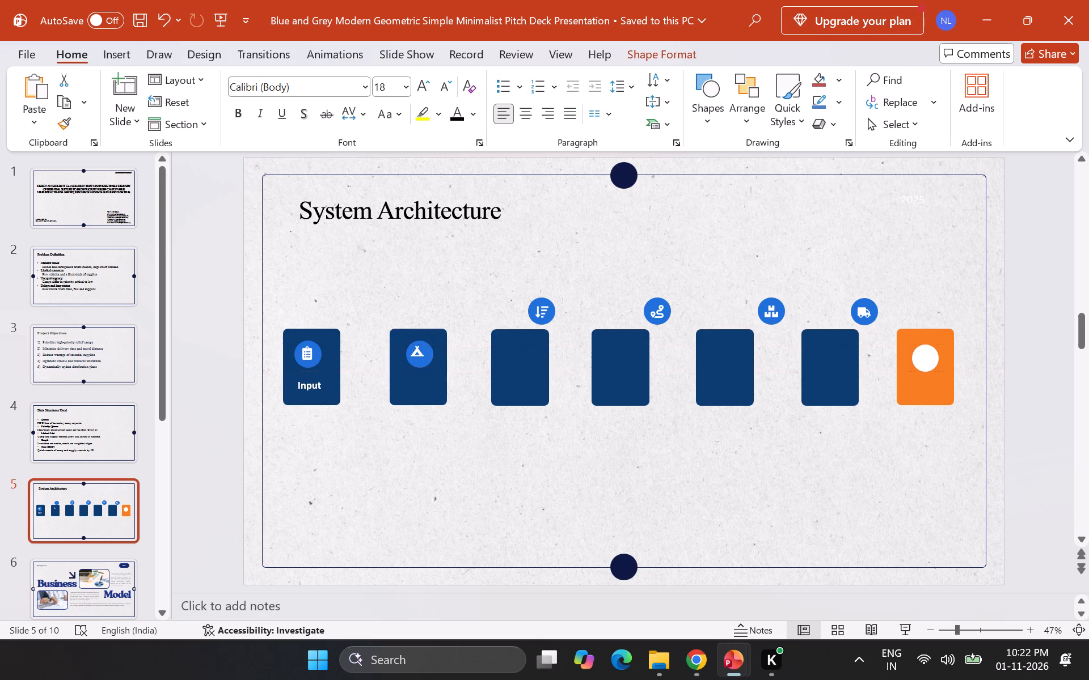
pyautogui.moveTo(418, 352); pyautogui.dragTo(412, 355)
# Centre the tent icon's blue circle across the second rectangle, level with the white circle, and centre the tent glyph on it.
pyautogui.click(420, 352)
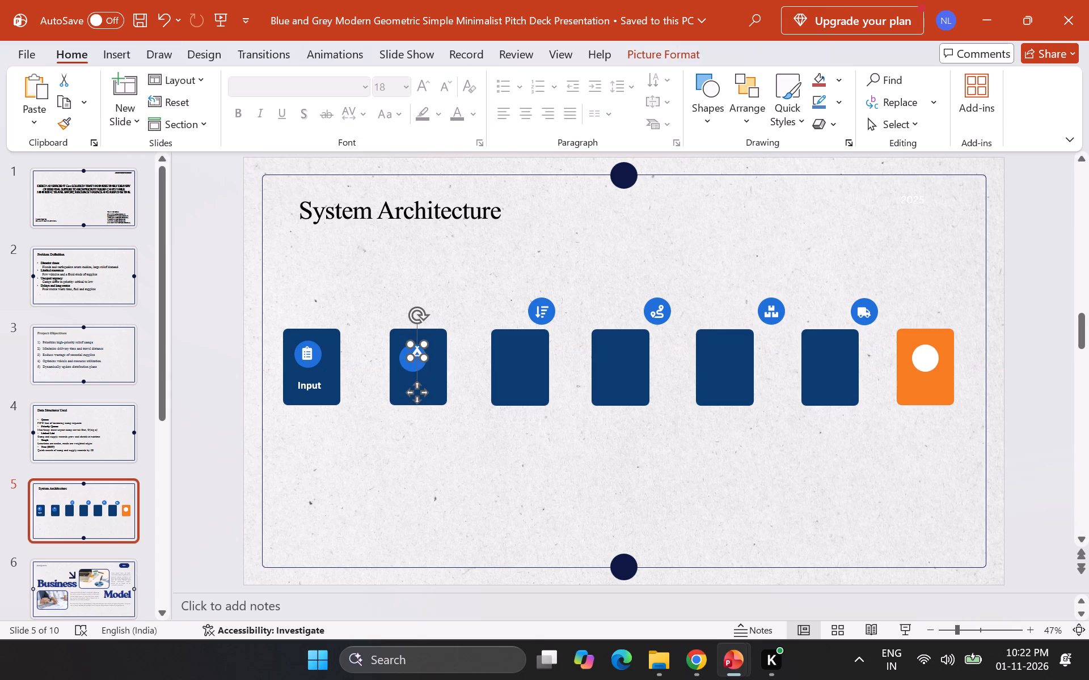
pyautogui.click(419, 352)
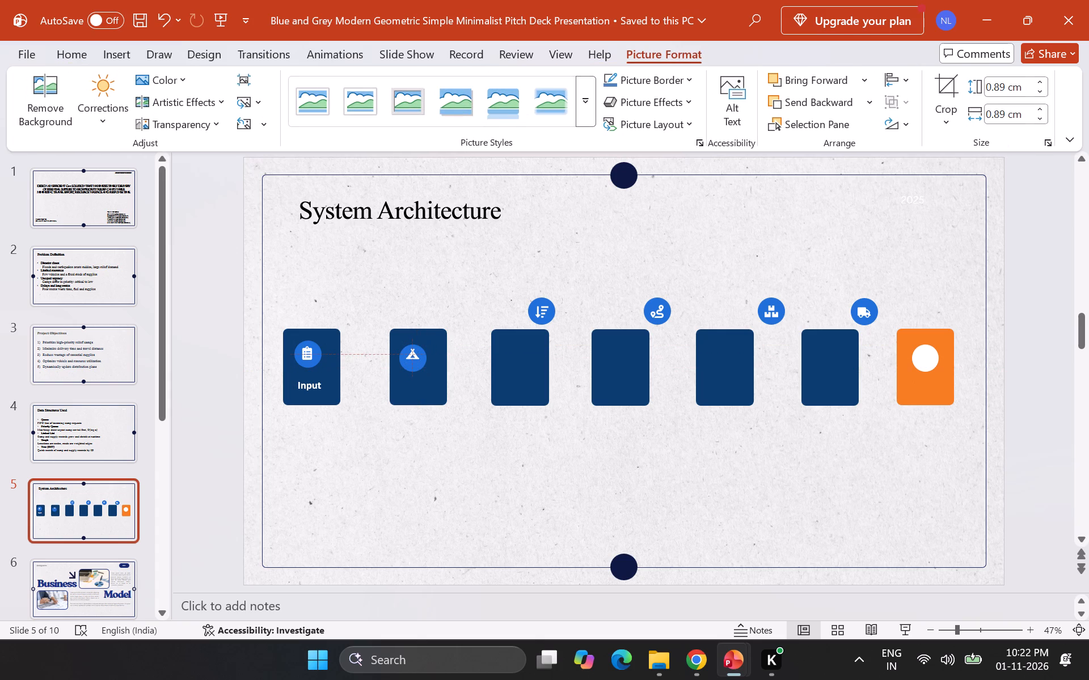
pyautogui.moveTo(413, 364); pyautogui.dragTo(417, 360)
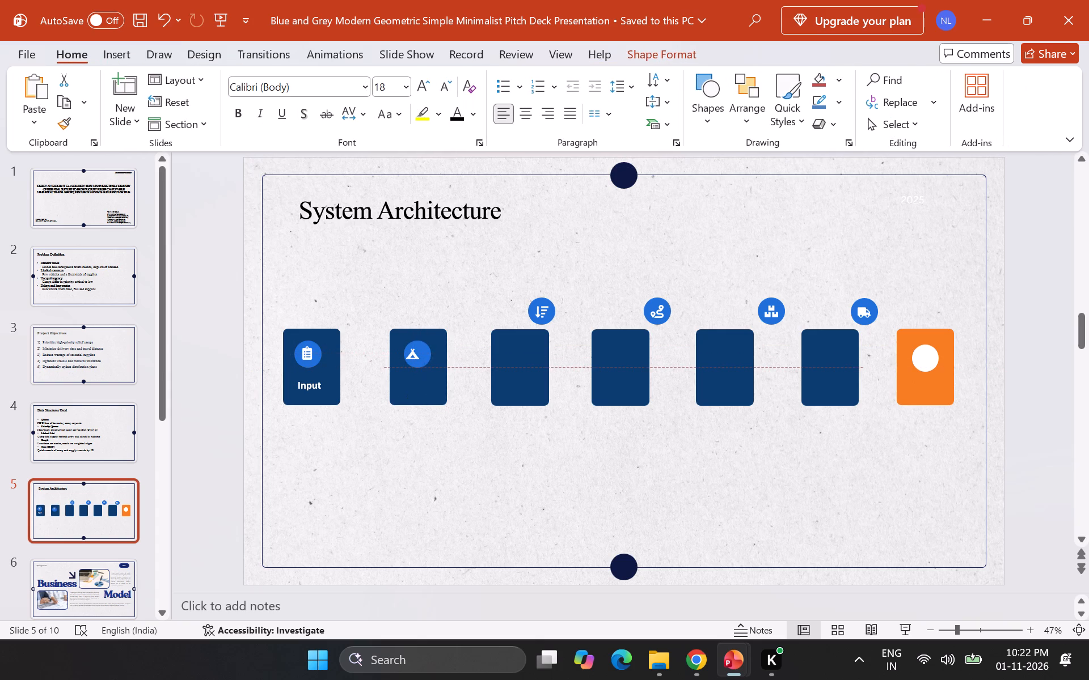
pyautogui.moveTo(417, 360); pyautogui.dragTo(417, 365)
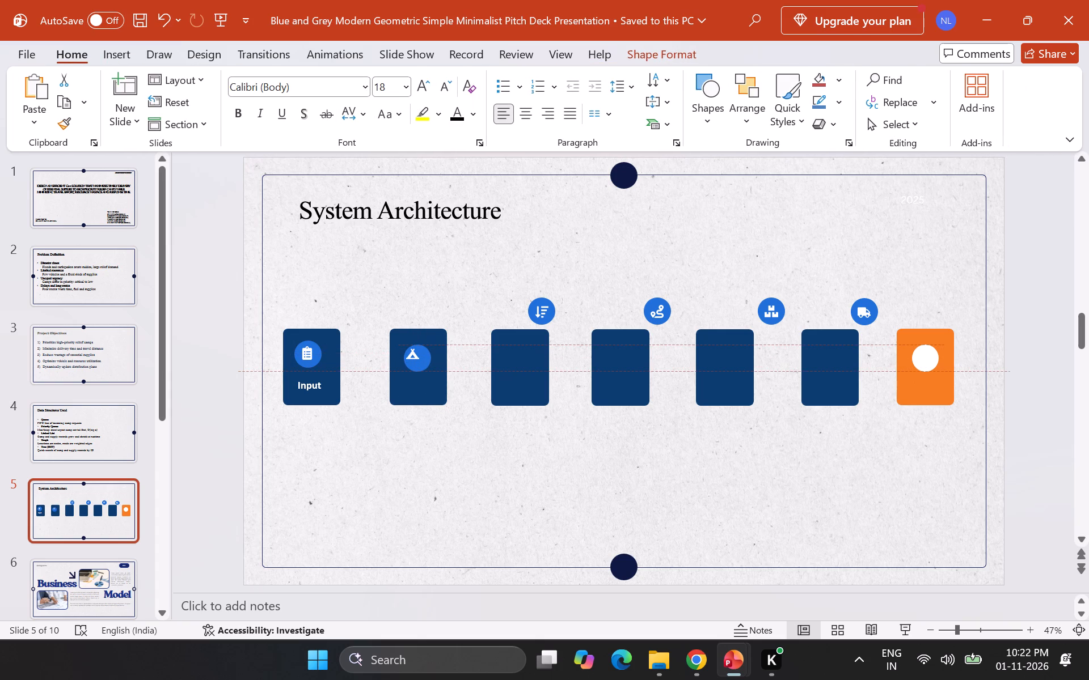
pyautogui.moveTo(417, 365); pyautogui.dragTo(416, 363)
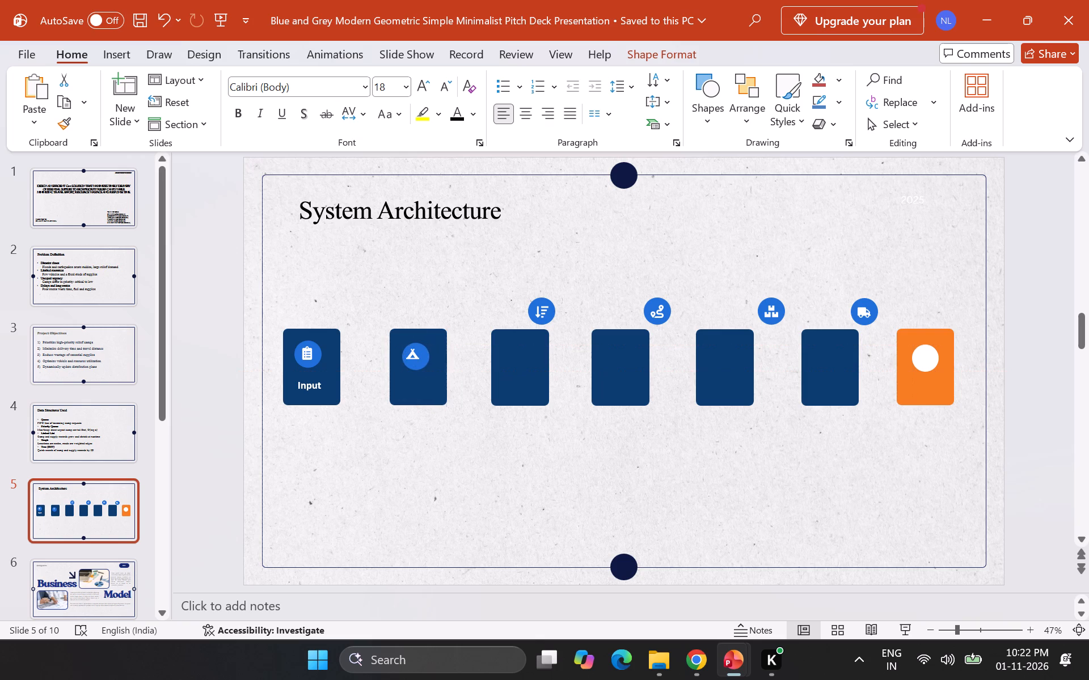
pyautogui.moveTo(416, 363); pyautogui.dragTo(418, 364)
pyautogui.moveTo(418, 364); pyautogui.dragTo(415, 365)
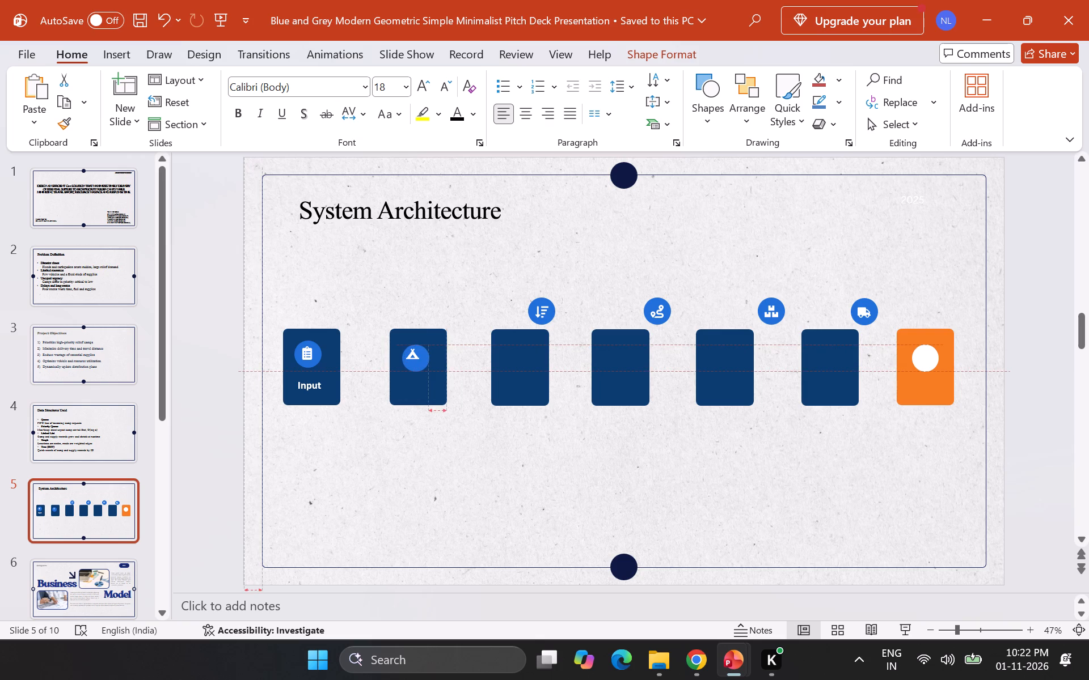
pyautogui.moveTo(415, 365); pyautogui.dragTo(420, 365)
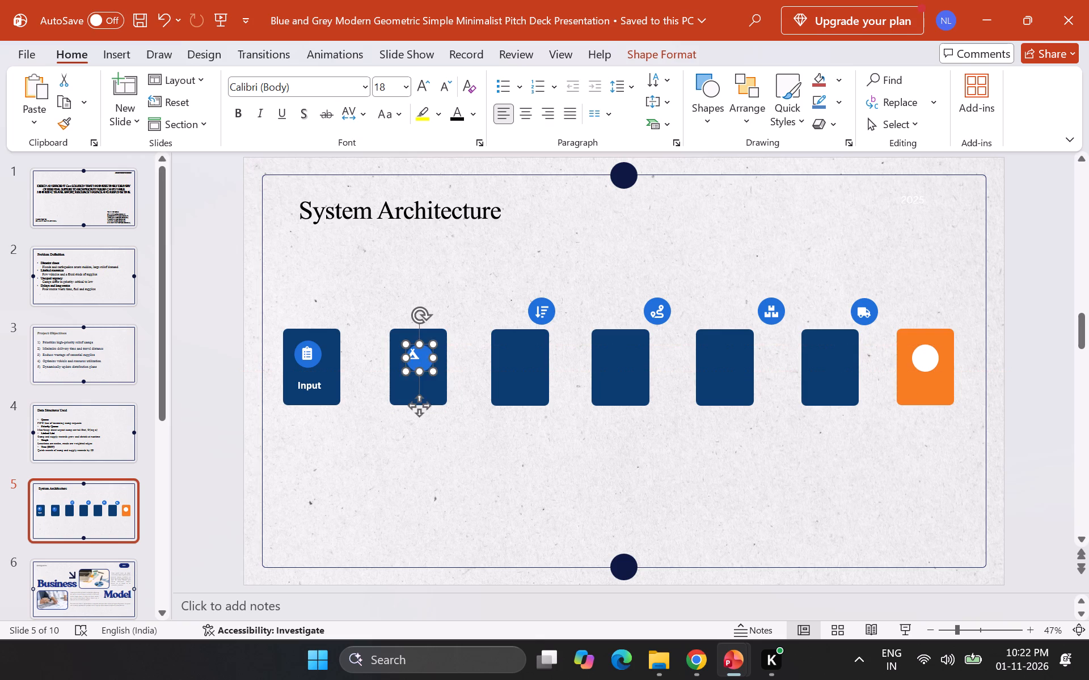
pyautogui.click(412, 353)
pyautogui.moveTo(412, 353); pyautogui.dragTo(420, 356)
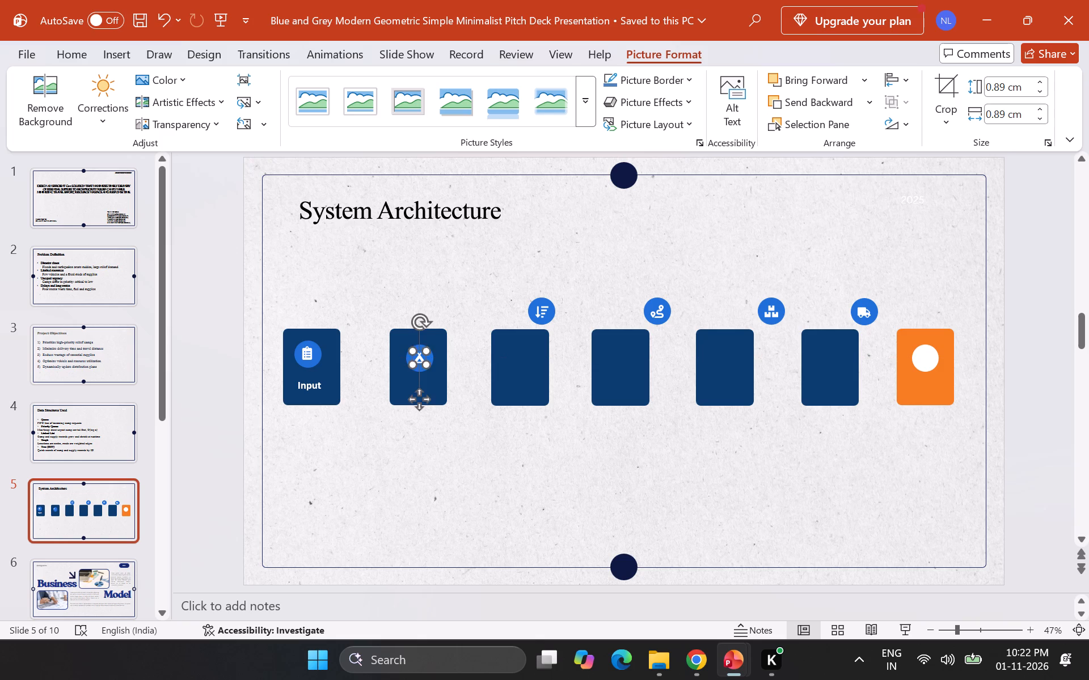
pyautogui.click(444, 296)
pyautogui.click(430, 354)
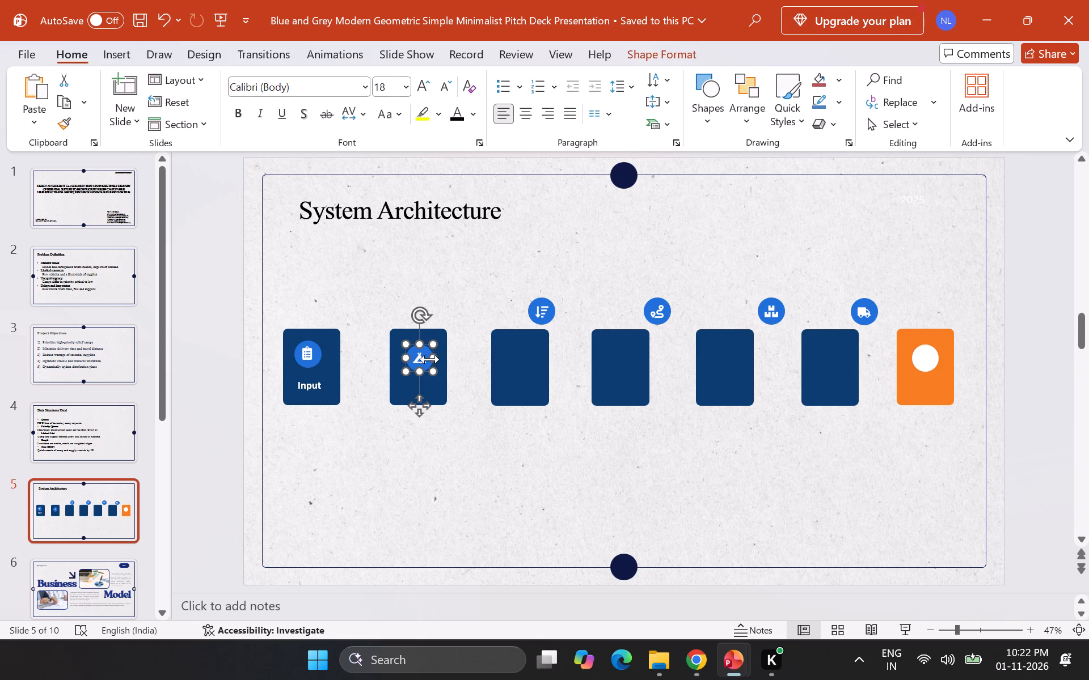
# Move the sorting icon's blue circle and its white glyph into the upper half of the third rectangle, with the glyph on the circle.
pyautogui.click(544, 312)
pyautogui.click(544, 300)
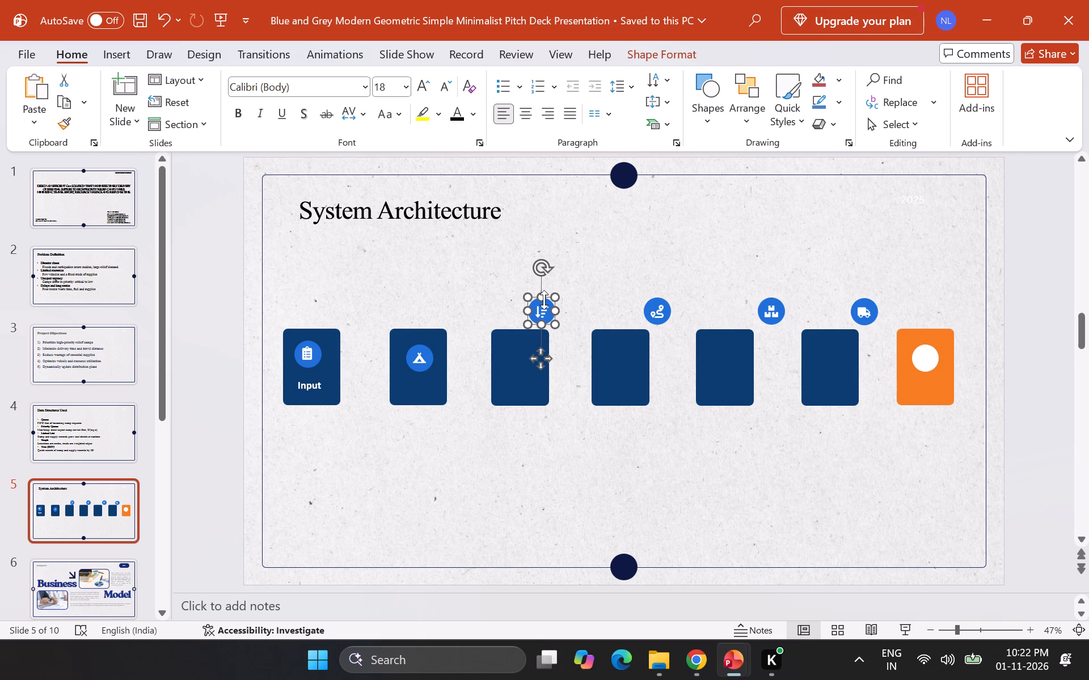
pyautogui.moveTo(546, 303); pyautogui.dragTo(525, 348)
pyautogui.click(544, 316)
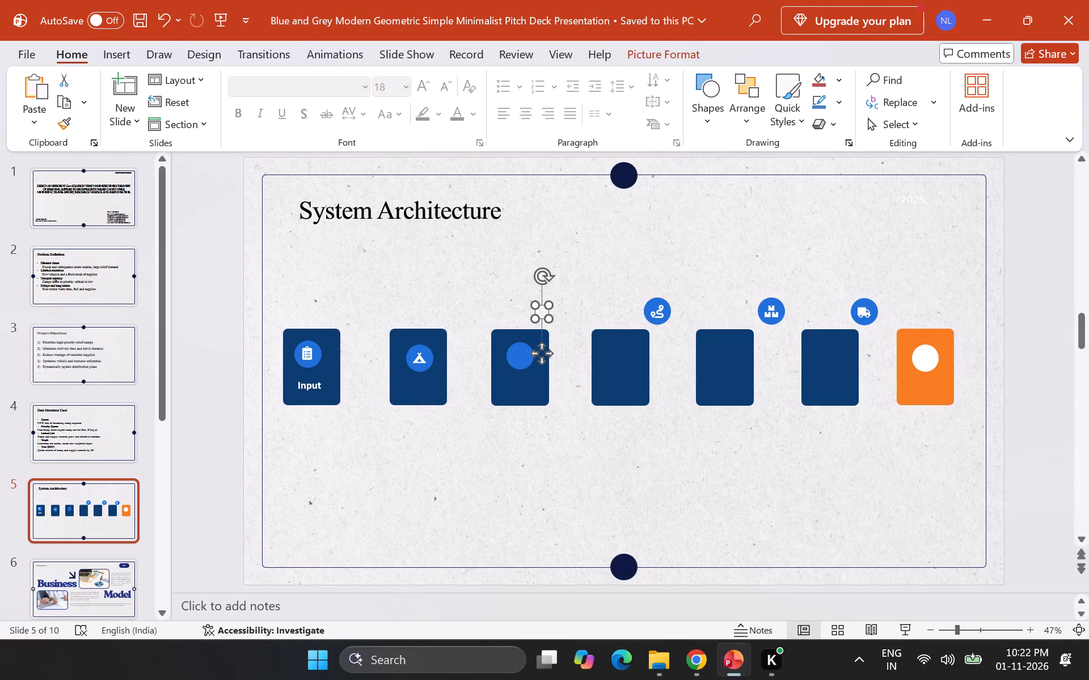
pyautogui.moveTo(544, 312); pyautogui.dragTo(518, 356)
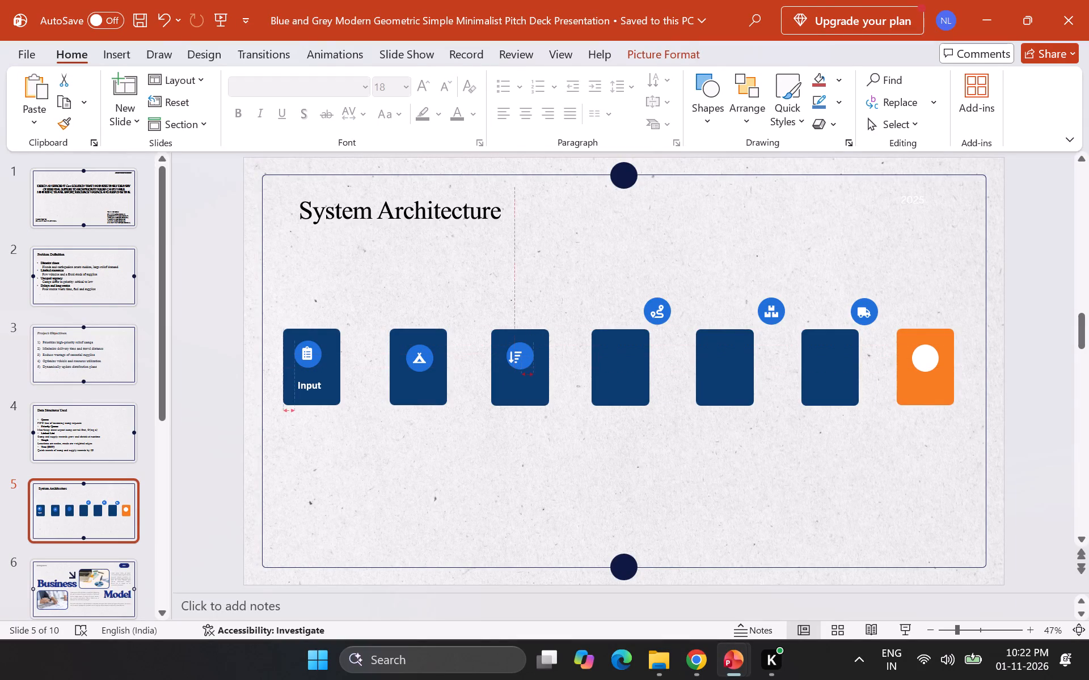
pyautogui.moveTo(518, 356); pyautogui.dragTo(521, 355)
pyautogui.click(561, 295)
# Move the route icon's blue circle and its white glyph into the upper half of the fourth rectangle, with the glyph centred on the circle.
pyautogui.click(647, 307)
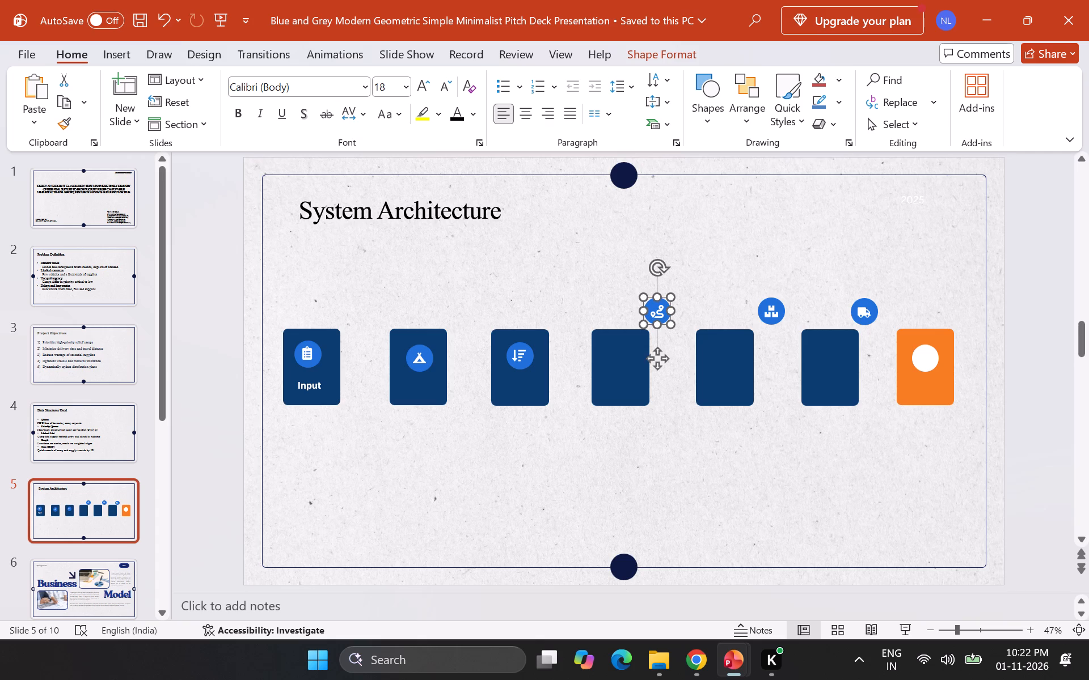
pyautogui.moveTo(649, 302); pyautogui.dragTo(613, 349)
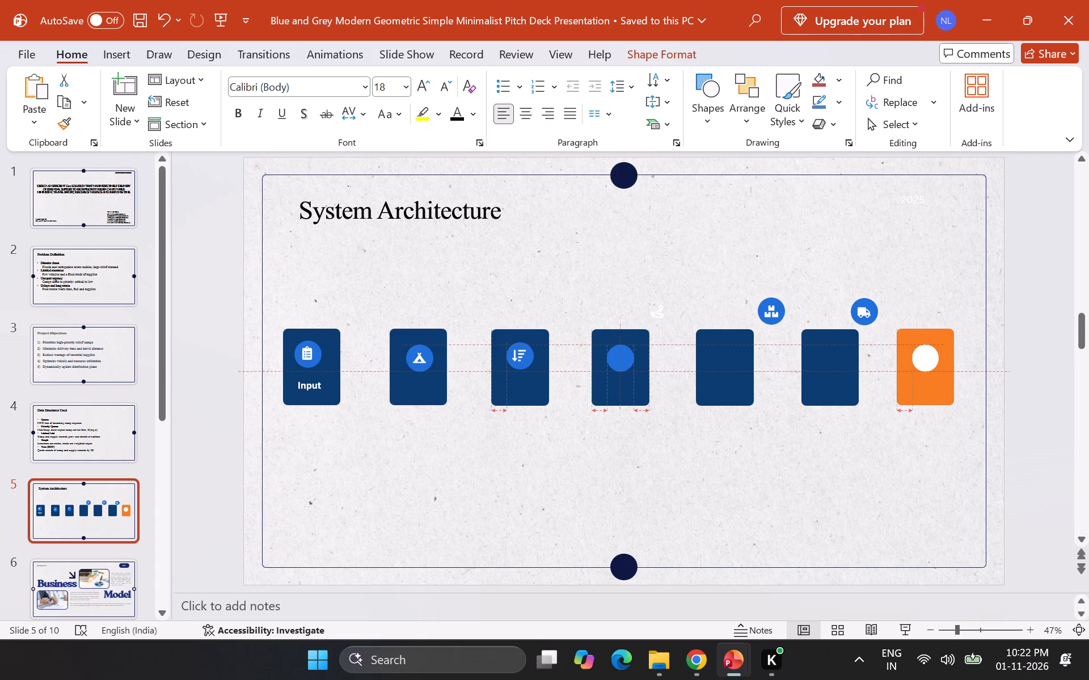
pyautogui.moveTo(613, 349); pyautogui.dragTo(613, 350)
pyautogui.click(659, 312)
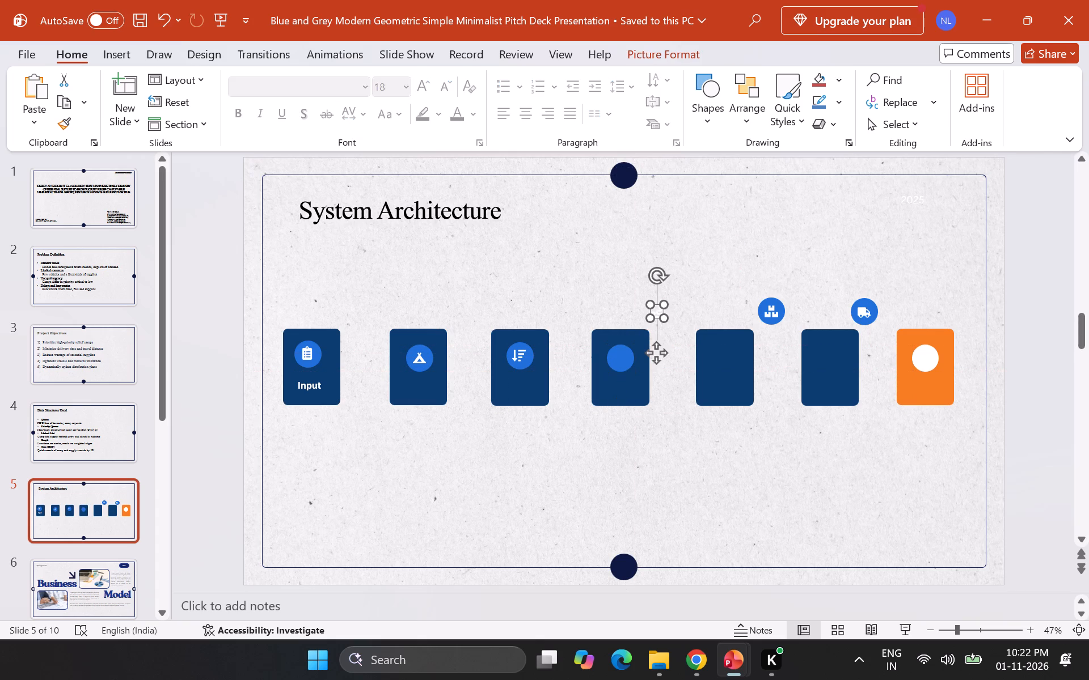
pyautogui.moveTo(659, 311); pyautogui.dragTo(620, 357)
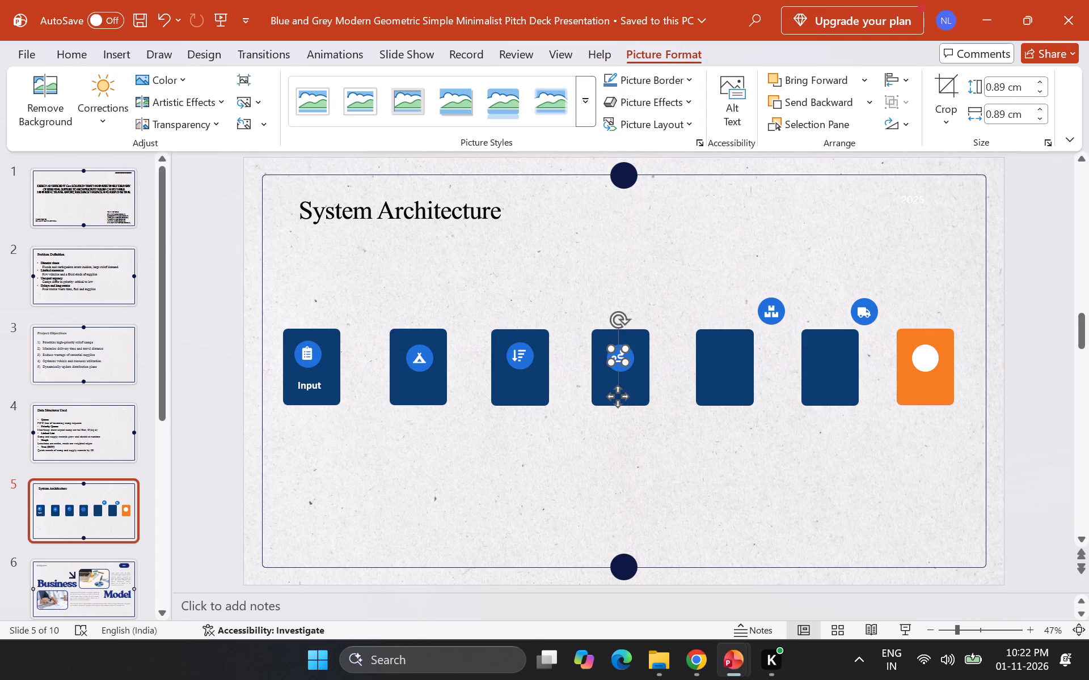
# Move the stacked-boxes icon's blue circle and its white glyph into the upper half of the fifth rectangle, with the glyph centred on the circle.
pyautogui.click(767, 313)
pyautogui.click(772, 304)
pyautogui.click(771, 297)
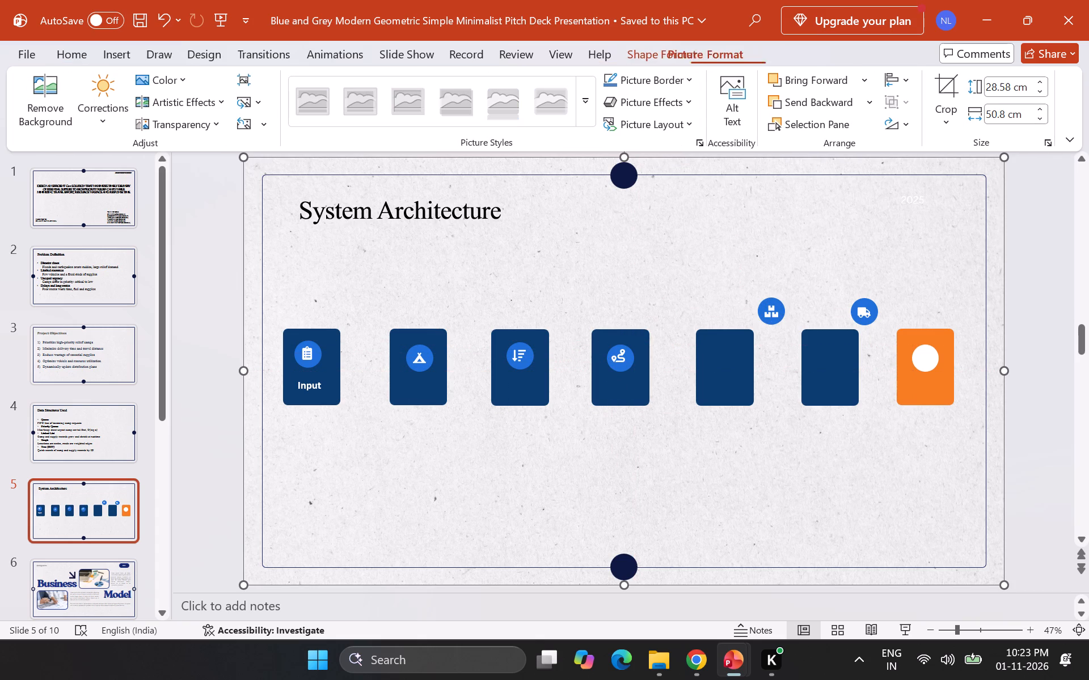
pyautogui.click(770, 299)
pyautogui.moveTo(775, 301); pyautogui.dragTo(739, 325)
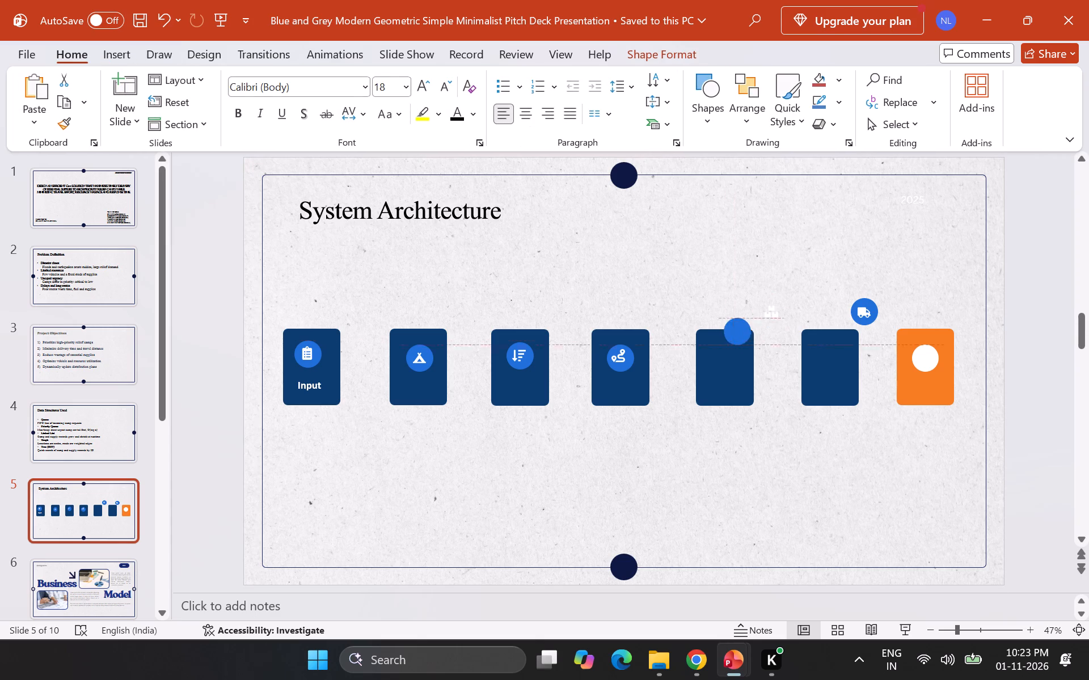
pyautogui.moveTo(739, 325); pyautogui.dragTo(729, 347)
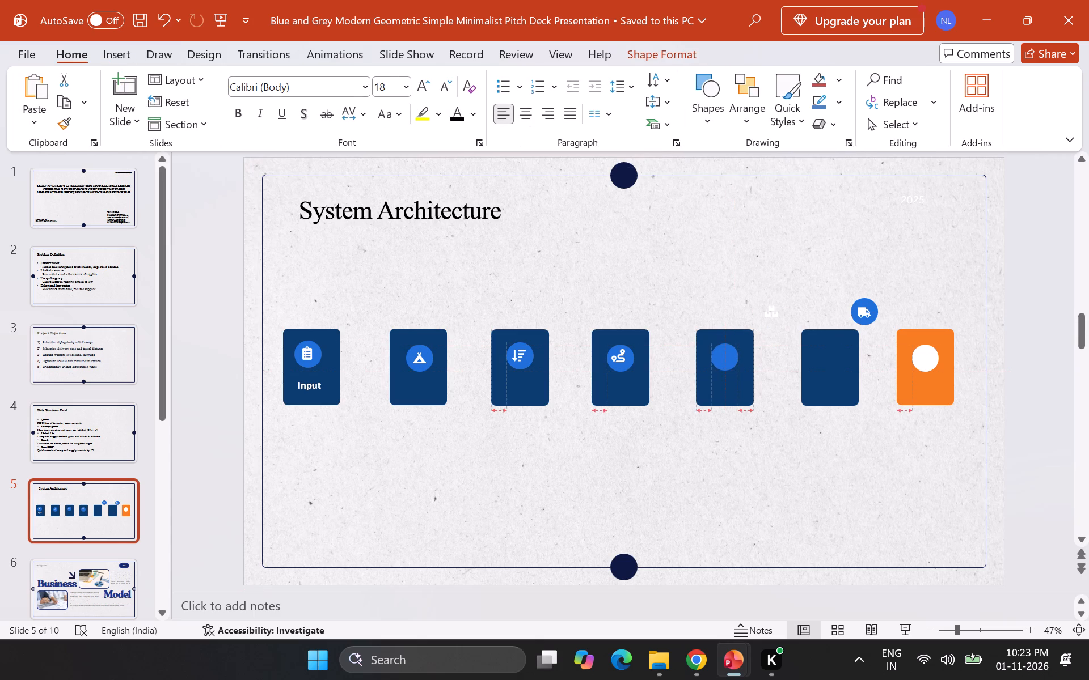
pyautogui.moveTo(729, 347); pyautogui.dragTo(731, 347)
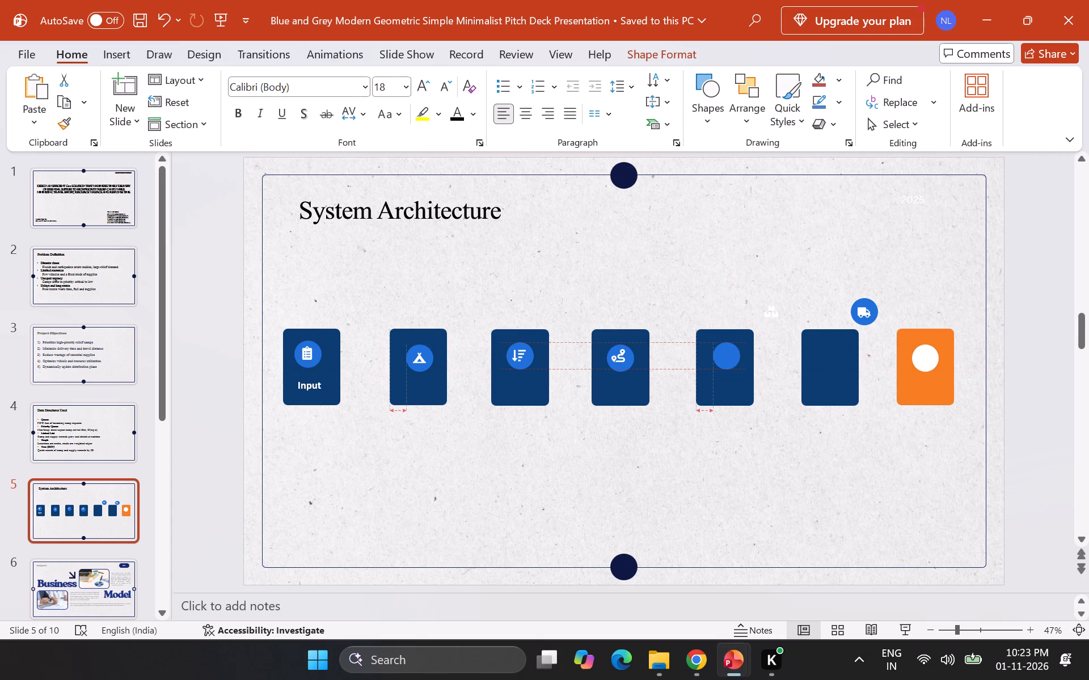
pyautogui.moveTo(731, 347); pyautogui.dragTo(730, 346)
pyautogui.moveTo(730, 346); pyautogui.dragTo(729, 347)
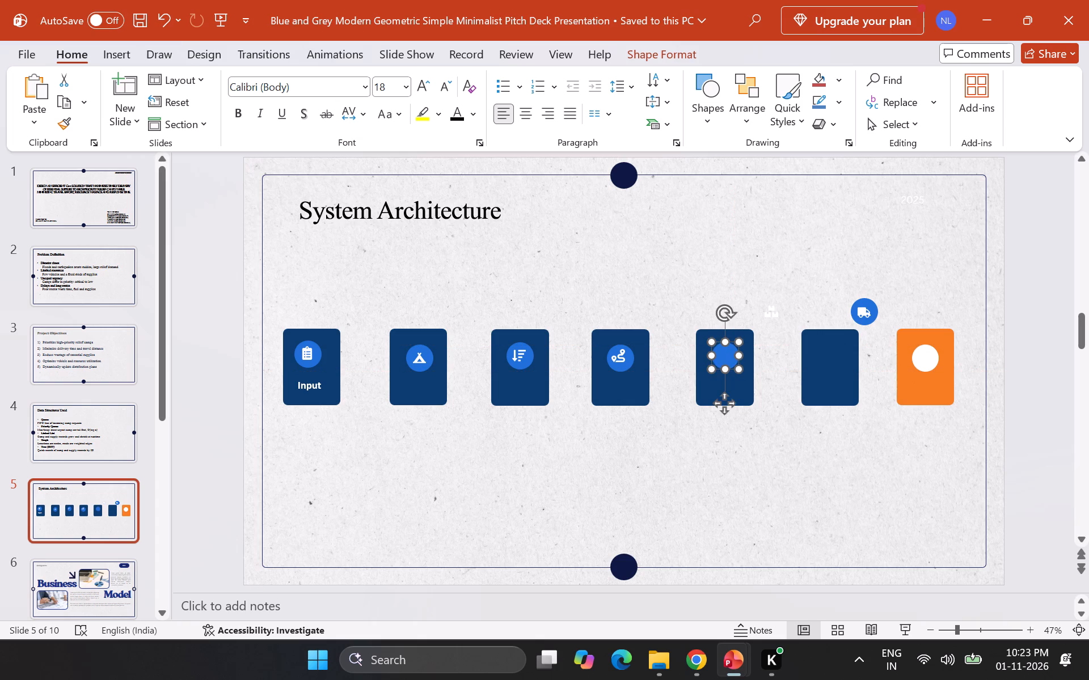
pyautogui.click(770, 312)
pyautogui.moveTo(771, 311); pyautogui.dragTo(725, 354)
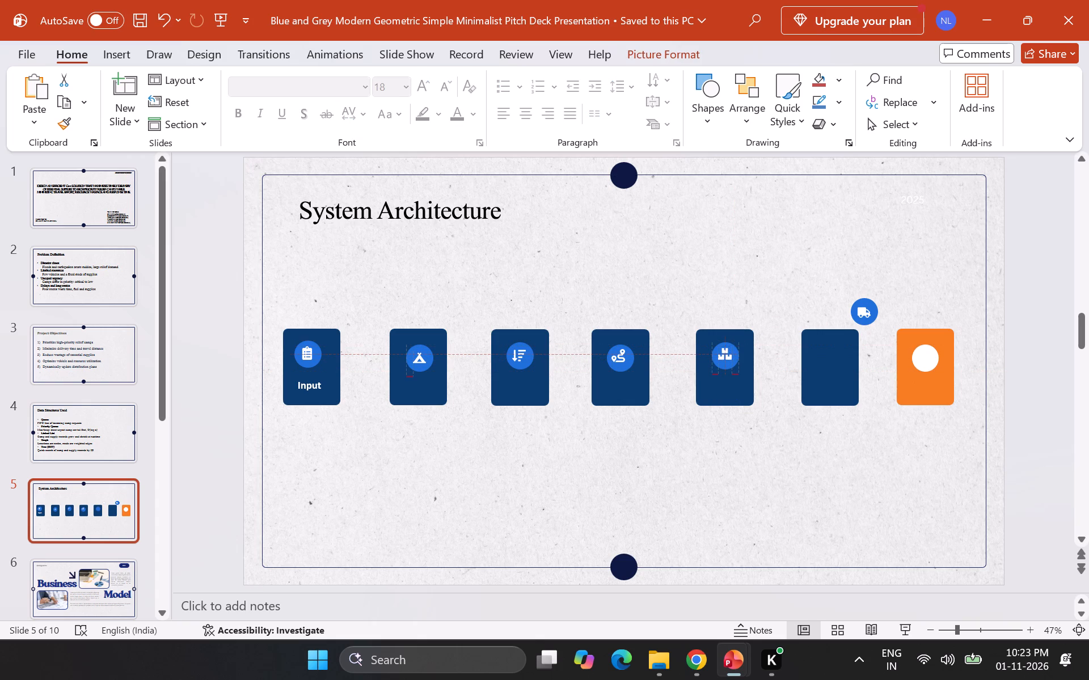
pyautogui.moveTo(725, 354); pyautogui.dragTo(727, 355)
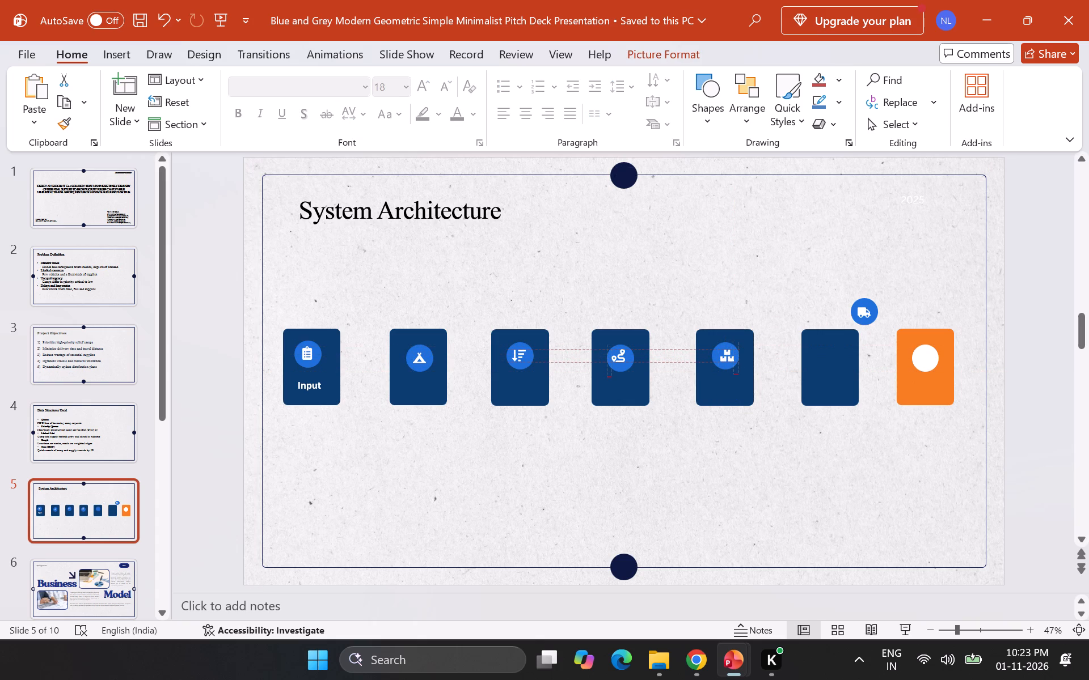
pyautogui.moveTo(727, 355); pyautogui.dragTo(725, 355)
pyautogui.click(768, 282)
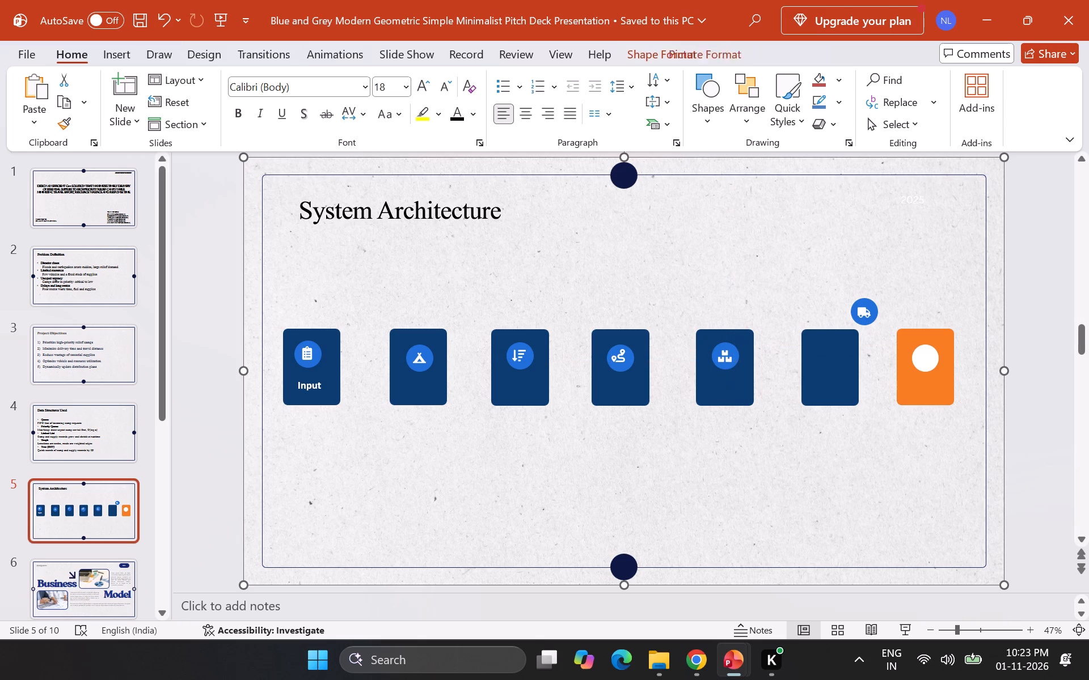
# Move the truck icon's blue circle and its white glyph into the upper half of the sixth rectangle, with the glyph centred on the circle.
pyautogui.click(855, 309)
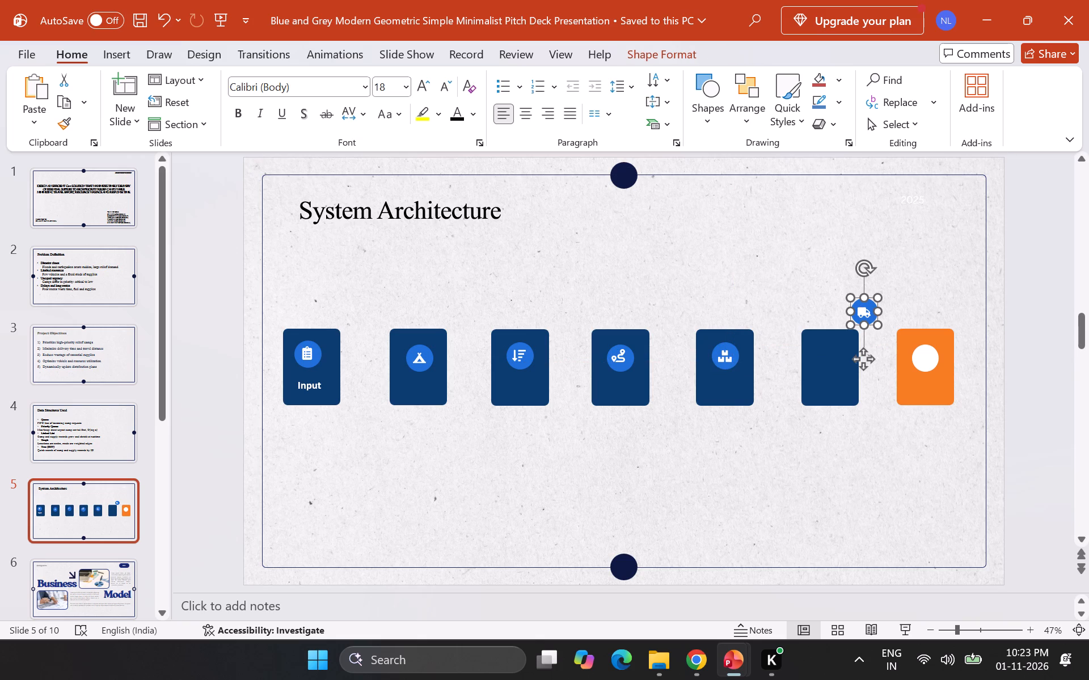
pyautogui.moveTo(869, 303); pyautogui.dragTo(834, 348)
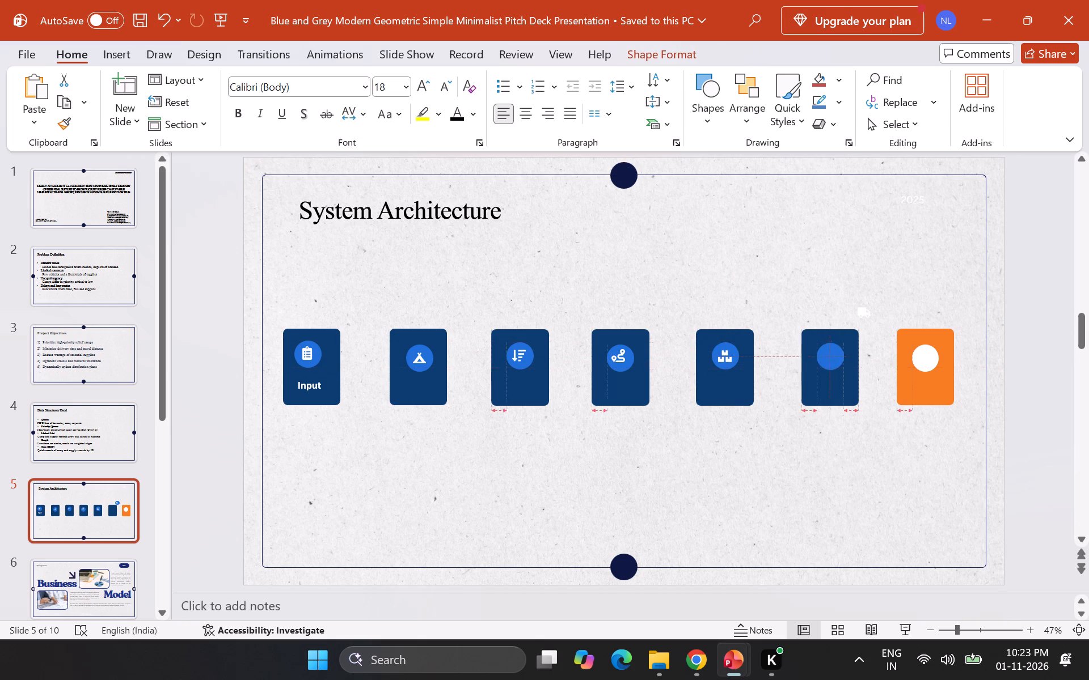
pyautogui.moveTo(834, 348); pyautogui.dragTo(831, 348)
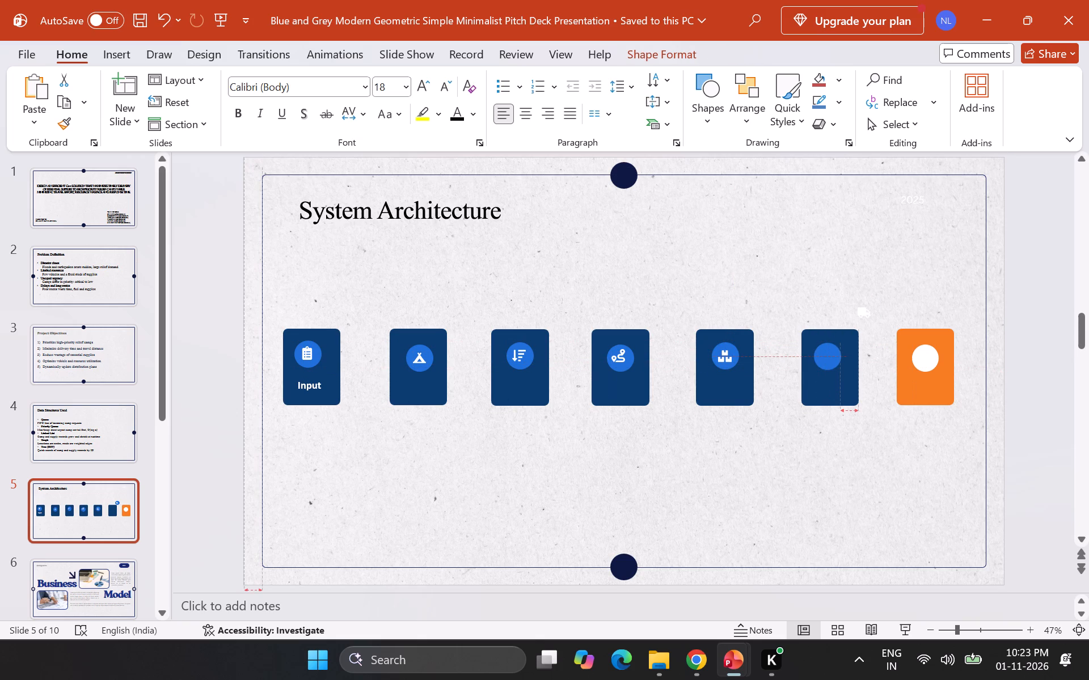
pyautogui.moveTo(831, 348); pyautogui.dragTo(833, 347)
pyautogui.click(866, 315)
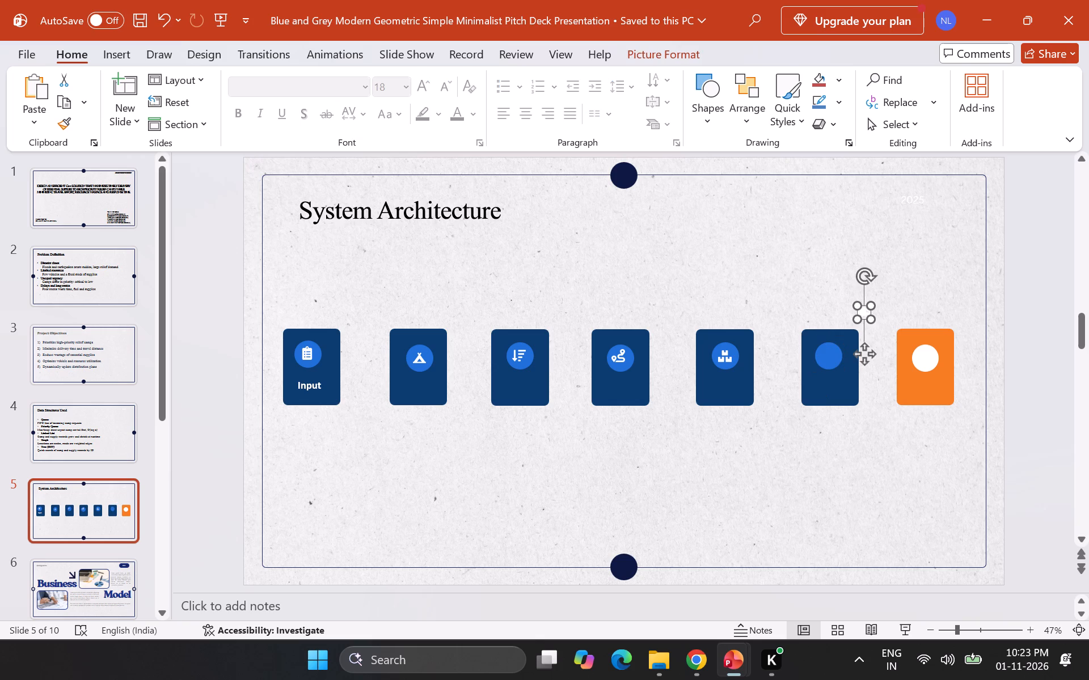
pyautogui.moveTo(867, 313); pyautogui.dragTo(831, 356)
pyautogui.click(869, 288)
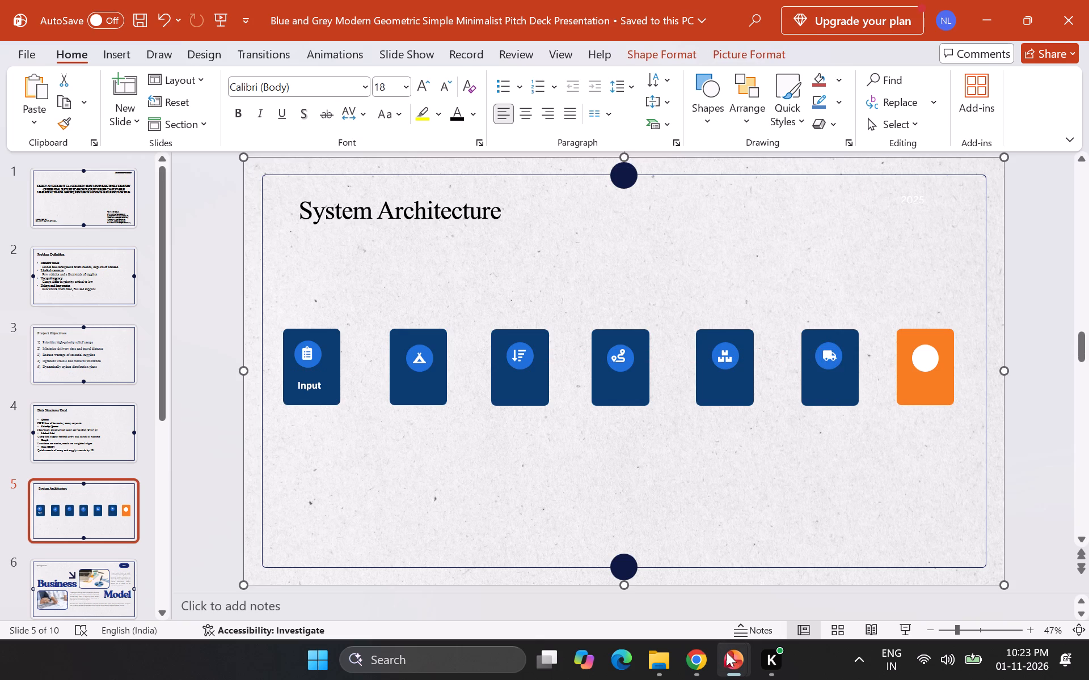
# Switch to the source Relief deck and copy the Camp Registration label from its System Architecture slide.
pyautogui.click(659, 572)
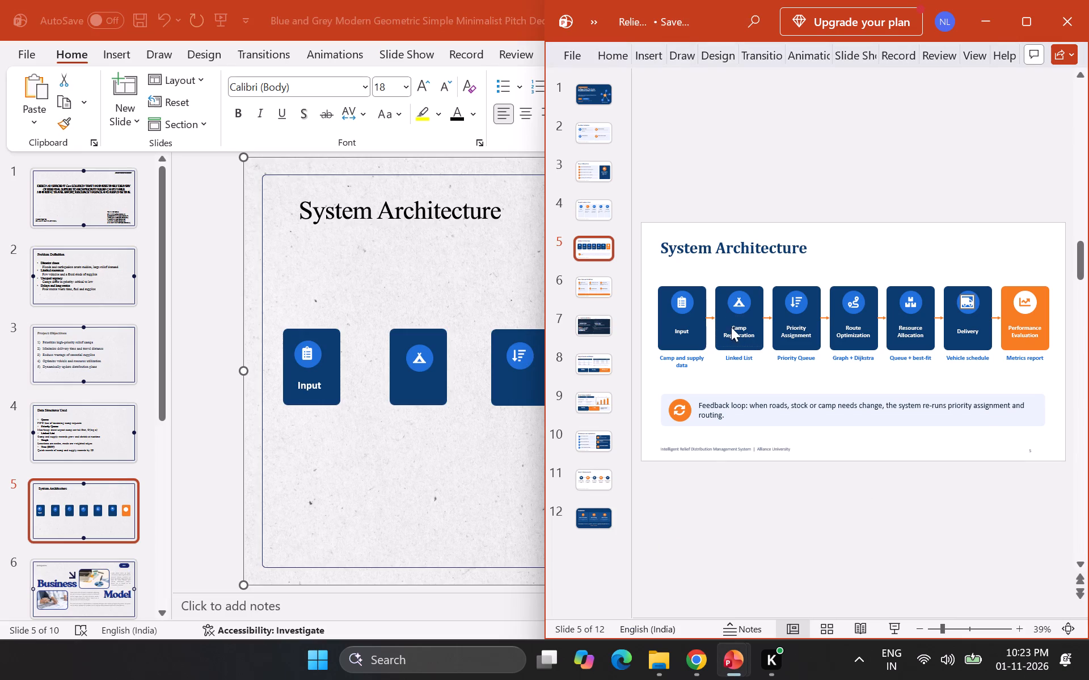
pyautogui.tripleClick(732, 328)
pyautogui.click(736, 334)
pyautogui.hotkey('ctrl', 'c')
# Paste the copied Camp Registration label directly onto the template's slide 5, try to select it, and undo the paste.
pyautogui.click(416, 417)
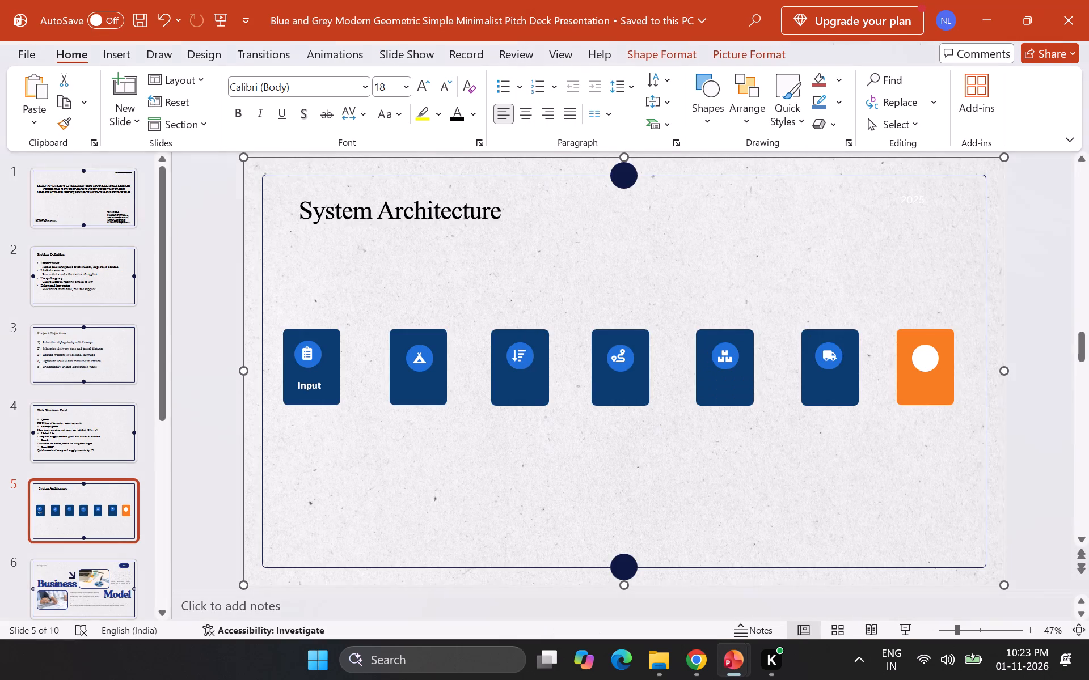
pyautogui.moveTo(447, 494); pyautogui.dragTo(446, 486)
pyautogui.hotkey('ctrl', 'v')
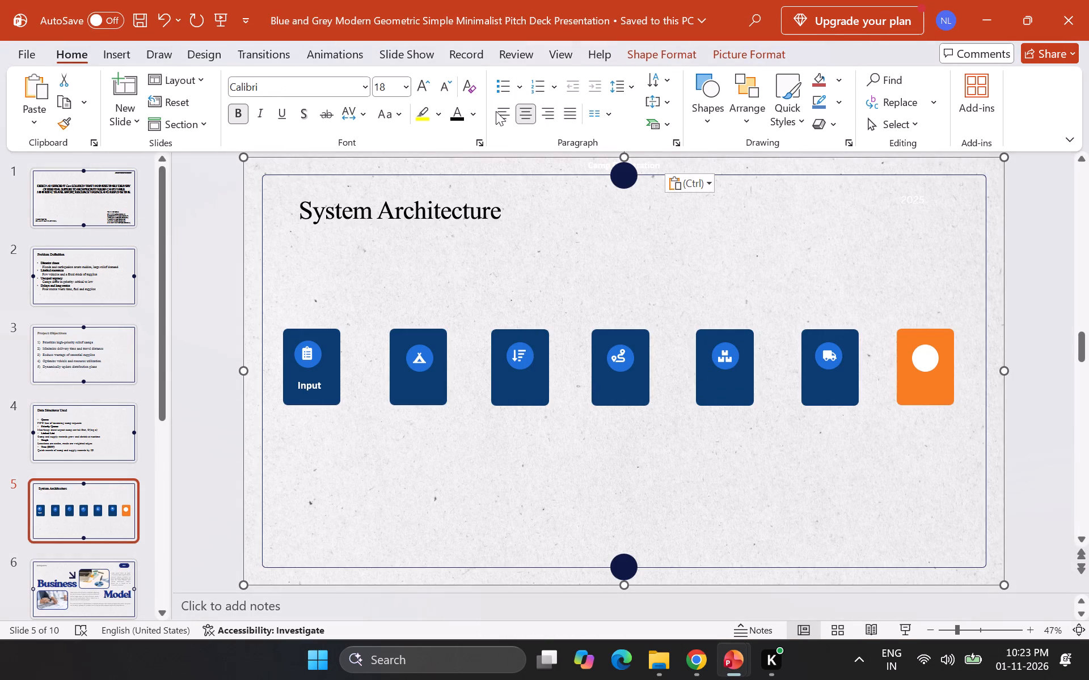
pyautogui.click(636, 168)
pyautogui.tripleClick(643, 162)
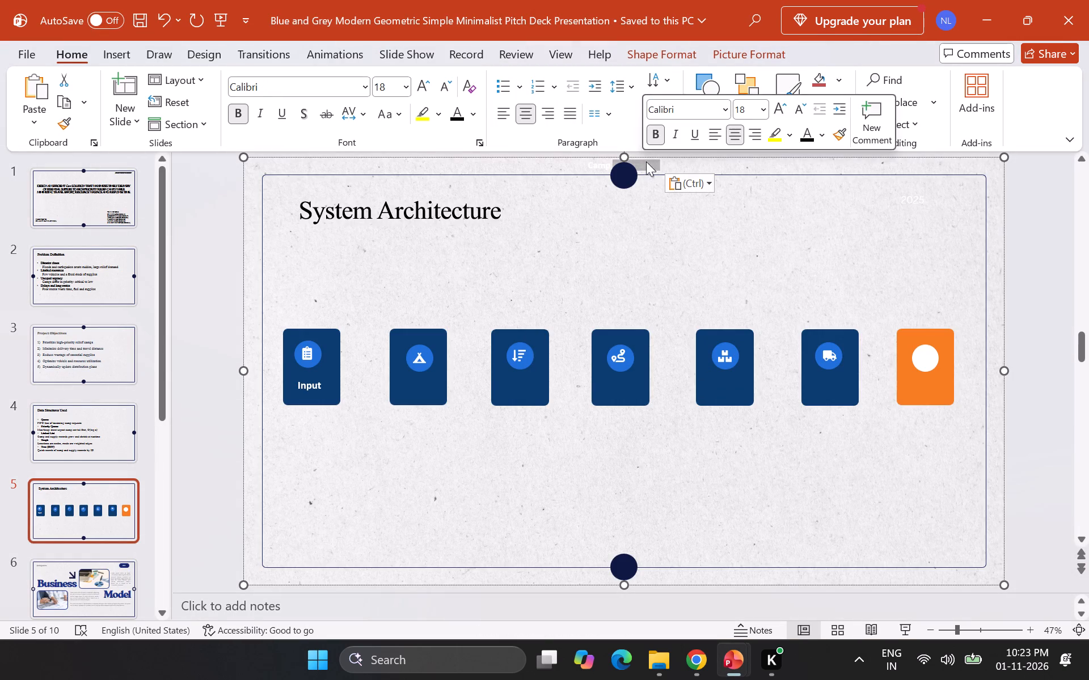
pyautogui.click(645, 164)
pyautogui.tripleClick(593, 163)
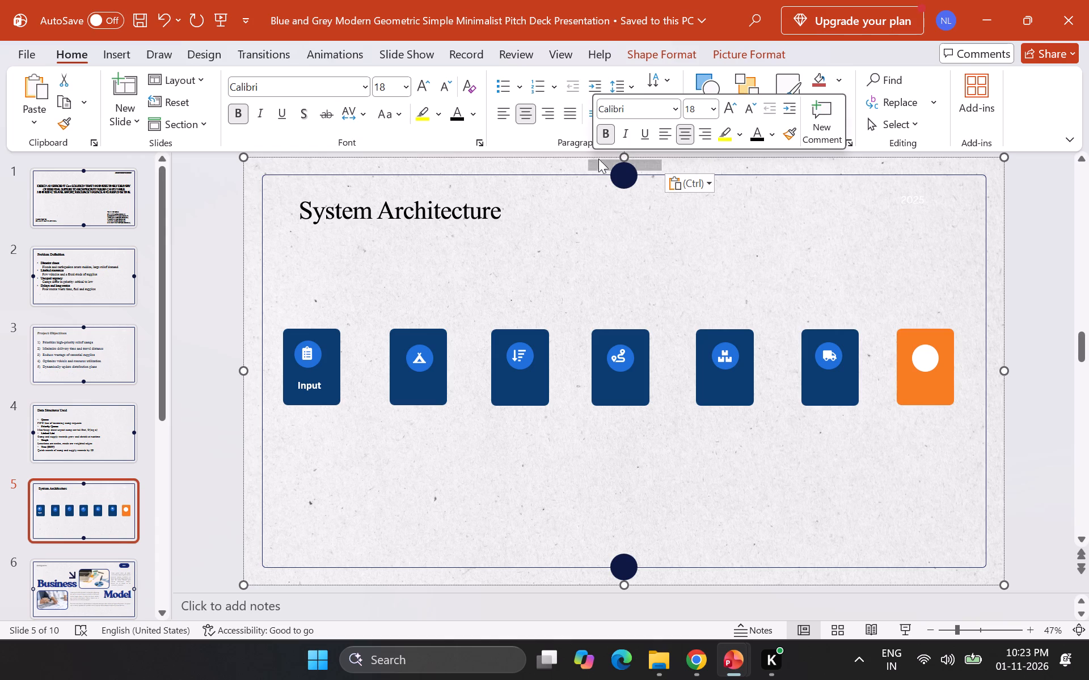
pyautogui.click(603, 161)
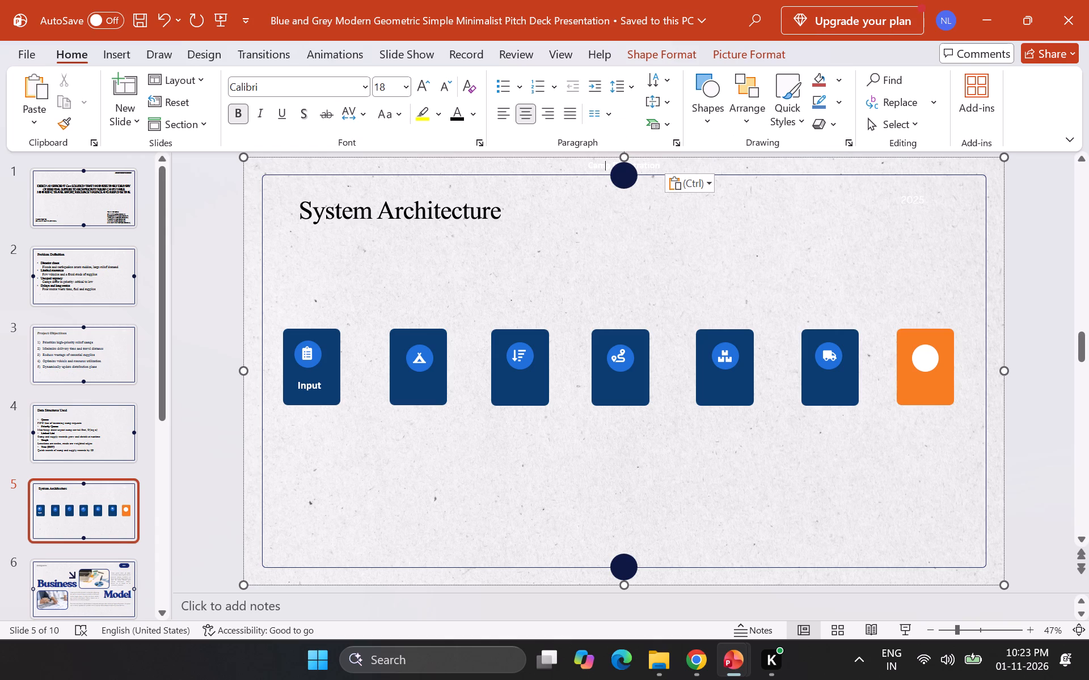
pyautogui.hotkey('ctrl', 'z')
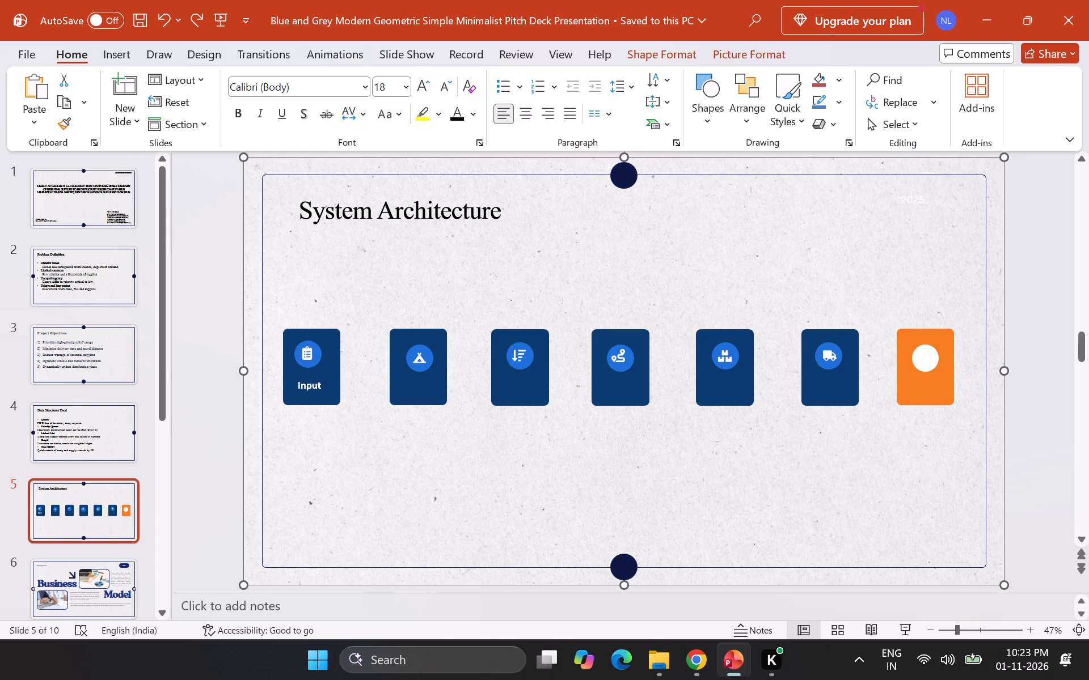
# Draw a text box below the second and third rectangles and paste the copied Camp Registration label into it.
pyautogui.click(126, 57)
pyautogui.click(702, 84)
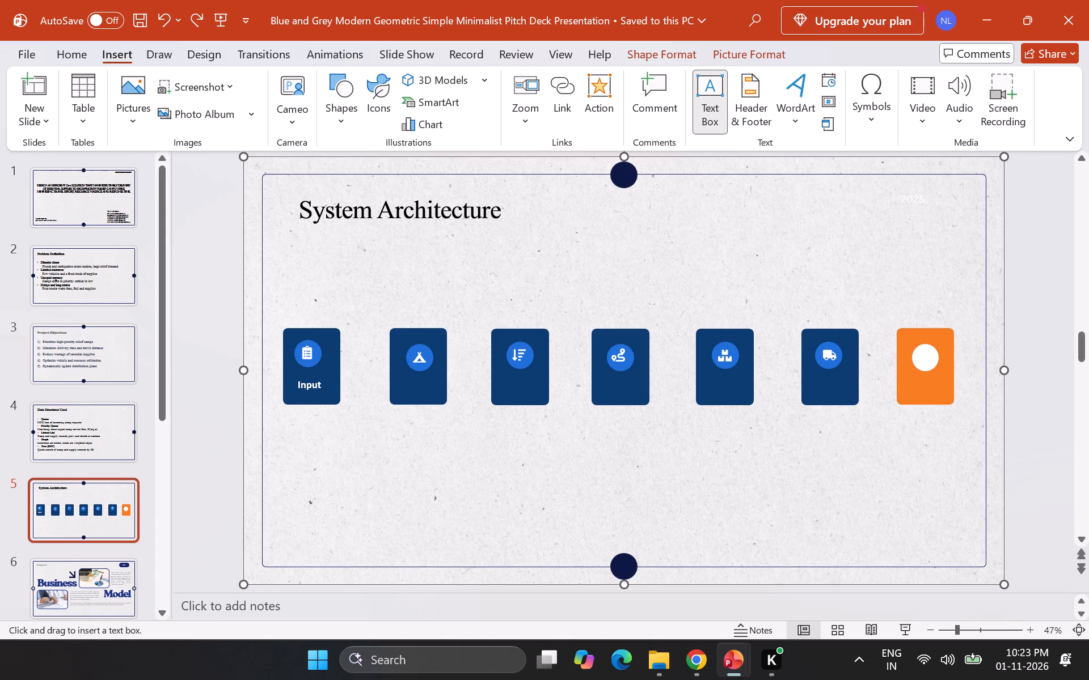
pyautogui.moveTo(403, 443); pyautogui.dragTo(514, 466)
pyautogui.click(438, 469)
pyautogui.hotkey('ctrl', 'v')
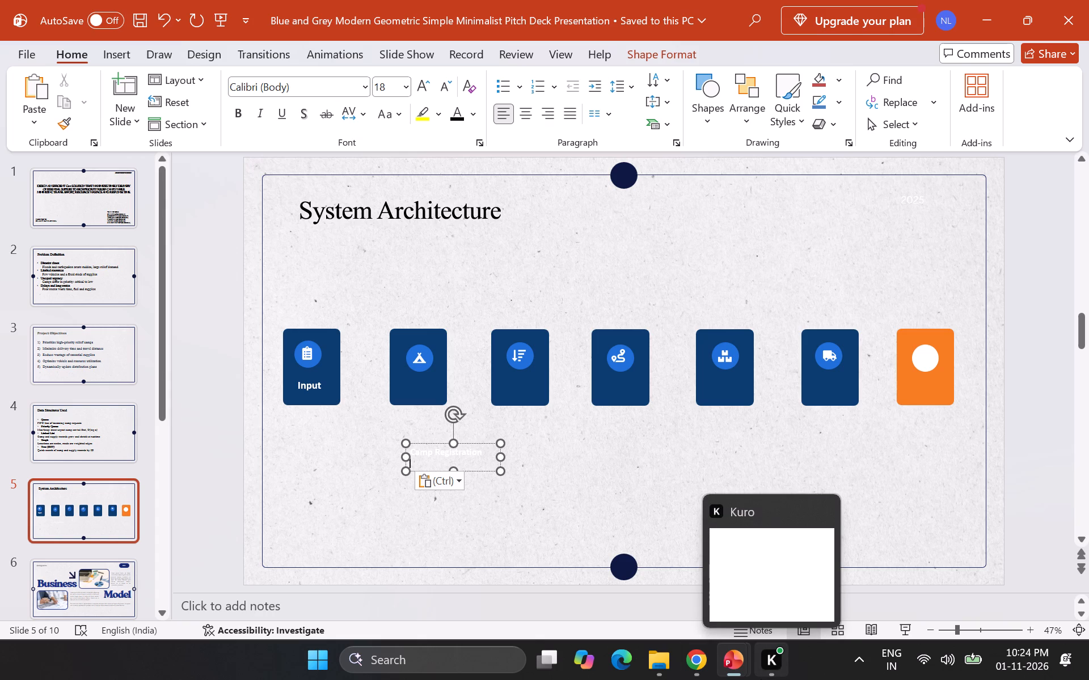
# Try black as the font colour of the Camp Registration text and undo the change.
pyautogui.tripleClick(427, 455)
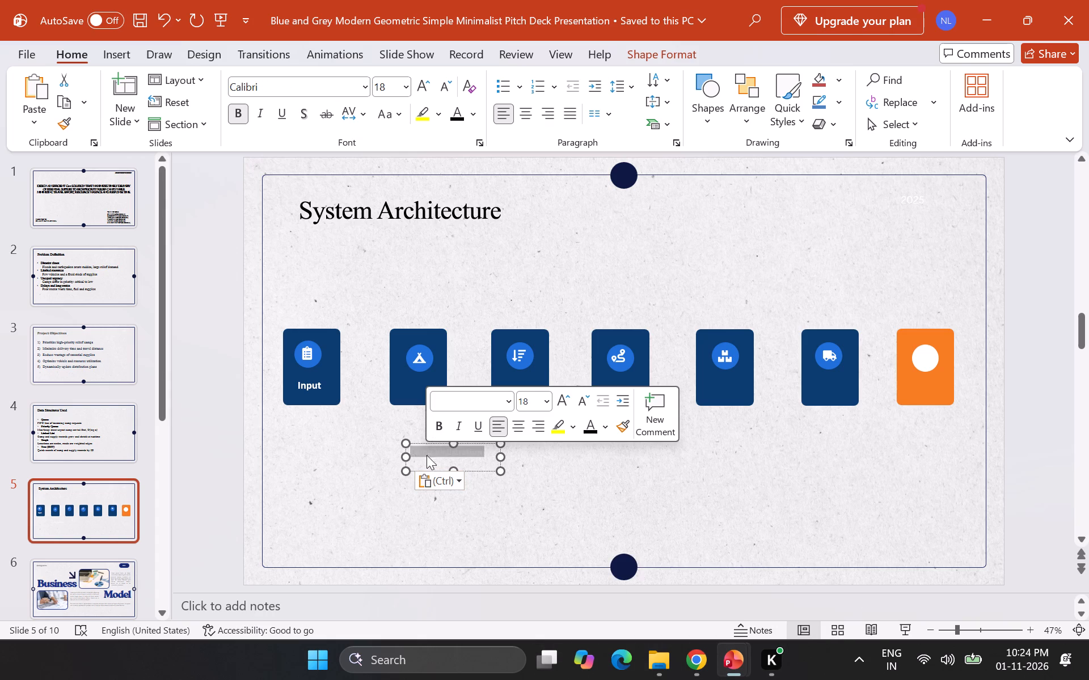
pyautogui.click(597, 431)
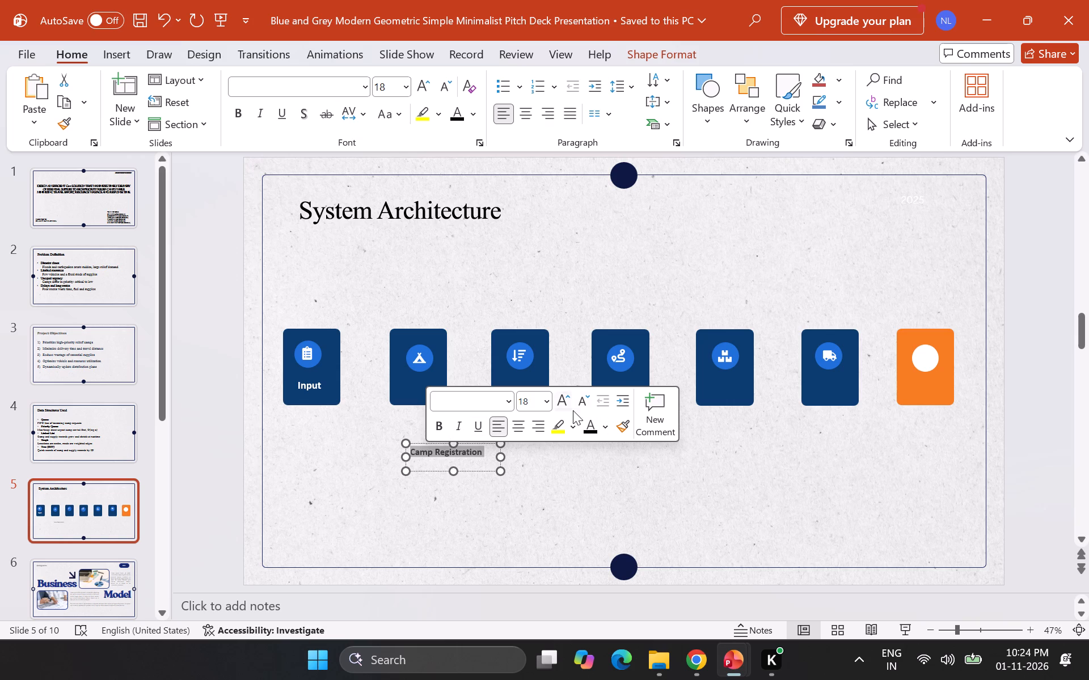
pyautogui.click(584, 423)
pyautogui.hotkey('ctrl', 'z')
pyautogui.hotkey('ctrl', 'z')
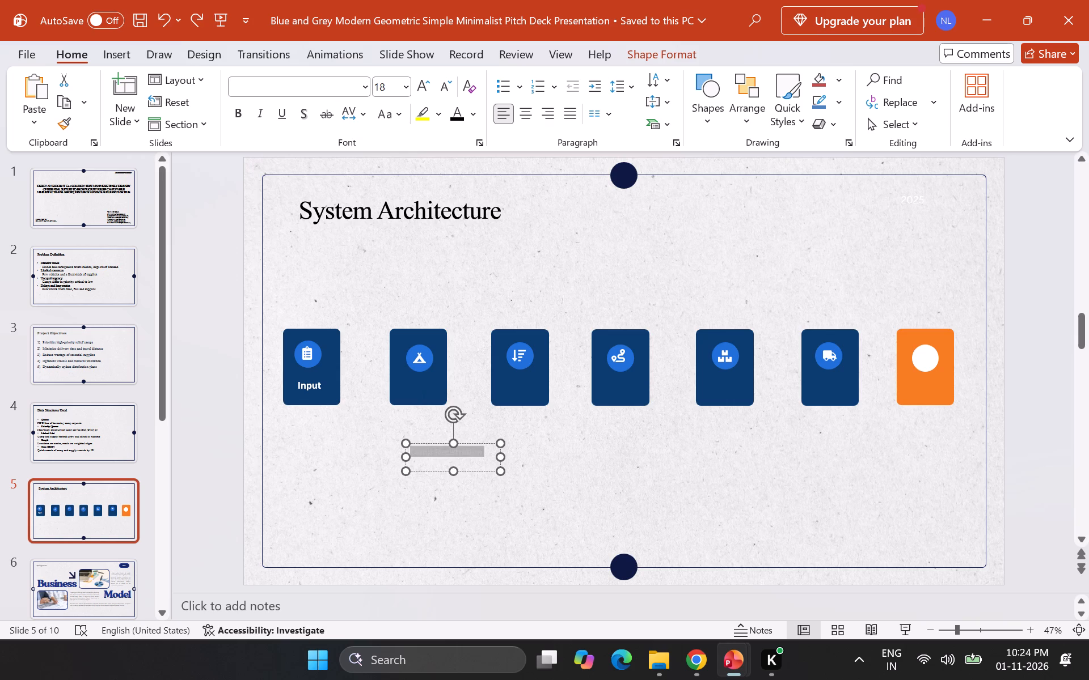
# Move the Camp Registration text box up into the second rectangle, beneath the tent icon and level with the Input label.
pyautogui.moveTo(468, 443); pyautogui.dragTo(431, 385)
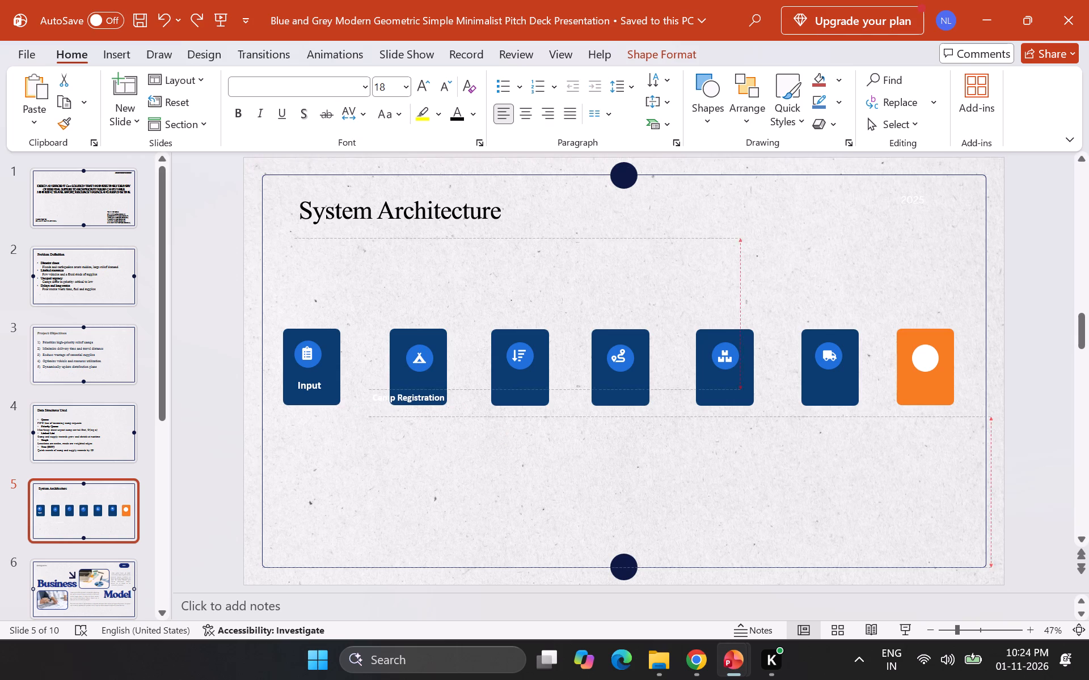
pyautogui.moveTo(431, 385); pyautogui.dragTo(432, 379)
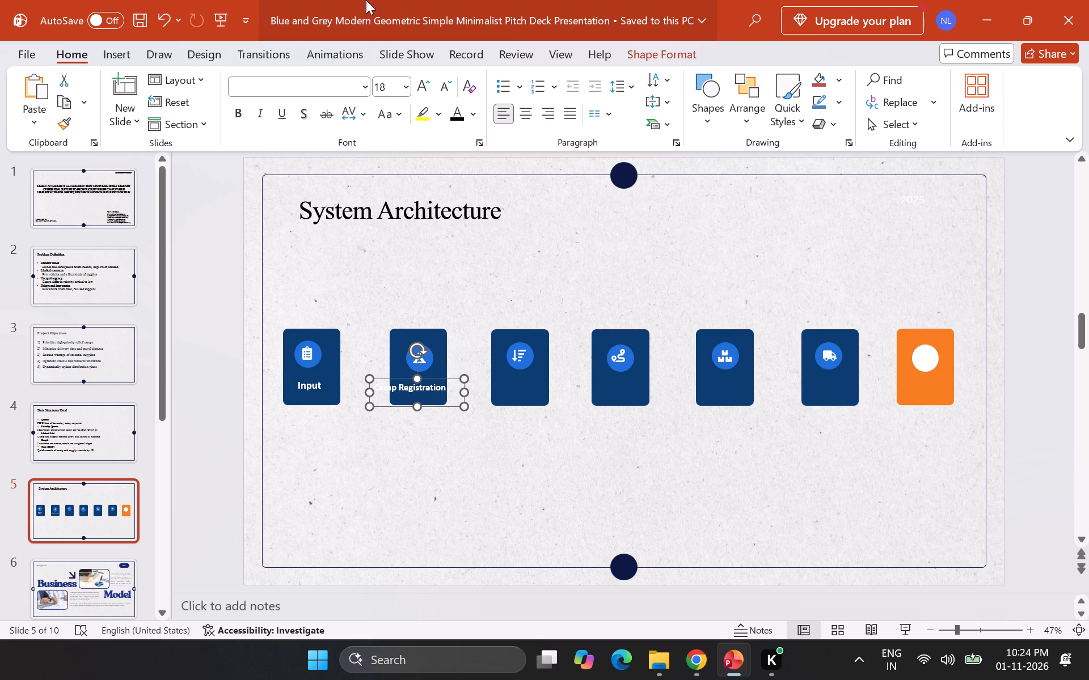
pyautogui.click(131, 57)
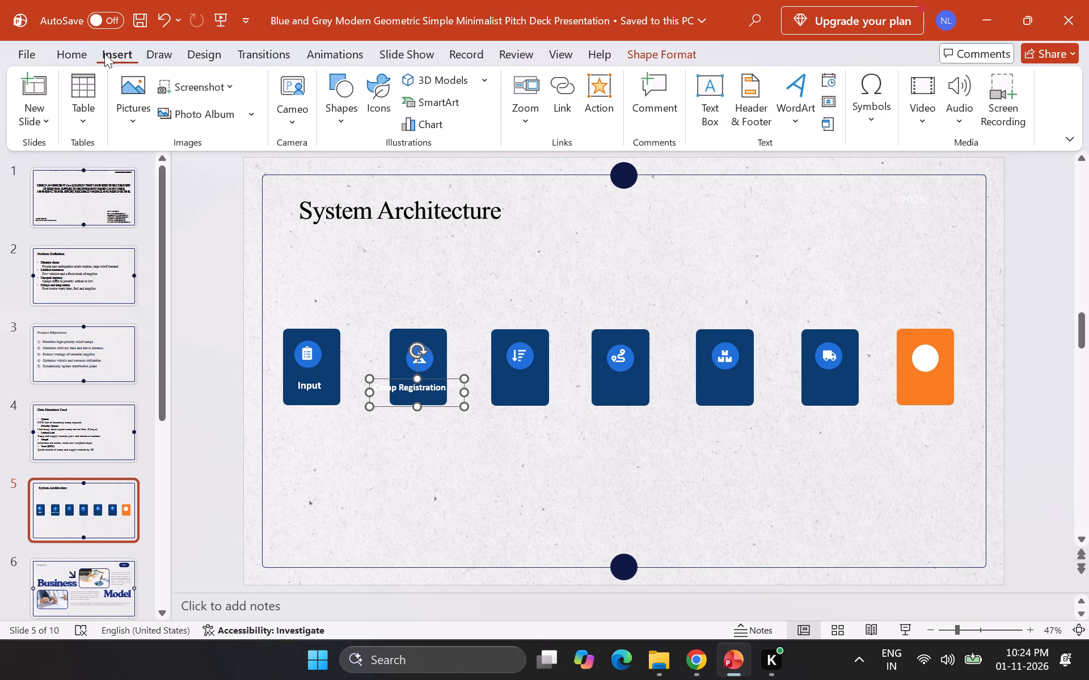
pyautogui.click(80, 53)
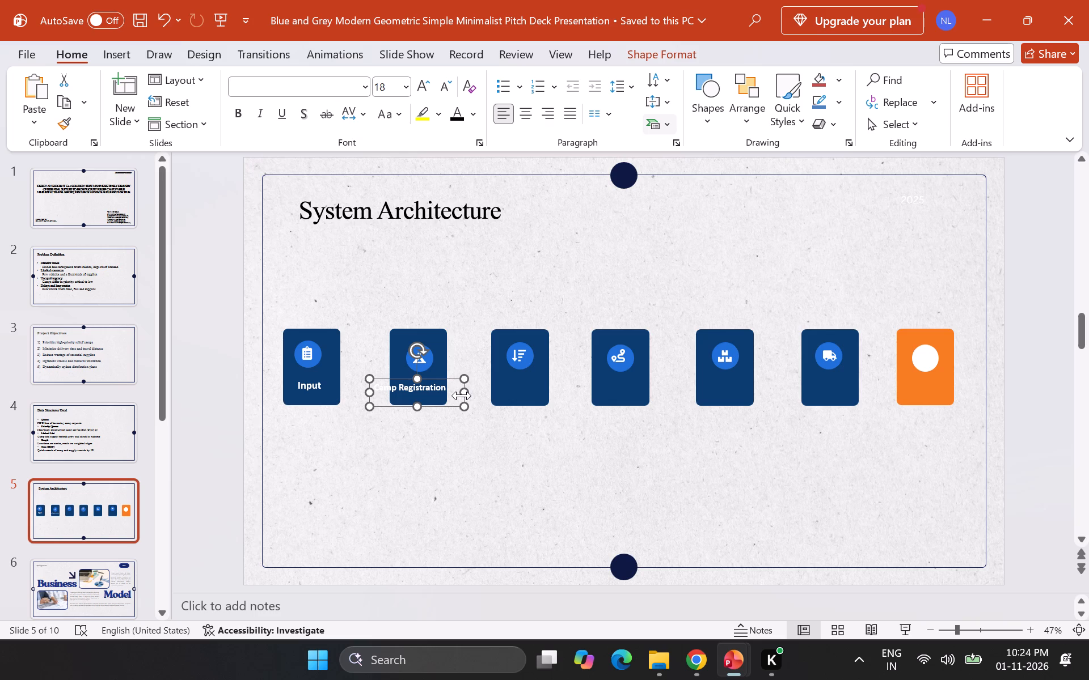
# Narrow the Camp Registration text box to wrap onto two lines, centre its text, and position it beneath the tent icon within the second rectangle.
pyautogui.moveTo(462, 396); pyautogui.dragTo(437, 393)
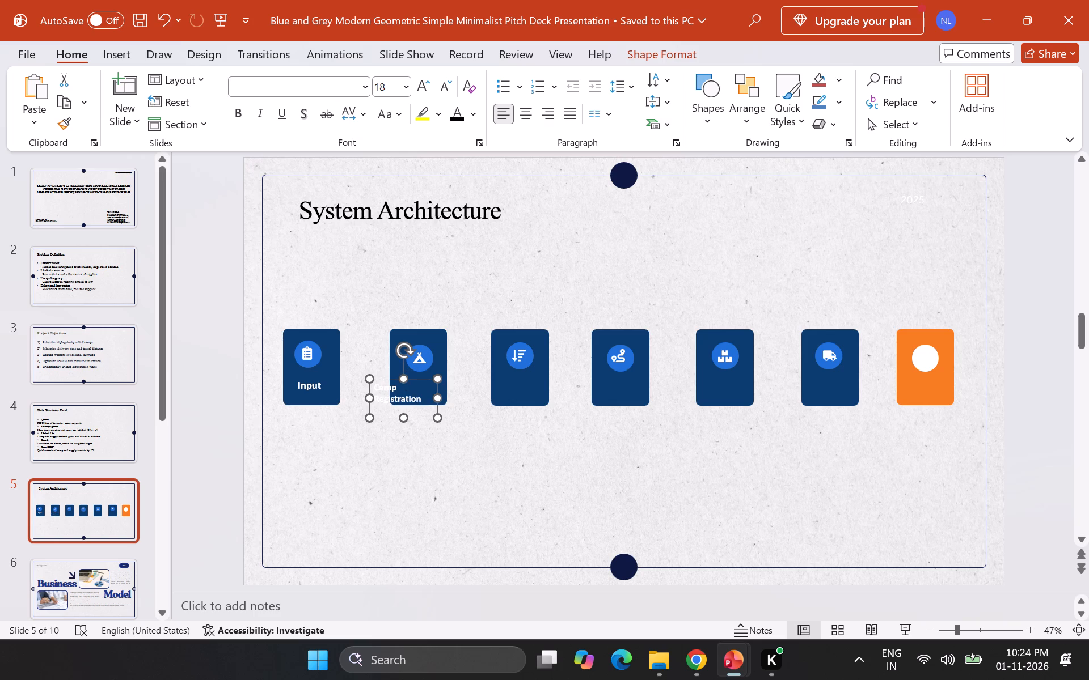
pyautogui.moveTo(413, 379); pyautogui.dragTo(434, 375)
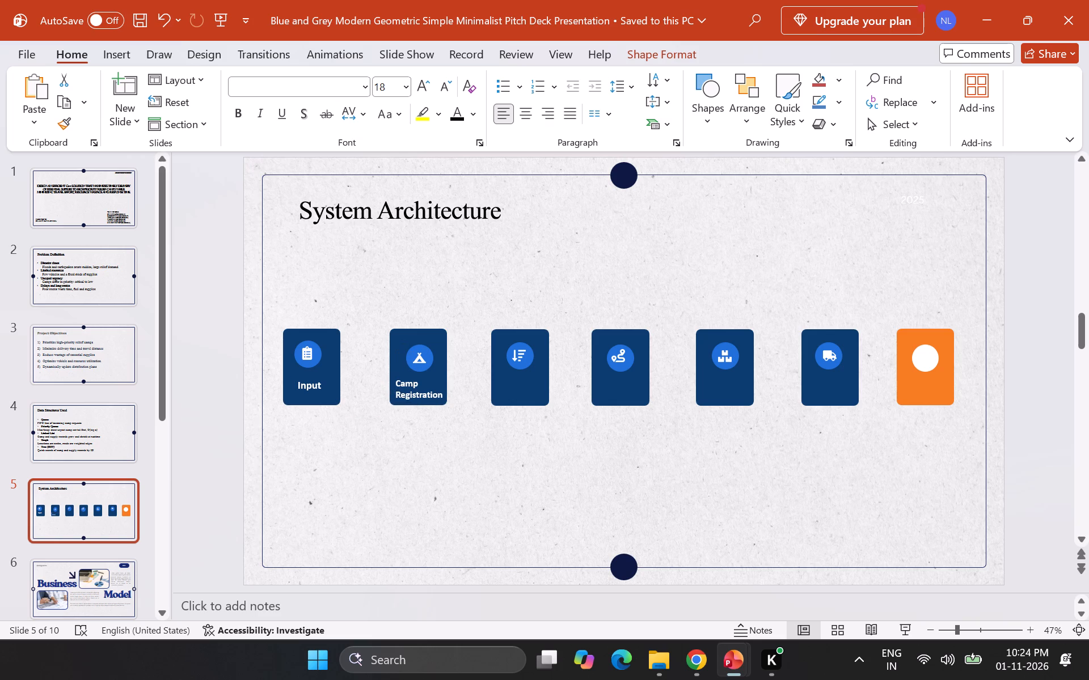
pyautogui.moveTo(434, 375); pyautogui.dragTo(435, 372)
pyautogui.click(528, 122)
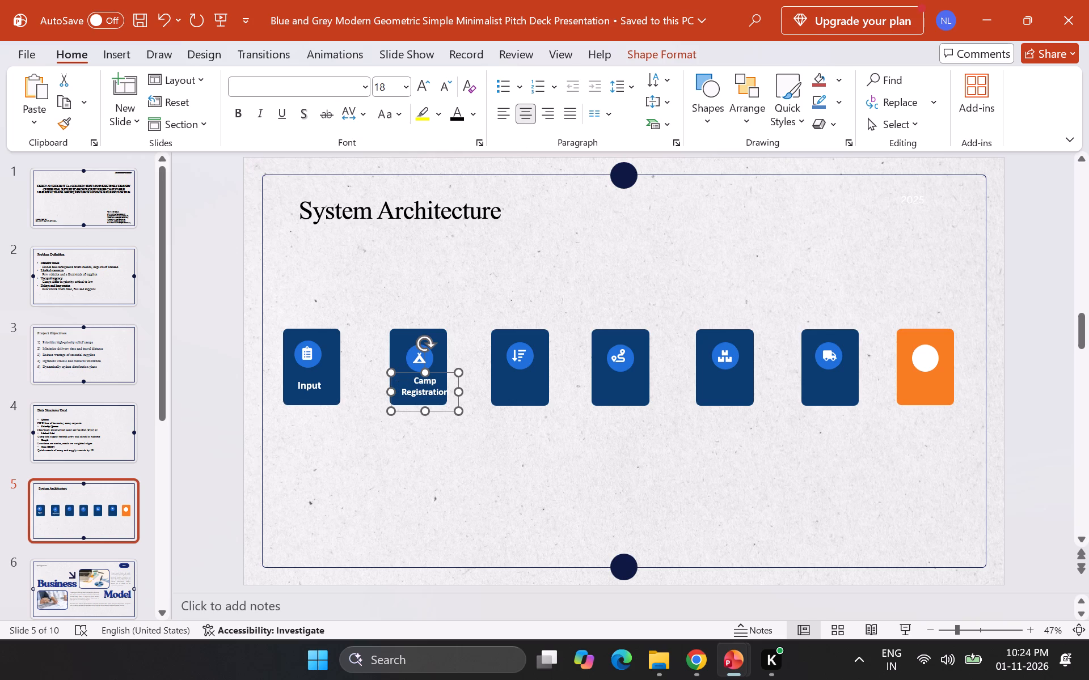
pyautogui.moveTo(442, 372); pyautogui.dragTo(433, 376)
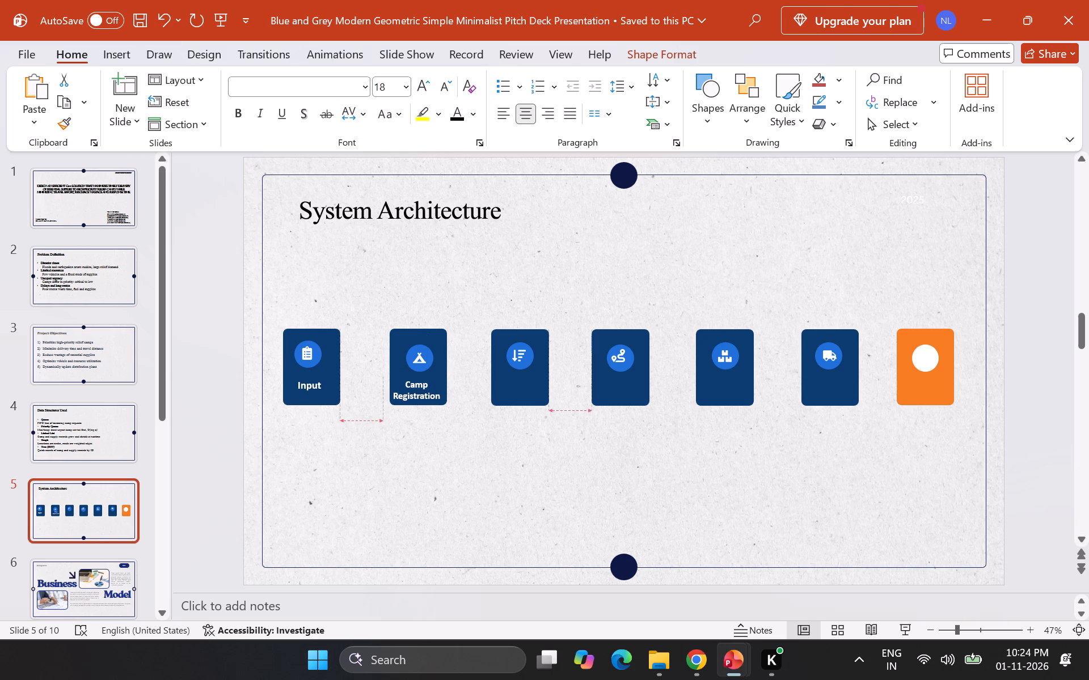
pyautogui.moveTo(433, 376); pyautogui.dragTo(436, 376)
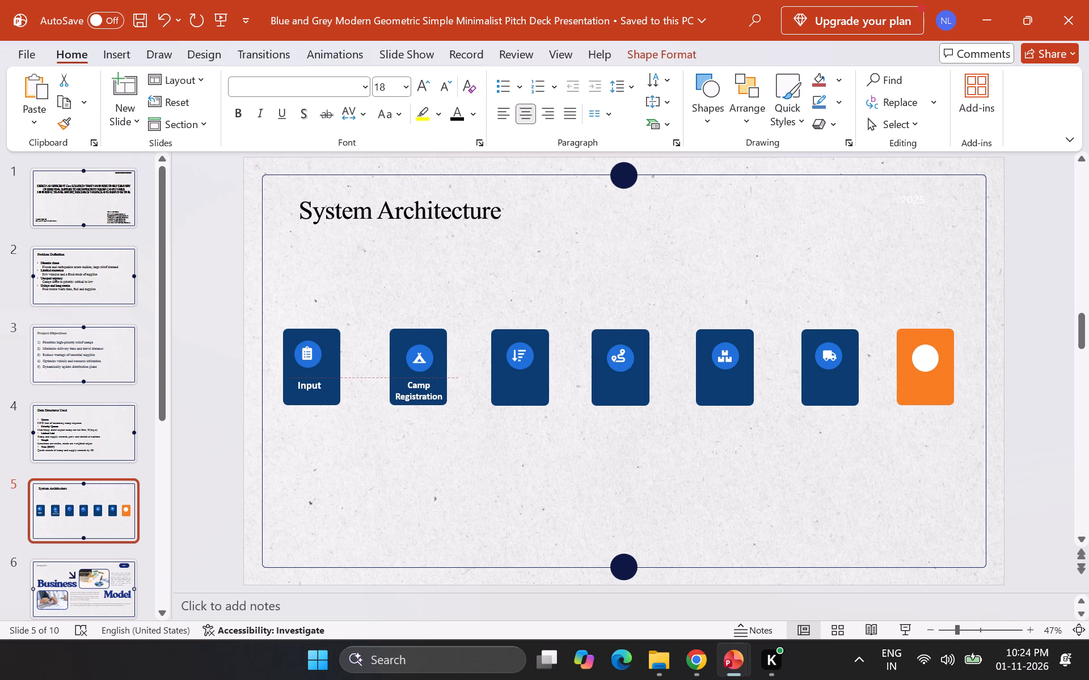
pyautogui.moveTo(436, 376); pyautogui.dragTo(436, 375)
pyautogui.click(479, 419)
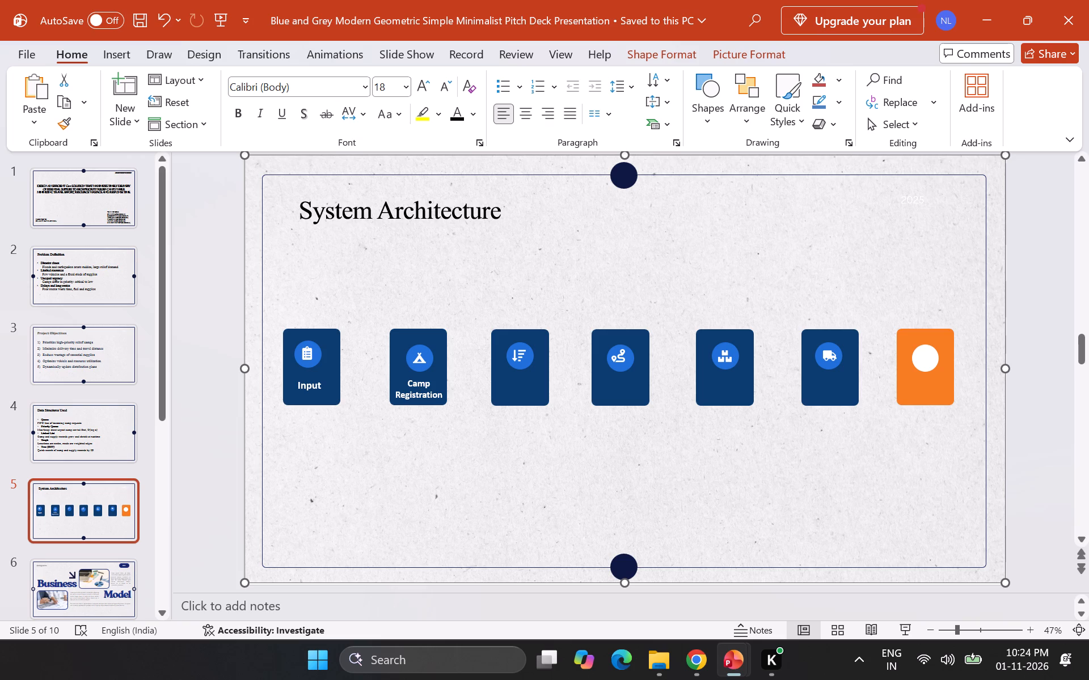
pyautogui.hotkey('ctrl', 'z')
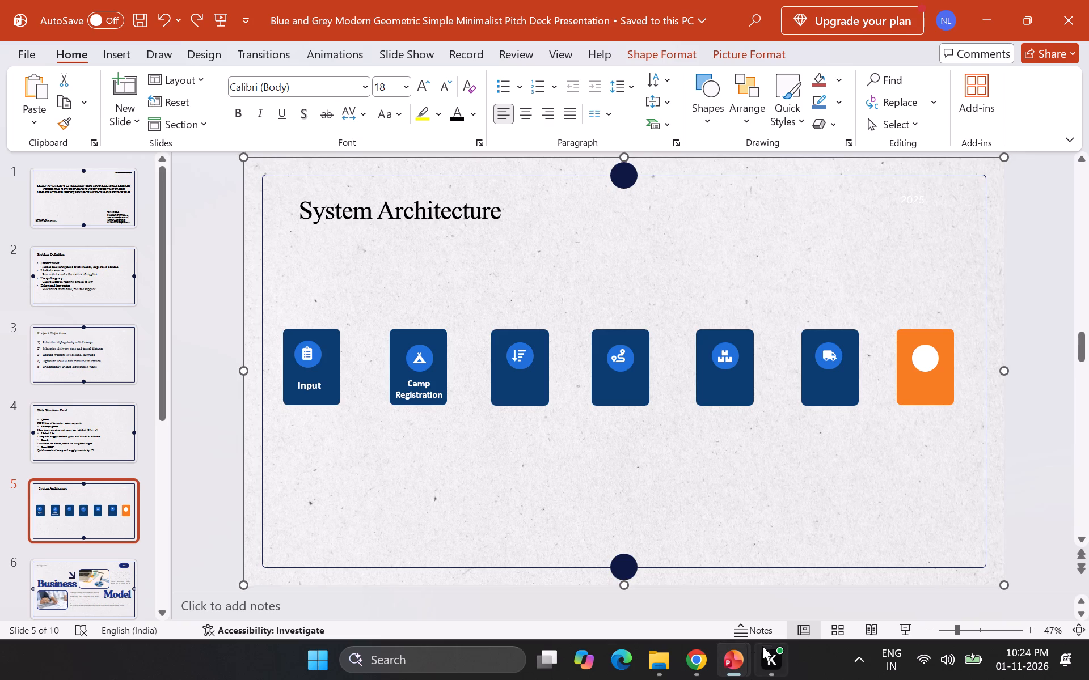
# Switch to the Relief Distribution presentation and copy the Priority Assignment label from its System Architecture slide.
pyautogui.click(733, 571)
pyautogui.click(678, 573)
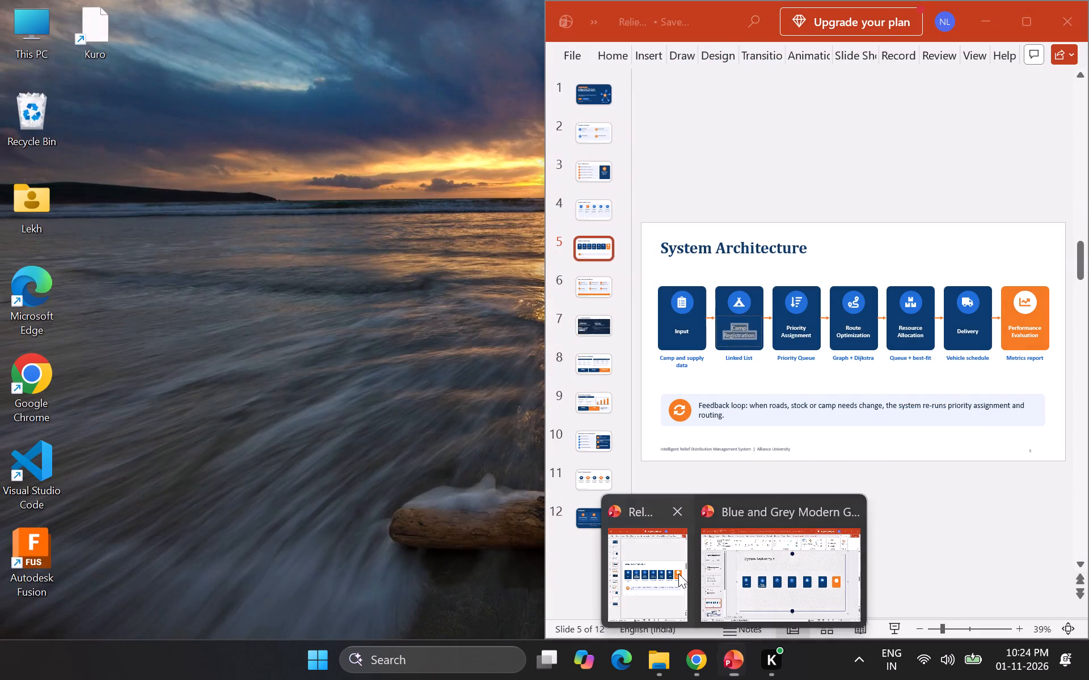
pyautogui.tripleClick(797, 330)
pyautogui.click(797, 330)
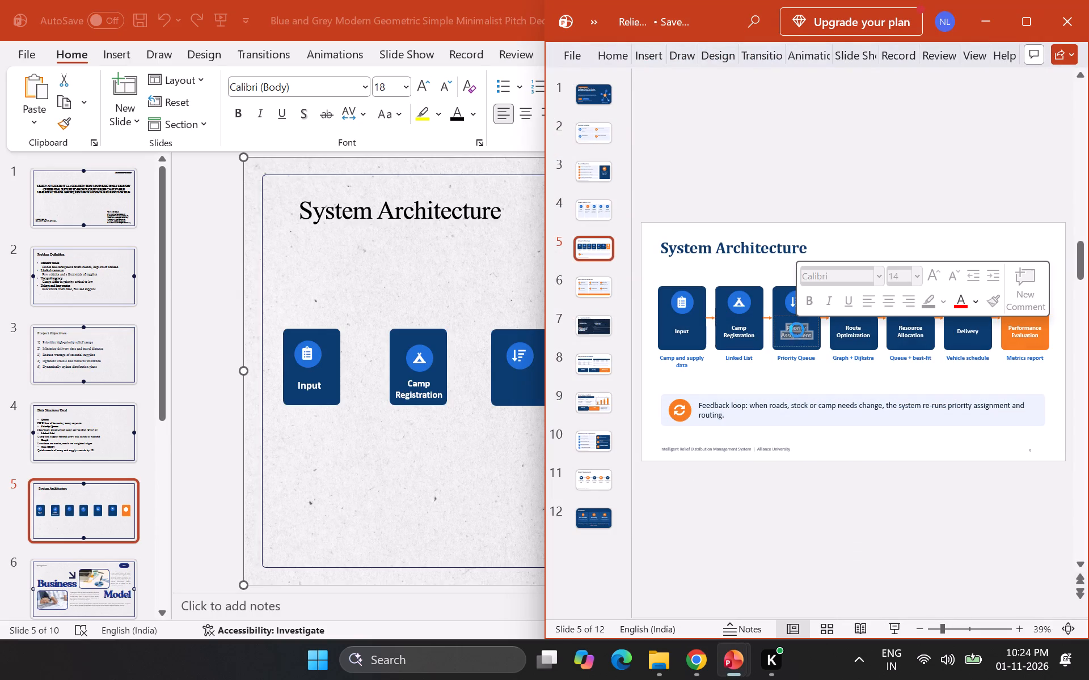
pyautogui.hotkey('ctrl', 'c')
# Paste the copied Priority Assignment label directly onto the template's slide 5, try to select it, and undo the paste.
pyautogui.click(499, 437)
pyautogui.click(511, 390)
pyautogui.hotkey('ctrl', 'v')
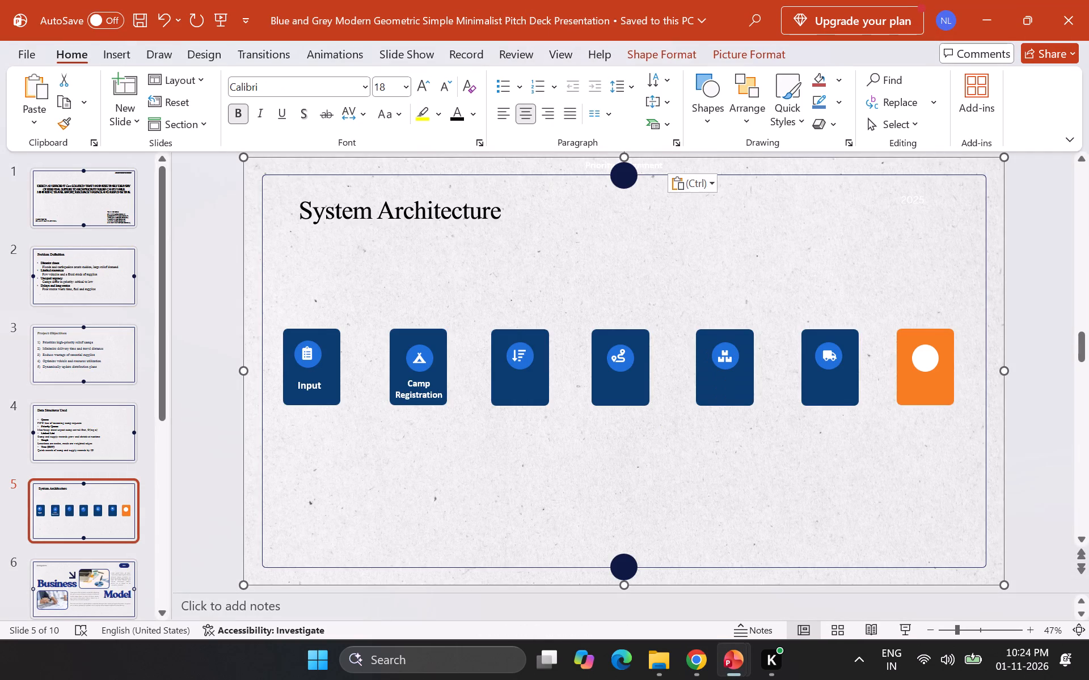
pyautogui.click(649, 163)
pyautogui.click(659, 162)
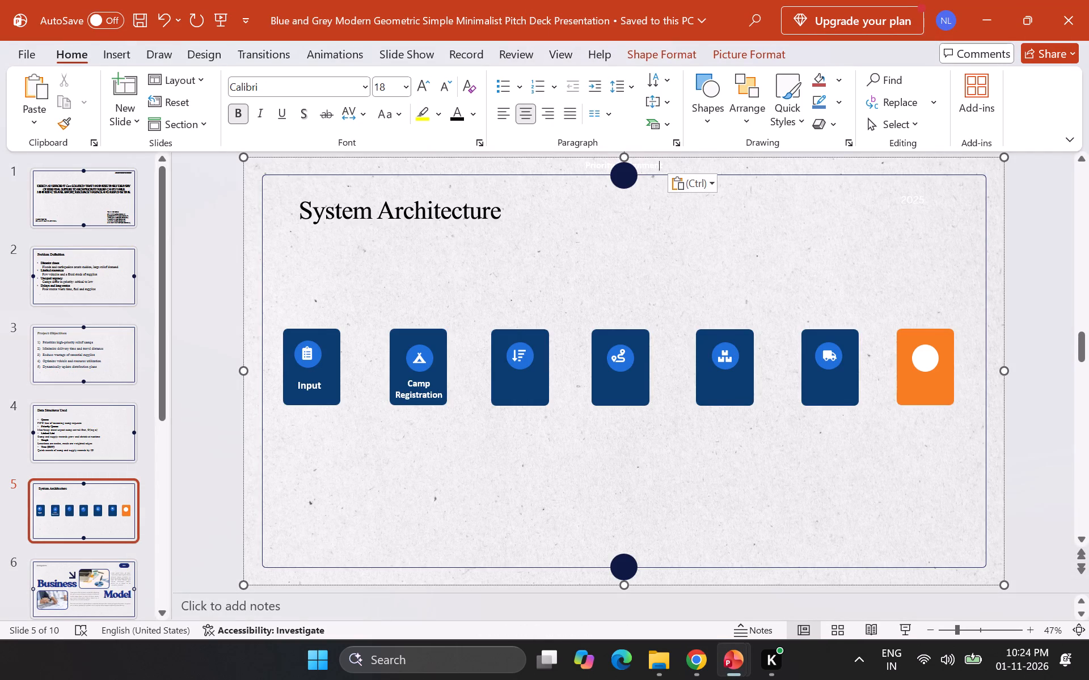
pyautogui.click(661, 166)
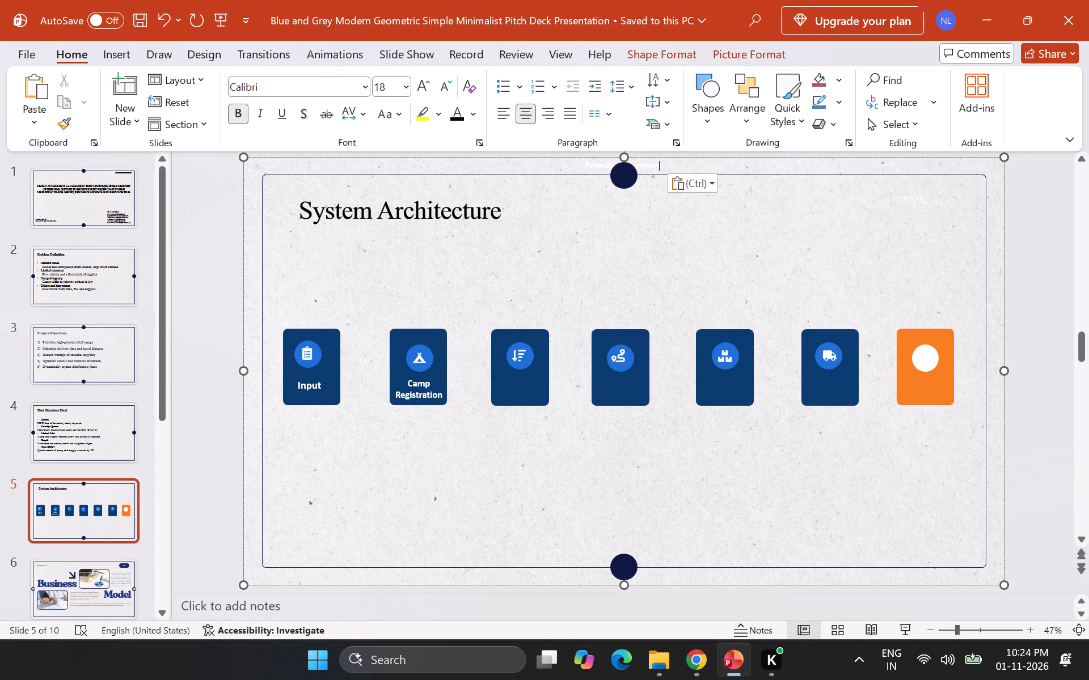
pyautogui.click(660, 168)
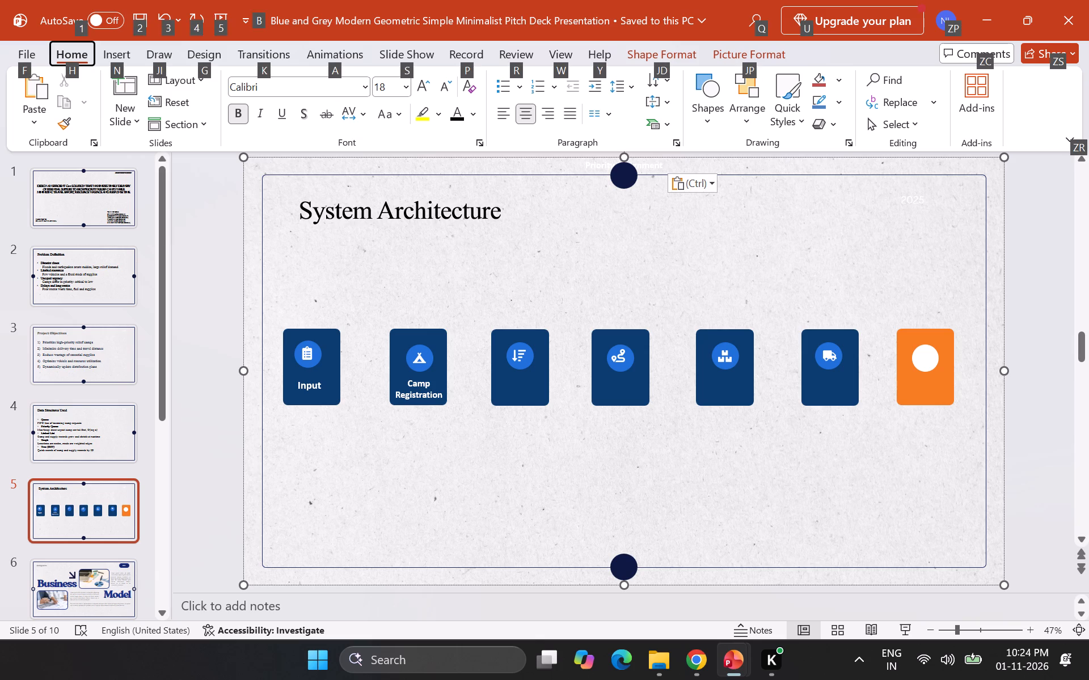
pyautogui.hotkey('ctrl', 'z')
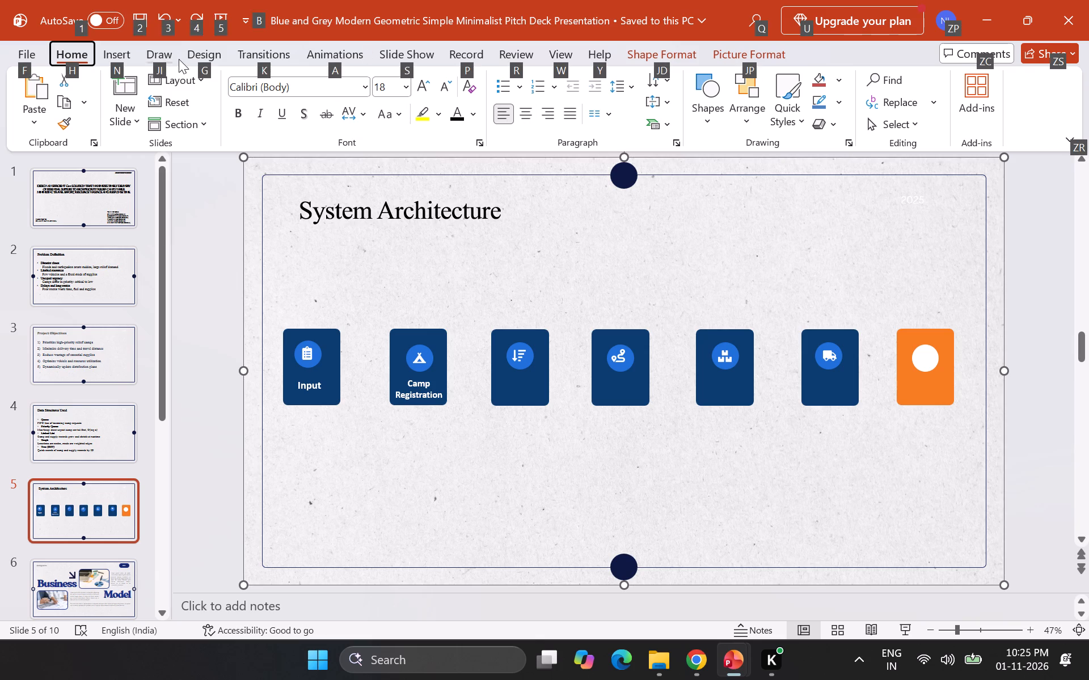
# Draw a text box below the third to fifth rectangles and paste the copied Priority Assignment label into it.
pyautogui.click(105, 57)
pyautogui.click(717, 93)
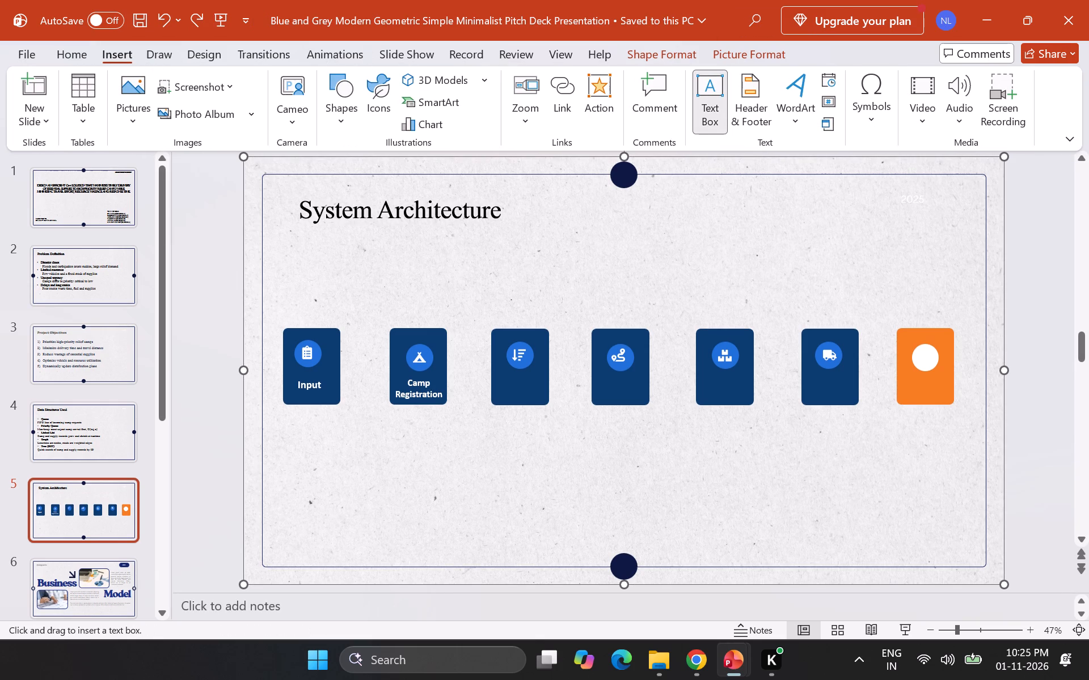
pyautogui.moveTo(466, 478); pyautogui.dragTo(724, 515)
pyautogui.moveTo(535, 502); pyautogui.dragTo(536, 496)
pyautogui.hotkey('ctrl', 'v')
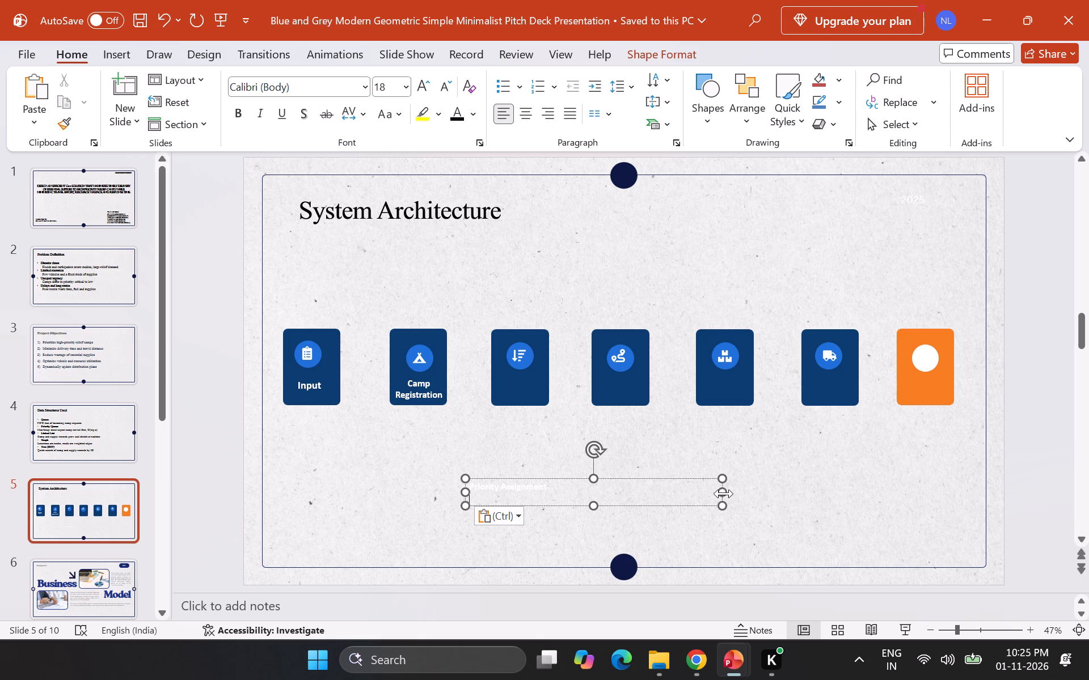
# Narrow the Priority Assignment text box to two lines, centre its text, and place it beneath the sort icon in the third rectangle.
pyautogui.moveTo(724, 494); pyautogui.dragTo(547, 503)
pyautogui.moveTo(527, 478); pyautogui.dragTo(544, 393)
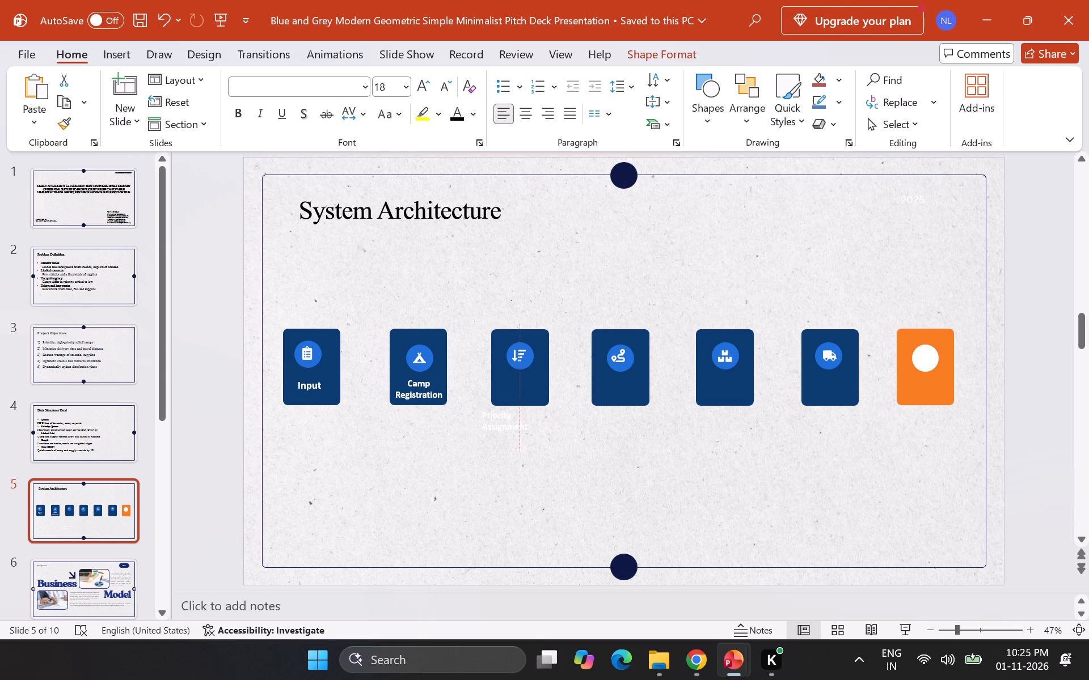
pyautogui.moveTo(544, 393); pyautogui.dragTo(556, 375)
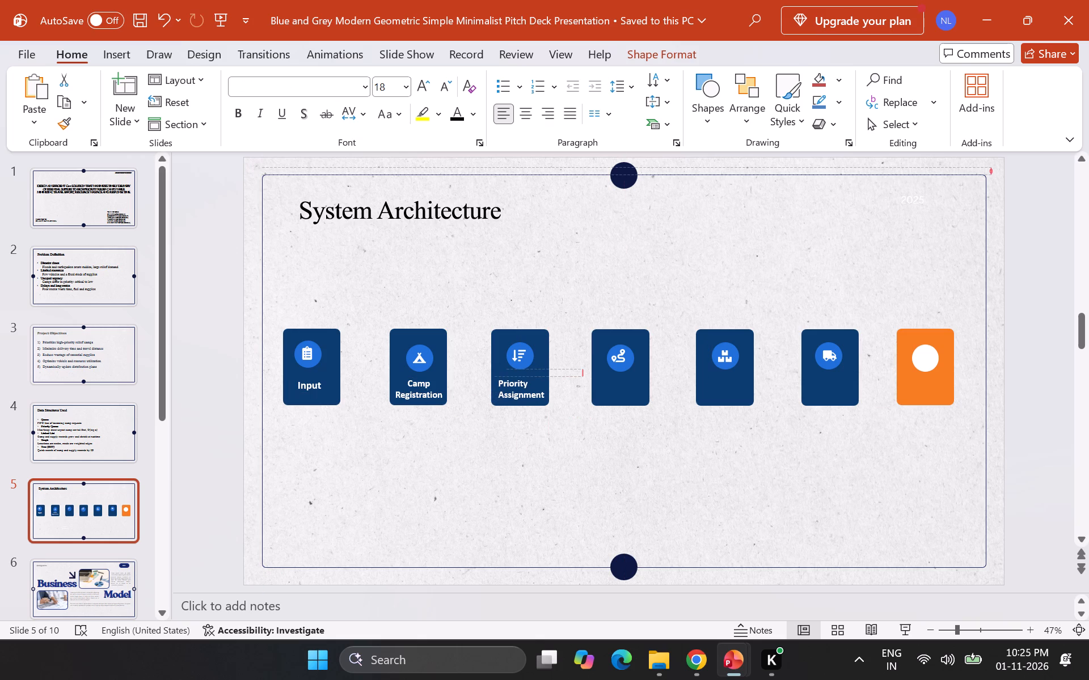
pyautogui.moveTo(556, 375); pyautogui.dragTo(556, 375)
pyautogui.click(528, 114)
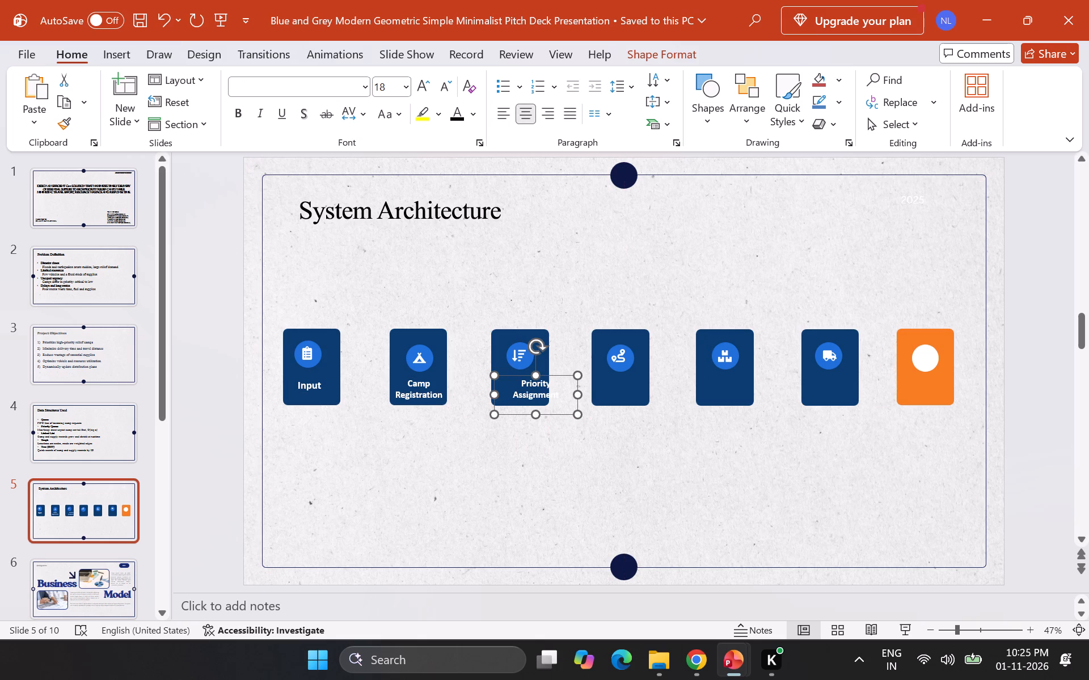
pyautogui.moveTo(522, 373); pyautogui.dragTo(506, 370)
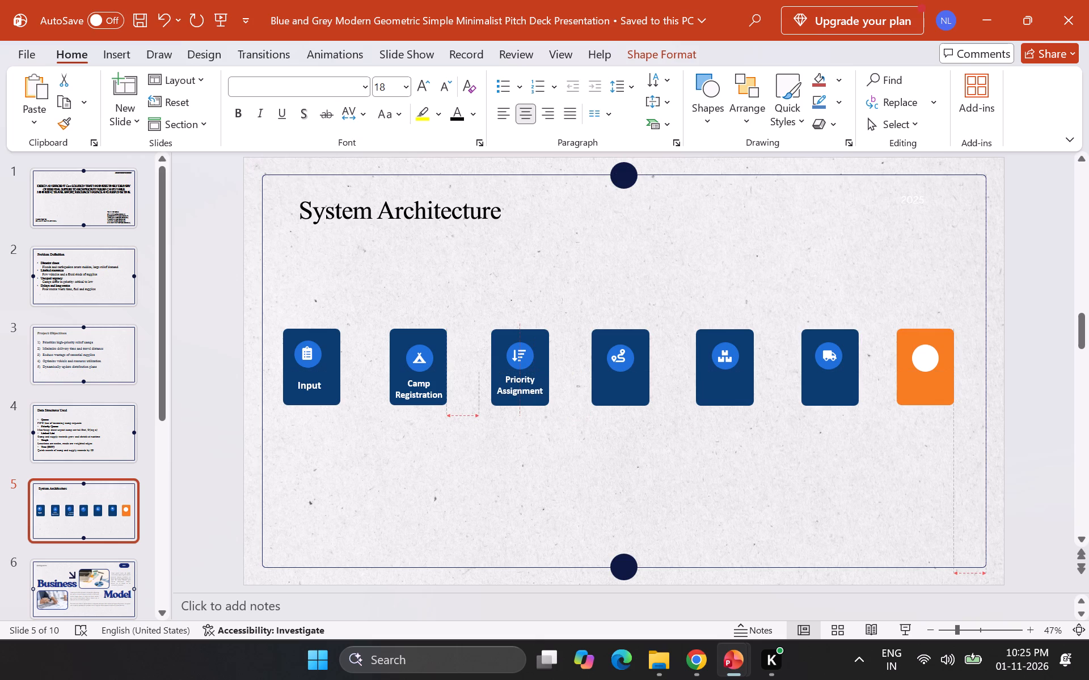
pyautogui.moveTo(506, 370); pyautogui.dragTo(506, 372)
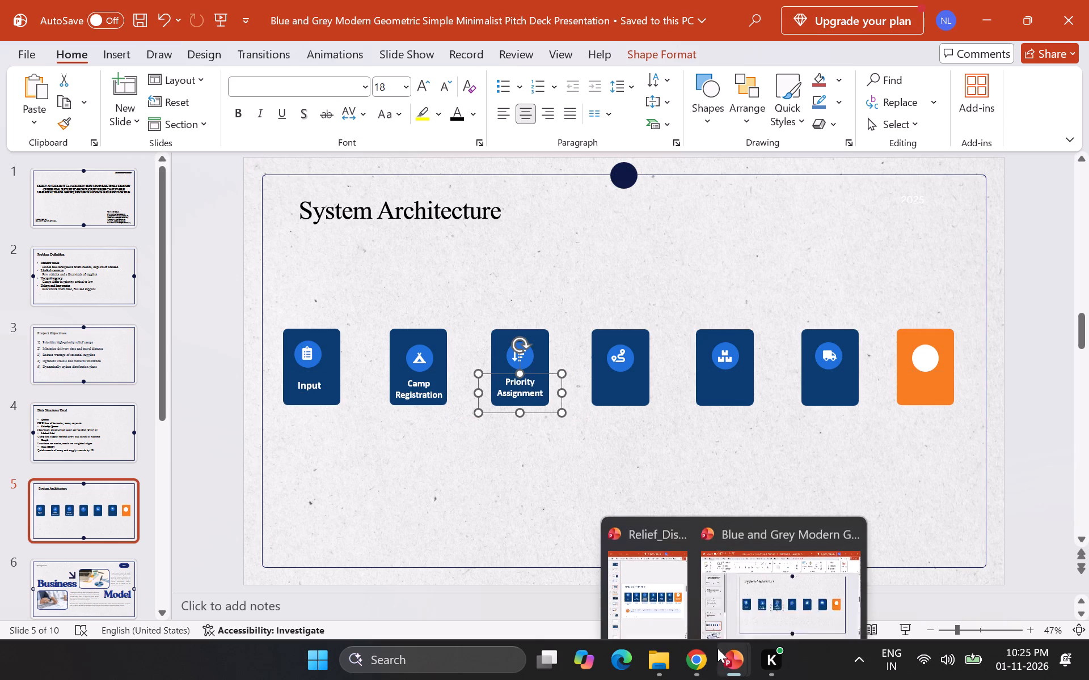
# Switch to the Relief Distribution presentation and copy the Route Optimization label from its System Architecture slide.
pyautogui.click(652, 597)
pyautogui.tripleClick(841, 331)
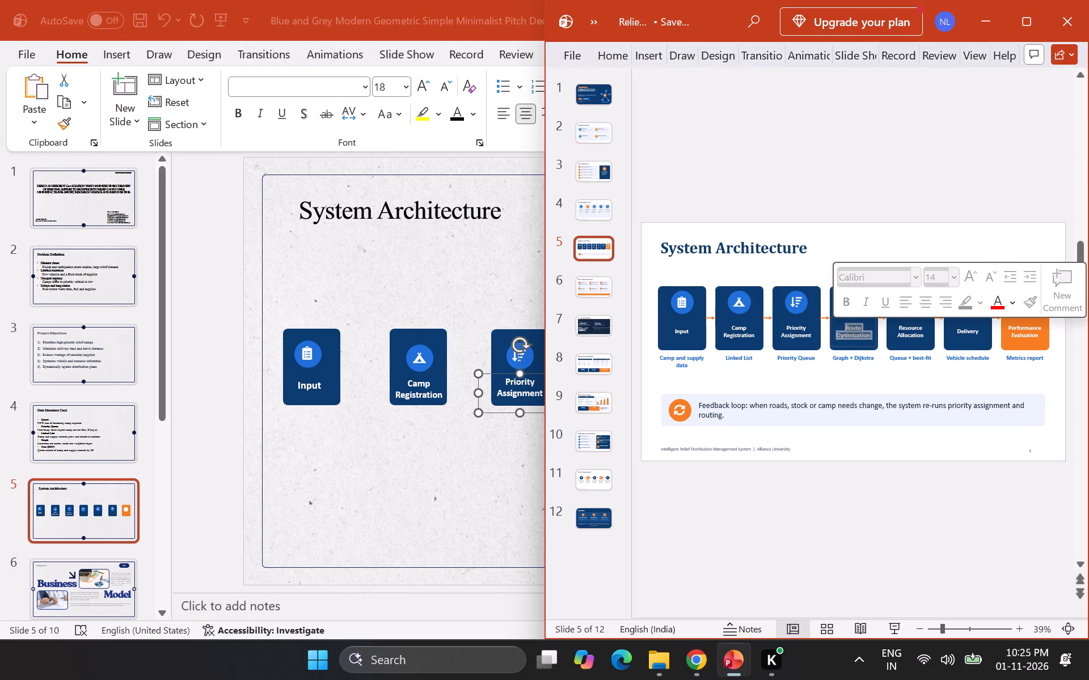
pyautogui.click(841, 331)
pyautogui.tripleClick(841, 331)
pyautogui.click(841, 331)
pyautogui.hotkey('ctrl', 'c')
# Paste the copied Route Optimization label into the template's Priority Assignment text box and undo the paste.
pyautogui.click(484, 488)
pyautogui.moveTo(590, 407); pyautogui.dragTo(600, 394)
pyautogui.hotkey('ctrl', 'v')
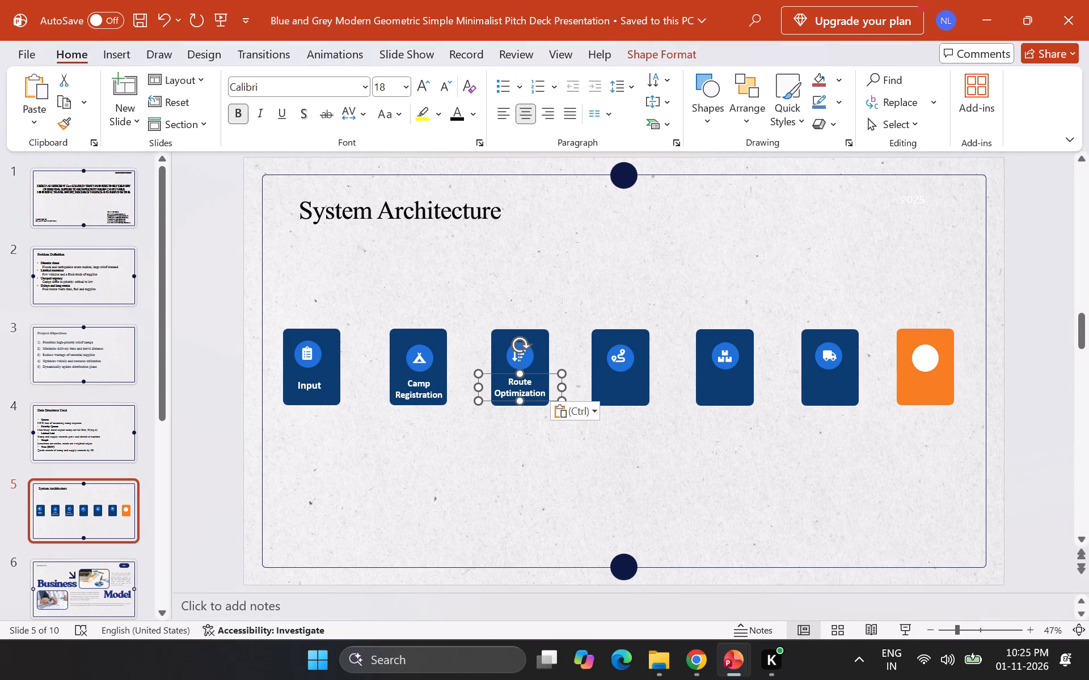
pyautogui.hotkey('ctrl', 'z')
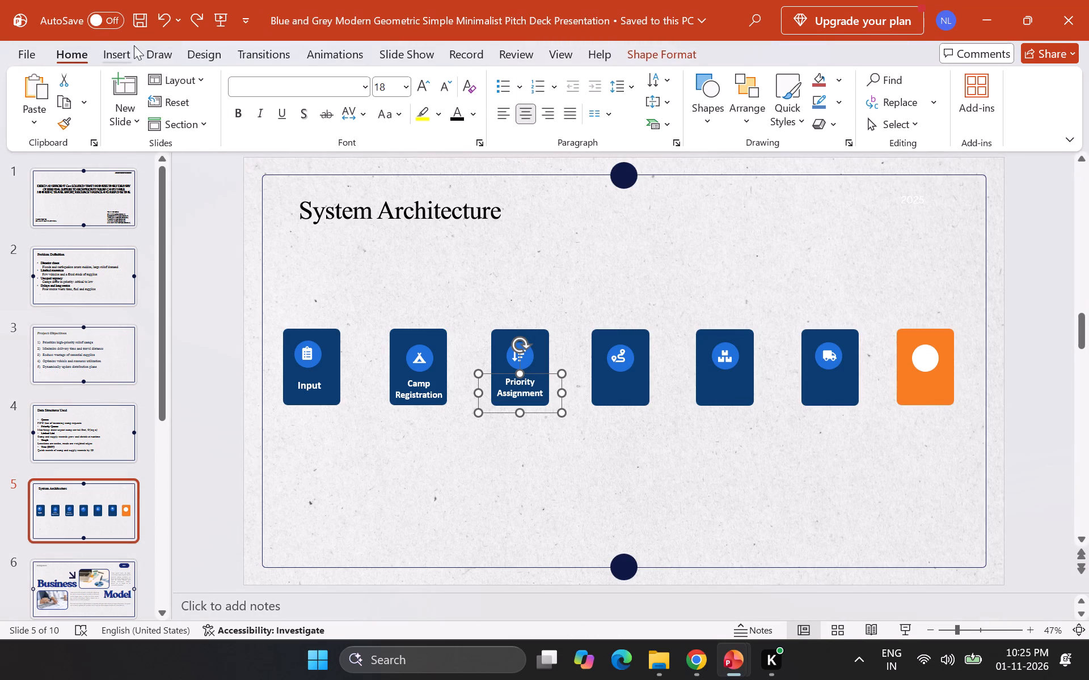
# Draw a text box below the third and fourth rectangles on the template's slide 5 and paste the copied Route Optimization label into it.
pyautogui.click(126, 45)
pyautogui.click(704, 82)
pyautogui.moveTo(467, 460); pyautogui.dragTo(468, 459)
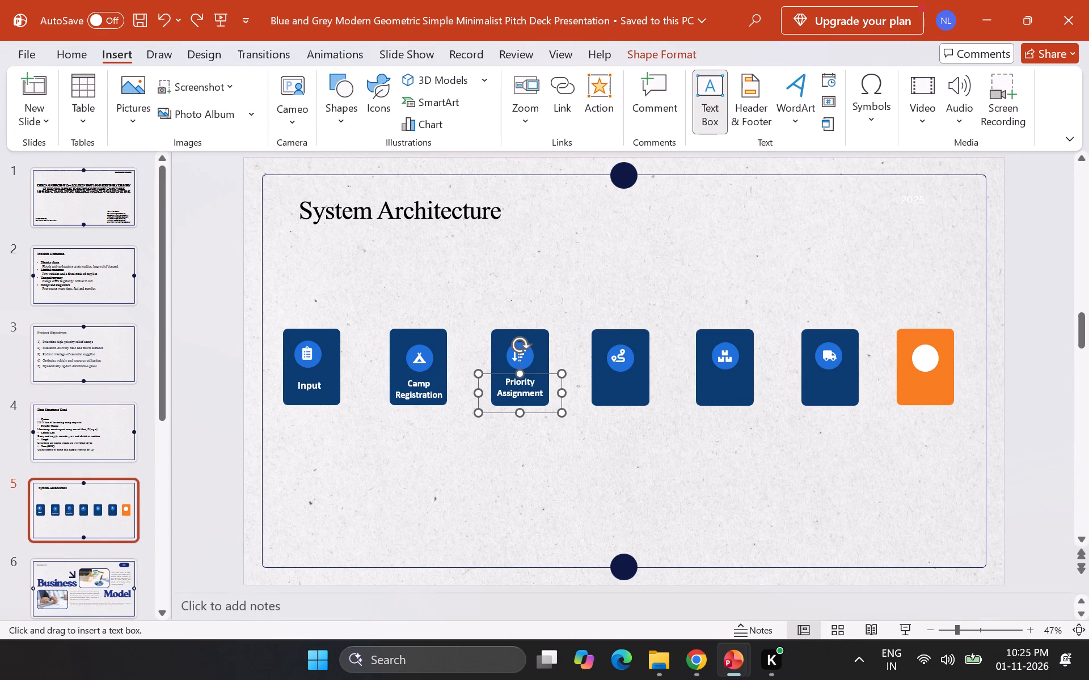
pyautogui.moveTo(468, 459); pyautogui.dragTo(687, 499)
pyautogui.click(554, 509)
pyautogui.hotkey('ctrl', 'v')
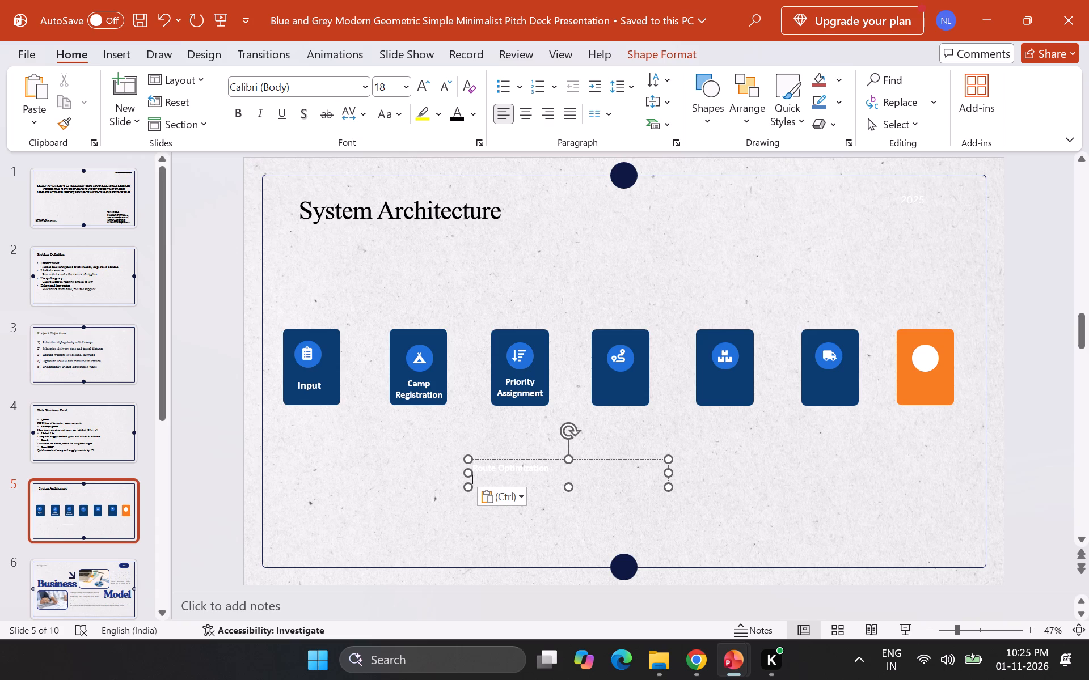
# Move the Route Optimization text box beneath the route icon in the fourth rectangle, narrow it to two lines, and centre its text.
pyautogui.moveTo(668, 470); pyautogui.dragTo(562, 481)
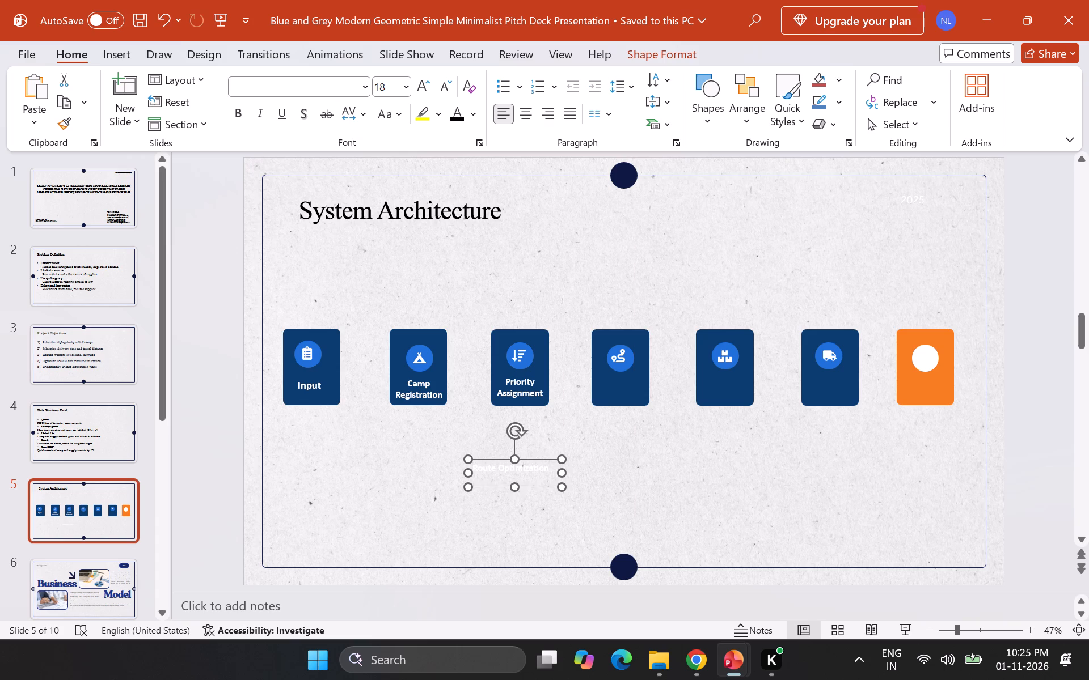
pyautogui.moveTo(535, 458); pyautogui.dragTo(647, 381)
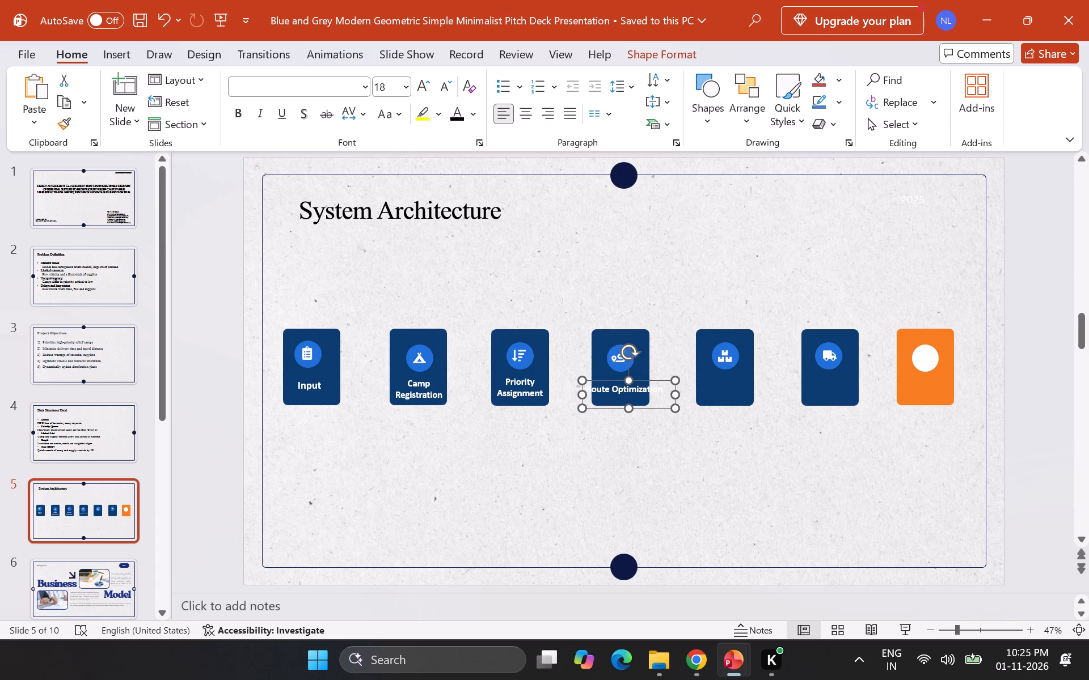
pyautogui.moveTo(677, 396); pyautogui.dragTo(658, 403)
pyautogui.click(637, 377)
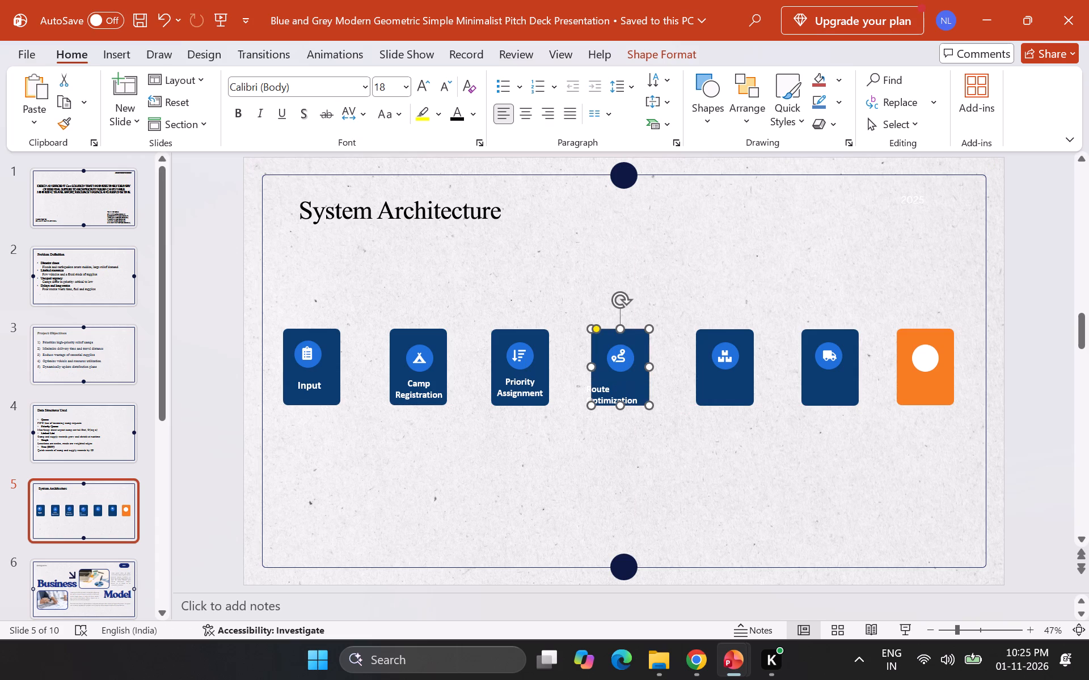
pyautogui.click(522, 110)
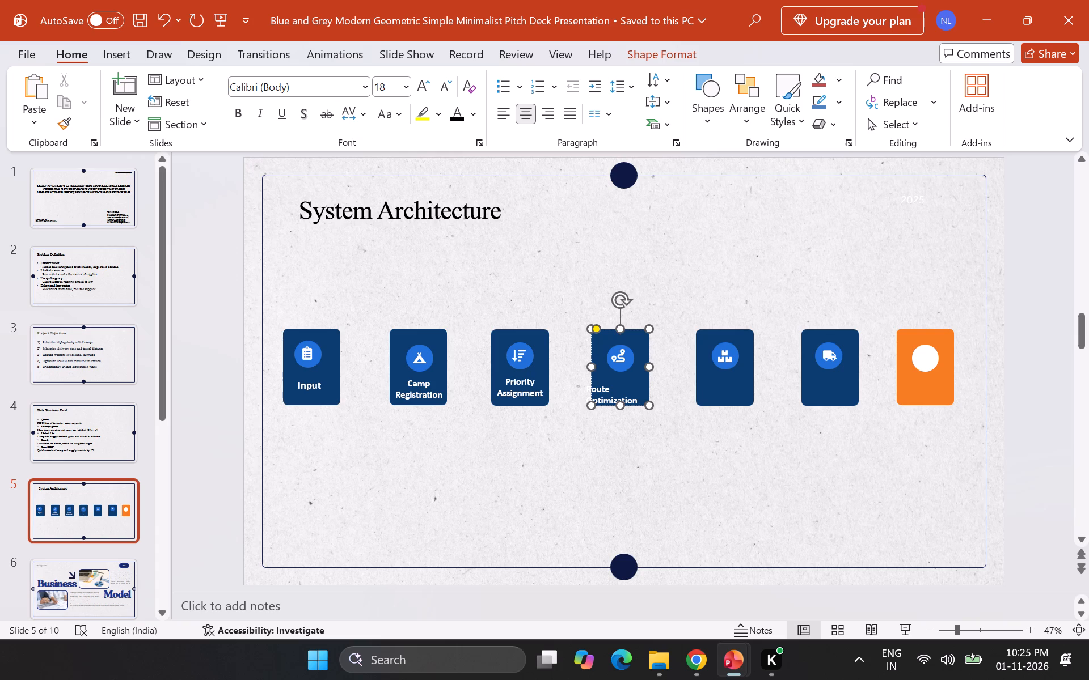
pyautogui.click(638, 381)
pyautogui.click(521, 114)
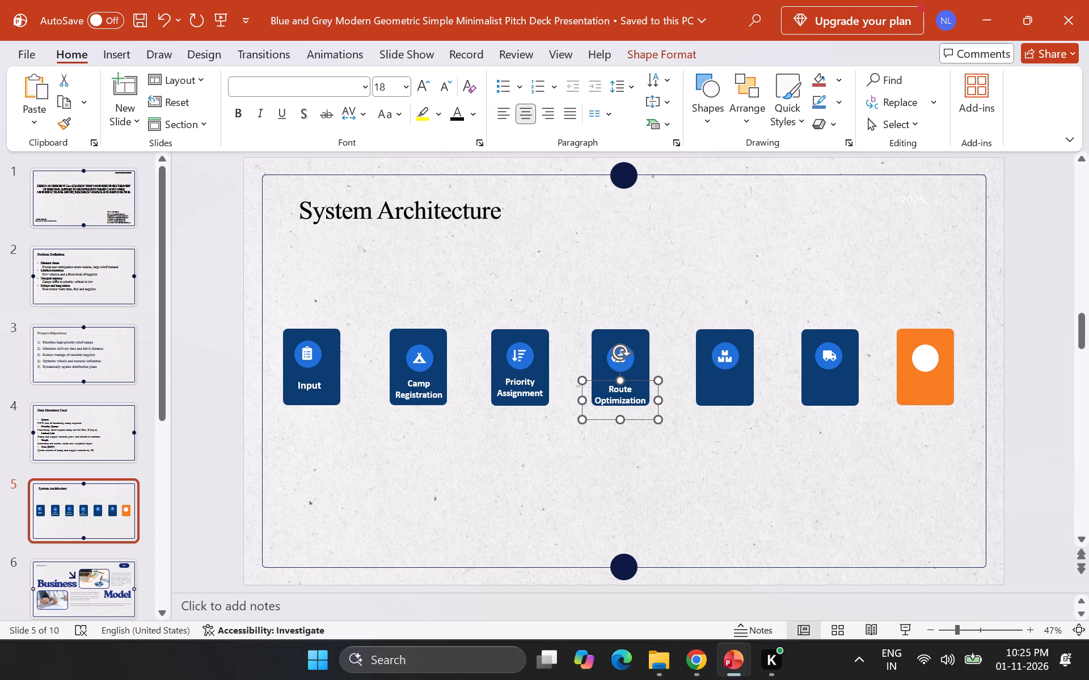
pyautogui.moveTo(639, 380); pyautogui.dragTo(640, 376)
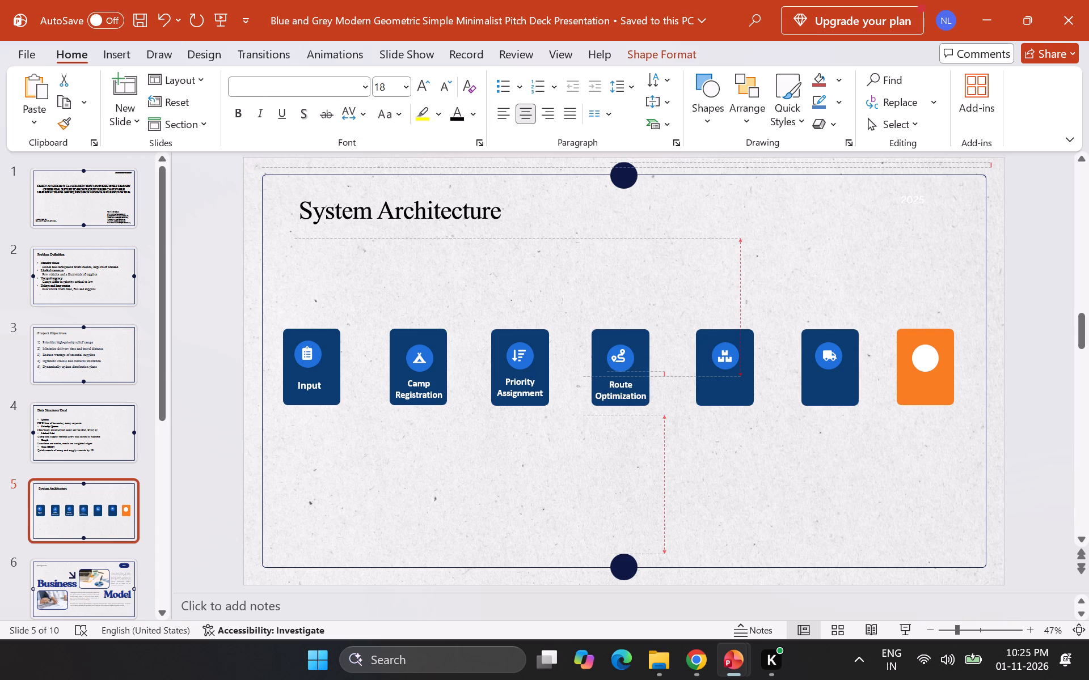
pyautogui.moveTo(640, 376); pyautogui.dragTo(640, 375)
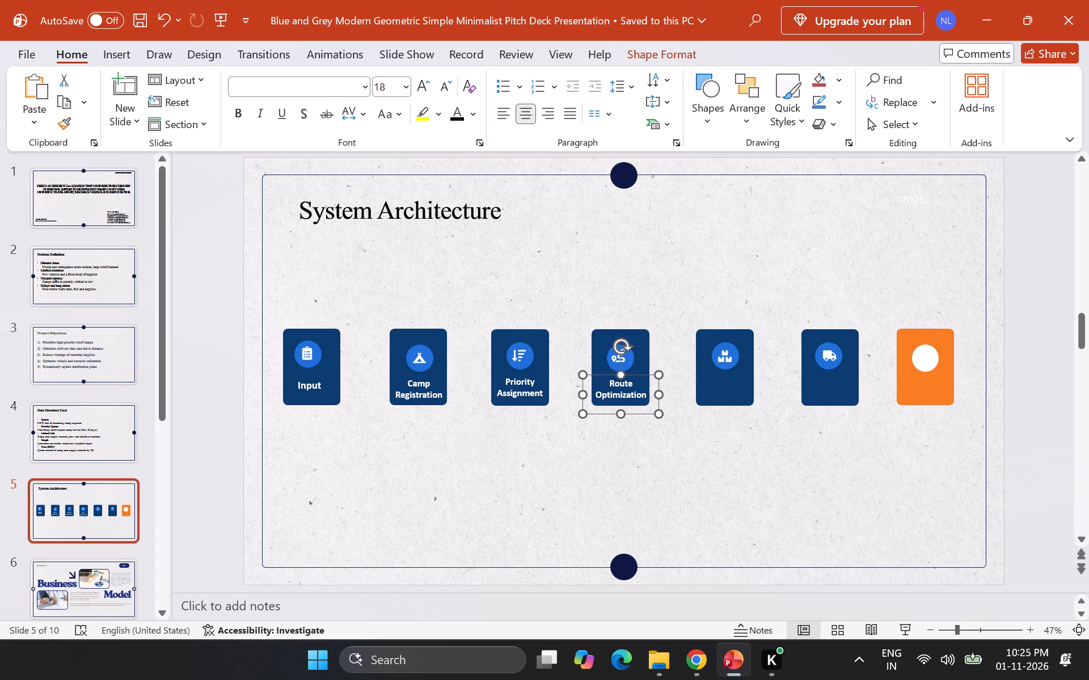
# Copy the Resource Allocation label from the Relief Distribution presentation into a new text box below the template slide's third and fourth rectangles.
pyautogui.click(686, 290)
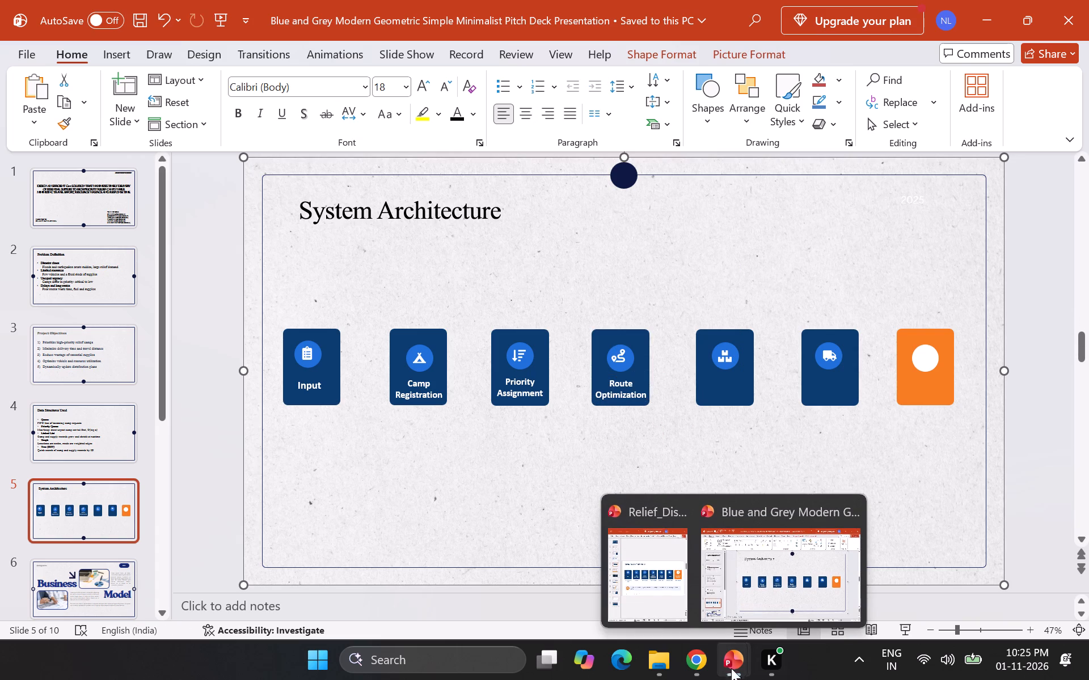
pyautogui.click(656, 585)
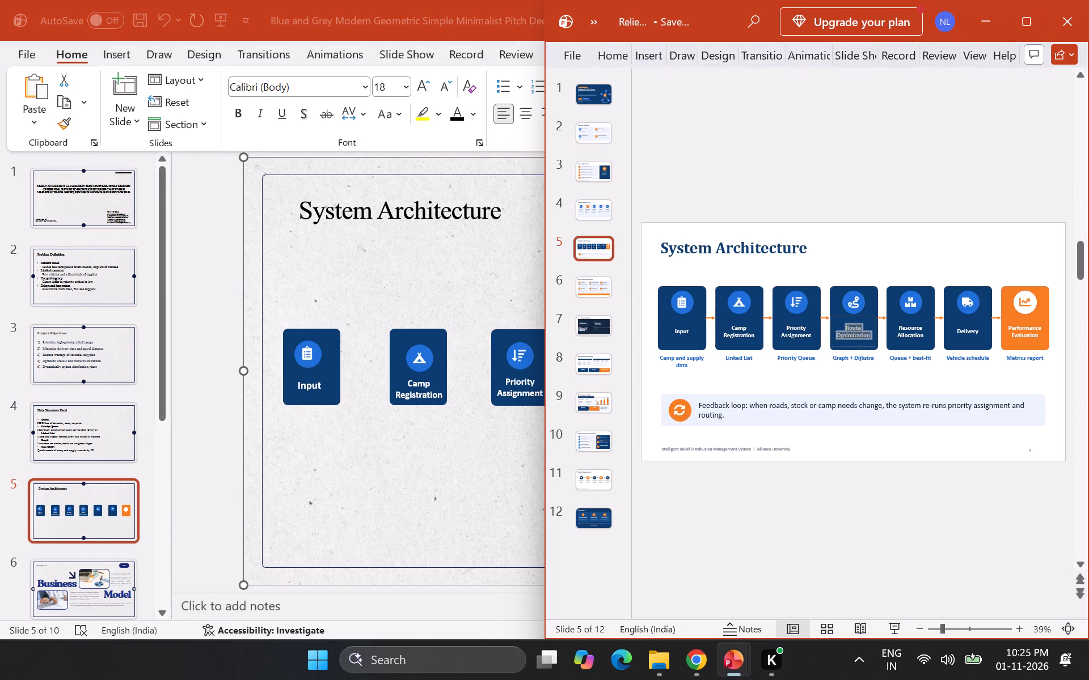
pyautogui.tripleClick(902, 325)
pyautogui.click(905, 327)
pyautogui.hotkey('ctrl', 'c')
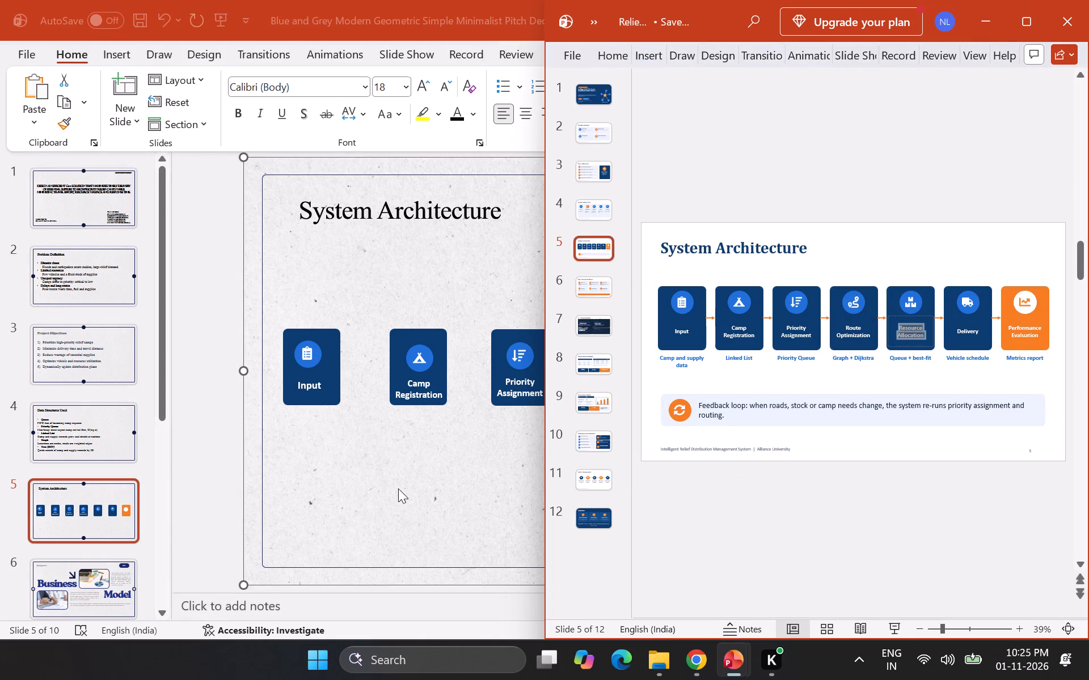
pyautogui.click(398, 490)
pyautogui.click(103, 50)
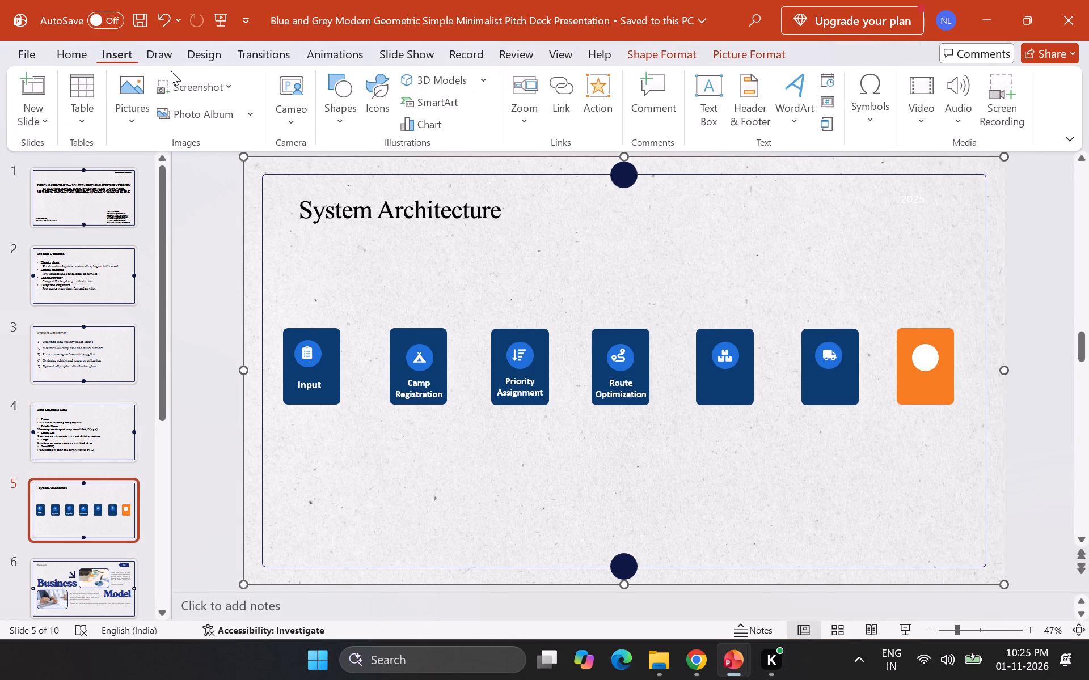
pyautogui.click(701, 74)
pyautogui.moveTo(484, 429); pyautogui.dragTo(637, 449)
pyautogui.click(624, 491)
pyautogui.hotkey('ctrl', 'v')
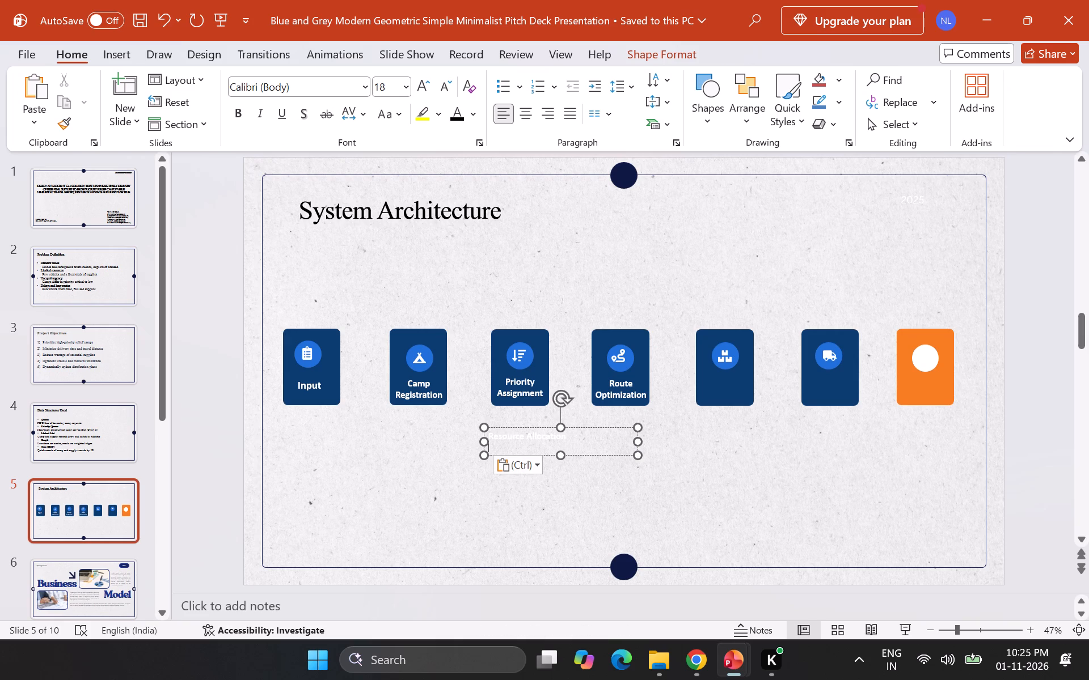
# Narrow the Resource Allocation text box to two lines, centre its text, and move it beneath the icon in the fifth rectangle.
pyautogui.moveTo(638, 444); pyautogui.dragTo(561, 448)
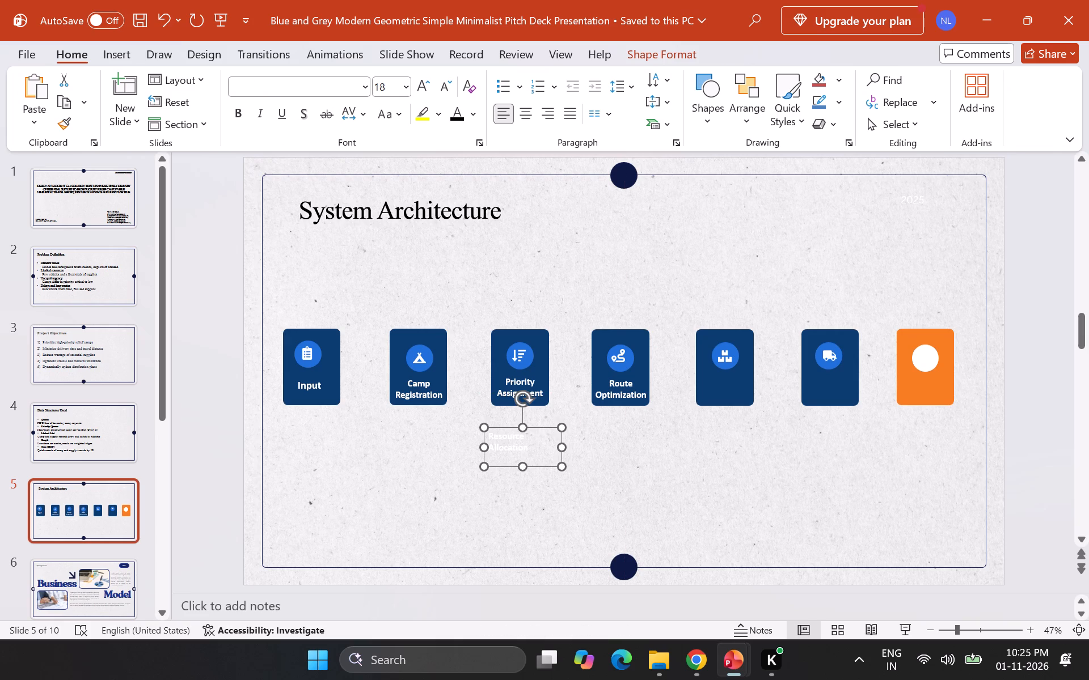
pyautogui.click(531, 117)
pyautogui.moveTo(544, 427); pyautogui.dragTo(745, 396)
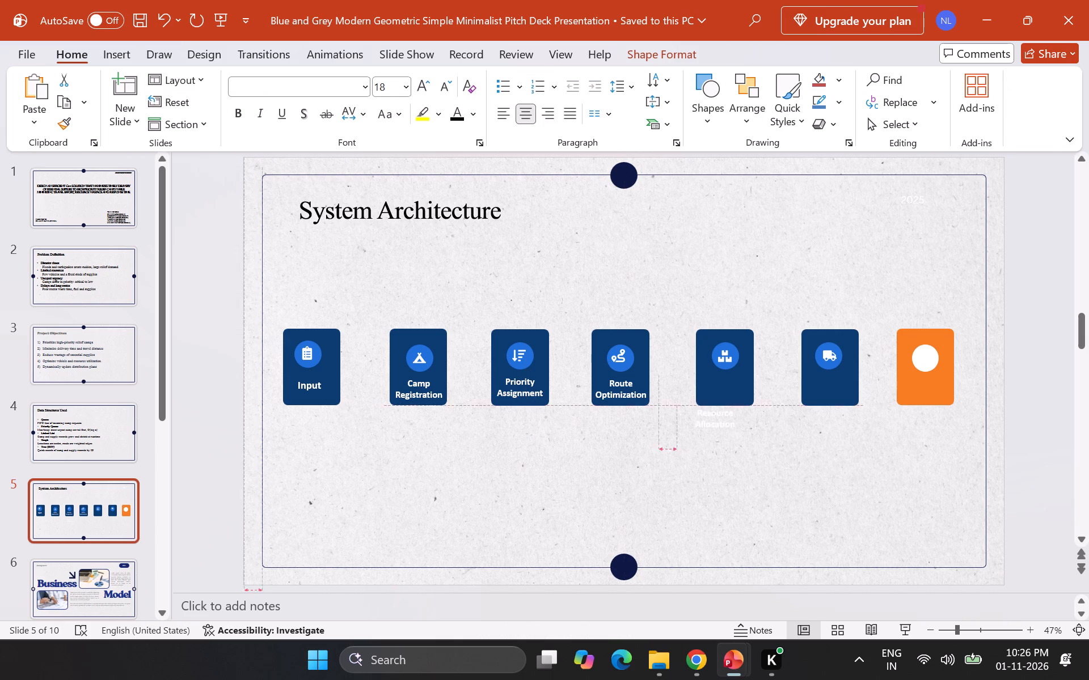
pyautogui.moveTo(745, 396); pyautogui.dragTo(746, 372)
pyautogui.click(787, 283)
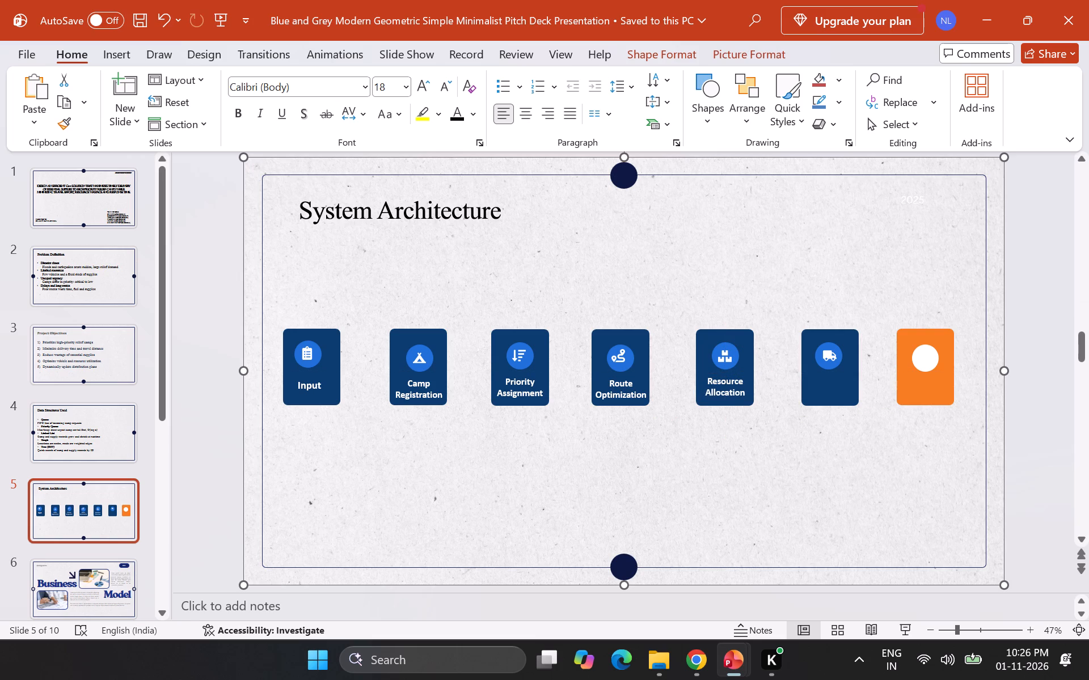
# Copy the Delivery label from the Relief Distribution presentation into a new small text box below the template slide's fourth rectangle.
pyautogui.click(670, 587)
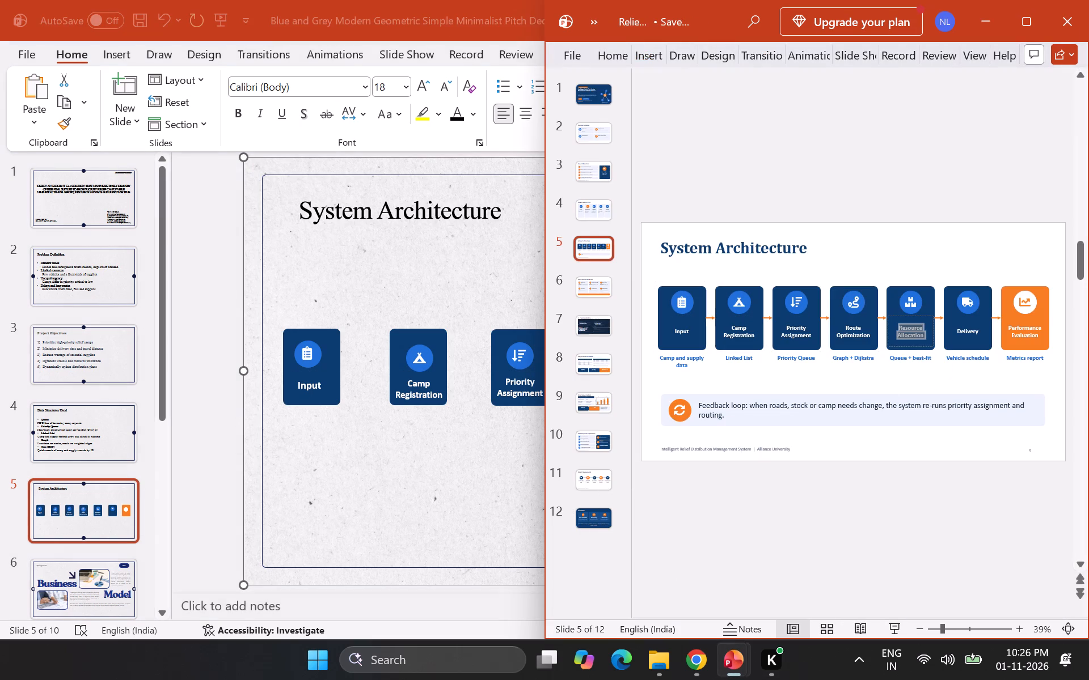
pyautogui.tripleClick(961, 330)
pyautogui.click(961, 330)
pyautogui.hotkey('ctrl', 'c')
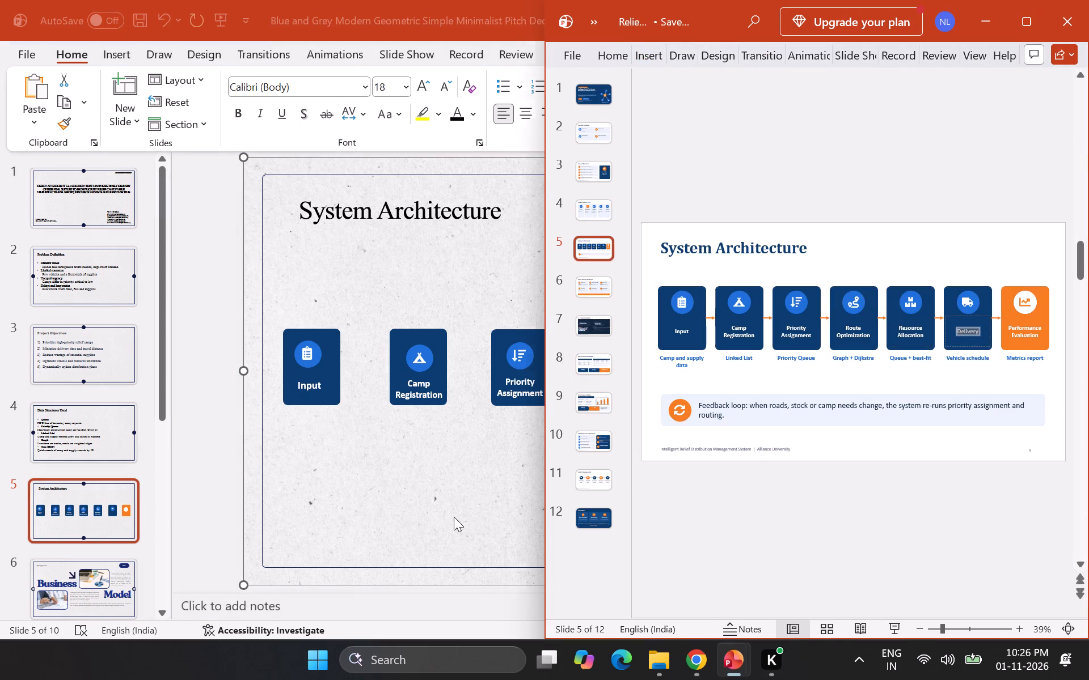
pyautogui.click(454, 517)
pyautogui.click(122, 62)
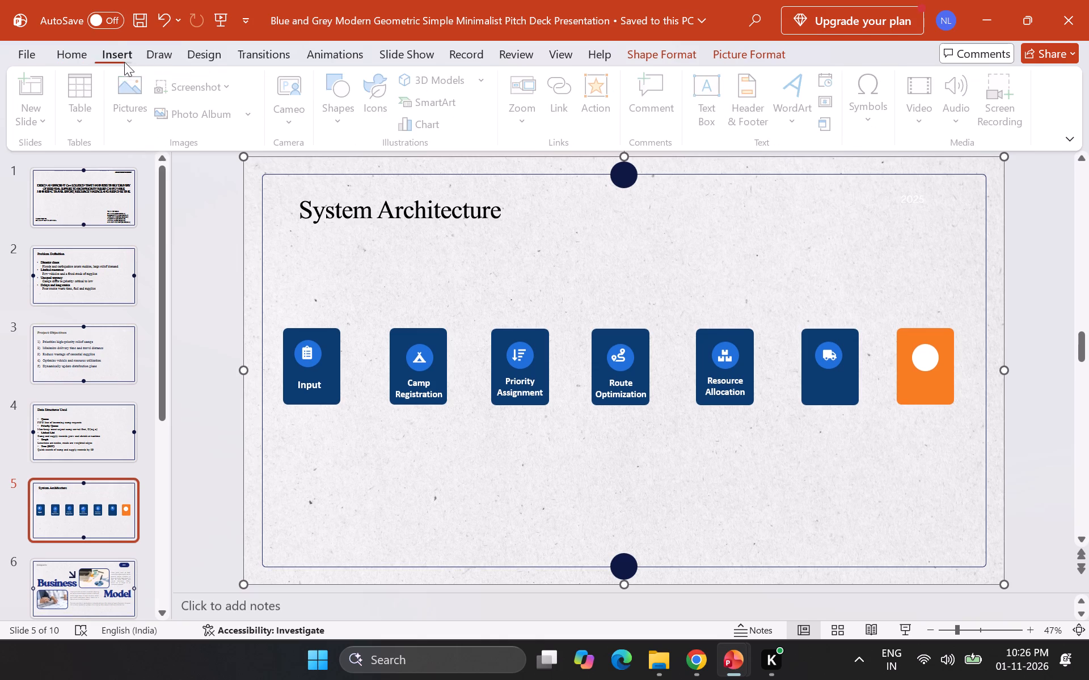
pyautogui.click(716, 86)
pyautogui.moveTo(600, 461); pyautogui.dragTo(674, 473)
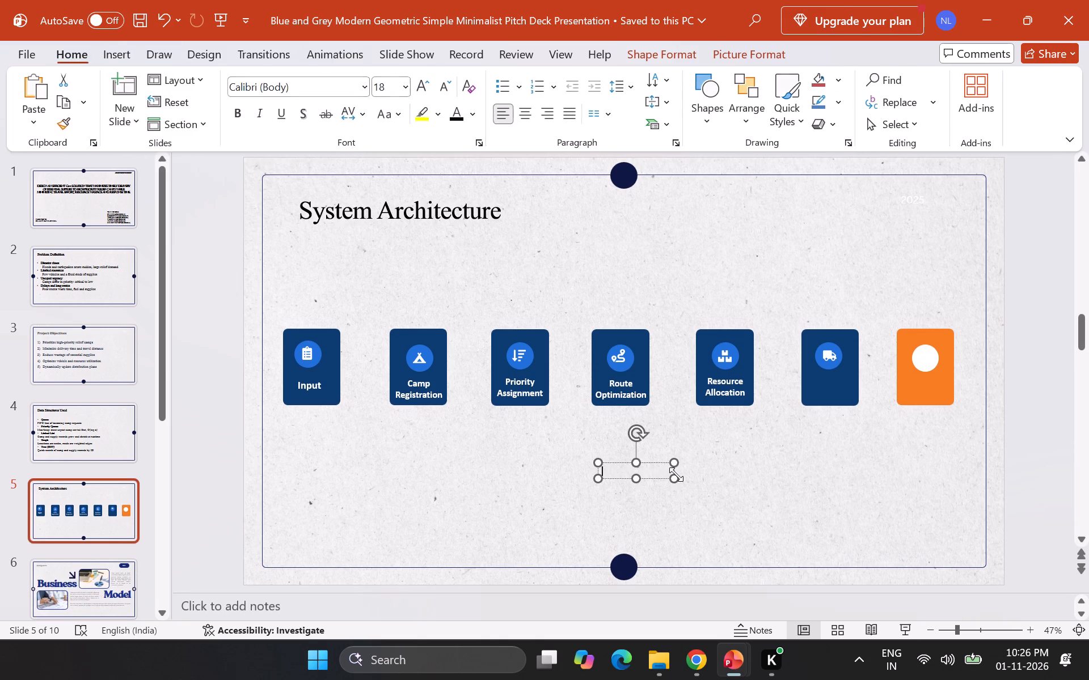
pyautogui.click(677, 475)
pyautogui.hotkey('ctrl', 'v')
# Move the Delivery text box beneath the truck icon in the sixth rectangle.
pyautogui.moveTo(652, 461); pyautogui.dragTo(864, 406)
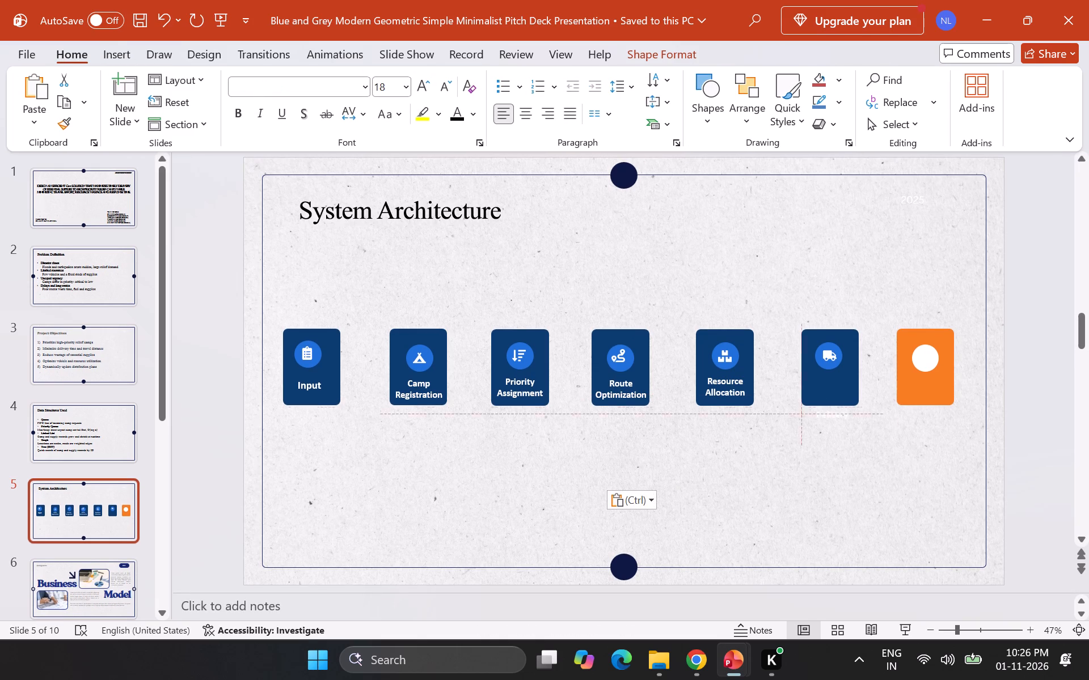
pyautogui.moveTo(864, 406); pyautogui.dragTo(863, 382)
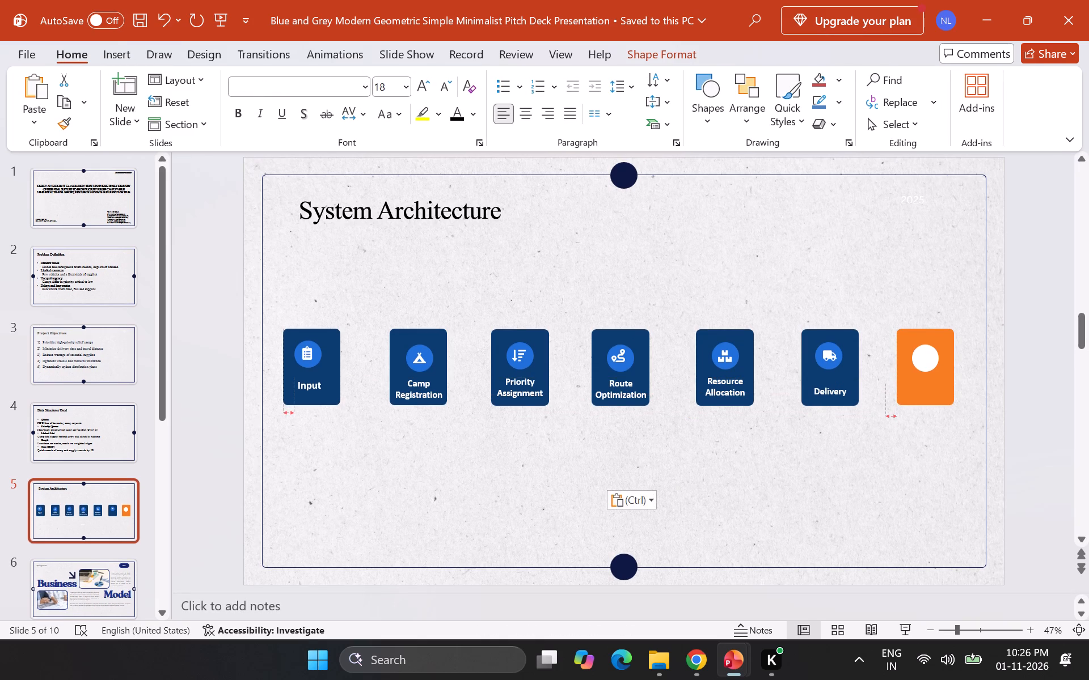
pyautogui.moveTo(863, 382); pyautogui.dragTo(863, 379)
pyautogui.click(882, 456)
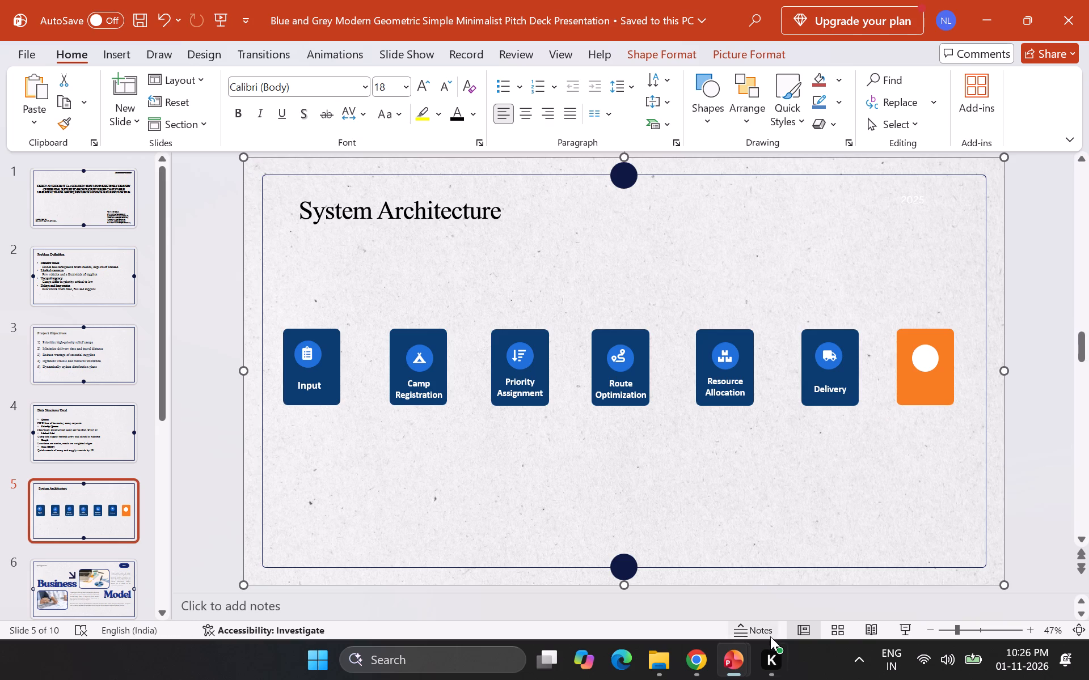
# Copy the Performance Evaluation label from the Relief Distribution presentation into a new text box below the template slide's fourth rectangle.
pyautogui.click(702, 609)
pyautogui.click(655, 610)
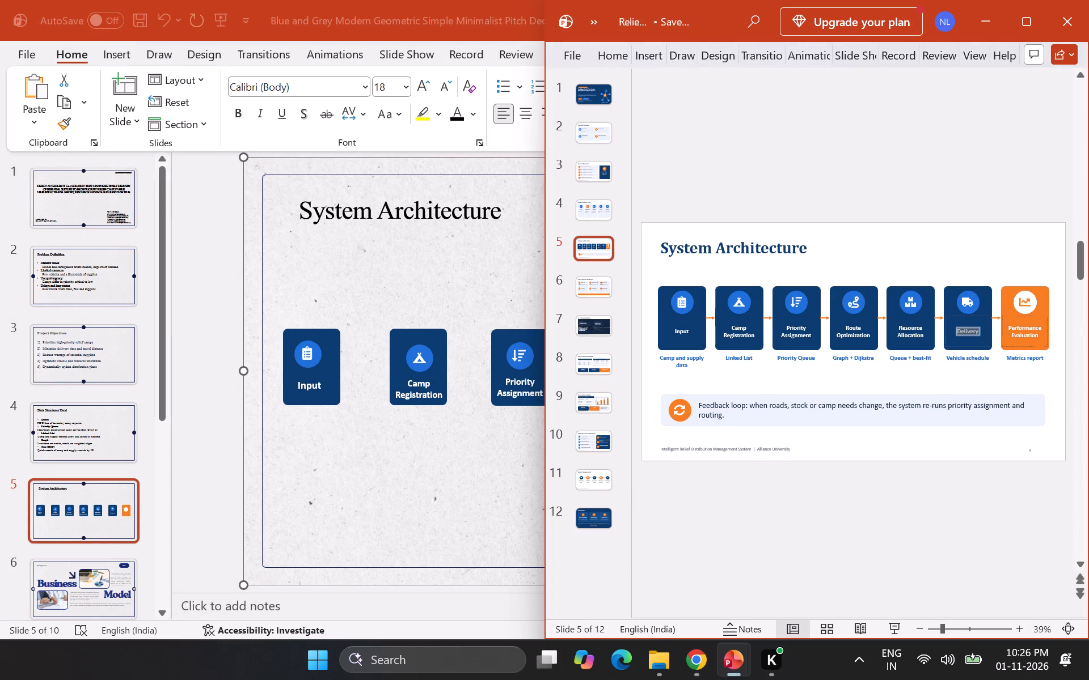
pyautogui.tripleClick(1038, 329)
pyautogui.click(1038, 329)
pyautogui.hotkey('ctrl', 'c')
pyautogui.click(492, 470)
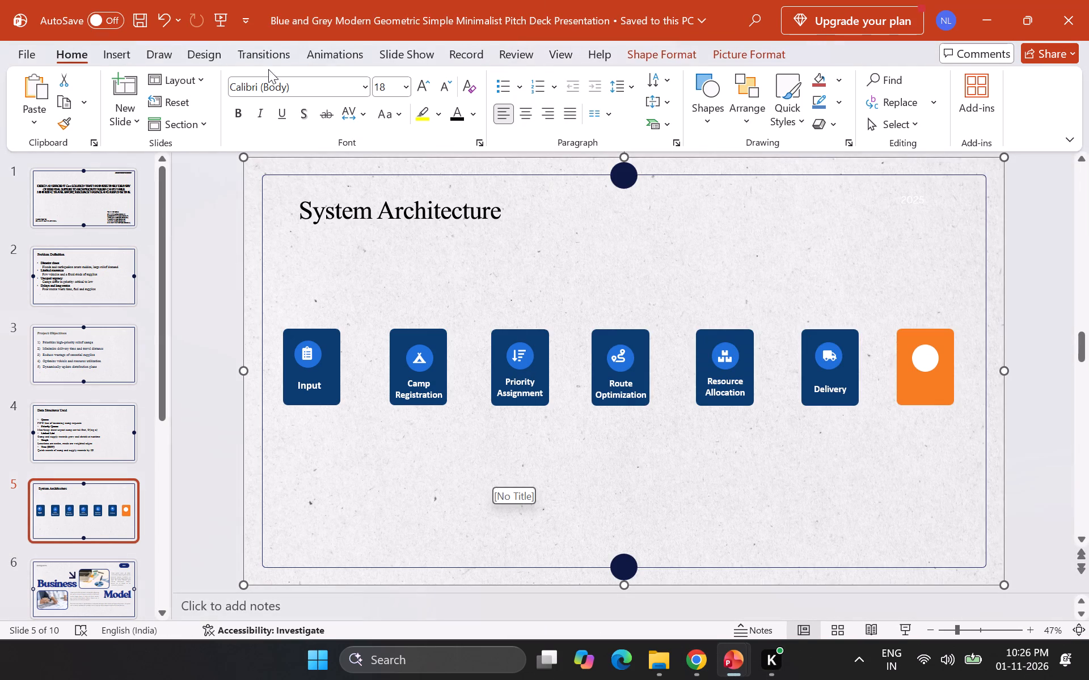
pyautogui.click(100, 50)
pyautogui.click(710, 76)
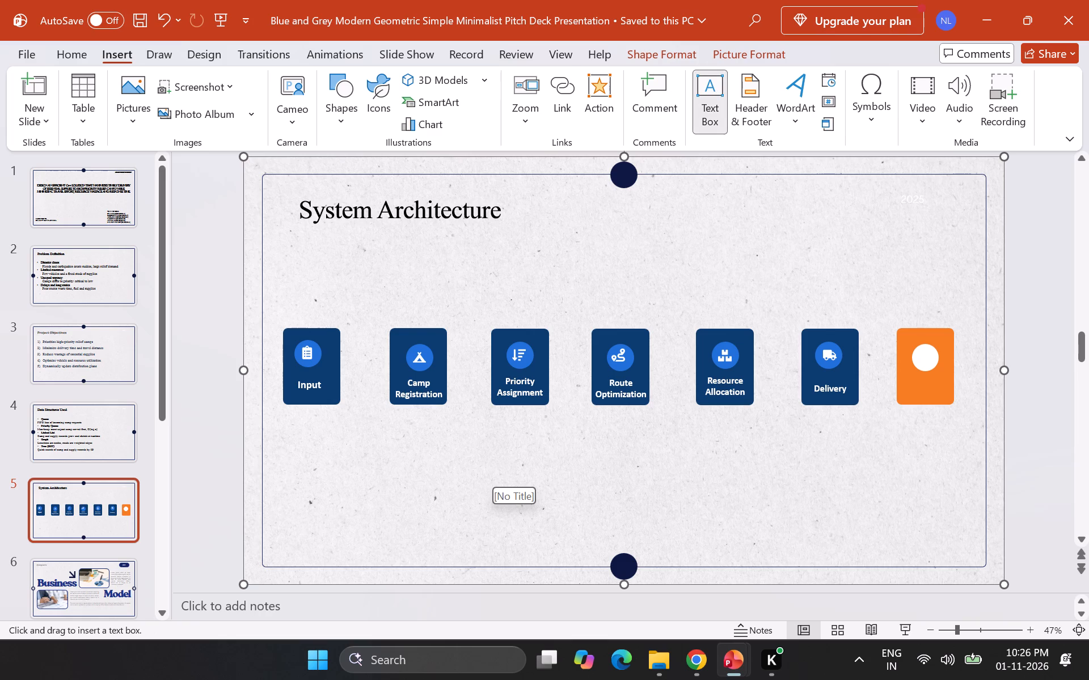
pyautogui.moveTo(546, 469); pyautogui.dragTo(683, 479)
pyautogui.click(683, 487)
pyautogui.hotkey('ctrl', 'v')
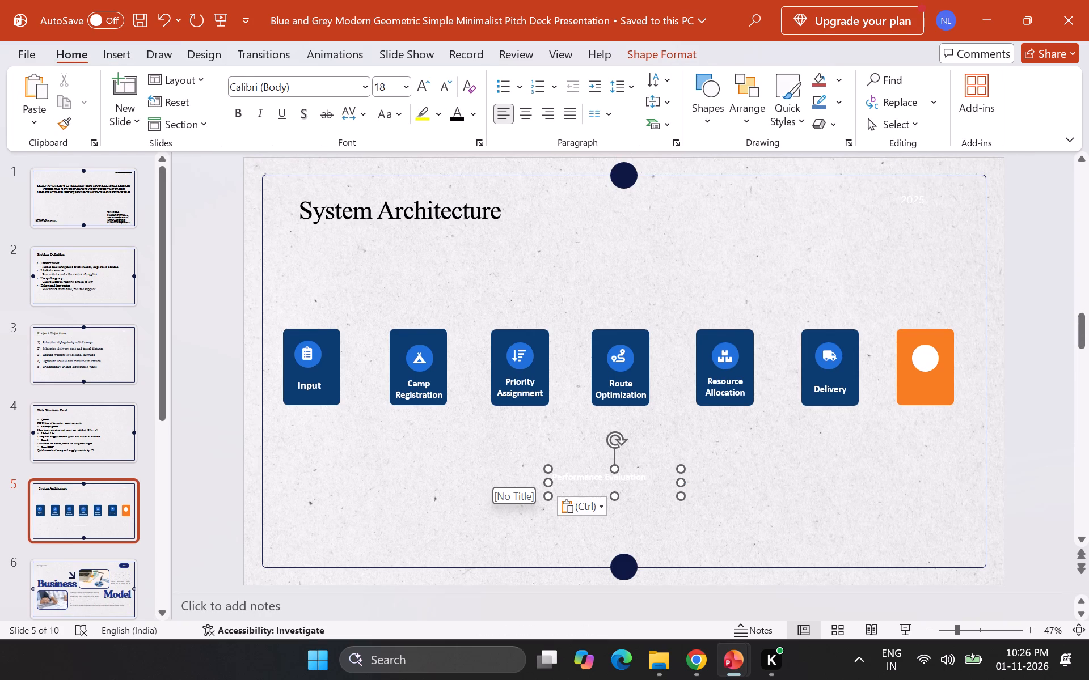
# Narrow the Performance Evaluation text box to two lines, centre its text, and move it beneath the white circle in the orange rectangle.
pyautogui.moveTo(682, 484); pyautogui.dragTo(632, 484)
pyautogui.moveTo(618, 470); pyautogui.dragTo(643, 457)
pyautogui.click(529, 117)
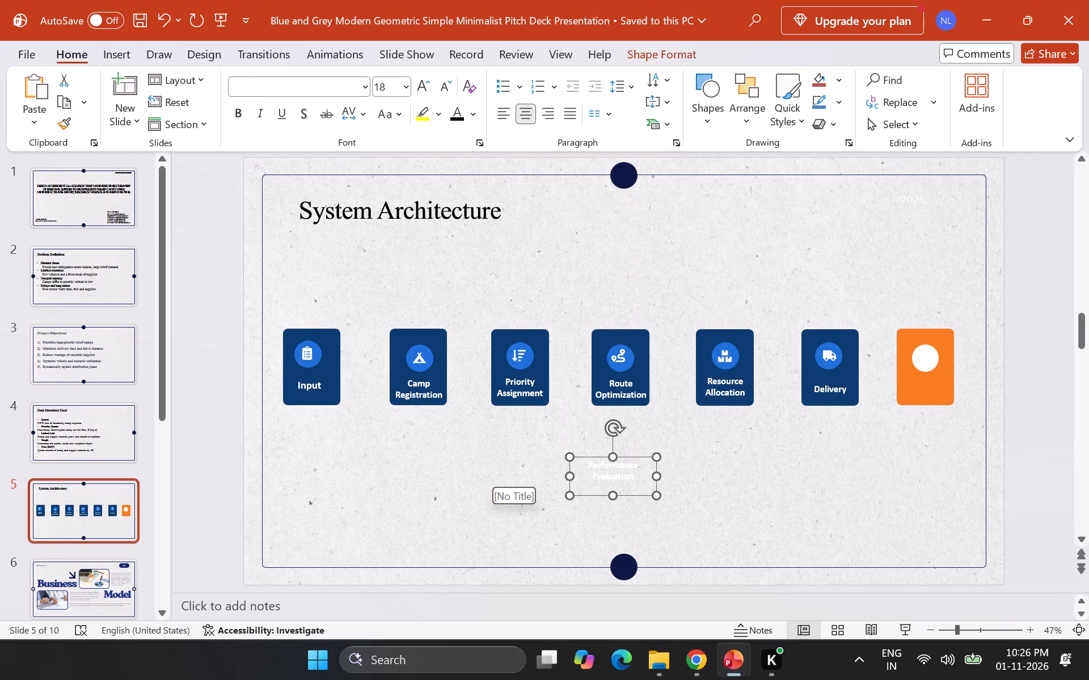
pyautogui.moveTo(639, 457); pyautogui.dragTo(948, 383)
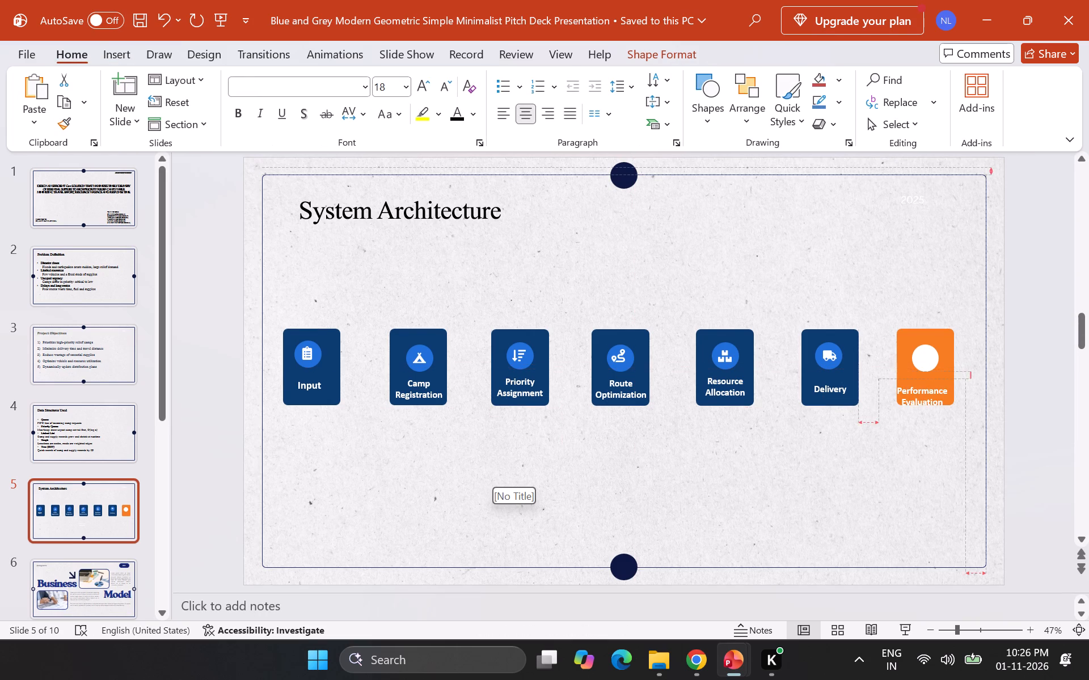
pyautogui.moveTo(948, 383); pyautogui.dragTo(951, 376)
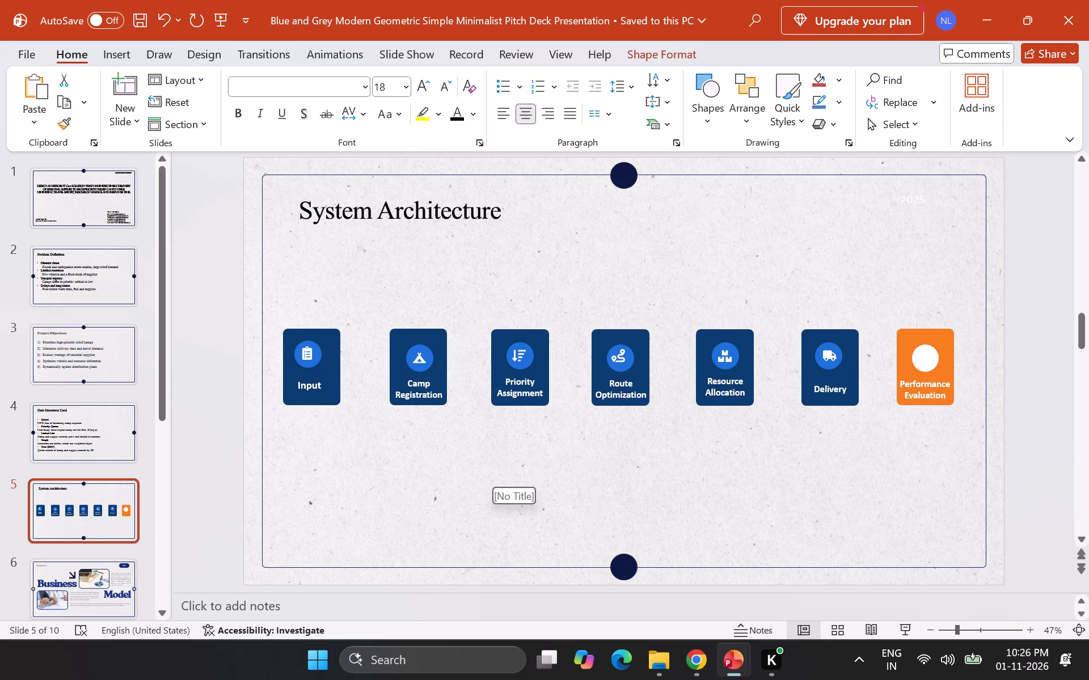
pyautogui.moveTo(951, 376); pyautogui.dragTo(952, 375)
pyautogui.click(916, 506)
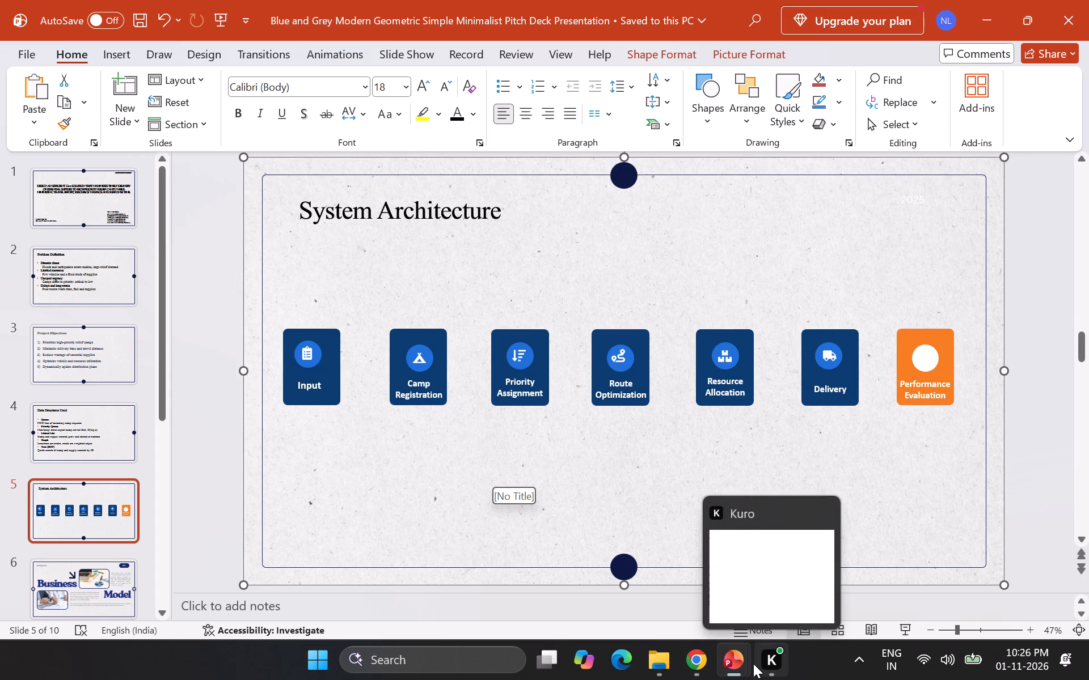
# Copy the chart icon from the Relief Distribution presentation's Performance Evaluation box and place it inside the white circle on the template's orange rectangle.
pyautogui.click(775, 557)
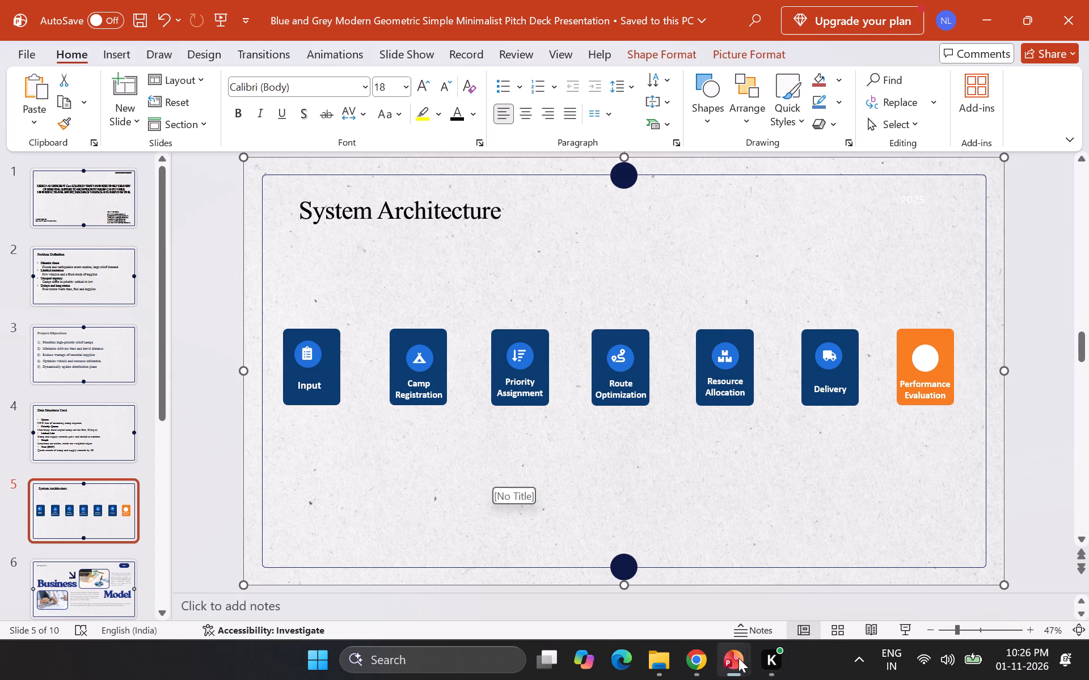
pyautogui.click(657, 568)
pyautogui.click(1028, 301)
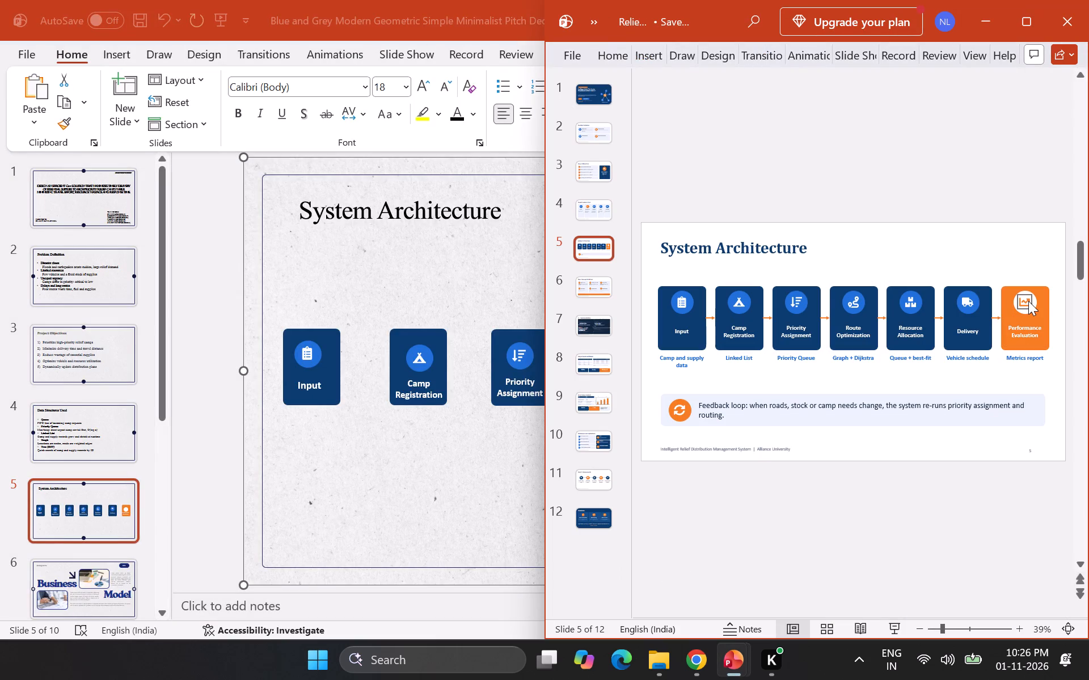
pyautogui.click(1028, 301)
pyautogui.hotkey('ctrl', 'c')
pyautogui.click(388, 440)
pyautogui.click(392, 454)
pyautogui.hotkey('ctrl', 'v')
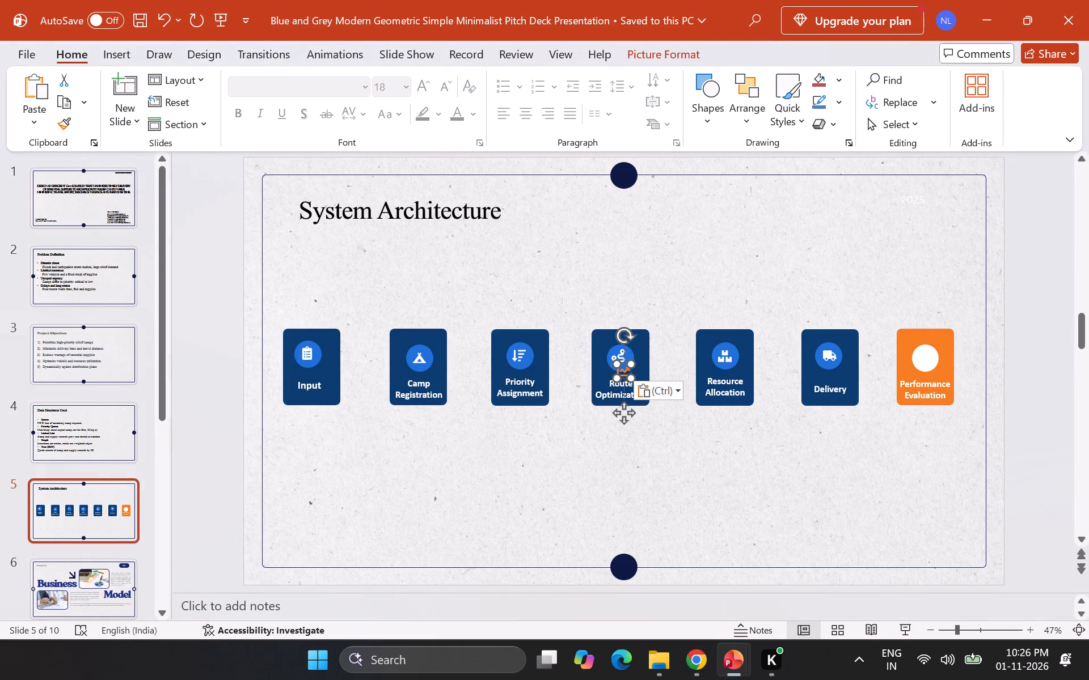
pyautogui.moveTo(622, 371); pyautogui.dragTo(925, 359)
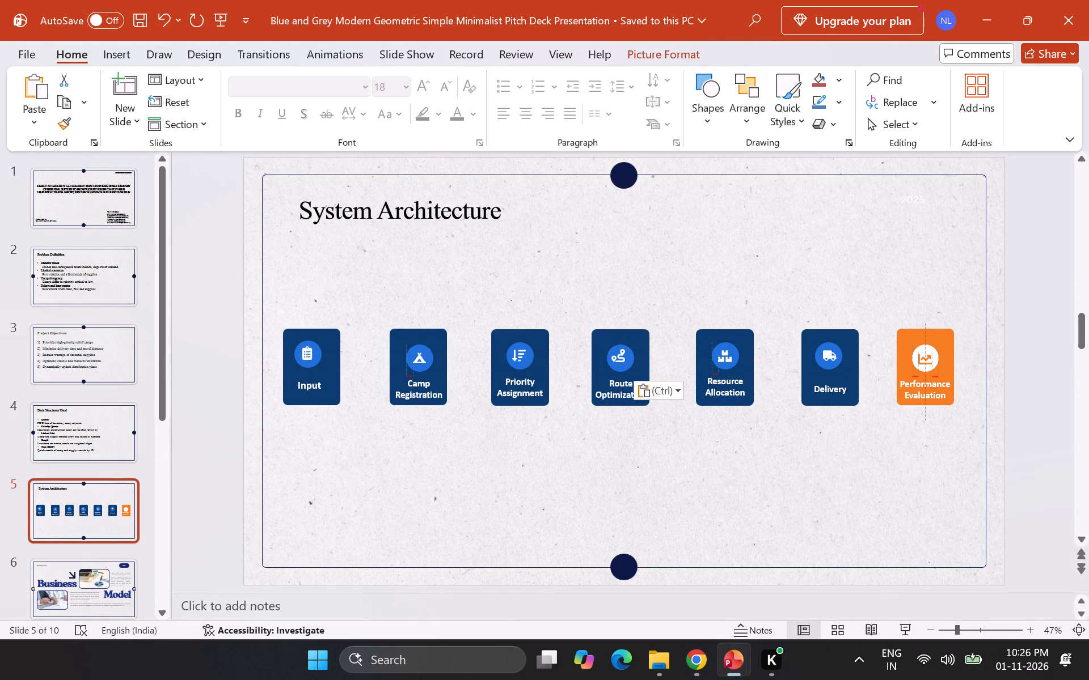
pyautogui.moveTo(925, 359); pyautogui.dragTo(926, 358)
pyautogui.click(915, 484)
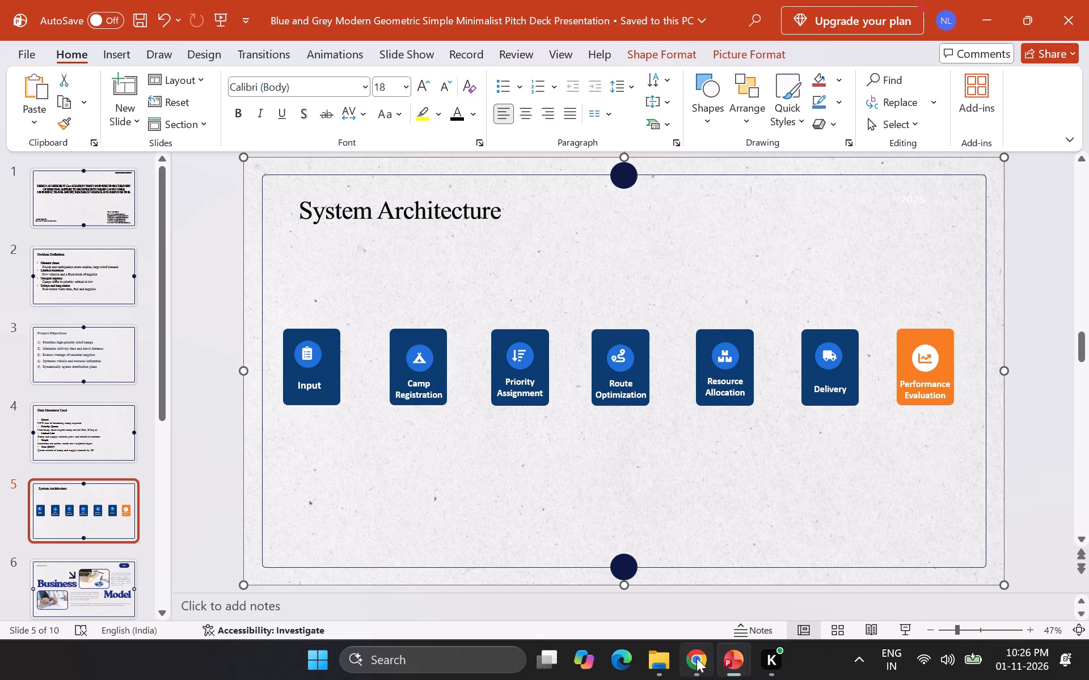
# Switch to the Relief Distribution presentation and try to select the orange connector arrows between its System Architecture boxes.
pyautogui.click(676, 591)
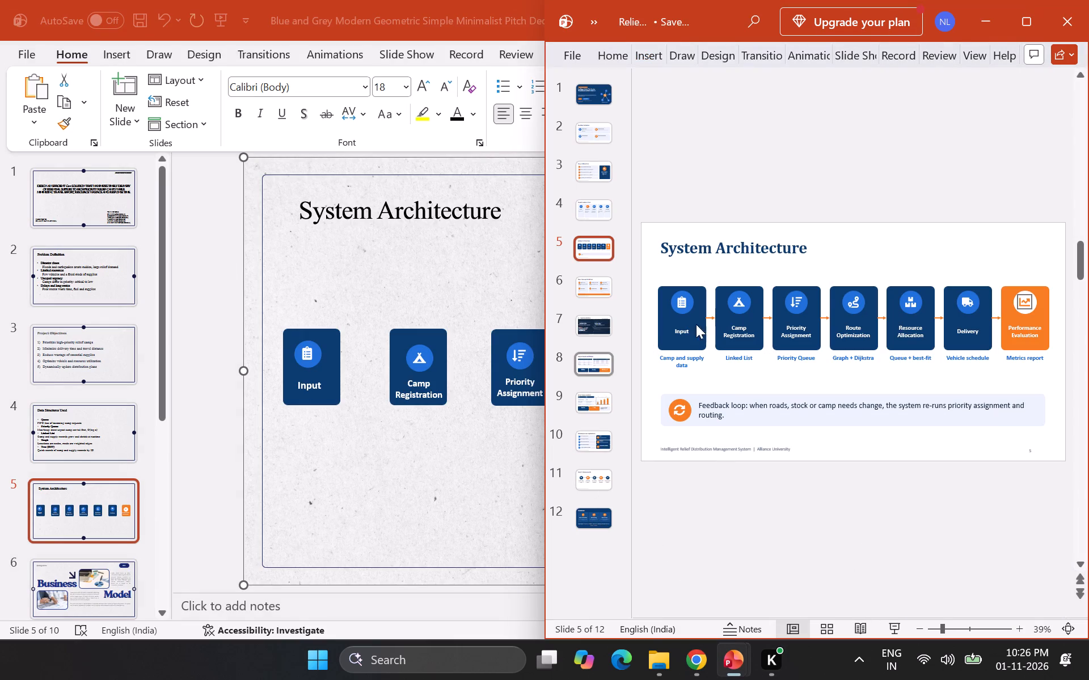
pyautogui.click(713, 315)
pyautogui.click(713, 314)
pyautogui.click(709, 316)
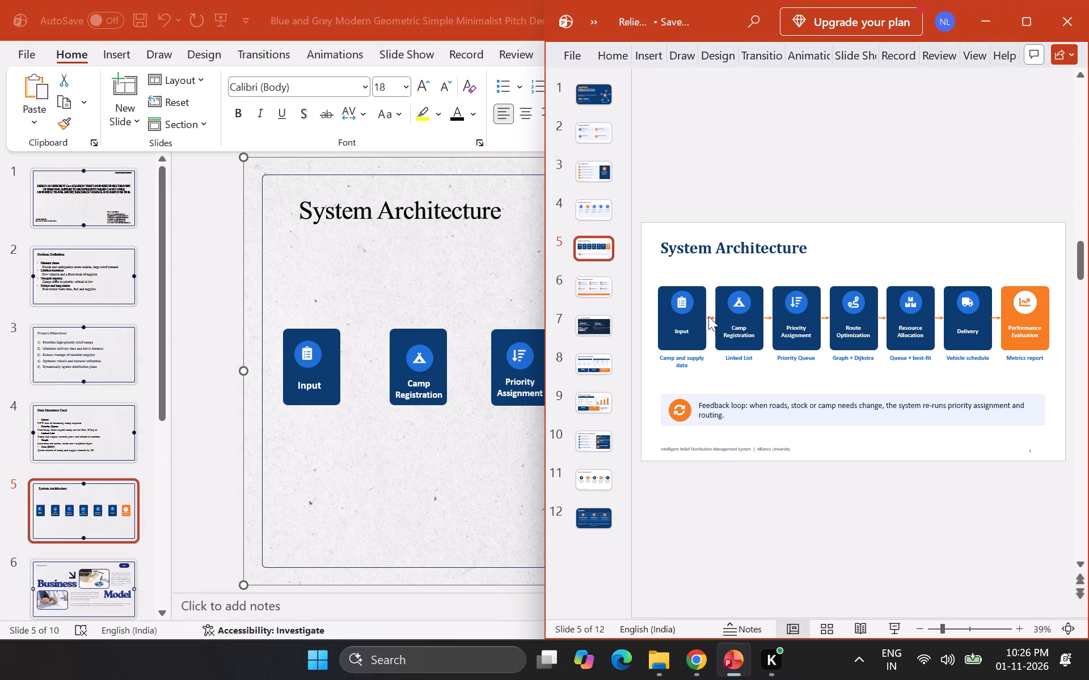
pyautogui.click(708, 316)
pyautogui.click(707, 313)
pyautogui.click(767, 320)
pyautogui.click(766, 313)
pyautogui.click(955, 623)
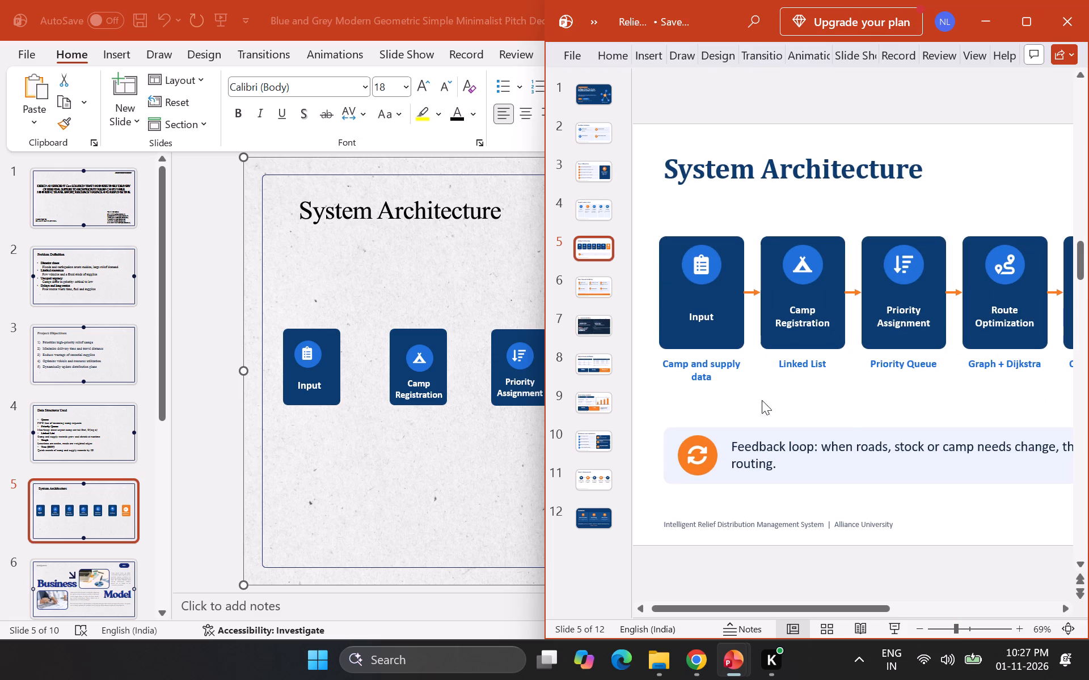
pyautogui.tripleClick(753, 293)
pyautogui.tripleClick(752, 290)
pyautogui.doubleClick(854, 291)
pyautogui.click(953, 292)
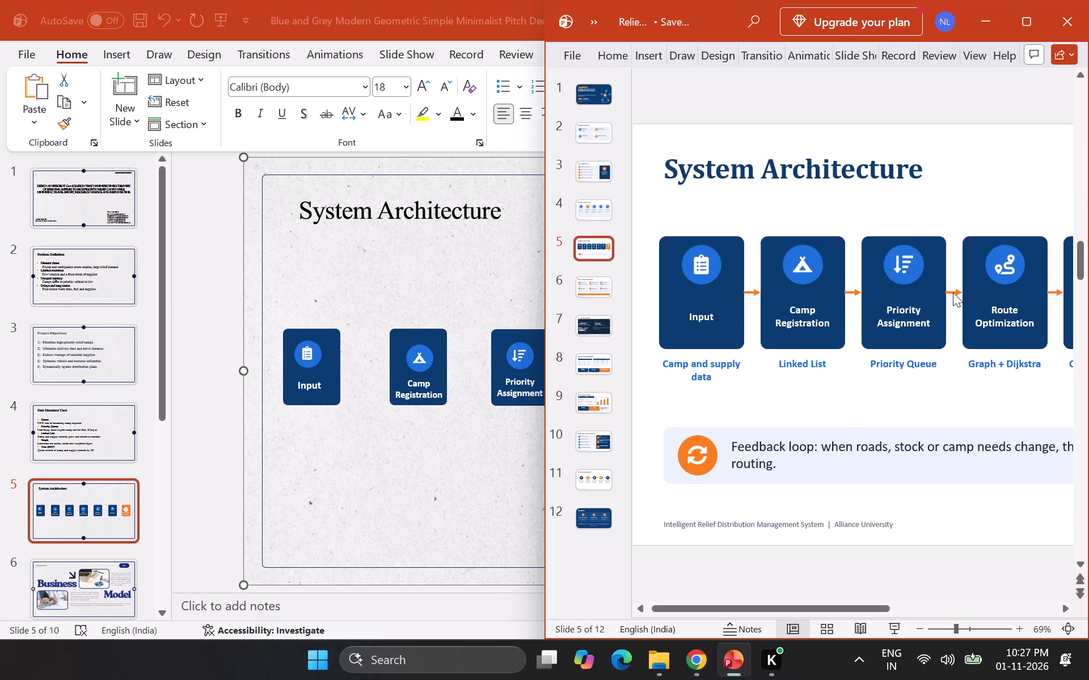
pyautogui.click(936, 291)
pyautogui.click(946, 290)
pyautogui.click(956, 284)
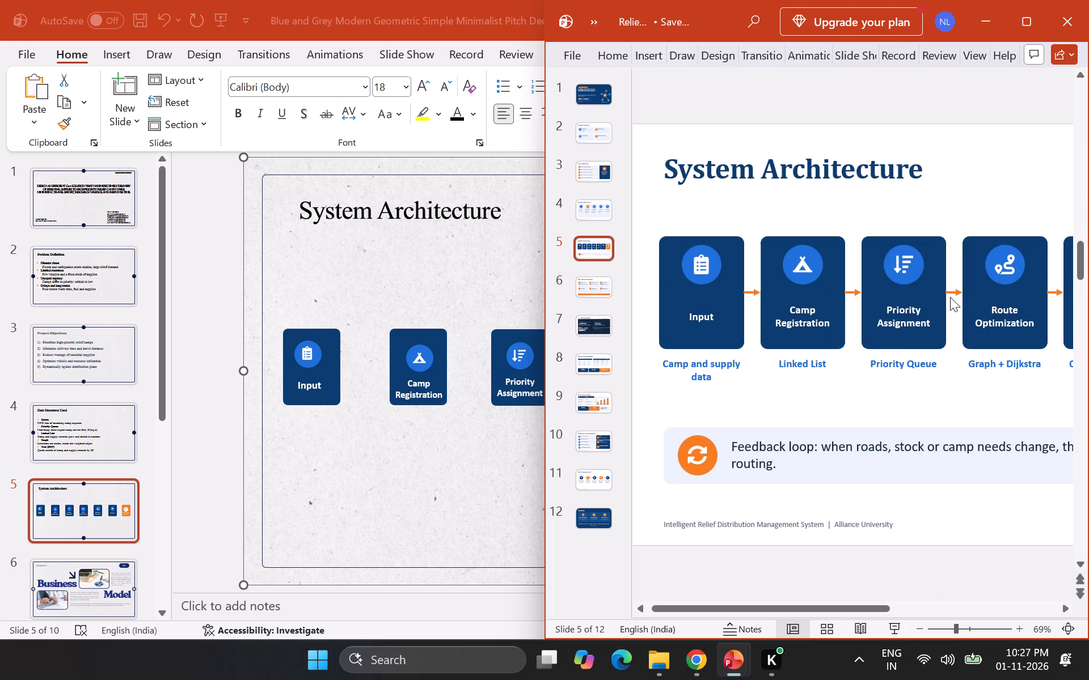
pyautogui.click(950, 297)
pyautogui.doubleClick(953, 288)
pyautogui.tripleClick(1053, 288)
# Copy the Camp and supply data caption from the source slide into a new template text box below Input, adding an empty text box below Camp Registration.
pyautogui.tripleClick(705, 373)
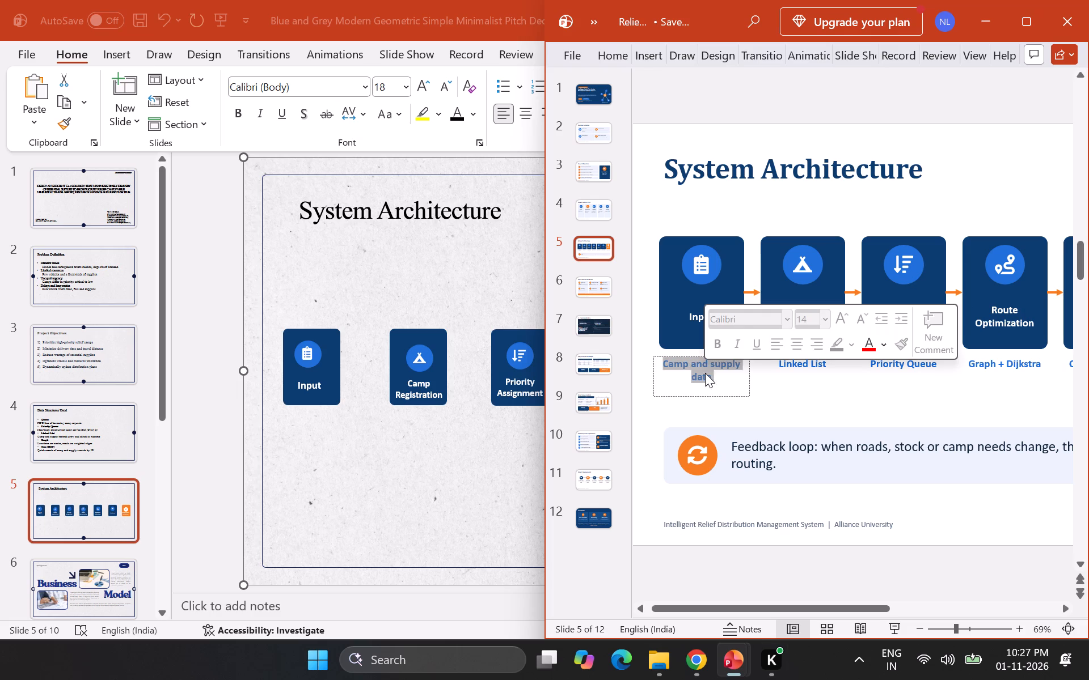
pyautogui.click(709, 389)
pyautogui.hotkey('ctrl', 'c')
pyautogui.click(313, 443)
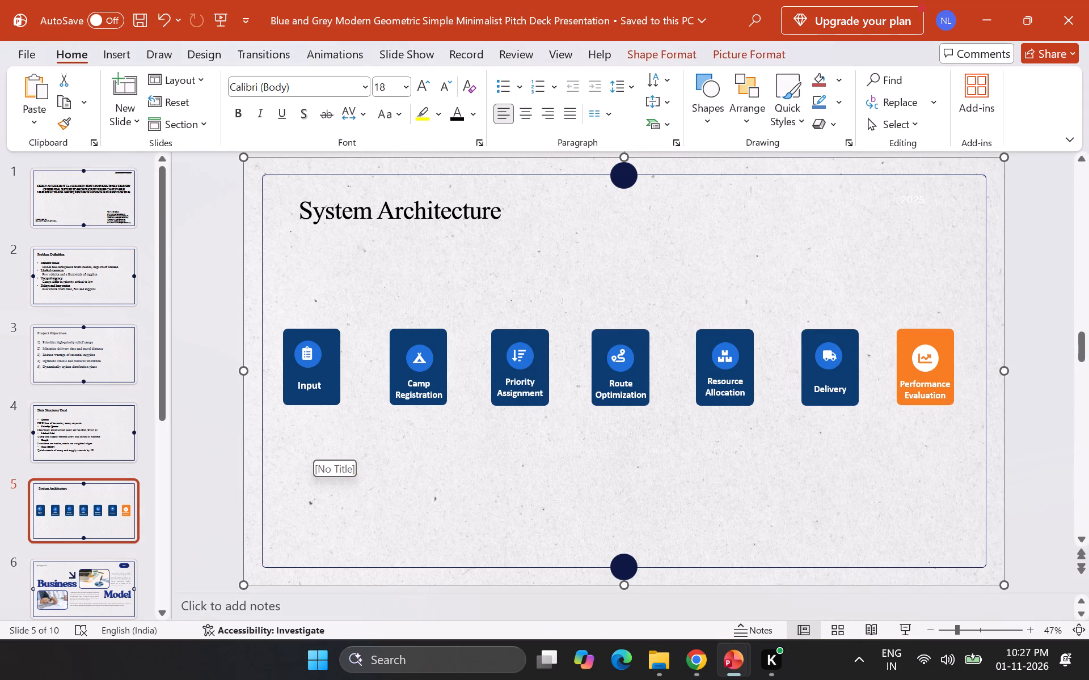
pyautogui.click(132, 49)
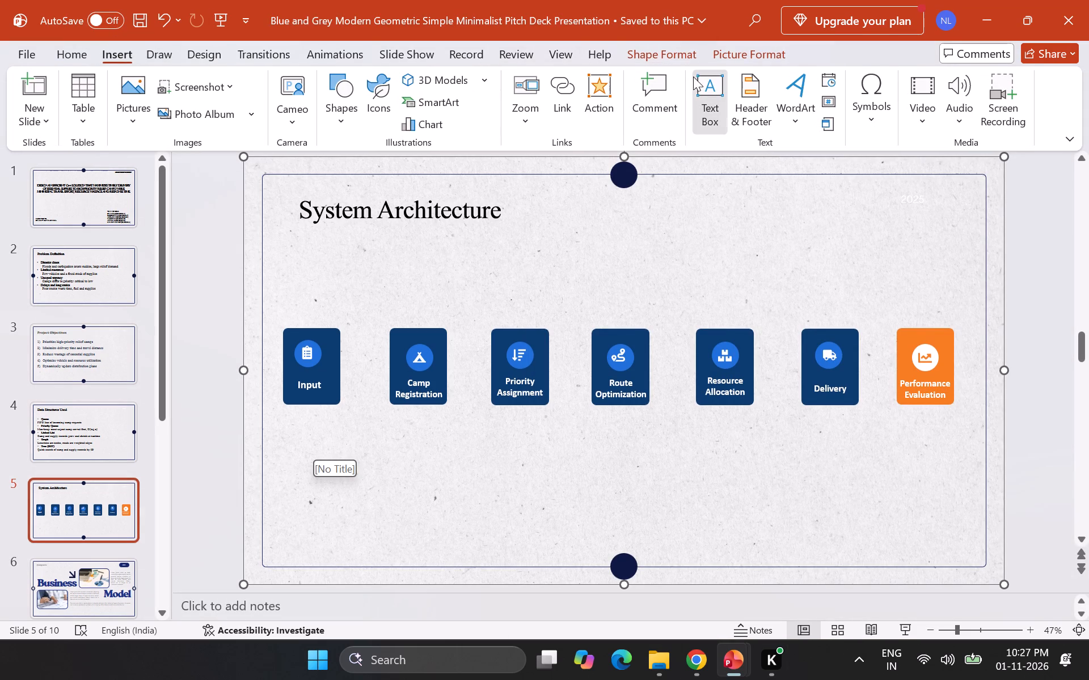
pyautogui.click(693, 76)
pyautogui.moveTo(281, 439); pyautogui.dragTo(339, 469)
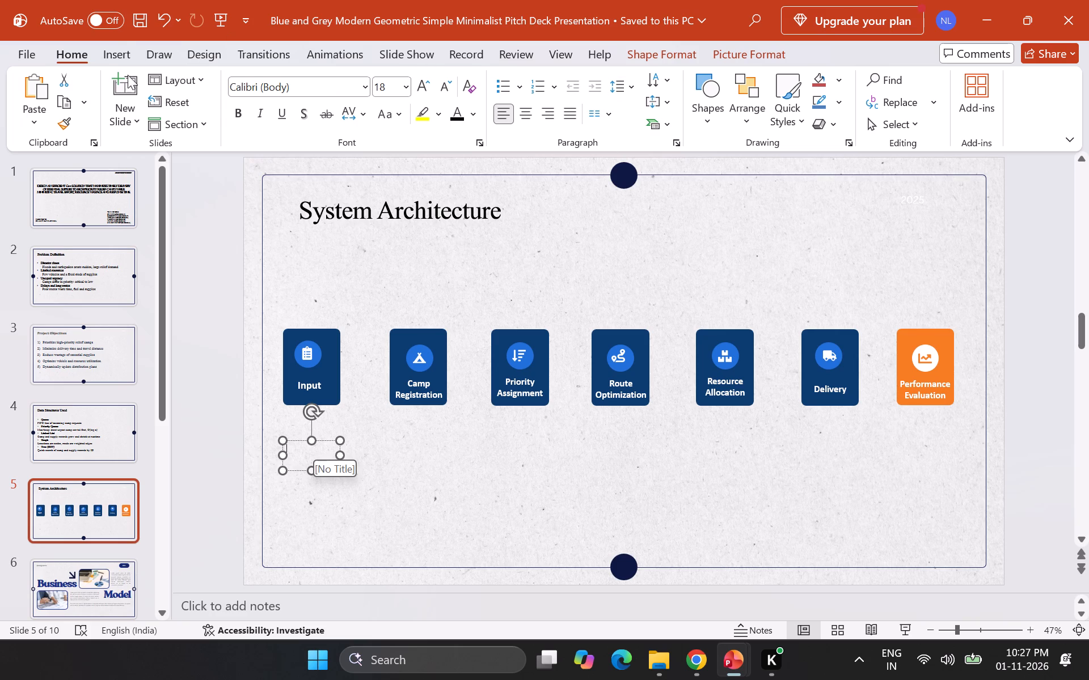
pyautogui.click(105, 53)
pyautogui.click(706, 101)
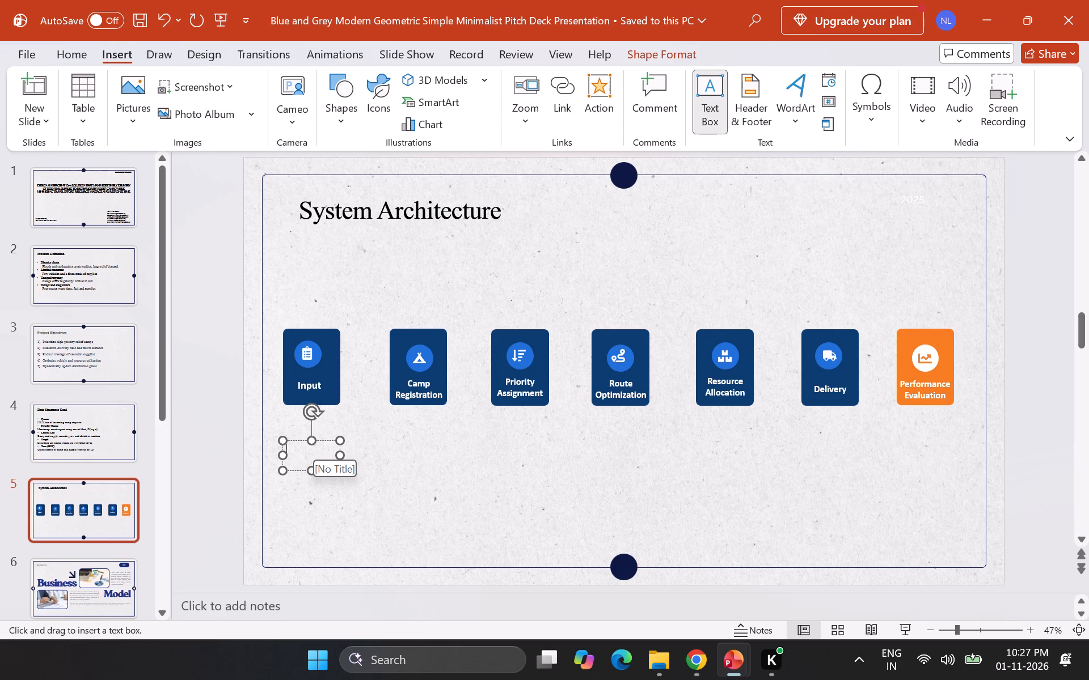
pyautogui.moveTo(398, 444); pyautogui.dragTo(482, 495)
pyautogui.click(306, 437)
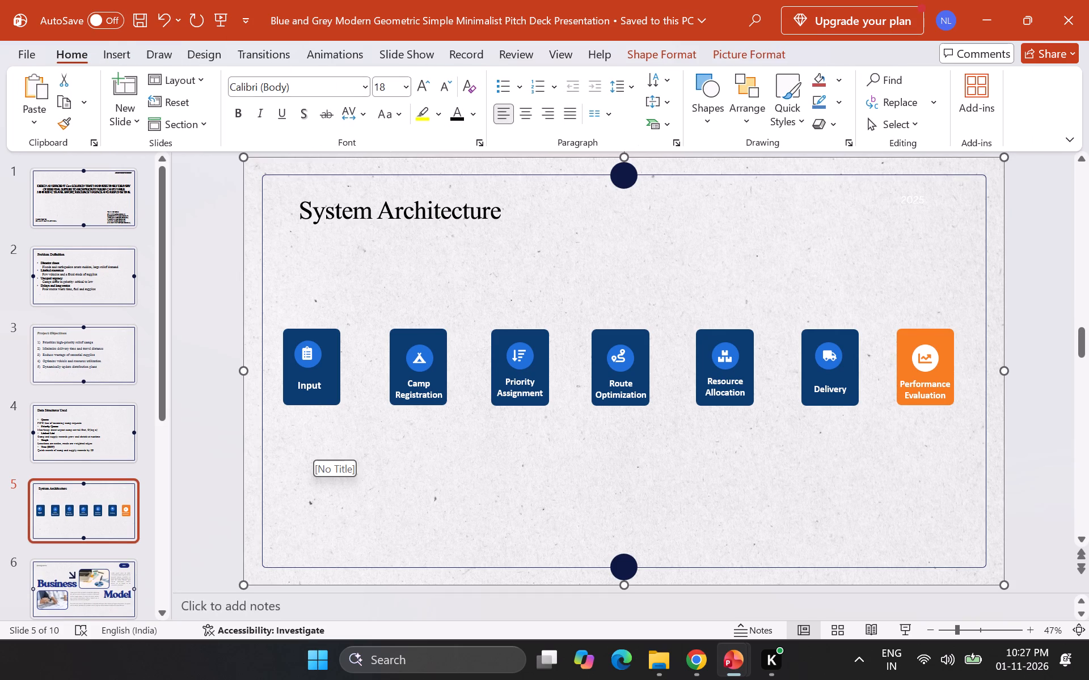
pyautogui.click(315, 449)
pyautogui.moveTo(351, 475); pyautogui.dragTo(347, 466)
pyautogui.hotkey('ctrl', 'v')
# Copy the Linked List caption from the Relief Distribution presentation into the empty text box below the template's Camp Registration box.
pyautogui.click(416, 458)
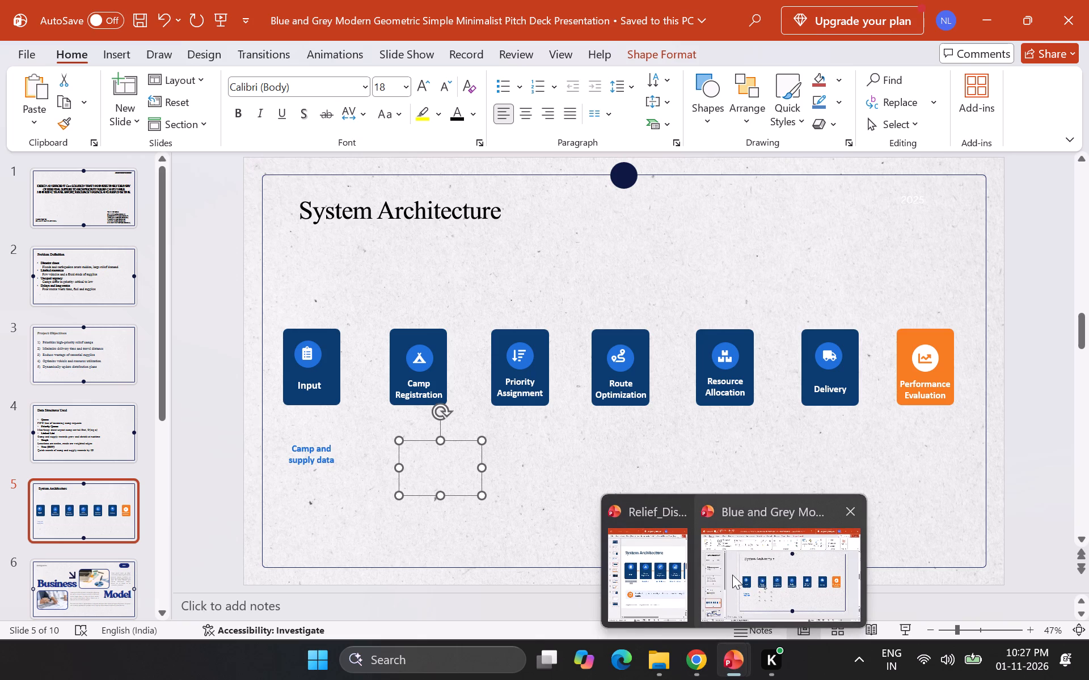
pyautogui.click(644, 573)
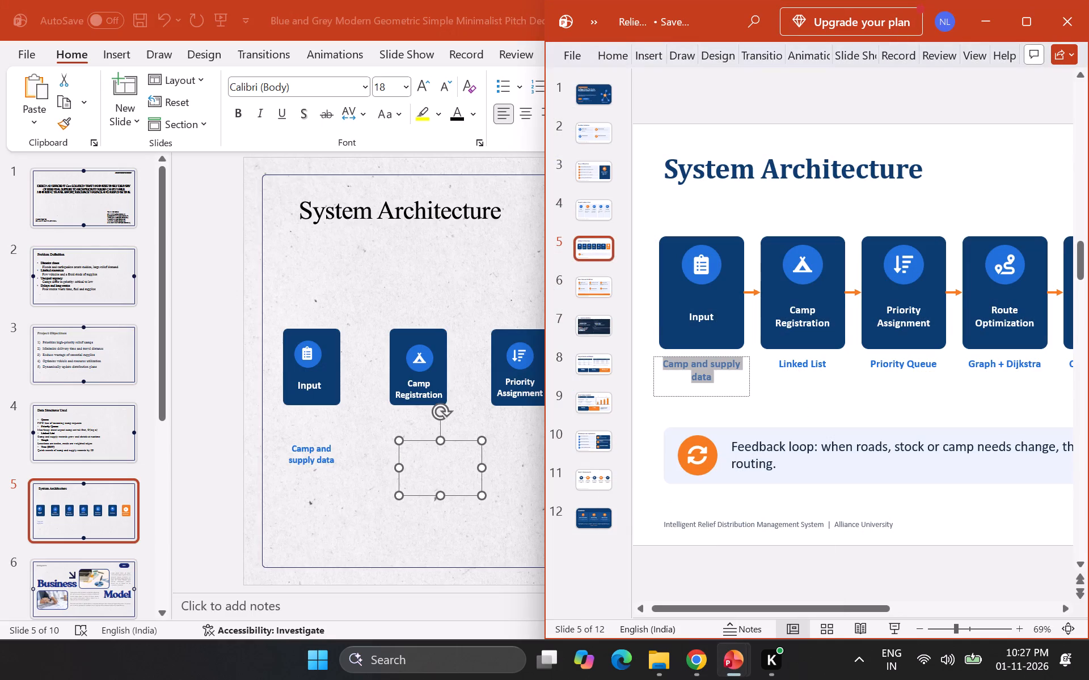
pyautogui.tripleClick(797, 367)
pyautogui.click(797, 367)
pyautogui.hotkey('ctrl', 'c')
pyautogui.click(434, 460)
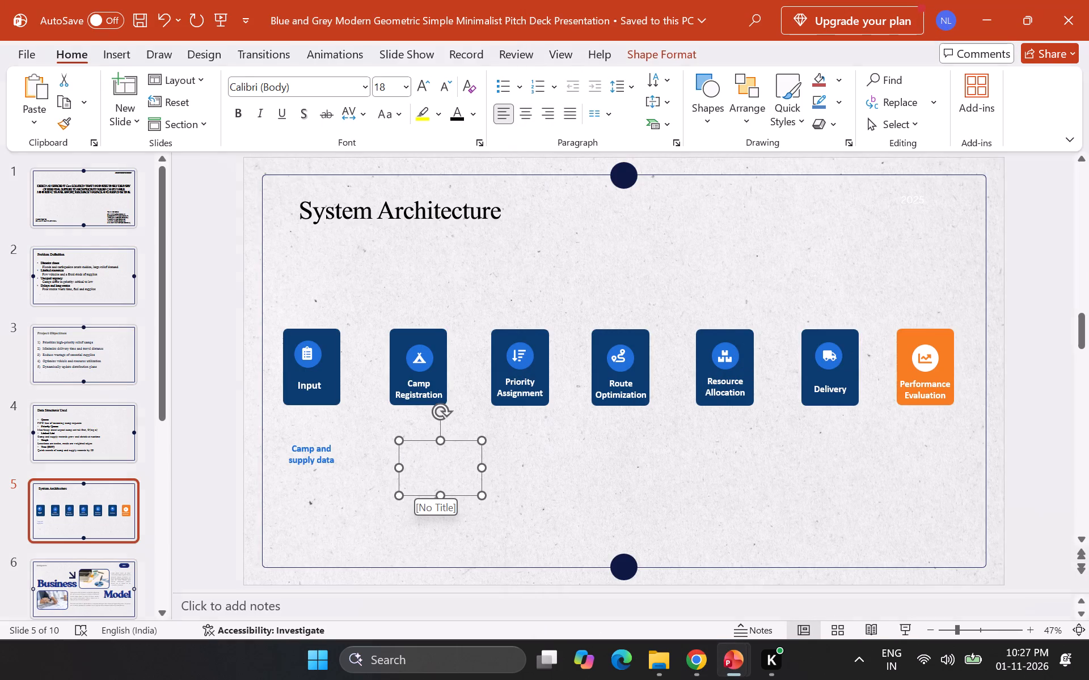
pyautogui.click(436, 459)
pyautogui.hotkey('ctrl', 'v')
# Draw two more empty text boxes, one wide between and below Priority Assignment and Route Optimization, one small below Resource Allocation.
pyautogui.click(120, 61)
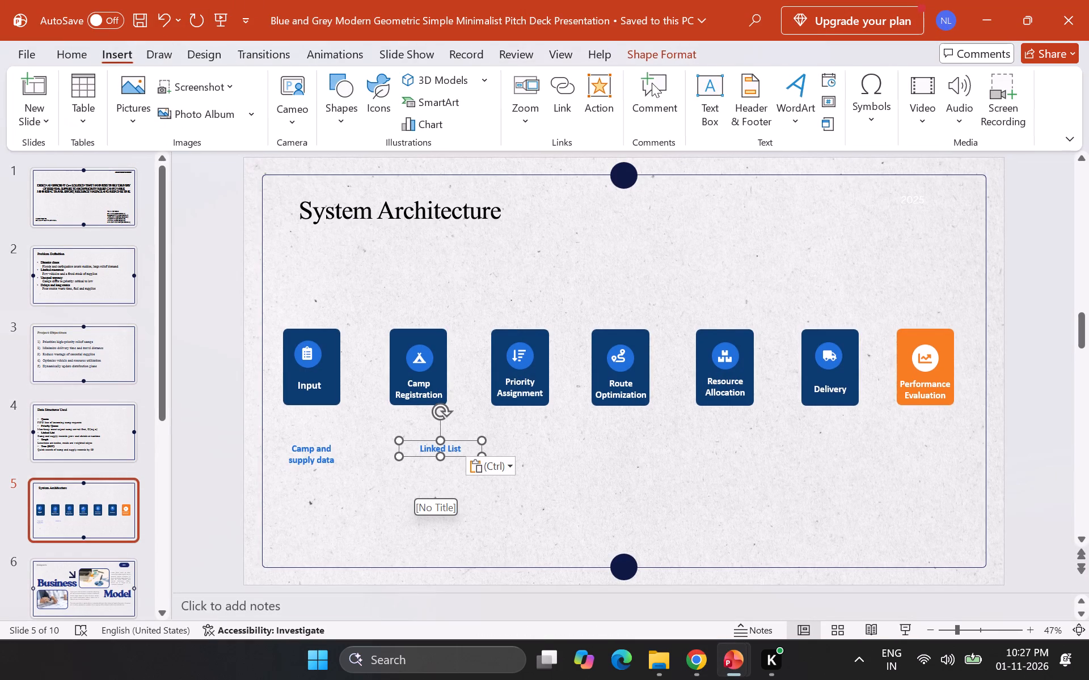
pyautogui.click(710, 93)
pyautogui.moveTo(527, 444); pyautogui.dragTo(666, 529)
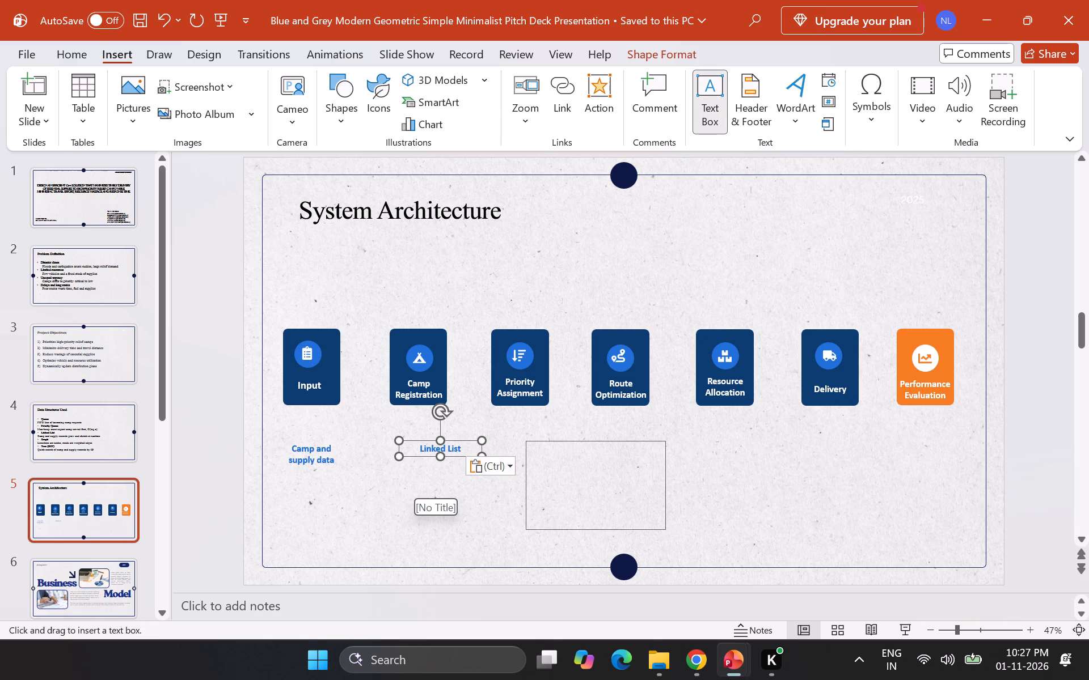
pyautogui.moveTo(666, 529); pyautogui.dragTo(666, 528)
pyautogui.click(103, 50)
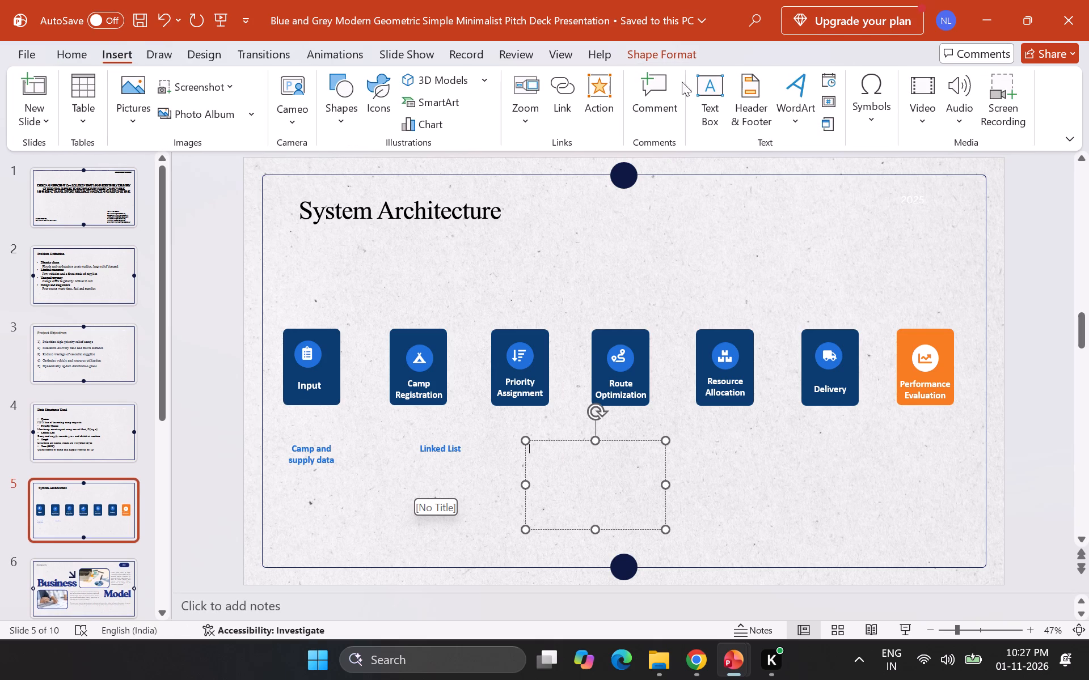
pyautogui.click(692, 94)
pyautogui.click(706, 92)
pyautogui.moveTo(695, 450); pyautogui.dragTo(749, 500)
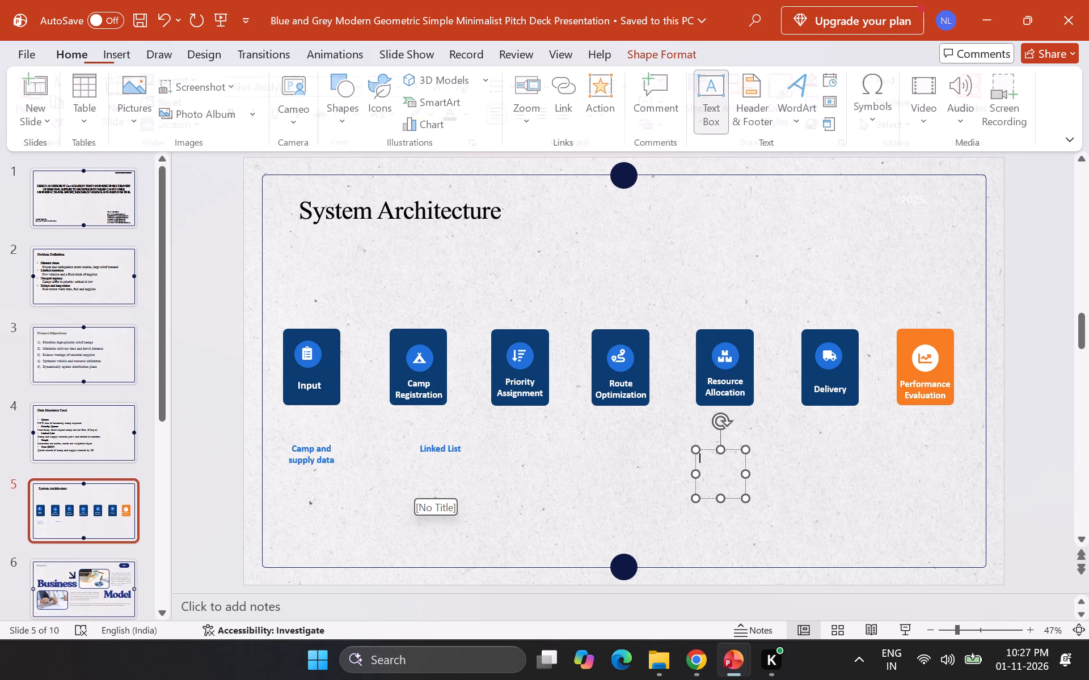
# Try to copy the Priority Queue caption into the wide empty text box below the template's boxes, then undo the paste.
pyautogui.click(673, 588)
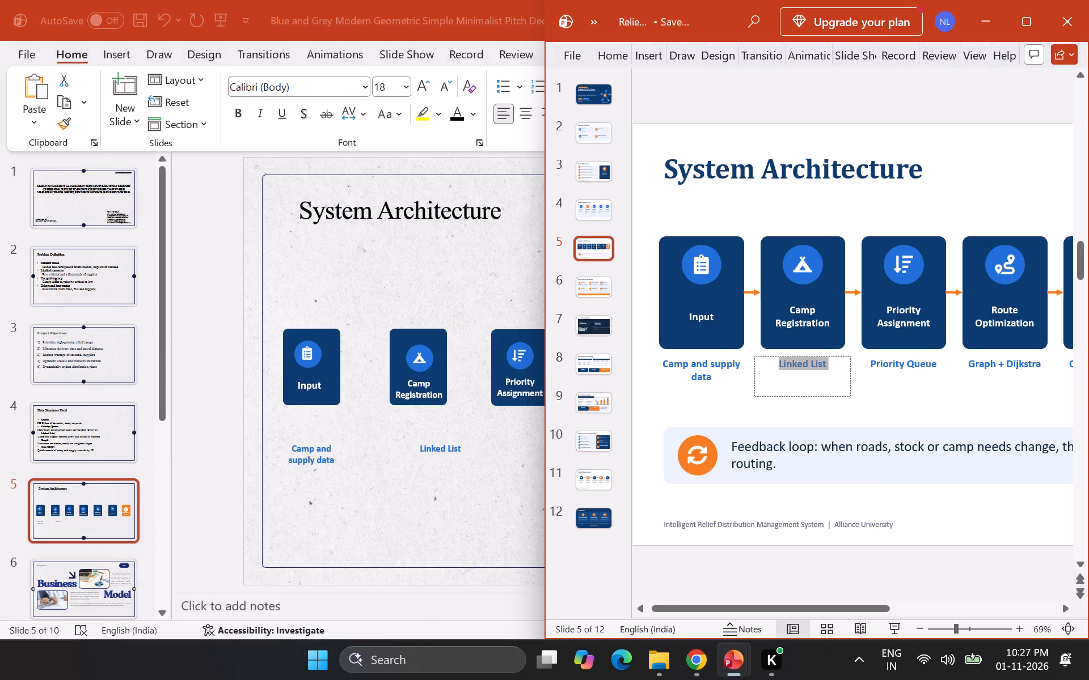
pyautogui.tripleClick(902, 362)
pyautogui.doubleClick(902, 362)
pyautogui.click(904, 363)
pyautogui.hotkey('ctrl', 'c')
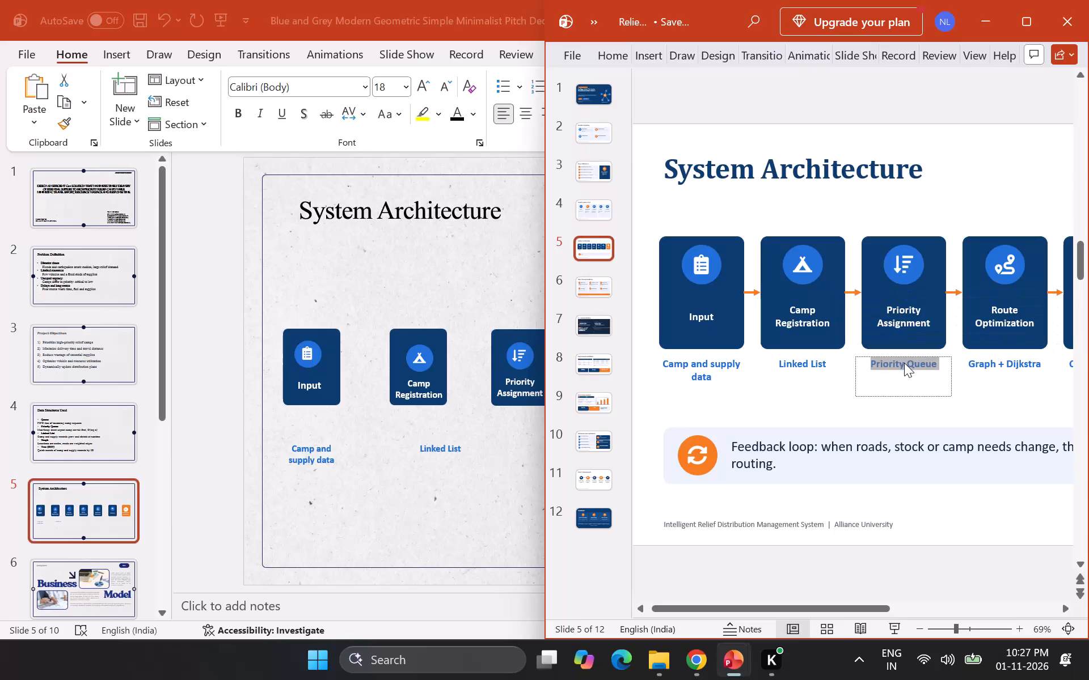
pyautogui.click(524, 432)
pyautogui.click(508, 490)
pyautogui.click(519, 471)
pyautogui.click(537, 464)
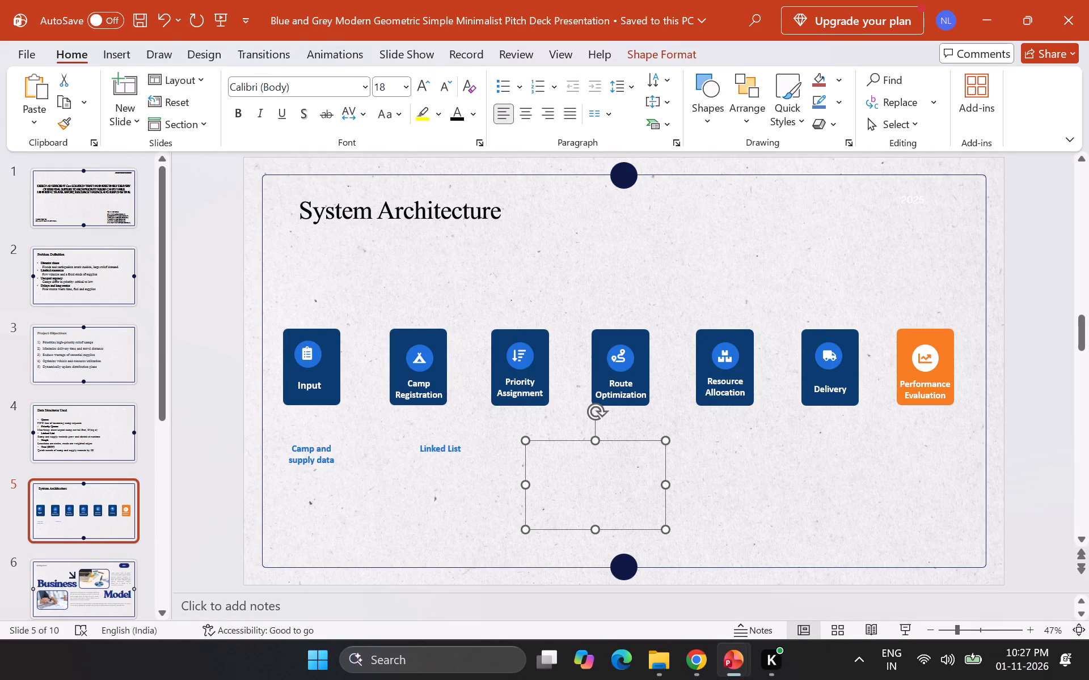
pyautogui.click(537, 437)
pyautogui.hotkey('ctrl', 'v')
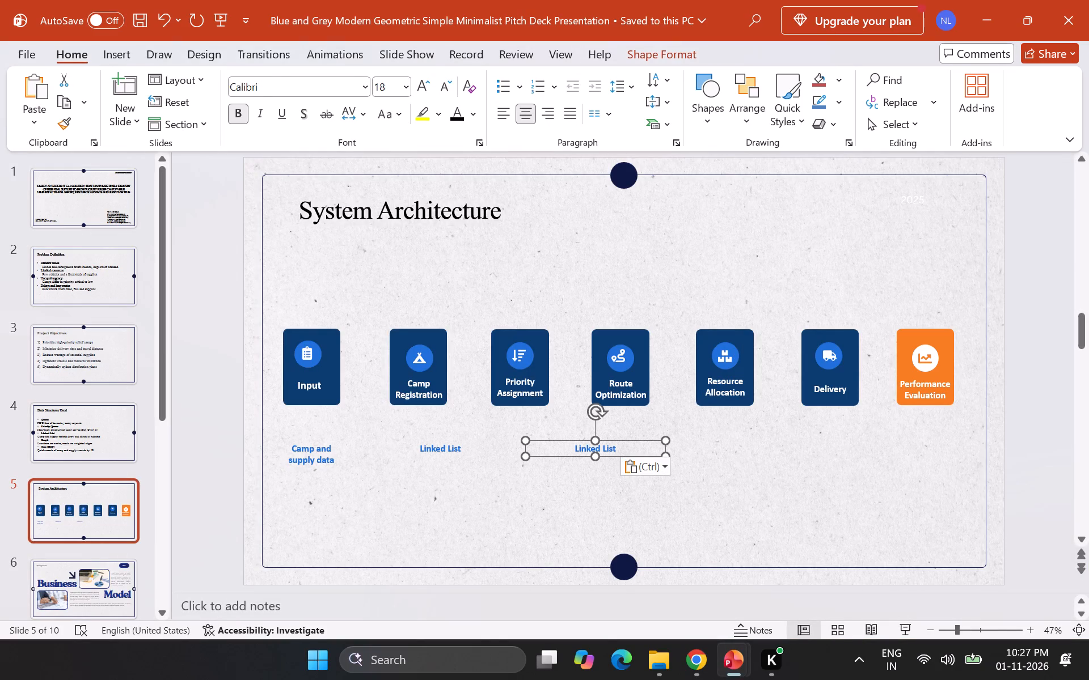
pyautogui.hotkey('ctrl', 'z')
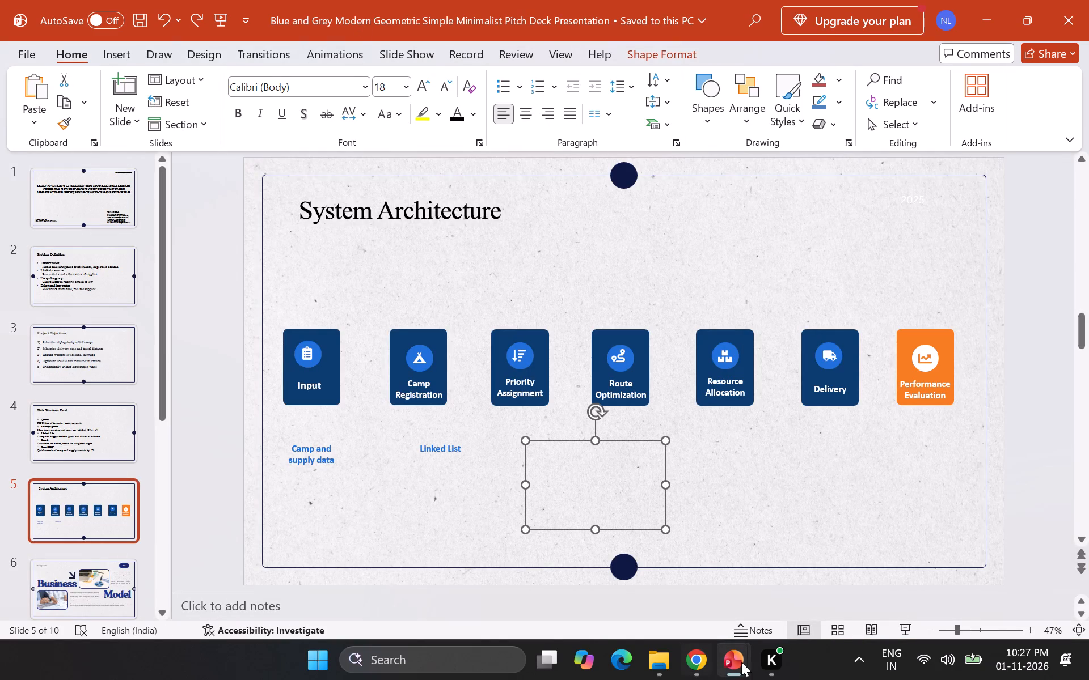
# Copy the Priority Queue caption from the Relief Distribution presentation into the template's wide empty text box.
pyautogui.click(651, 575)
pyautogui.tripleClick(910, 361)
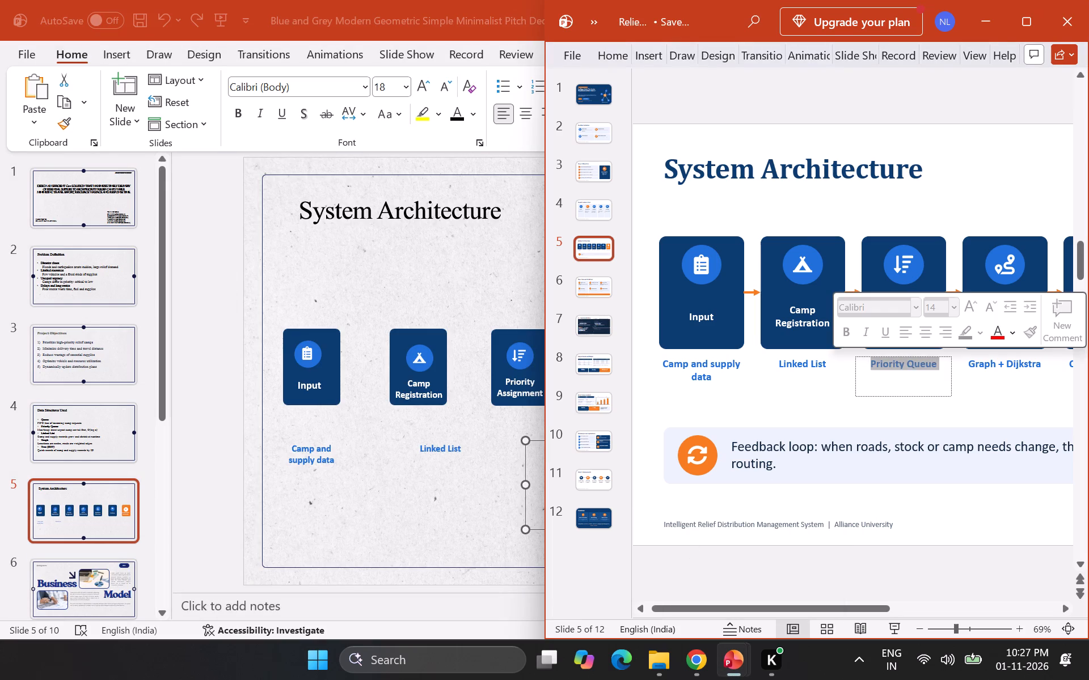
pyautogui.moveTo(903, 364); pyautogui.dragTo(897, 358)
pyautogui.hotkey('ctrl', 'c')
pyautogui.click(516, 493)
pyautogui.click(543, 483)
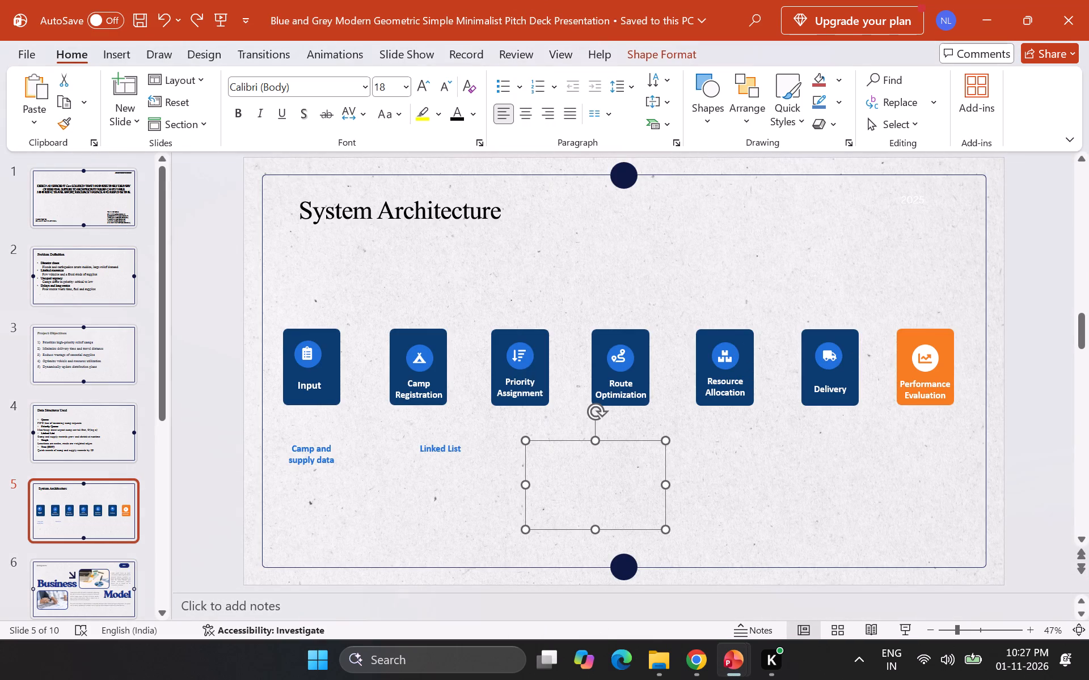
pyautogui.moveTo(547, 479); pyautogui.dragTo(548, 473)
pyautogui.hotkey('ctrl', 'v')
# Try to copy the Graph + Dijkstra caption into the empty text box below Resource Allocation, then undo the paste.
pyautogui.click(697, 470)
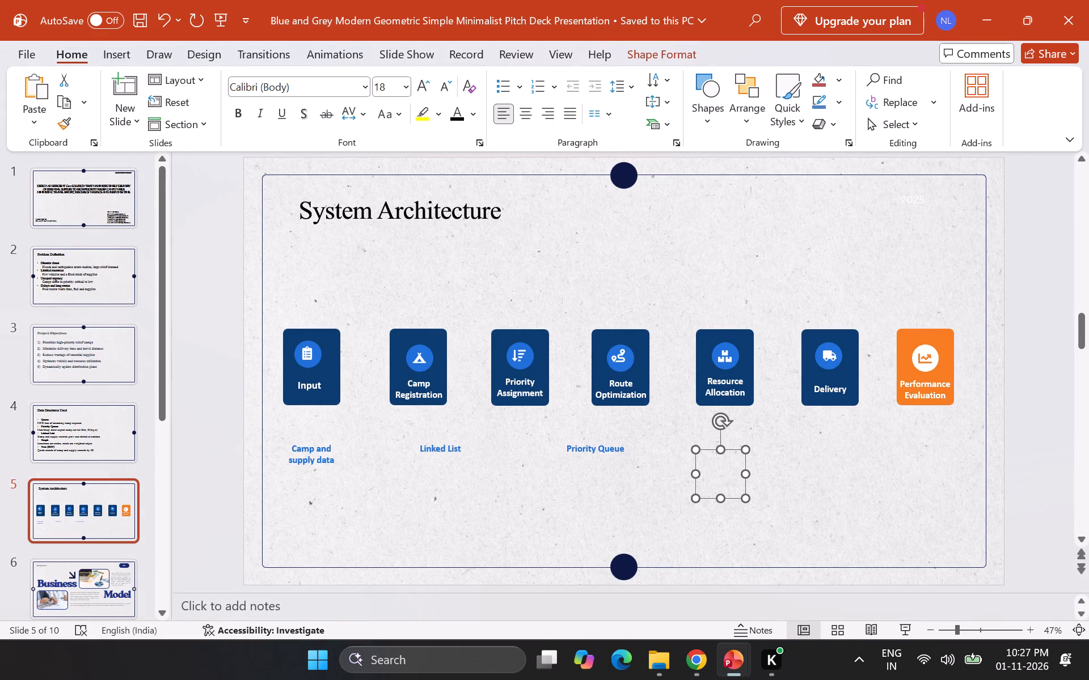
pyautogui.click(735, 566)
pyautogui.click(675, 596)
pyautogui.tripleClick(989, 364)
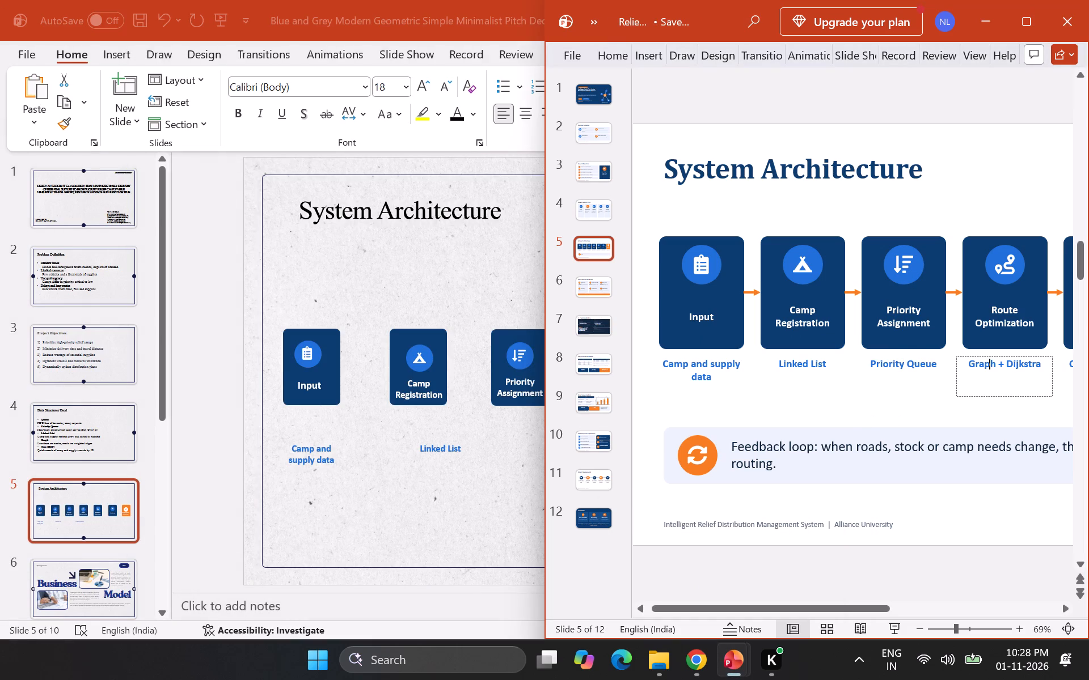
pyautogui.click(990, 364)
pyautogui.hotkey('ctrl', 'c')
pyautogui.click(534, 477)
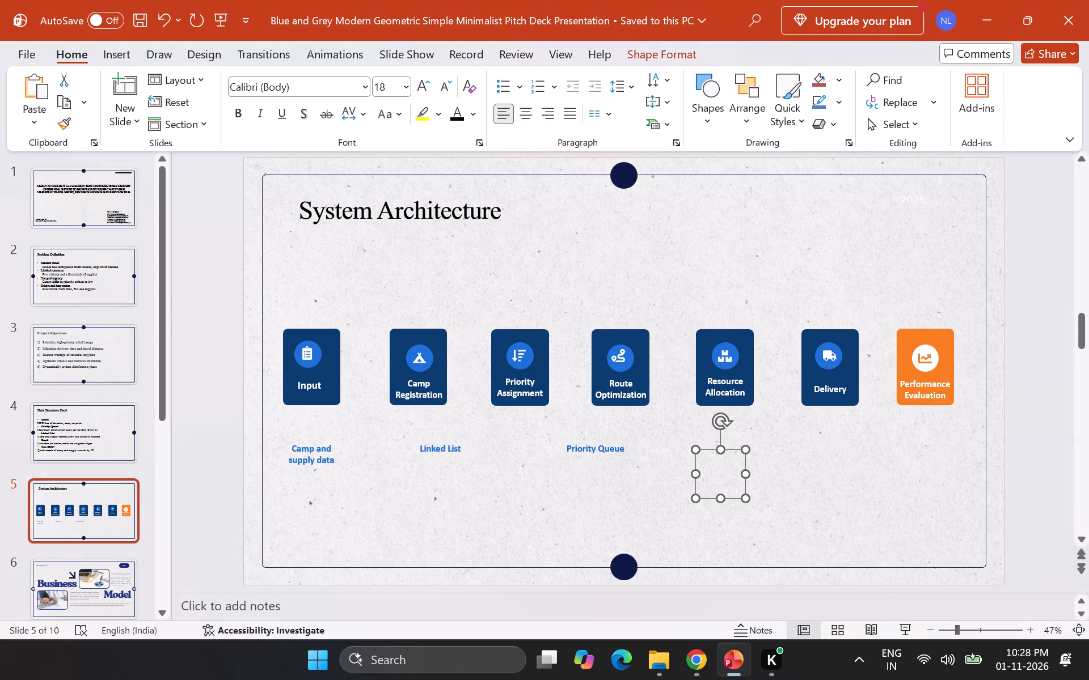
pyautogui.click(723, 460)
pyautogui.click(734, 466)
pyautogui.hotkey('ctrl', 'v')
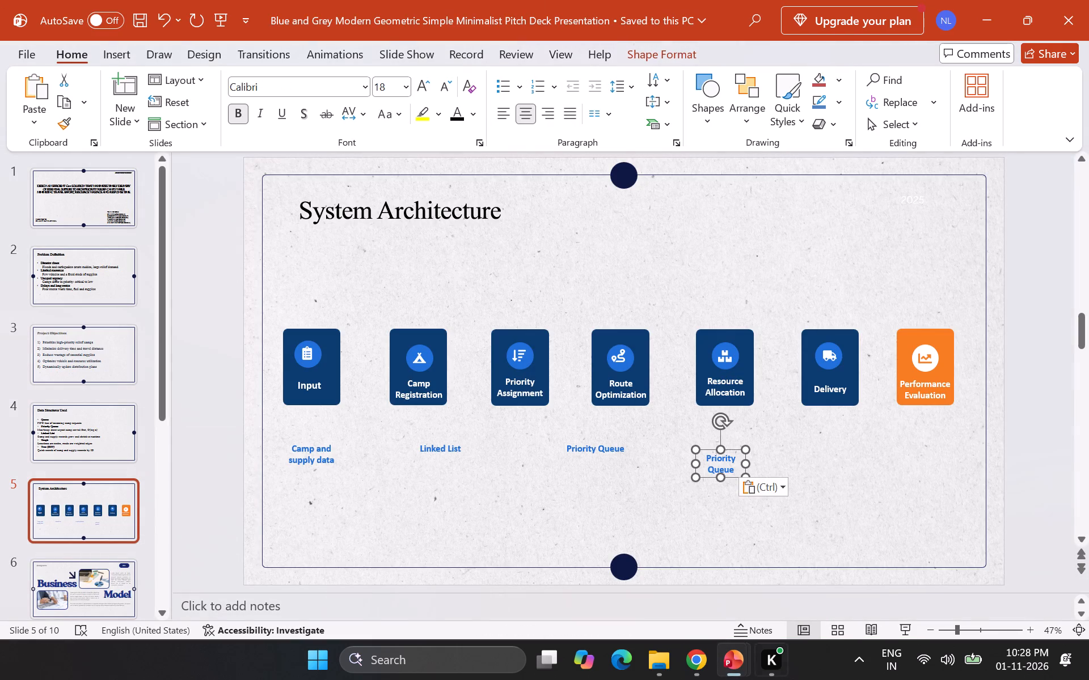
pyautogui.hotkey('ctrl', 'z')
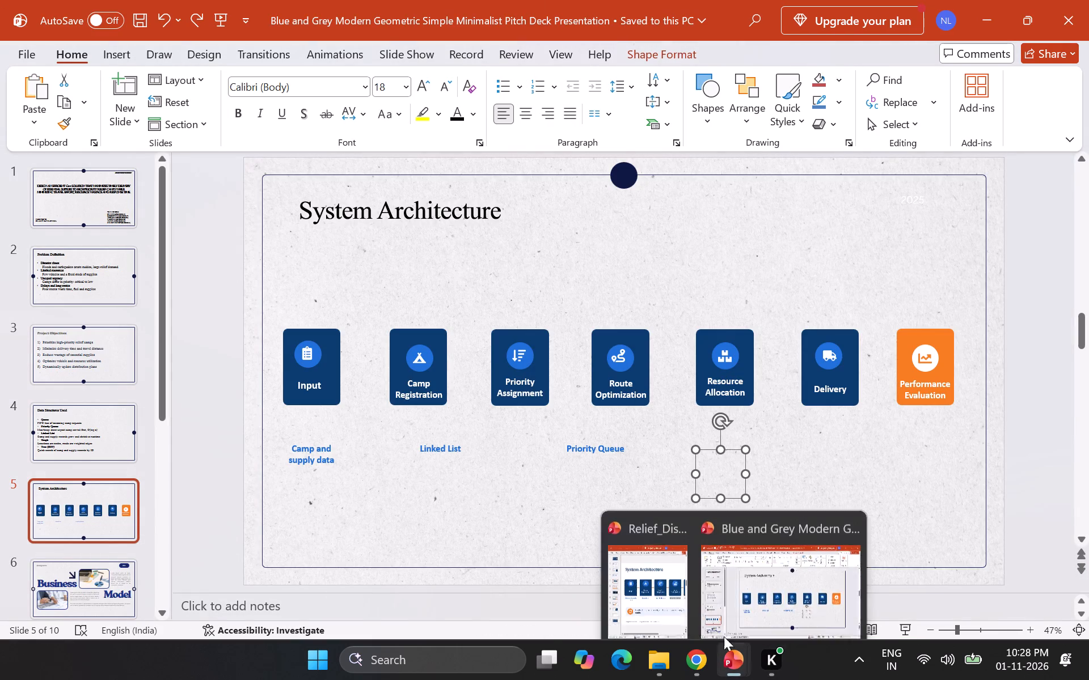
# Copy the Graph + Dijkstra caption from the Relief Distribution presentation into the template's empty text box below Resource Allocation.
pyautogui.click(655, 568)
pyautogui.tripleClick(977, 365)
pyautogui.click(982, 366)
pyautogui.hotkey('ctrl', 'c')
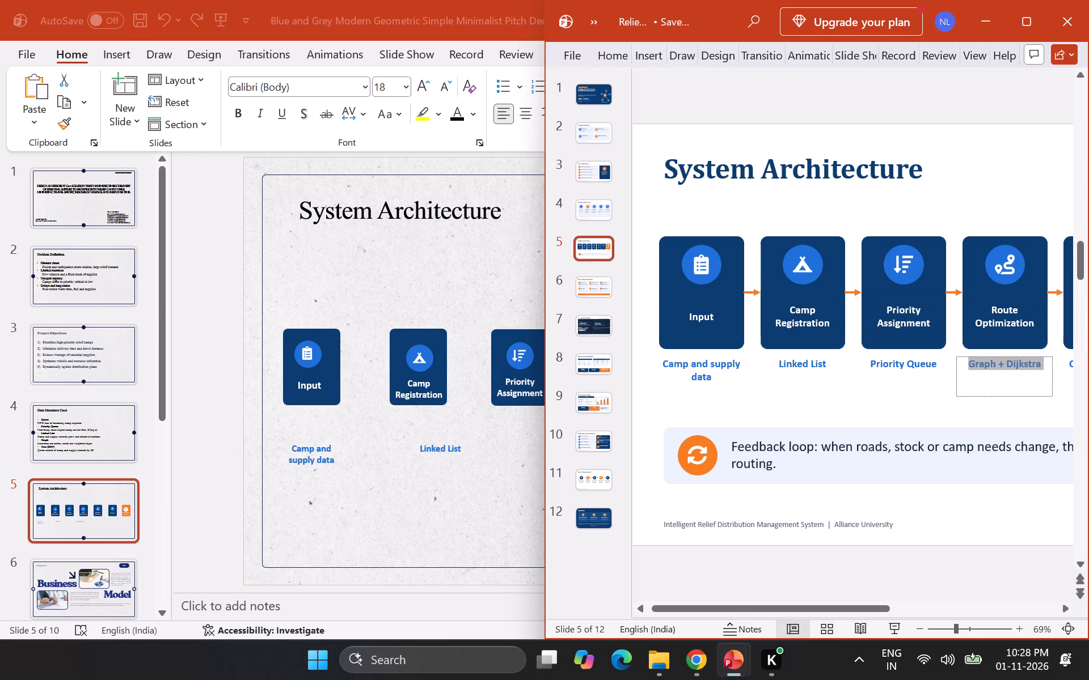
pyautogui.click(650, 578)
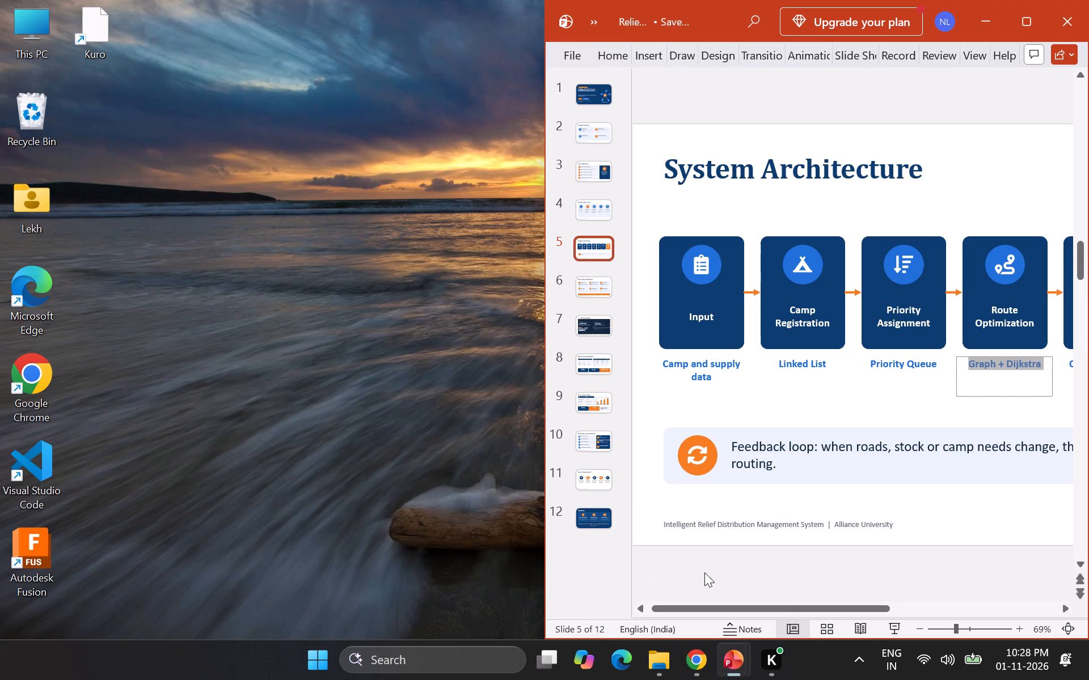
pyautogui.click(737, 579)
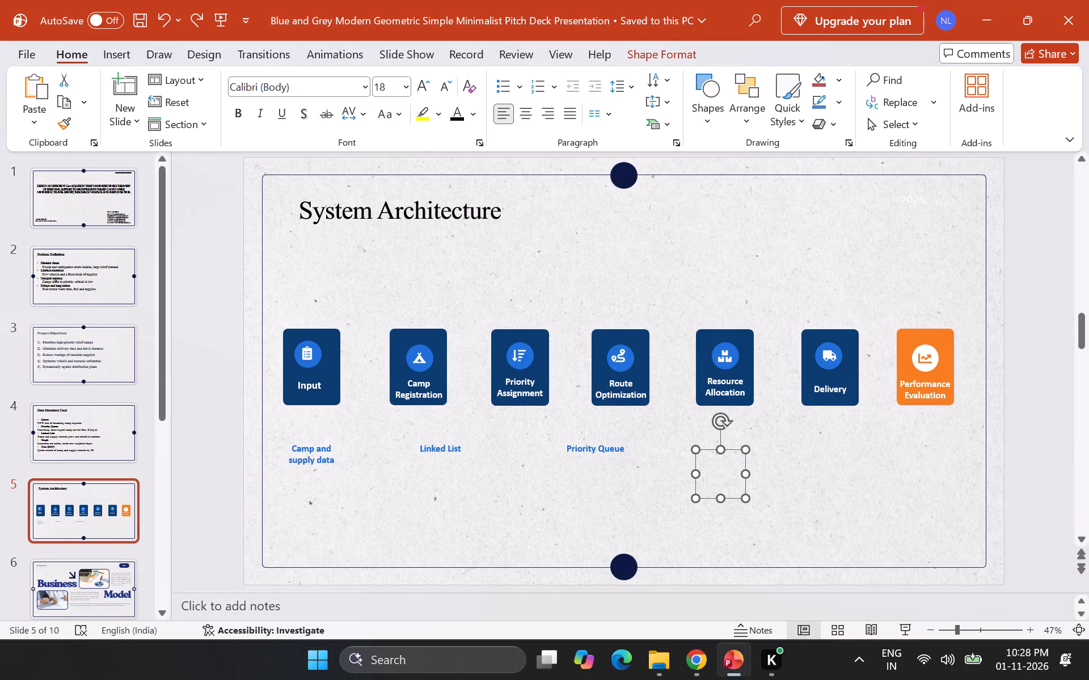
pyautogui.click(719, 467)
pyautogui.moveTo(720, 467); pyautogui.dragTo(727, 464)
pyautogui.hotkey('ctrl', 'v')
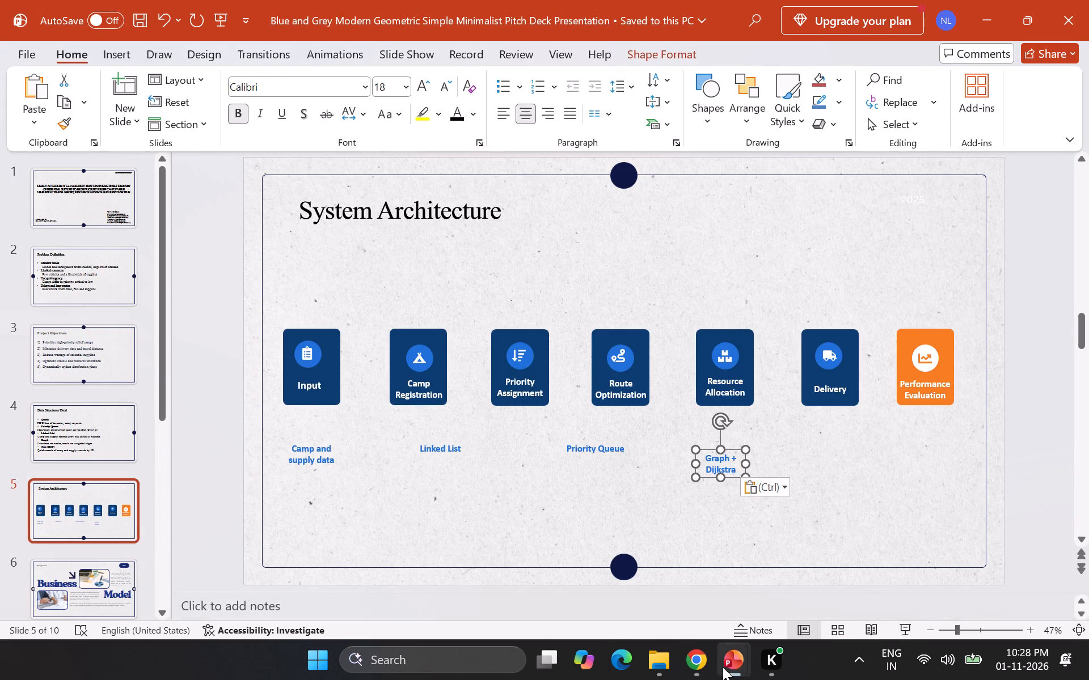
# Copy the Queue + best-fit caption from the Relief Distribution presentation into a new text box below Delivery on the template's slide 5.
pyautogui.click(652, 563)
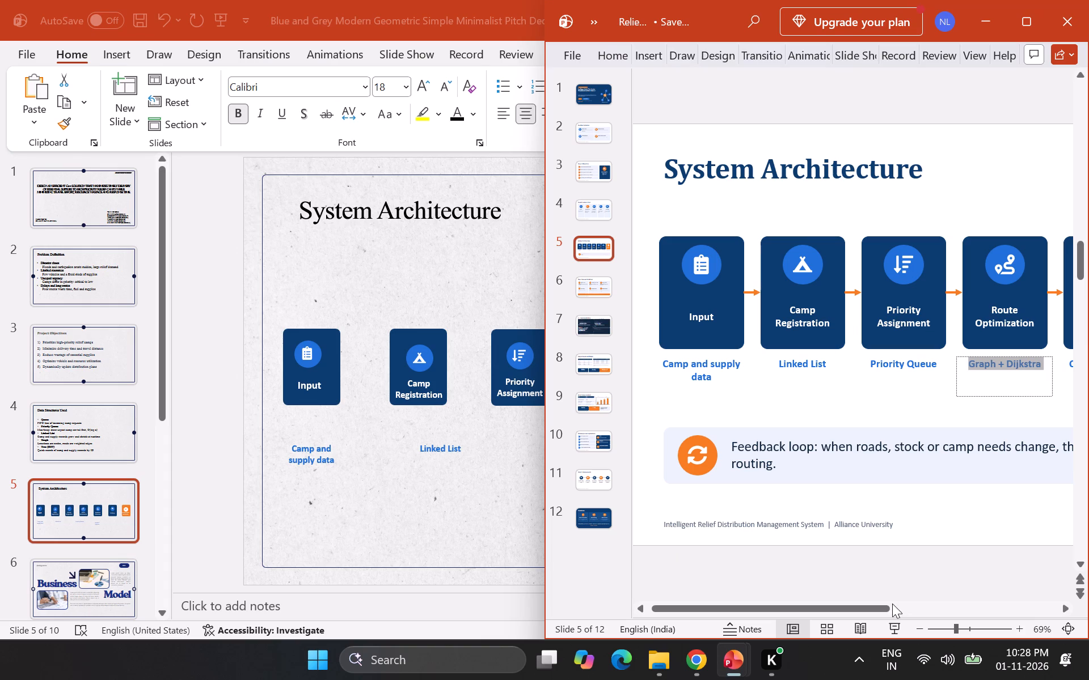
pyautogui.moveTo(877, 613); pyautogui.dragTo(1088, 603)
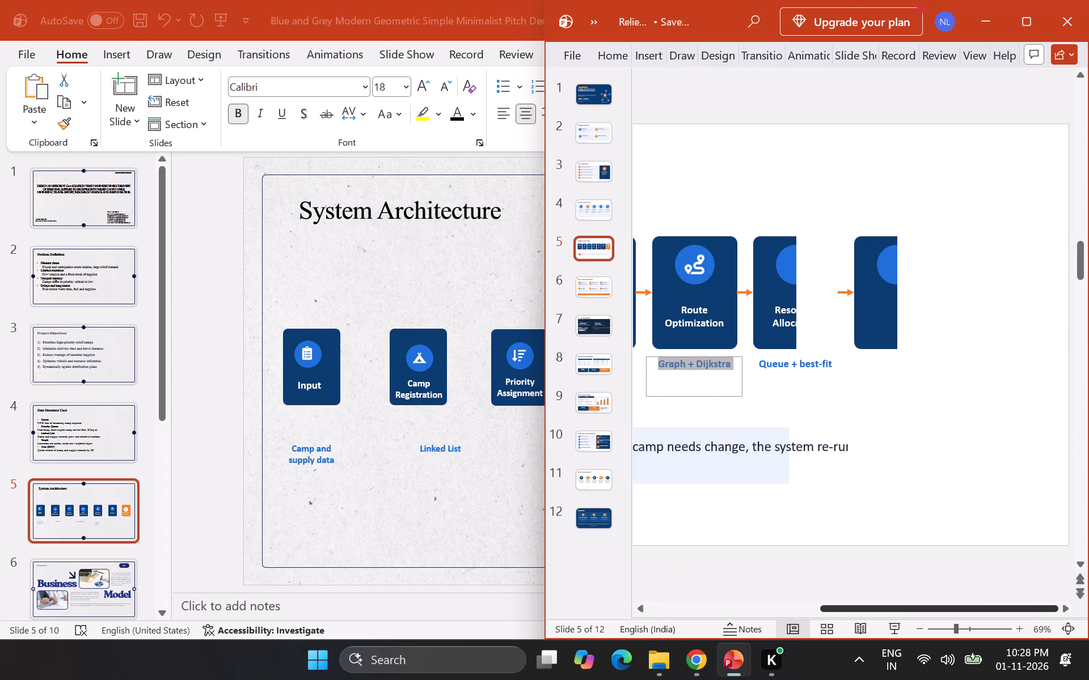
pyautogui.tripleClick(831, 364)
pyautogui.click(831, 364)
pyautogui.hotkey('ctrl', 'c')
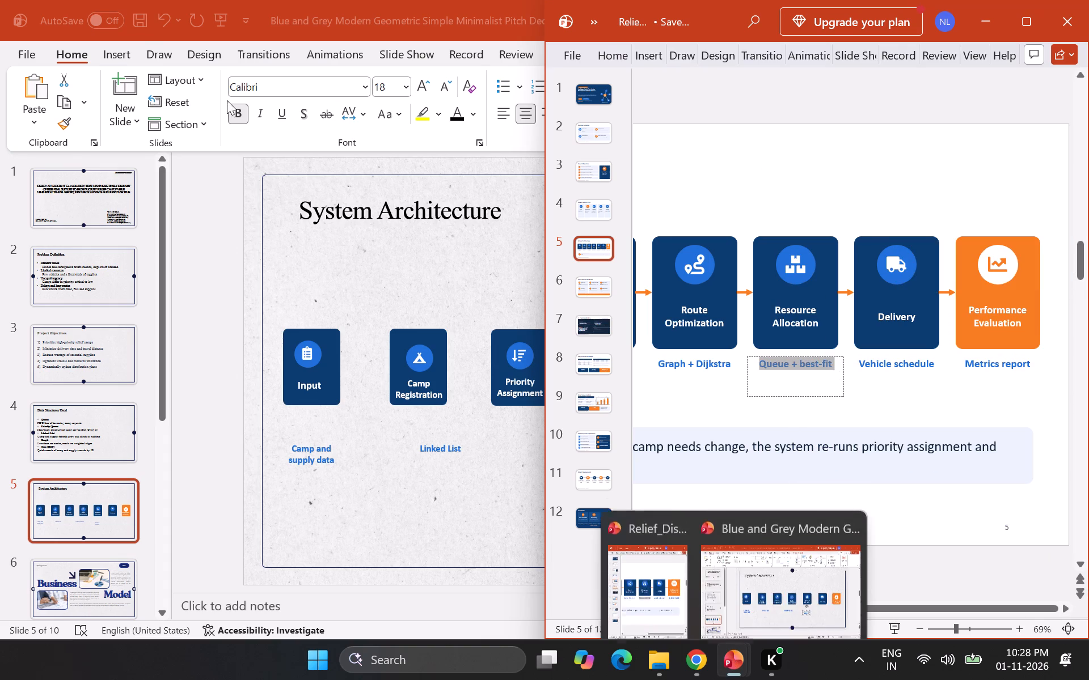
pyautogui.click(128, 48)
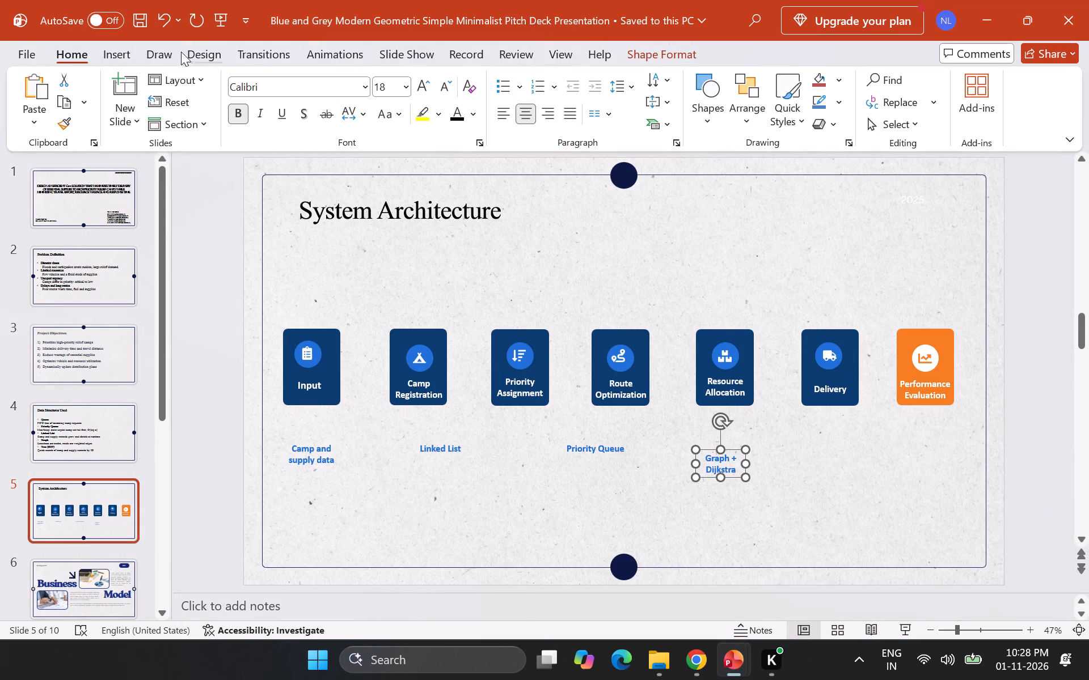
pyautogui.click(120, 52)
pyautogui.click(699, 86)
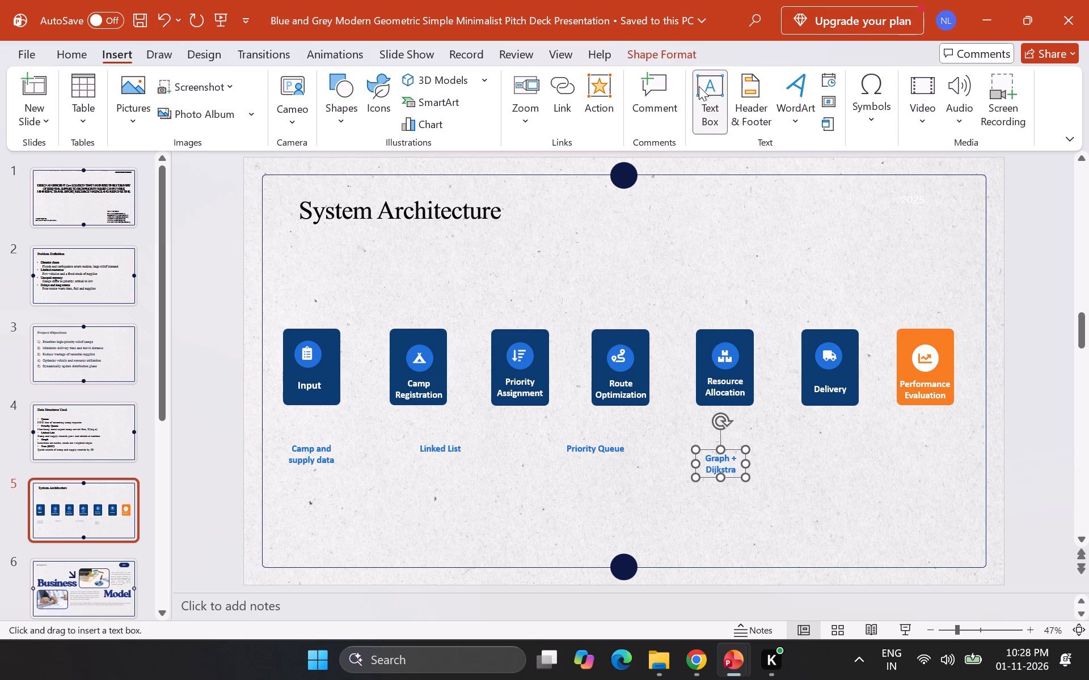
pyautogui.moveTo(762, 460); pyautogui.dragTo(844, 526)
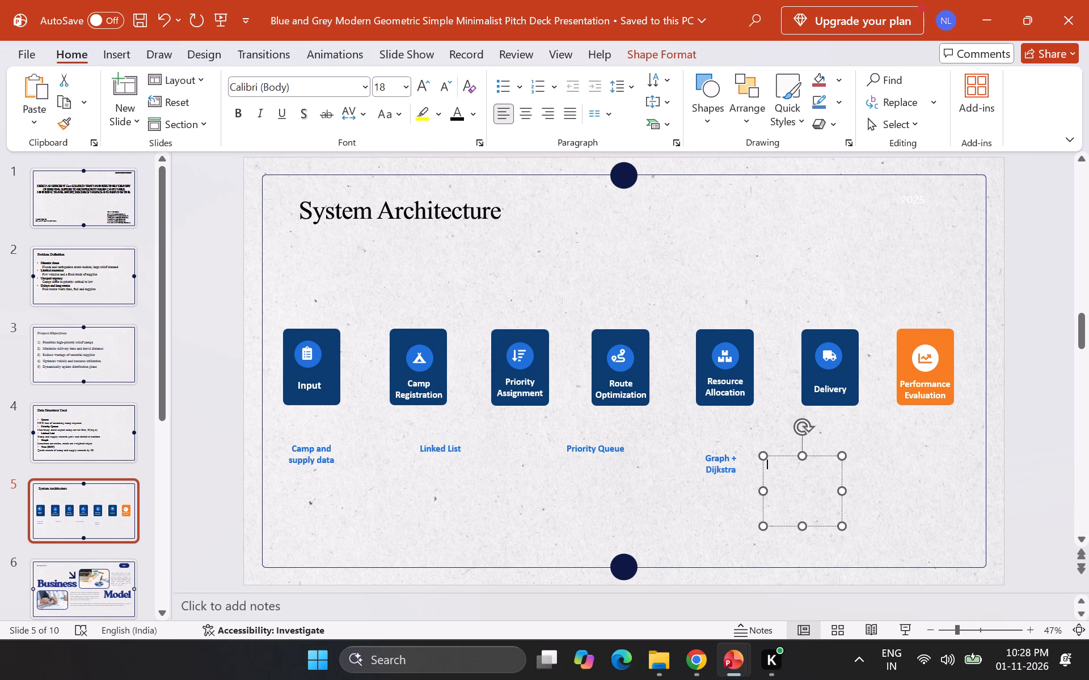
pyautogui.click(792, 506)
pyautogui.hotkey('ctrl', 'v')
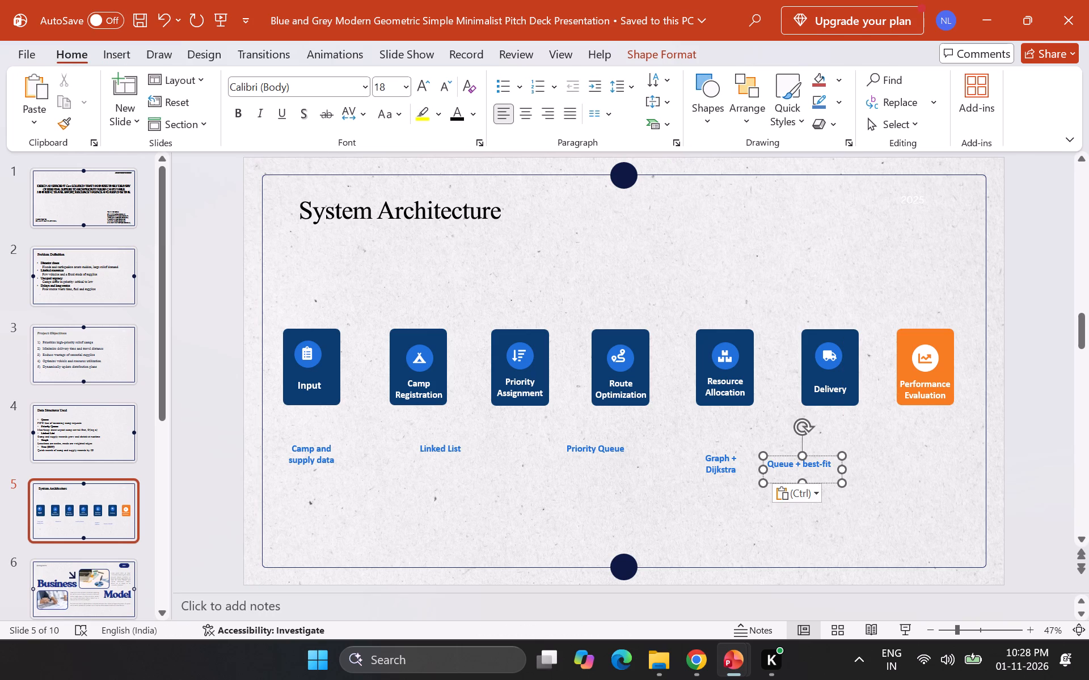
# Move the Linked List caption directly beneath Camp Registration and the Camp and supply data caption directly beneath Input.
pyautogui.click(440, 448)
pyautogui.moveTo(458, 440); pyautogui.dragTo(430, 427)
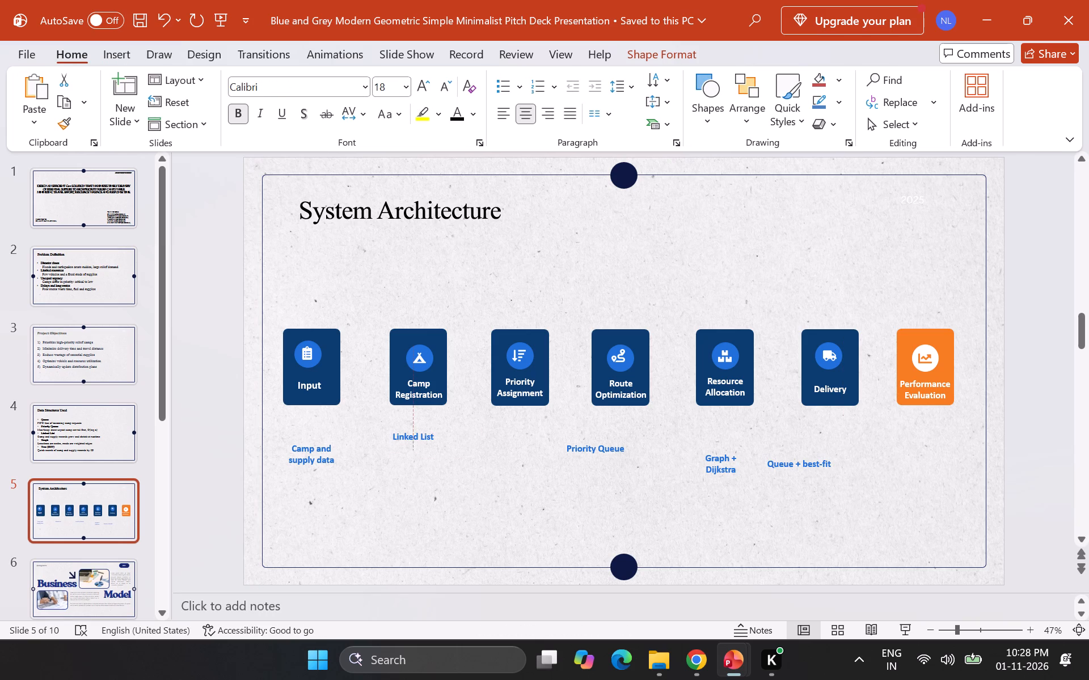
pyautogui.moveTo(430, 427); pyautogui.dragTo(438, 418)
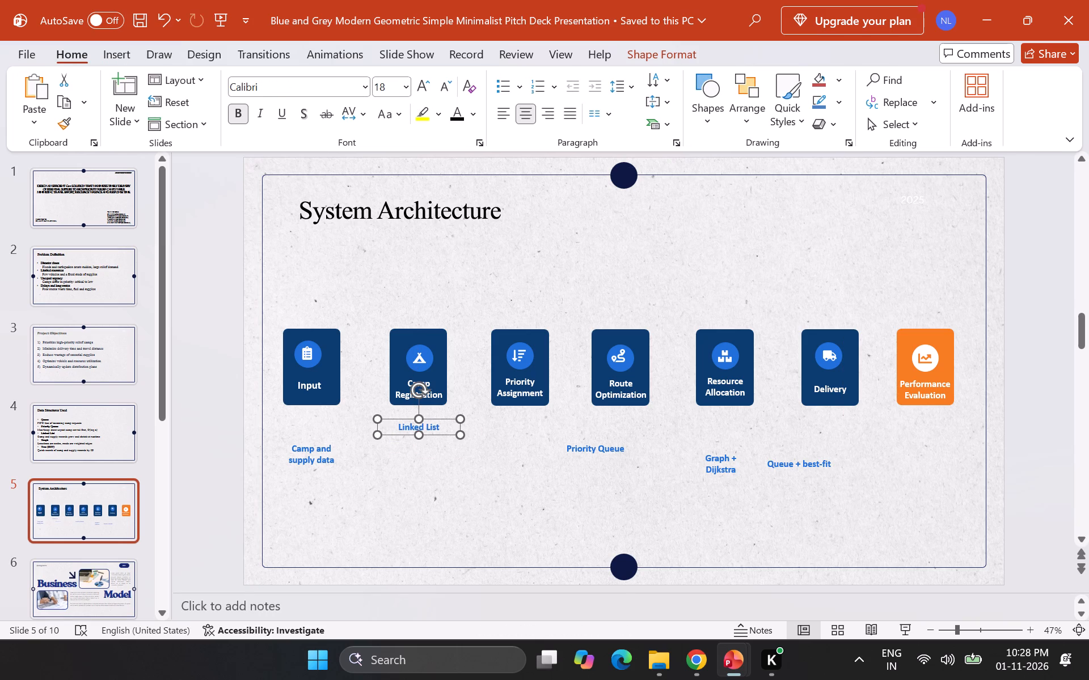
pyautogui.click(341, 454)
pyautogui.click(327, 457)
pyautogui.moveTo(323, 440); pyautogui.dragTo(324, 422)
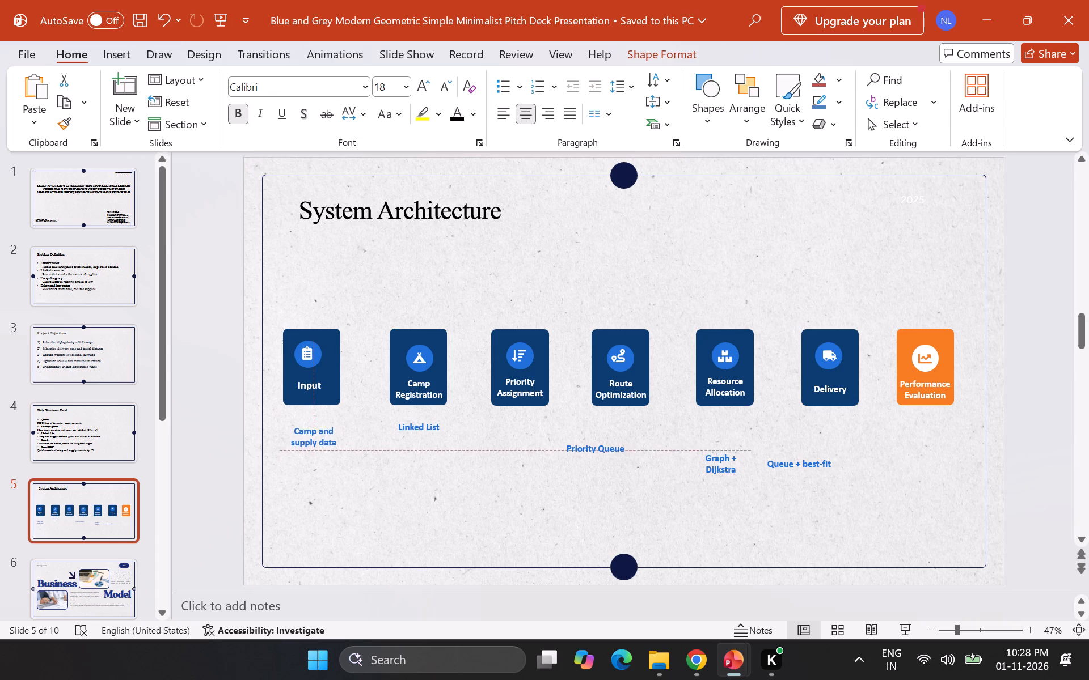
pyautogui.moveTo(324, 422); pyautogui.dragTo(322, 413)
# Move the Priority Queue caption directly beneath Priority Assignment and the Graph + Dijkstra caption directly beneath Route Optimization.
pyautogui.click(589, 446)
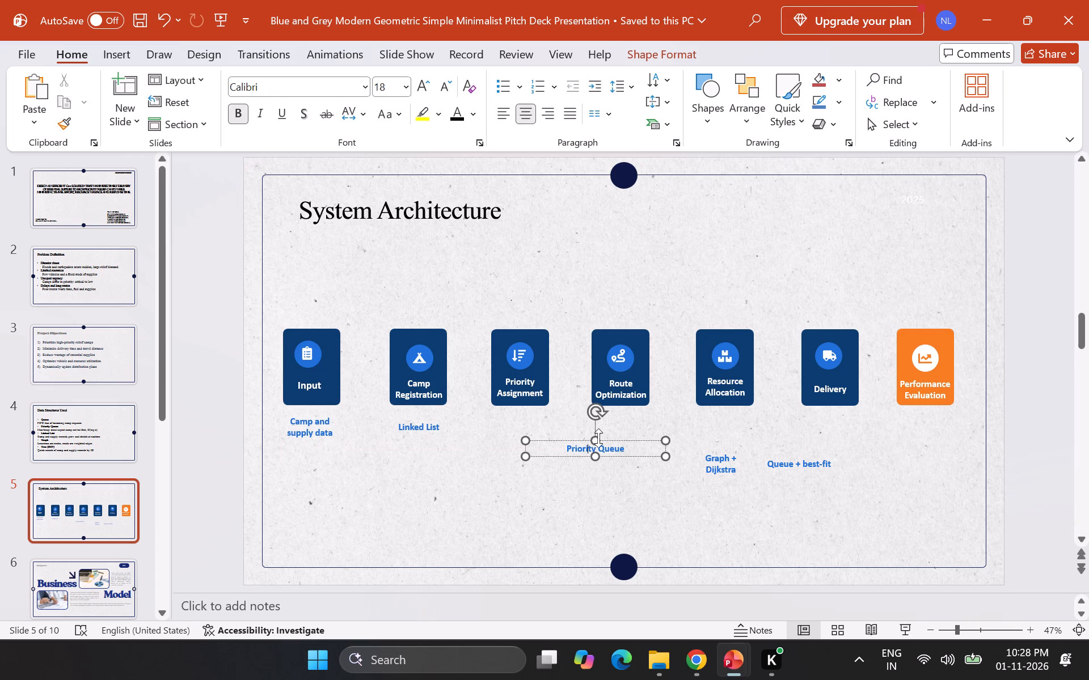
pyautogui.moveTo(606, 441); pyautogui.dragTo(526, 416)
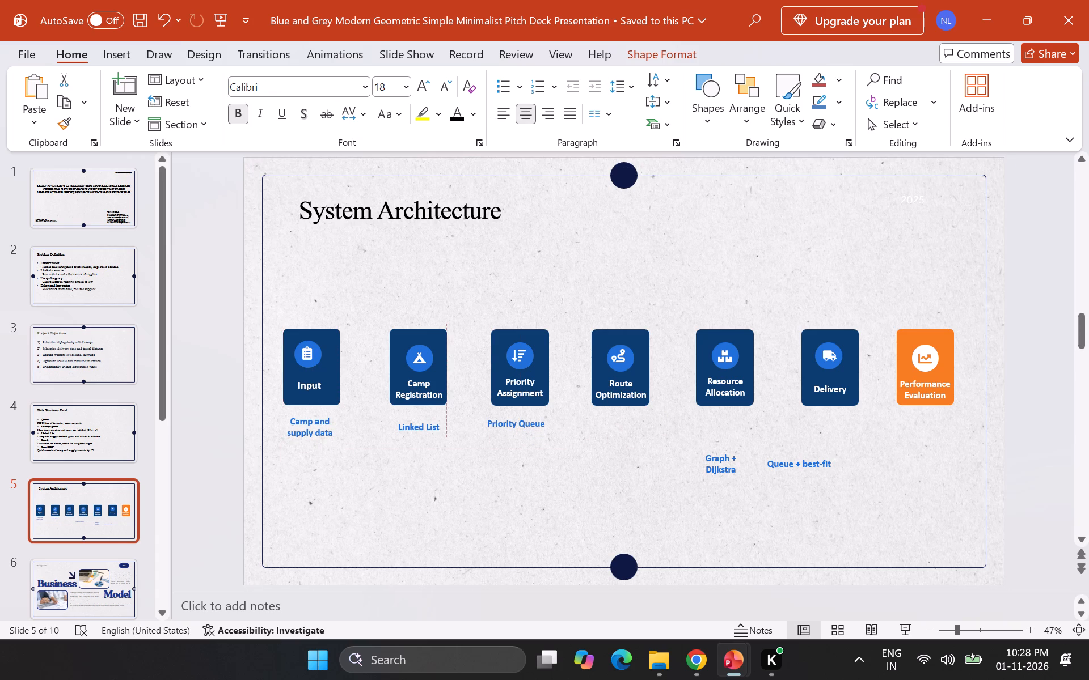
pyautogui.moveTo(526, 416); pyautogui.dragTo(531, 417)
pyautogui.click(711, 465)
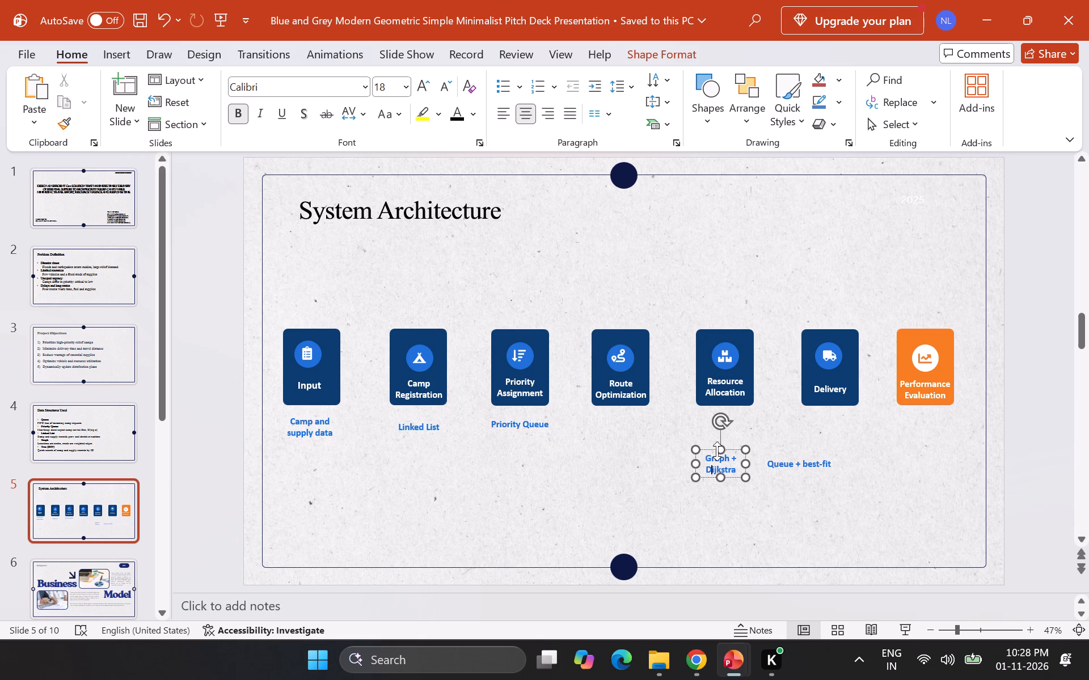
pyautogui.moveTo(731, 449); pyautogui.dragTo(637, 422)
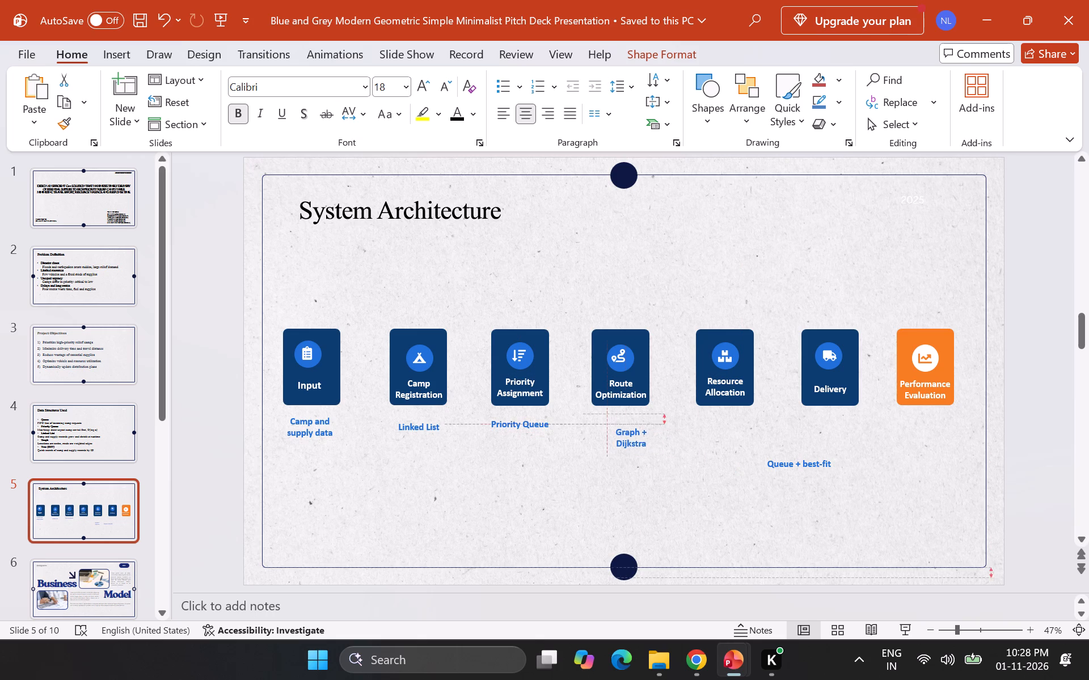
pyautogui.moveTo(637, 422); pyautogui.dragTo(624, 412)
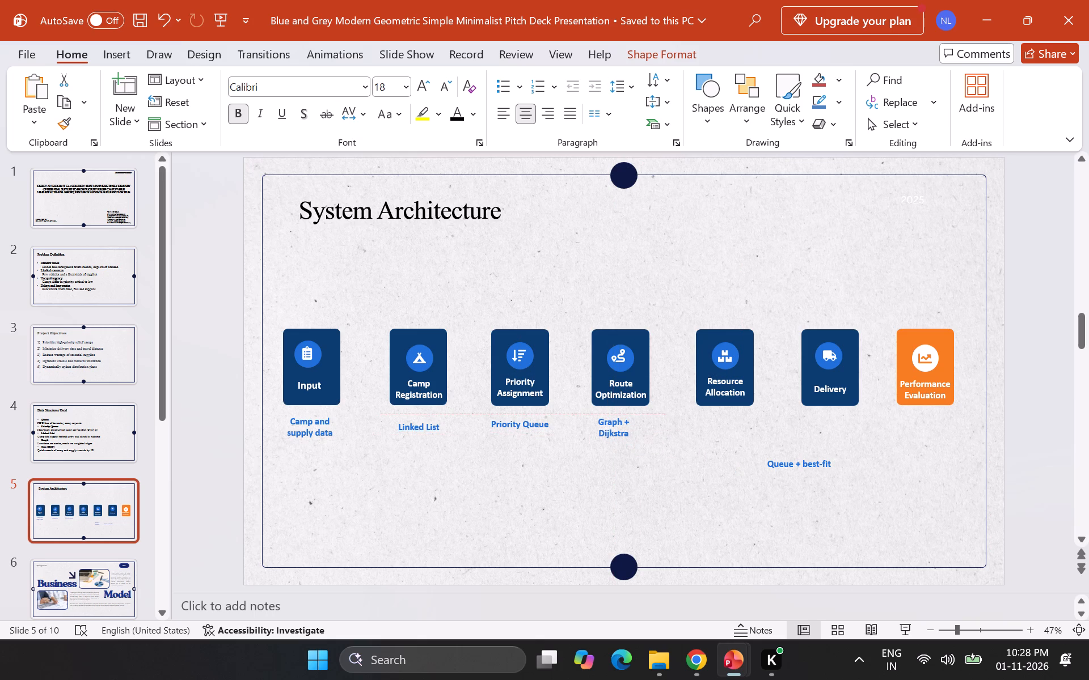
pyautogui.moveTo(624, 412); pyautogui.dragTo(626, 412)
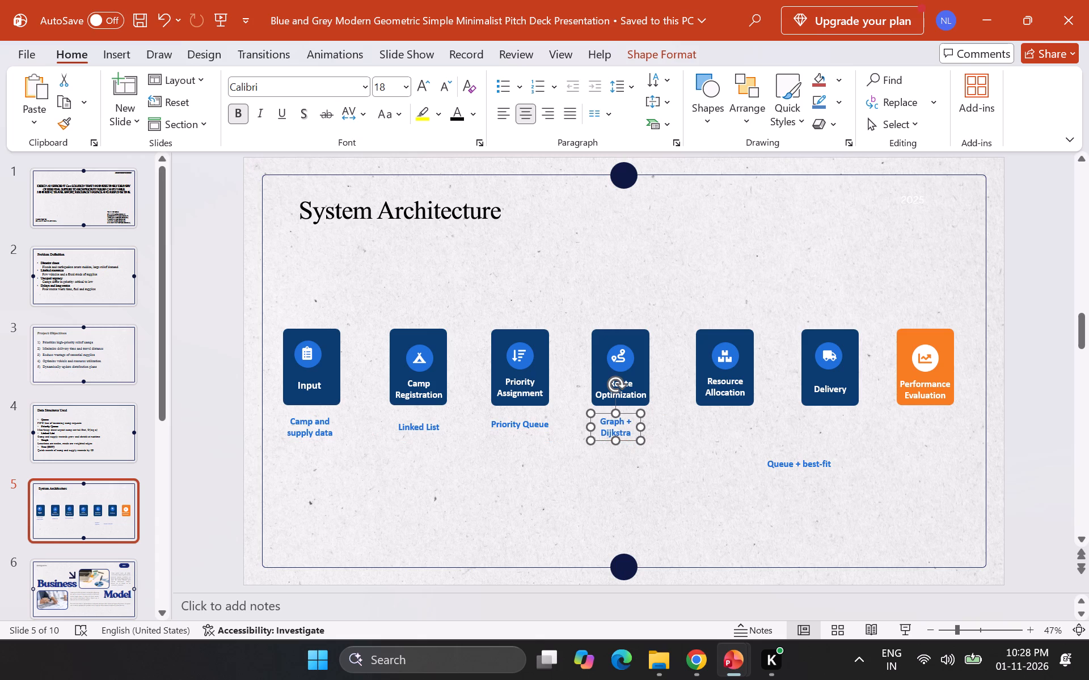
# Move the Queue + best-fit caption directly beneath the Resource Allocation box.
pyautogui.click(809, 461)
pyautogui.moveTo(814, 457); pyautogui.dragTo(749, 432)
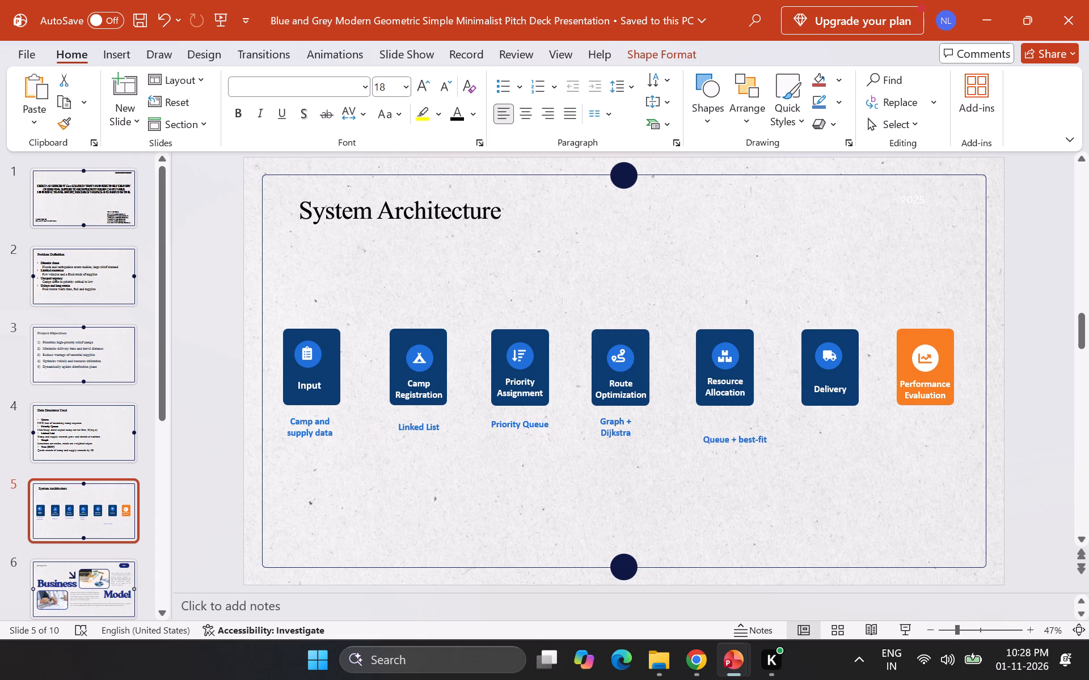
pyautogui.moveTo(749, 432); pyautogui.dragTo(746, 413)
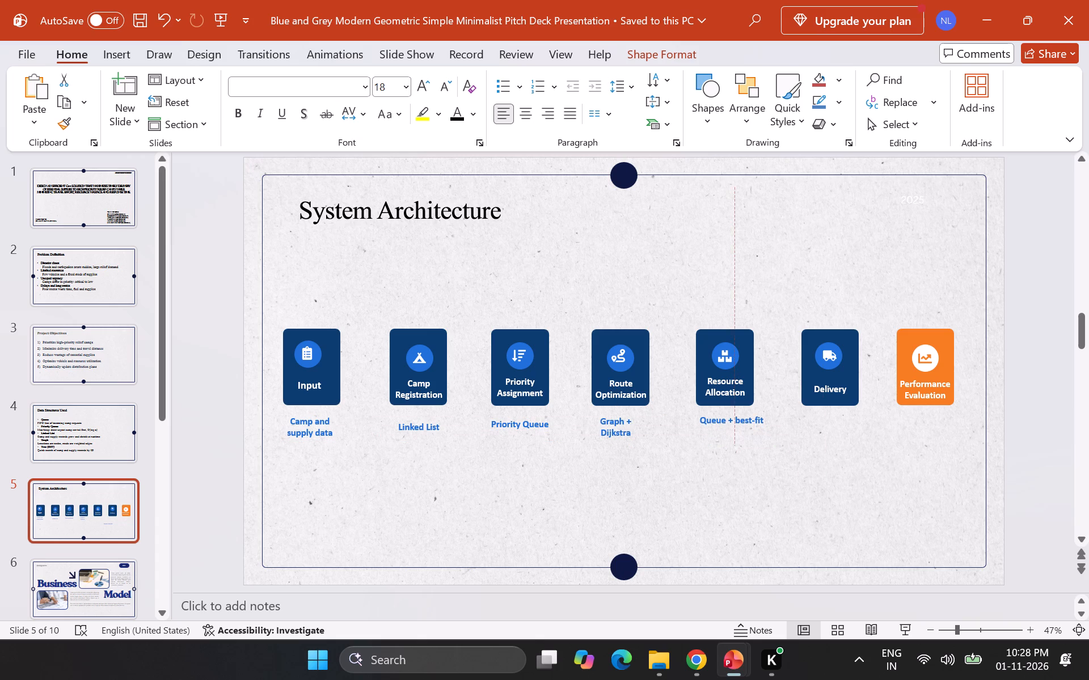
pyautogui.moveTo(746, 413); pyautogui.dragTo(742, 414)
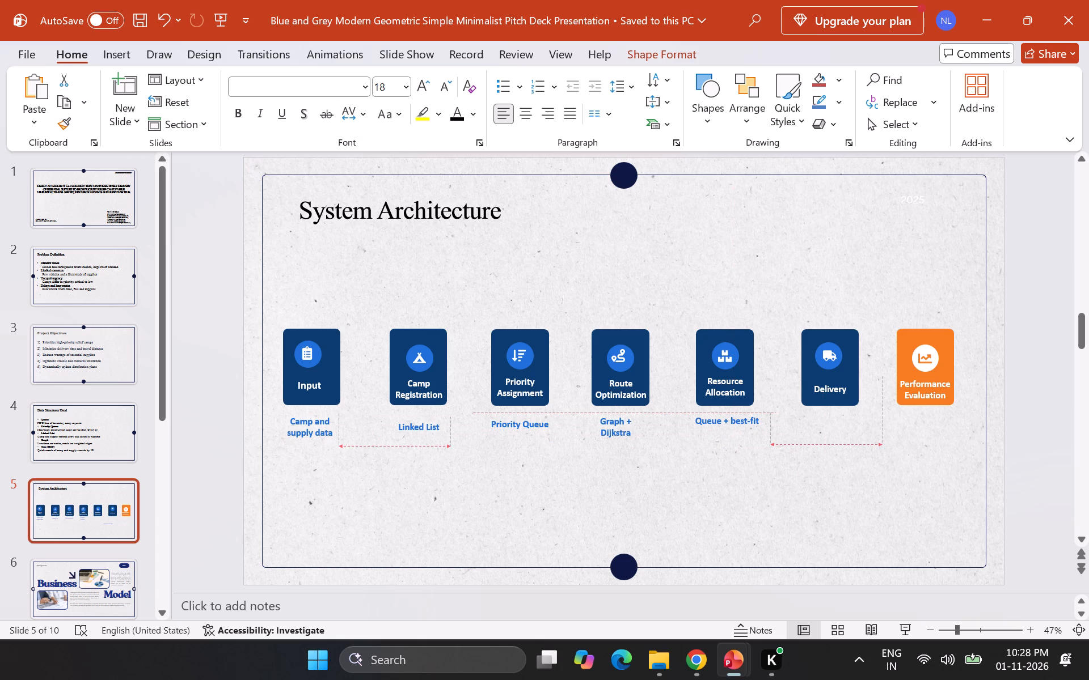
pyautogui.moveTo(742, 414); pyautogui.dragTo(742, 416)
pyautogui.click(760, 454)
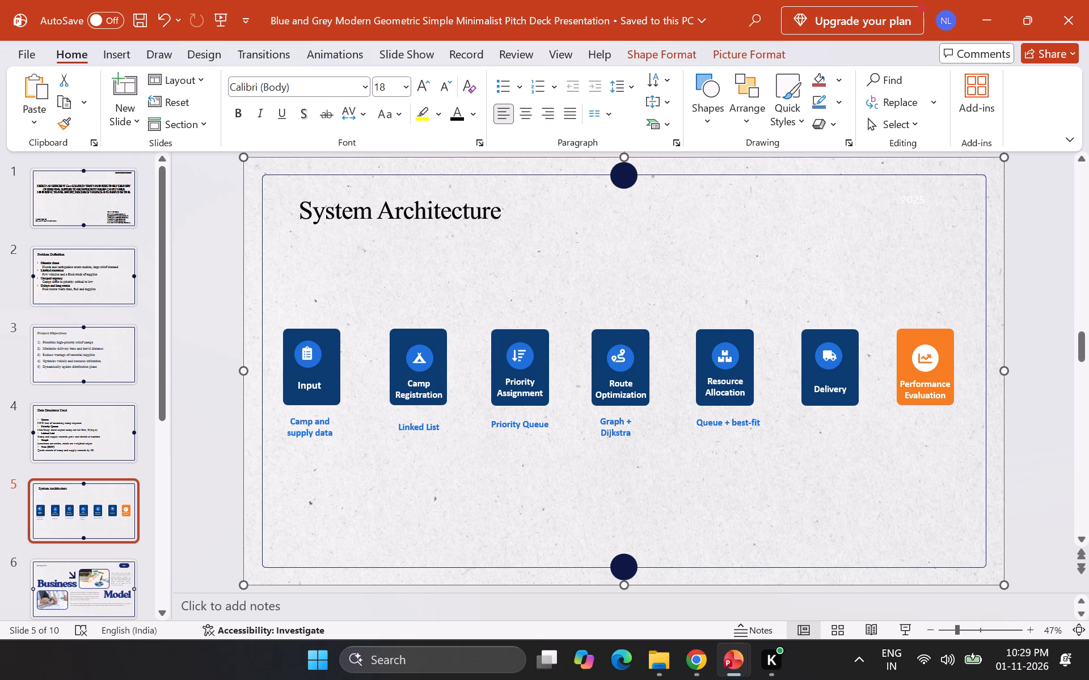
# Widen the Graph + Dijkstra text box so its caption fits on one line, and recentre it beneath Route Optimization.
pyautogui.click(611, 430)
pyautogui.moveTo(593, 425); pyautogui.dragTo(565, 420)
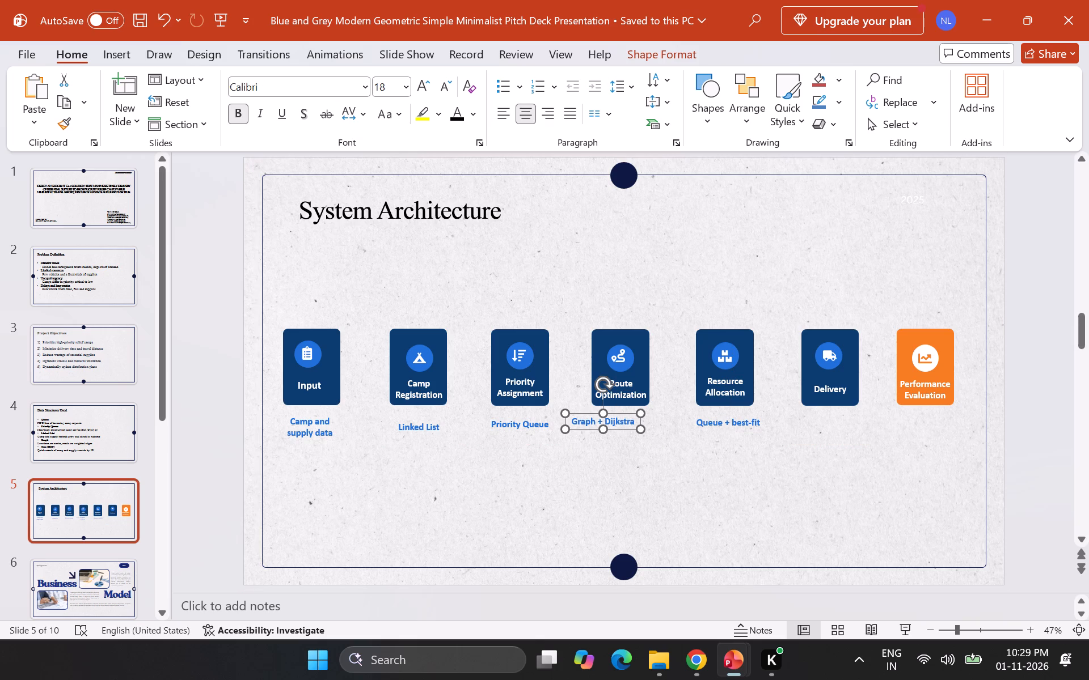
pyautogui.moveTo(623, 413); pyautogui.dragTo(636, 416)
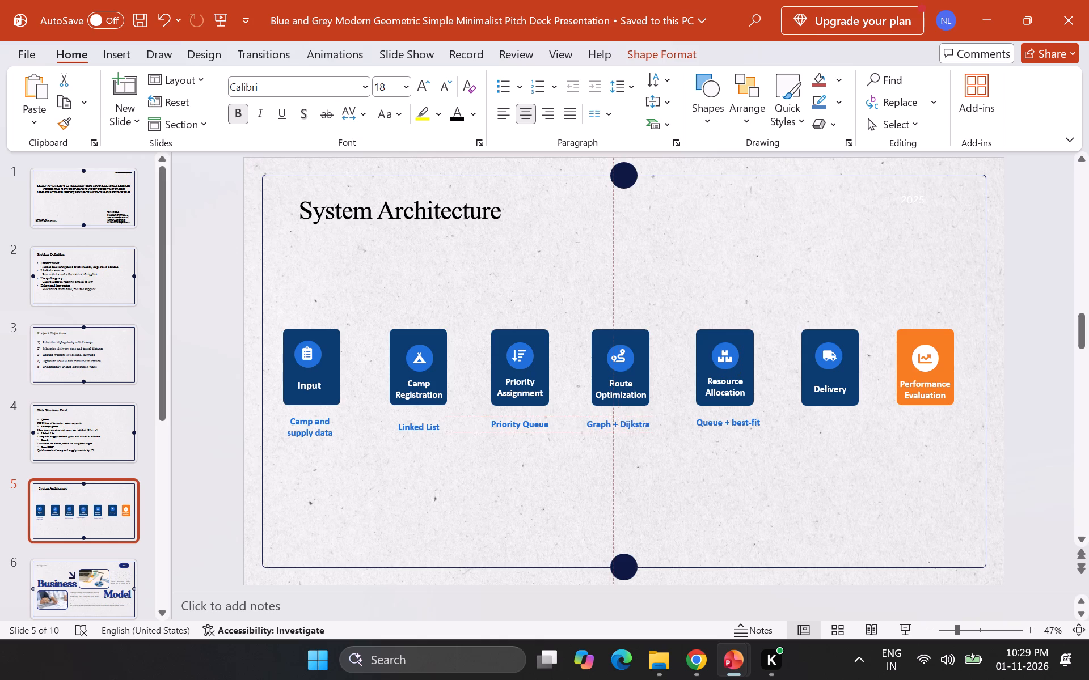
pyautogui.moveTo(636, 416); pyautogui.dragTo(639, 416)
# Nudge the Queue + best-fit caption down slightly to line up with the Graph + Dijkstra caption.
pyautogui.click(740, 423)
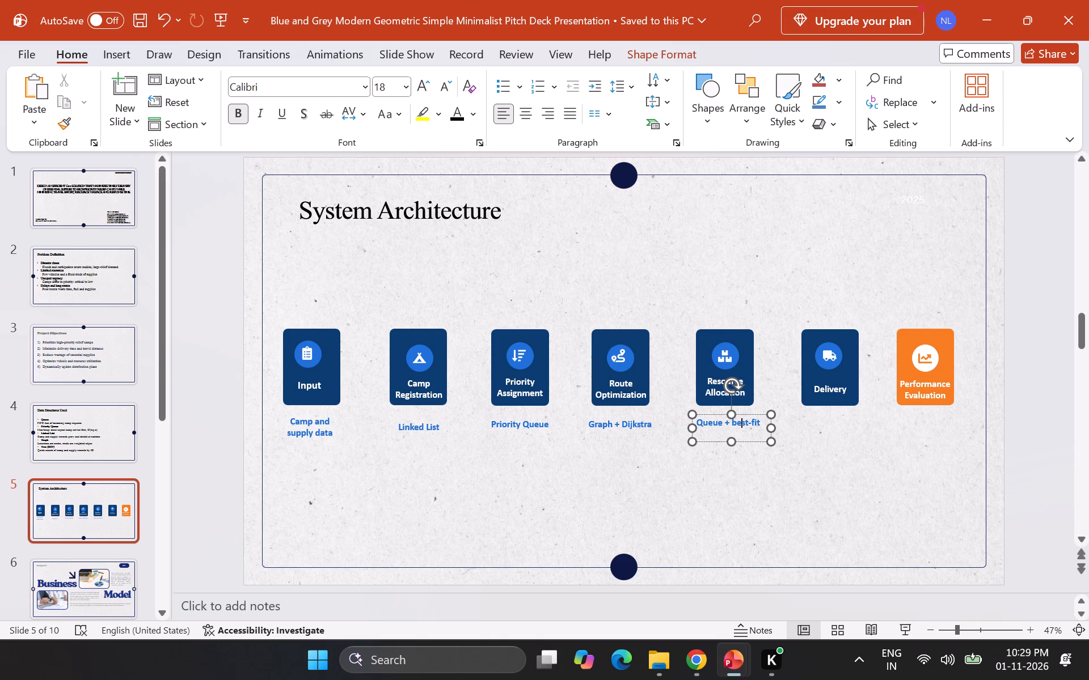
pyautogui.click(740, 415)
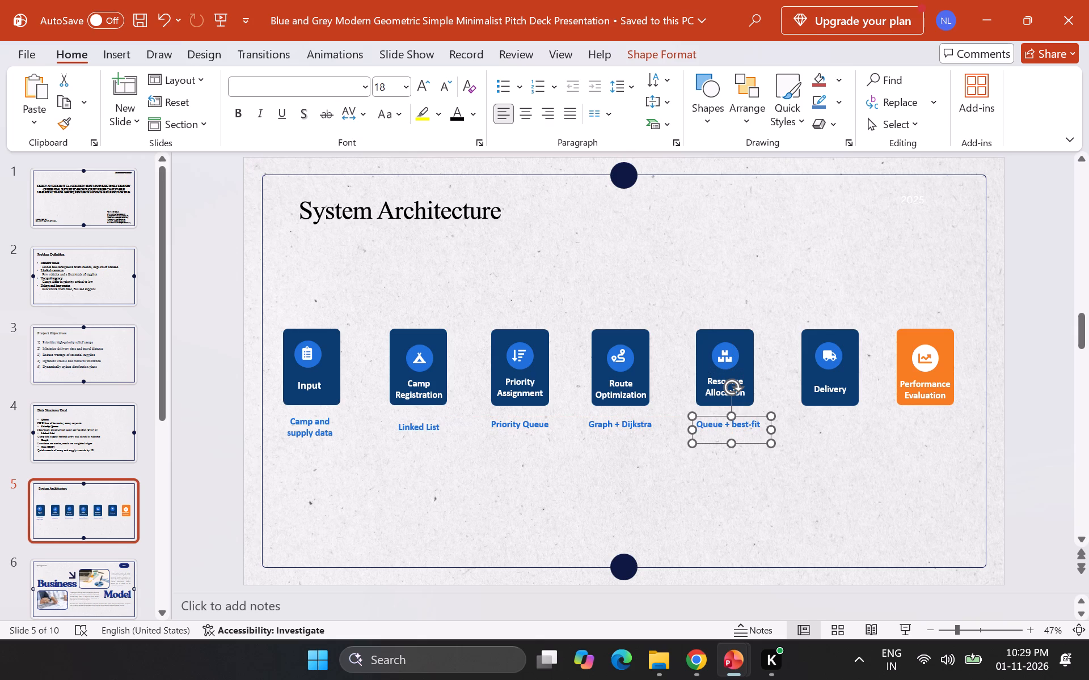
pyautogui.click(739, 496)
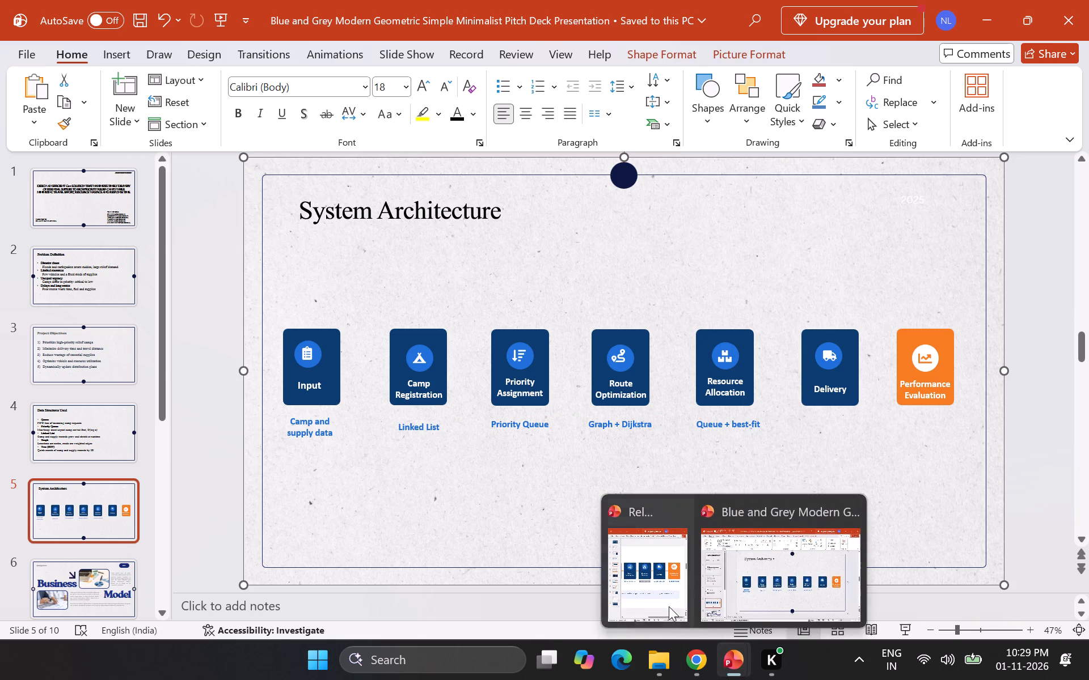
# Copy the Vehicle schedule caption from the Relief Distribution presentation into a new text box and position it directly beneath Delivery.
pyautogui.click(656, 592)
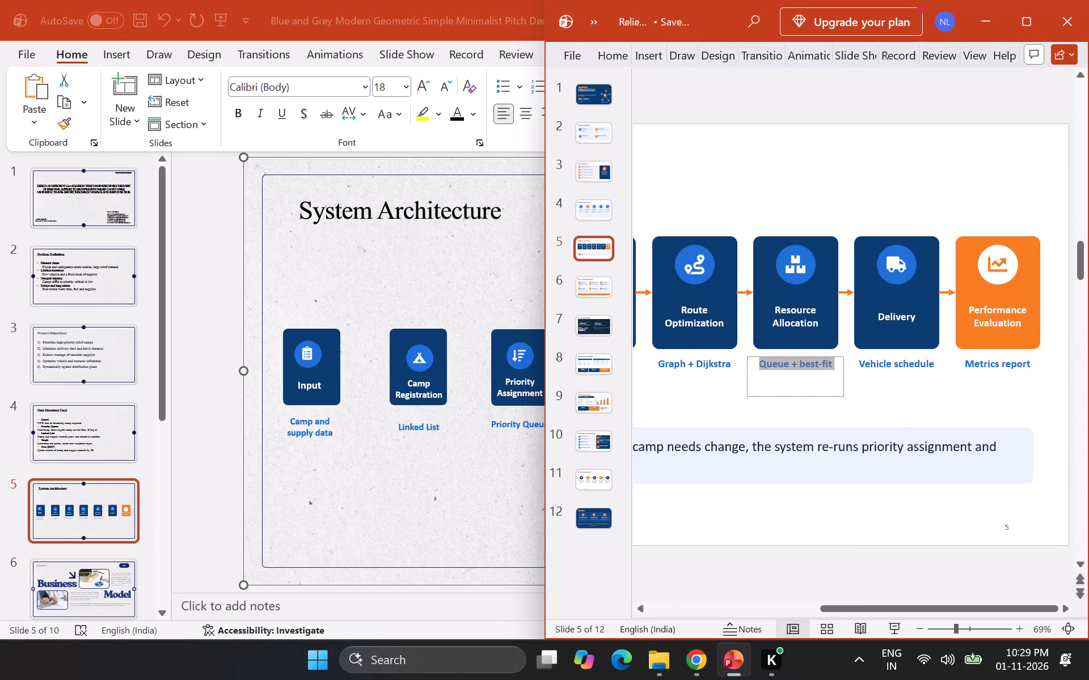
pyautogui.tripleClick(893, 362)
pyautogui.click(896, 363)
pyautogui.hotkey('ctrl', 'c')
pyautogui.click(303, 443)
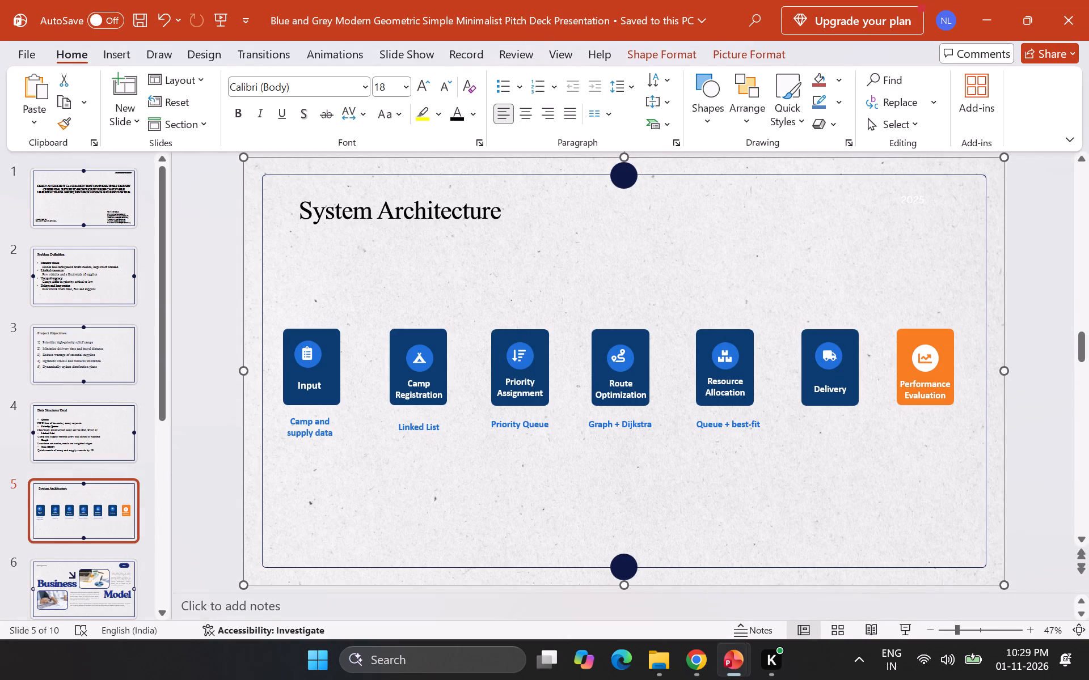
pyautogui.click(119, 49)
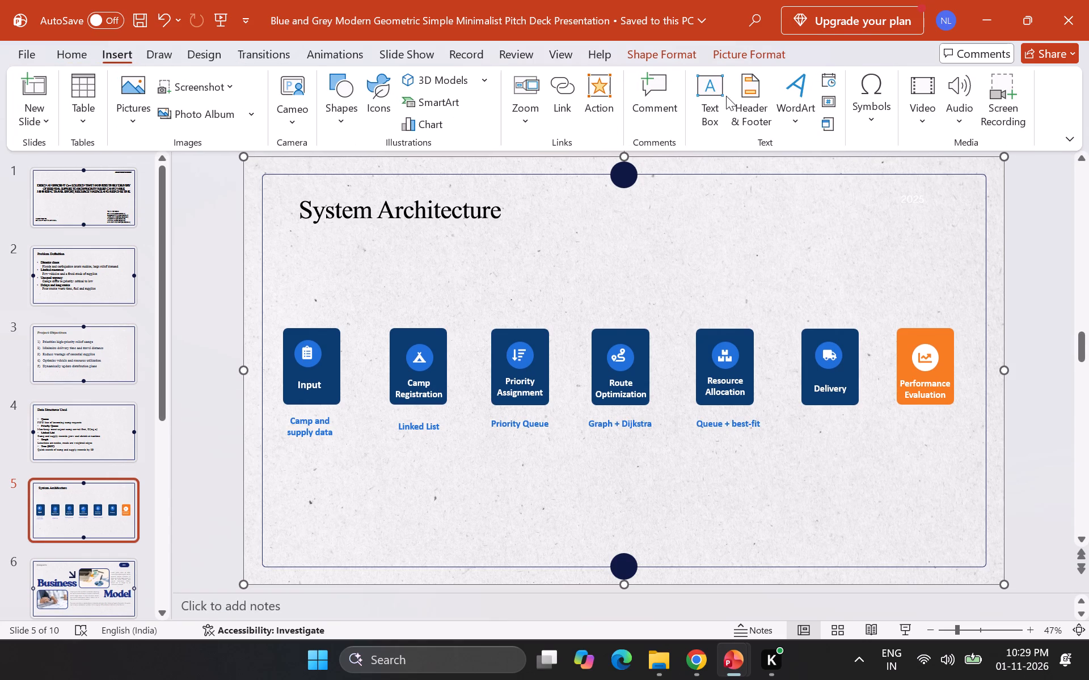
pyautogui.click(726, 96)
pyautogui.moveTo(563, 484); pyautogui.dragTo(665, 521)
pyautogui.click(654, 543)
pyautogui.hotkey('ctrl', 'v')
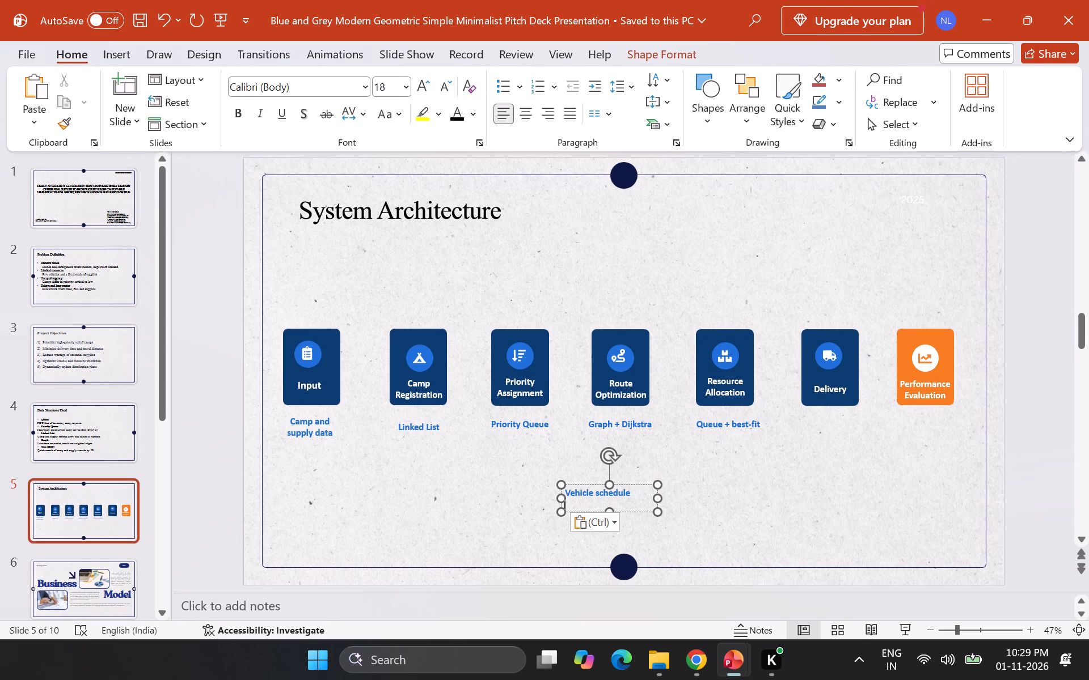
pyautogui.moveTo(632, 485); pyautogui.dragTo(855, 424)
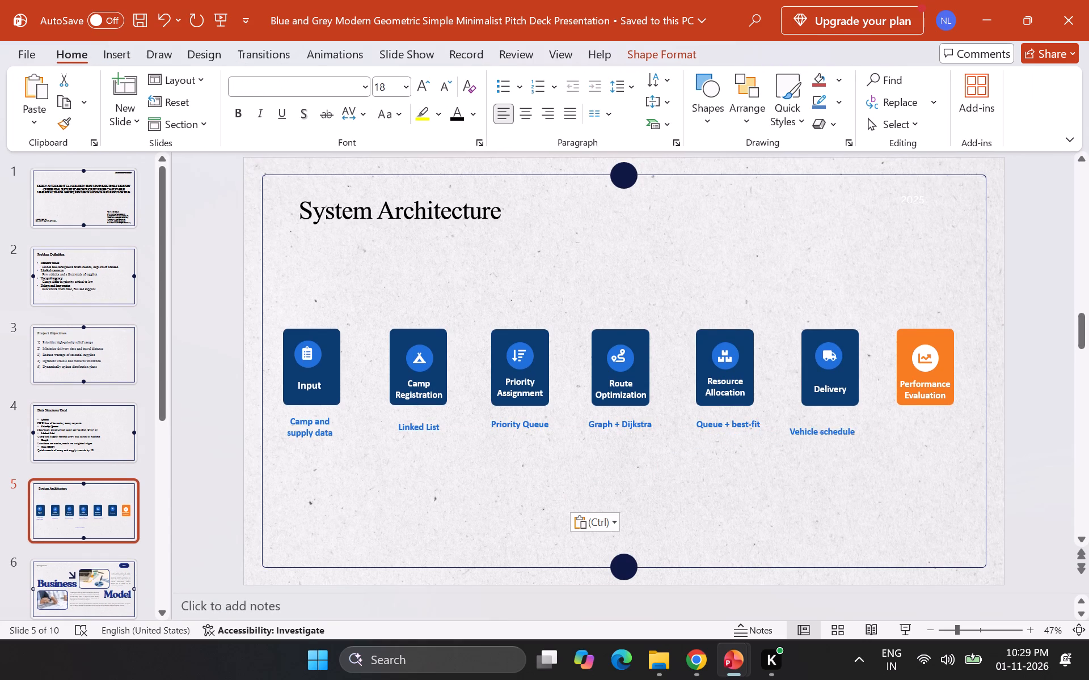
pyautogui.moveTo(855, 424); pyautogui.dragTo(862, 416)
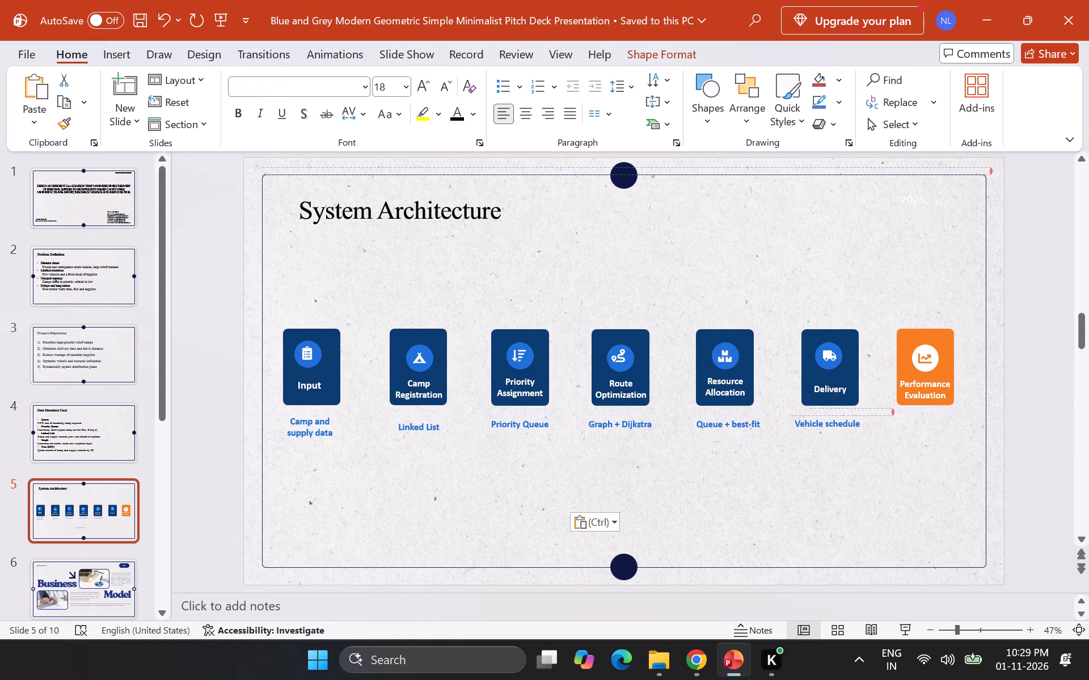
# Nudge the Vehicle schedule caption sideways to centre it beneath the Delivery box.
pyautogui.moveTo(862, 416); pyautogui.dragTo(862, 416)
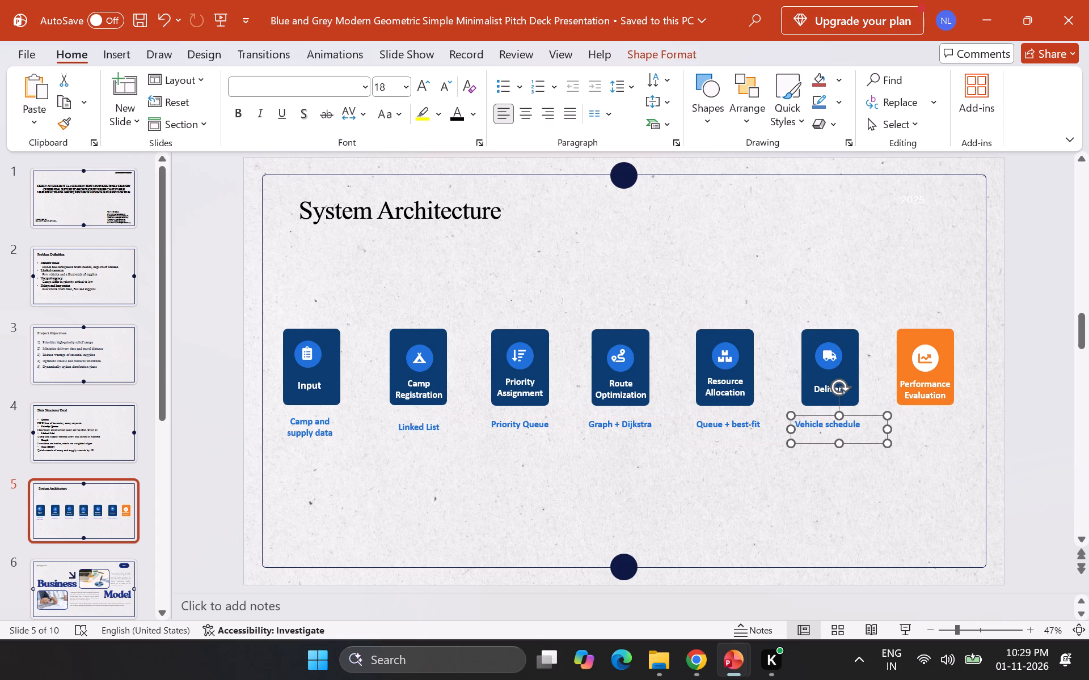
pyautogui.click(857, 416)
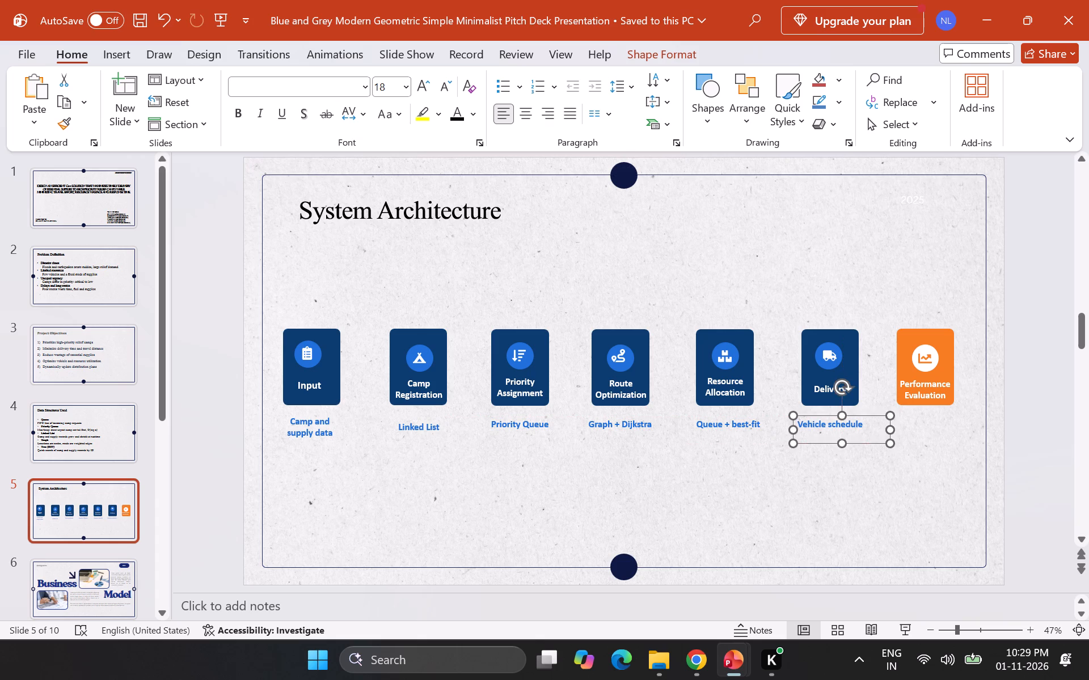
pyautogui.click(829, 550)
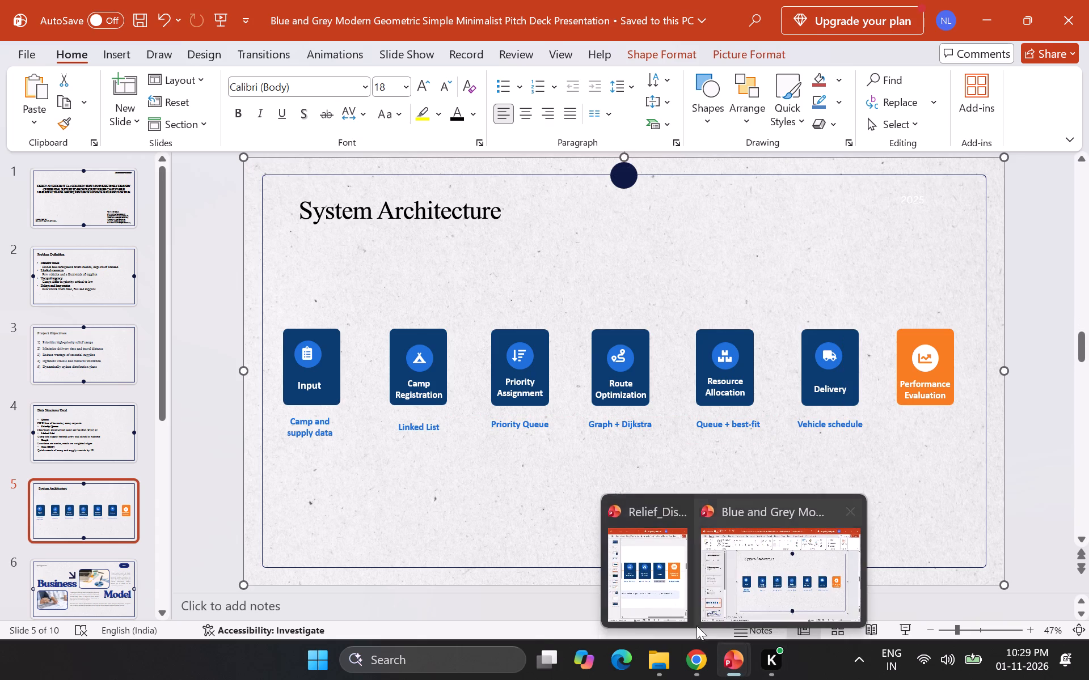
# Copy the Metrics report caption from the Relief Distribution presentation into a new text box and align it beneath Performance Evaluation.
pyautogui.click(677, 603)
pyautogui.tripleClick(981, 364)
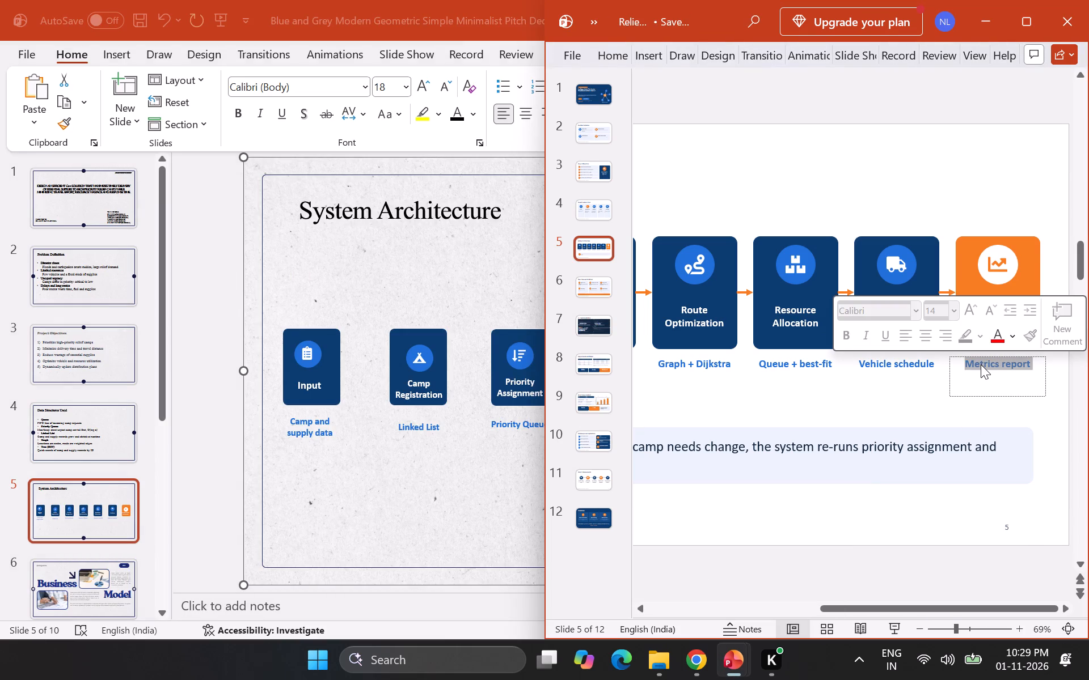
pyautogui.click(981, 364)
pyautogui.hotkey('ctrl', 'c')
pyautogui.click(453, 467)
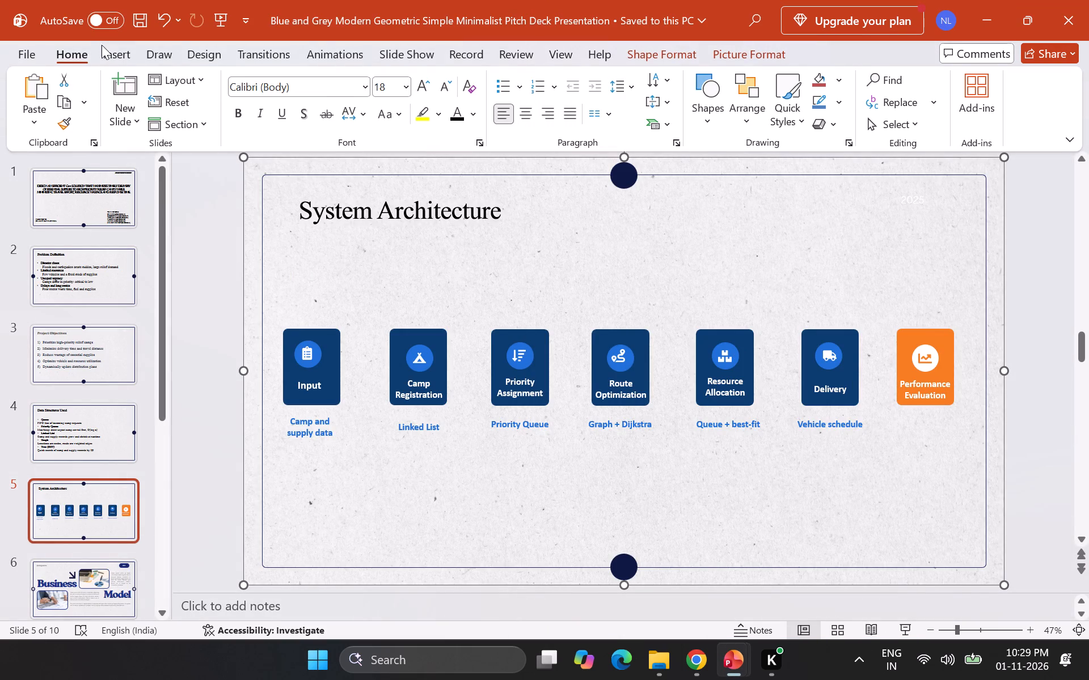
pyautogui.click(109, 47)
pyautogui.click(700, 96)
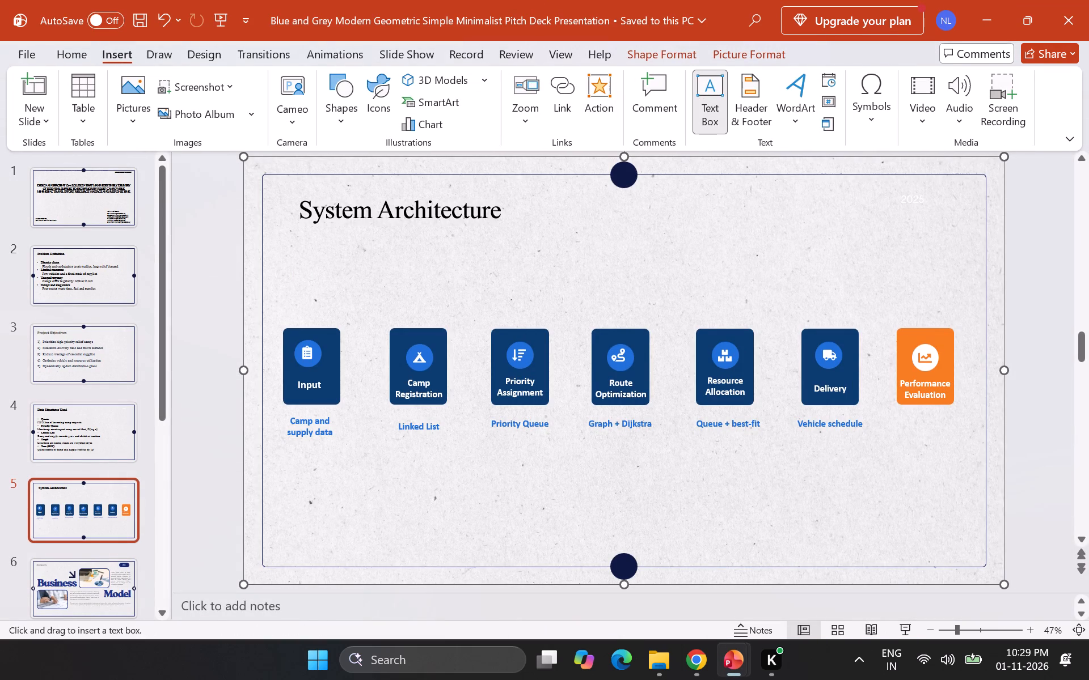
pyautogui.moveTo(521, 477); pyautogui.dragTo(733, 524)
pyautogui.moveTo(618, 511); pyautogui.dragTo(613, 499)
pyautogui.hotkey('ctrl', 'v')
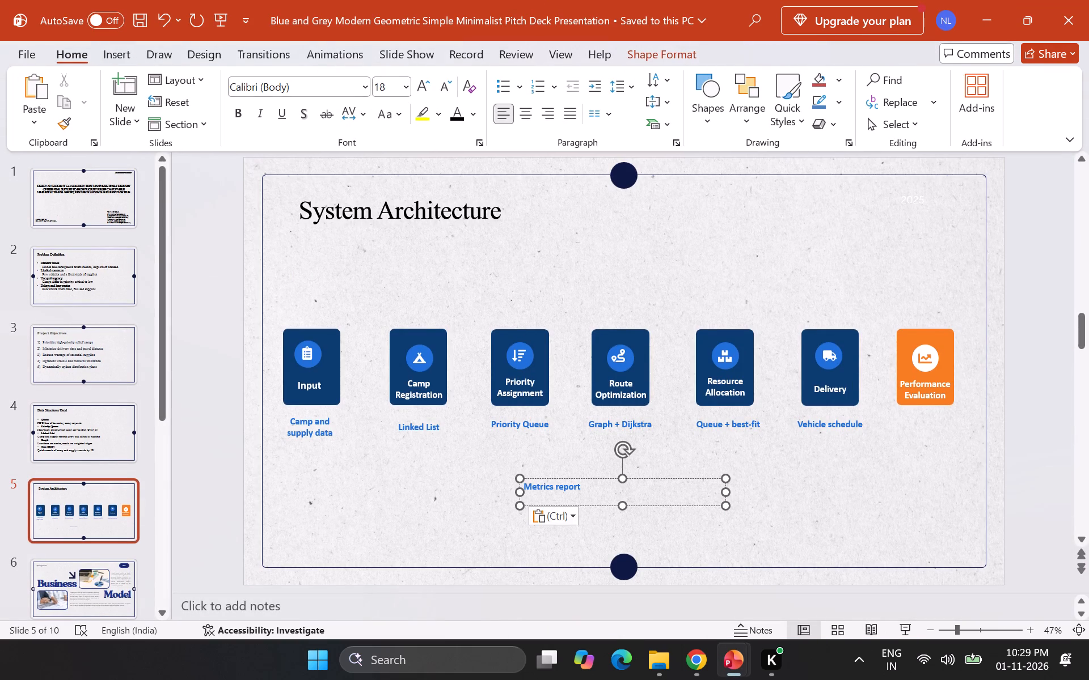
pyautogui.moveTo(600, 477); pyautogui.dragTo(969, 407)
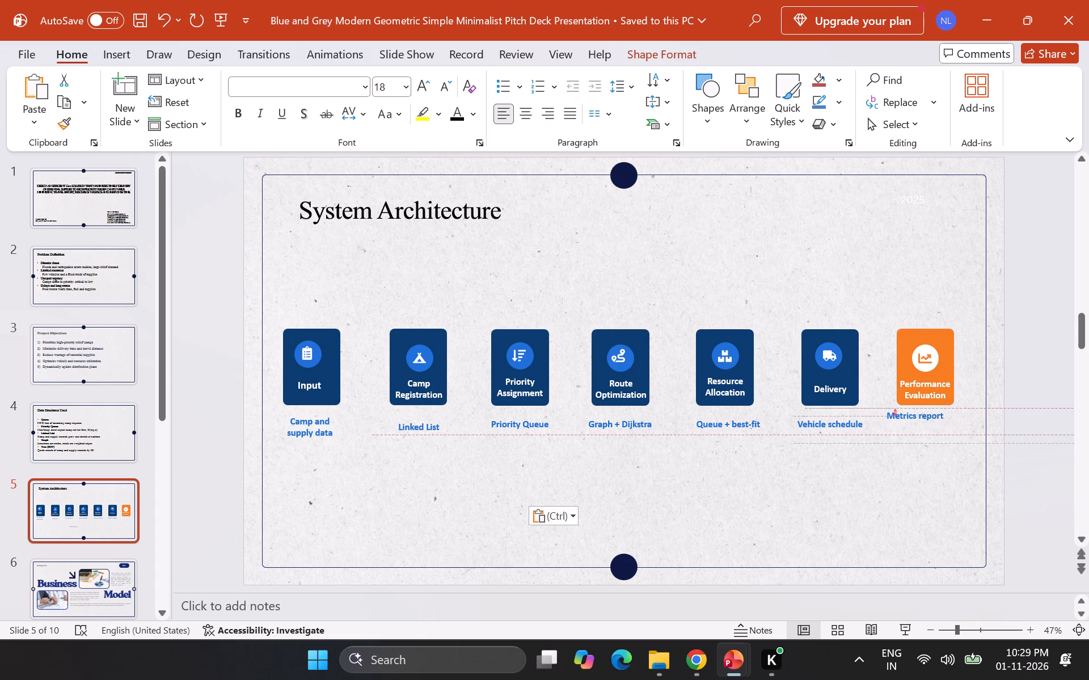
pyautogui.moveTo(969, 407); pyautogui.dragTo(974, 415)
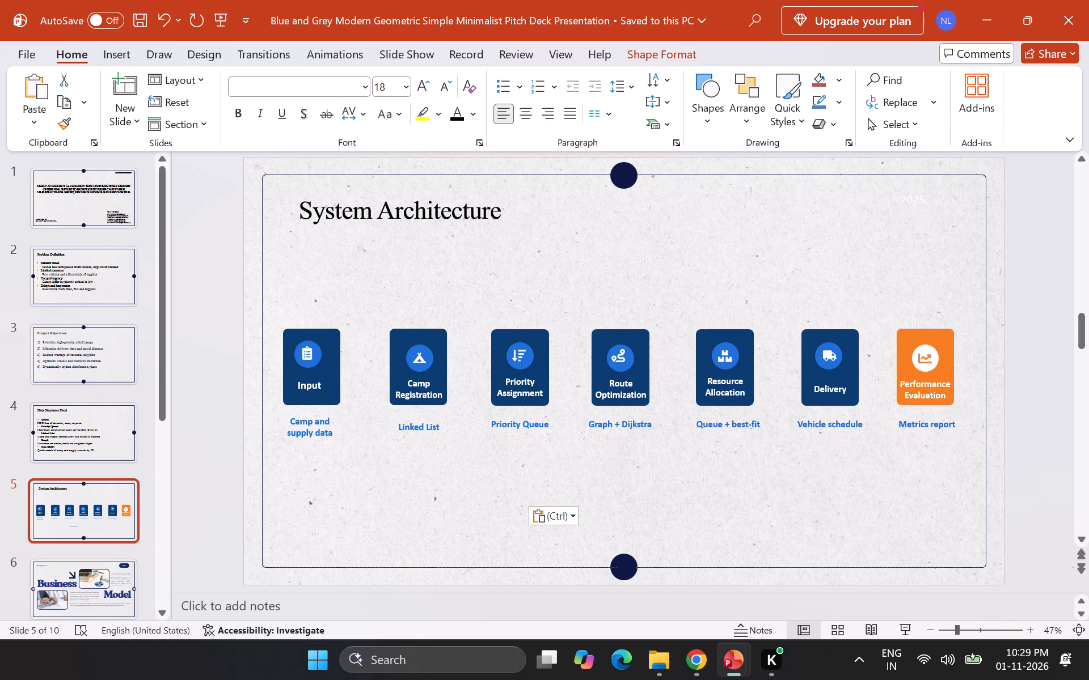
pyautogui.moveTo(974, 415); pyautogui.dragTo(974, 413)
pyautogui.click(845, 503)
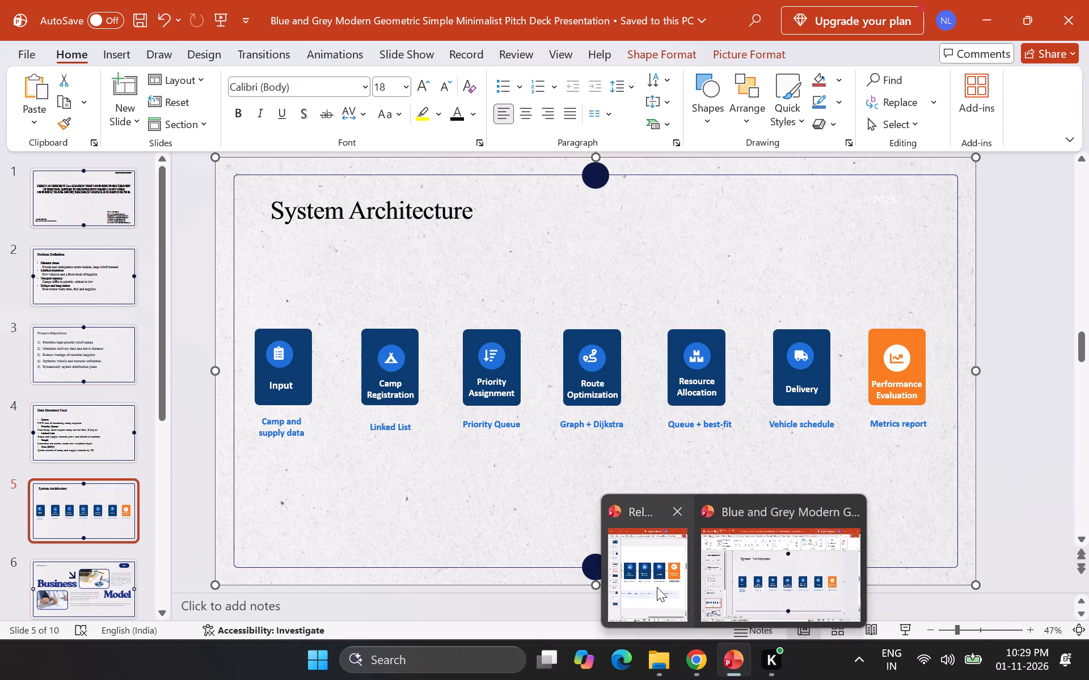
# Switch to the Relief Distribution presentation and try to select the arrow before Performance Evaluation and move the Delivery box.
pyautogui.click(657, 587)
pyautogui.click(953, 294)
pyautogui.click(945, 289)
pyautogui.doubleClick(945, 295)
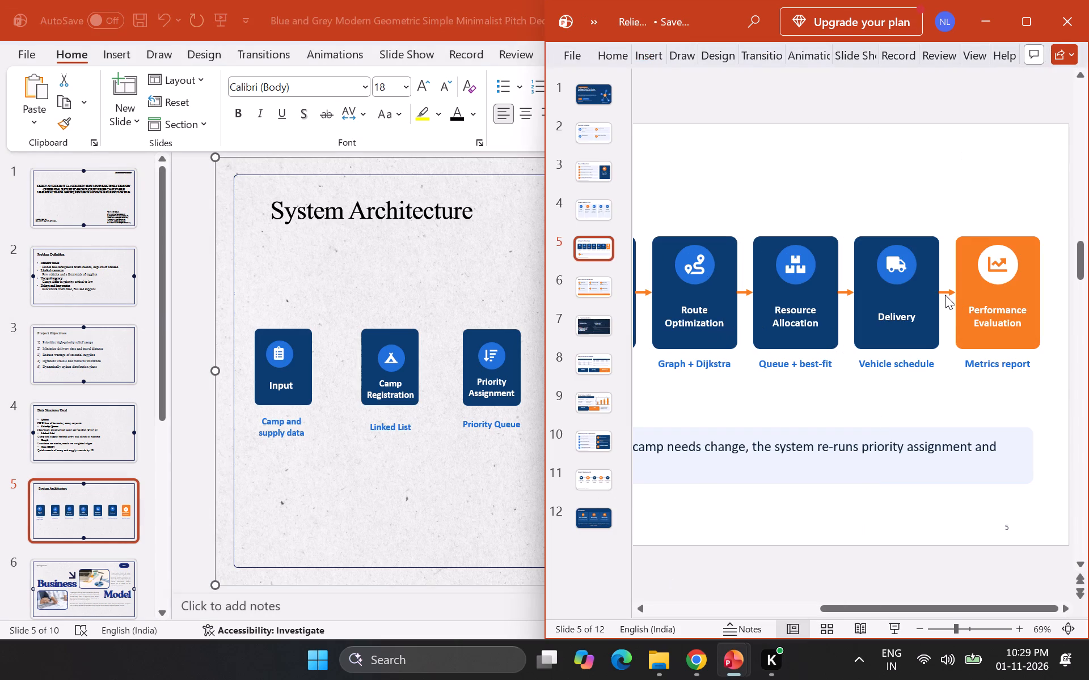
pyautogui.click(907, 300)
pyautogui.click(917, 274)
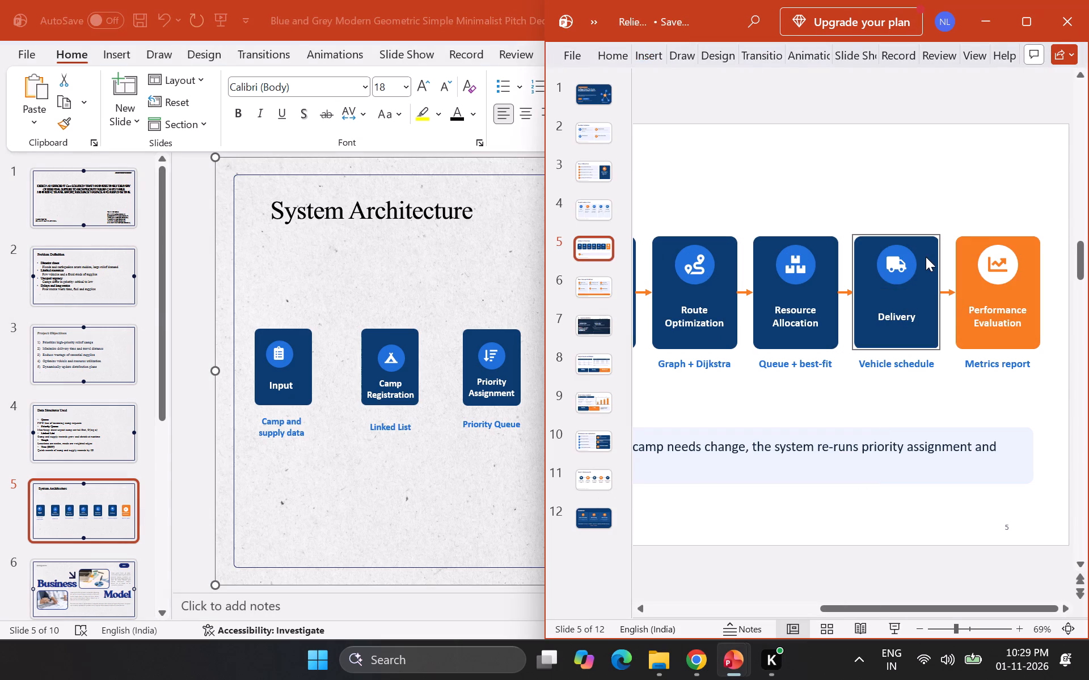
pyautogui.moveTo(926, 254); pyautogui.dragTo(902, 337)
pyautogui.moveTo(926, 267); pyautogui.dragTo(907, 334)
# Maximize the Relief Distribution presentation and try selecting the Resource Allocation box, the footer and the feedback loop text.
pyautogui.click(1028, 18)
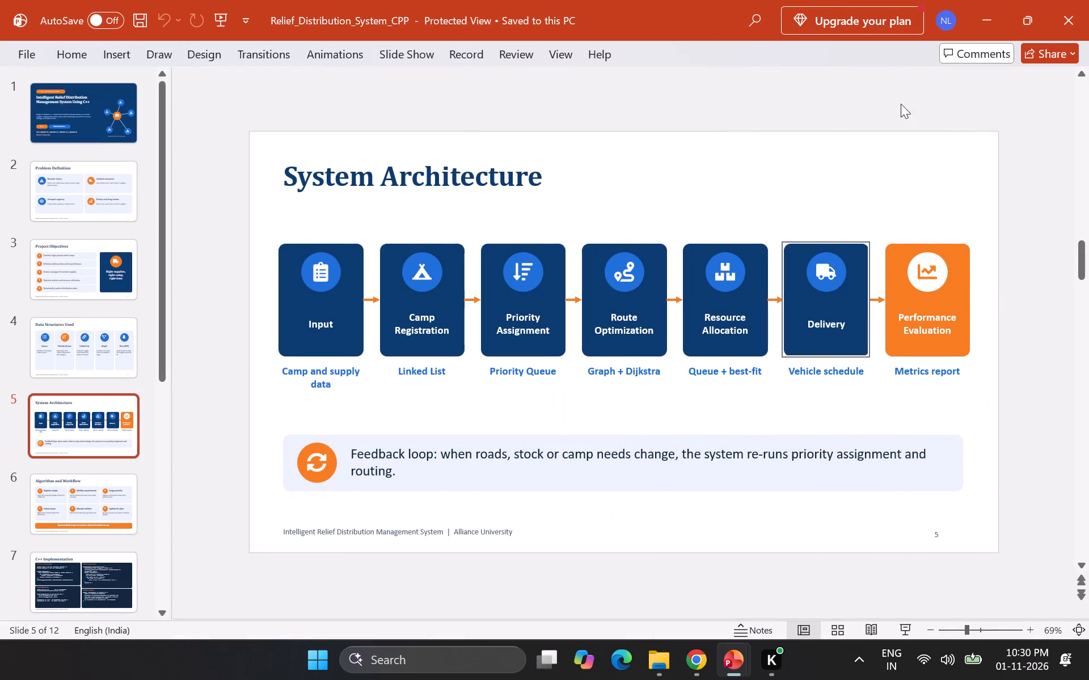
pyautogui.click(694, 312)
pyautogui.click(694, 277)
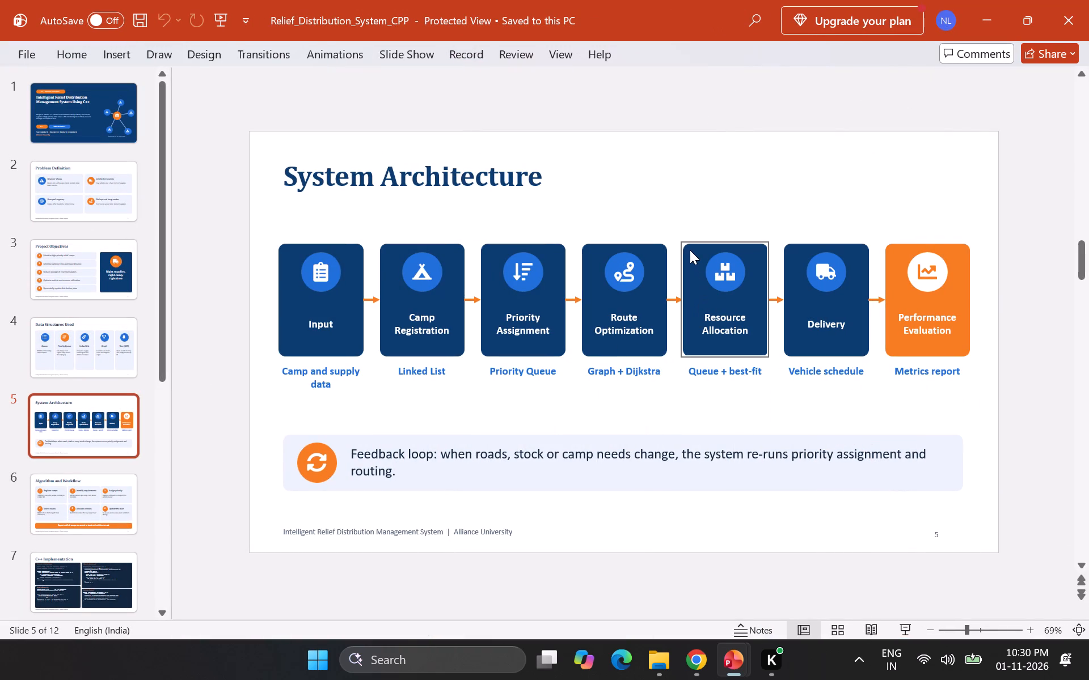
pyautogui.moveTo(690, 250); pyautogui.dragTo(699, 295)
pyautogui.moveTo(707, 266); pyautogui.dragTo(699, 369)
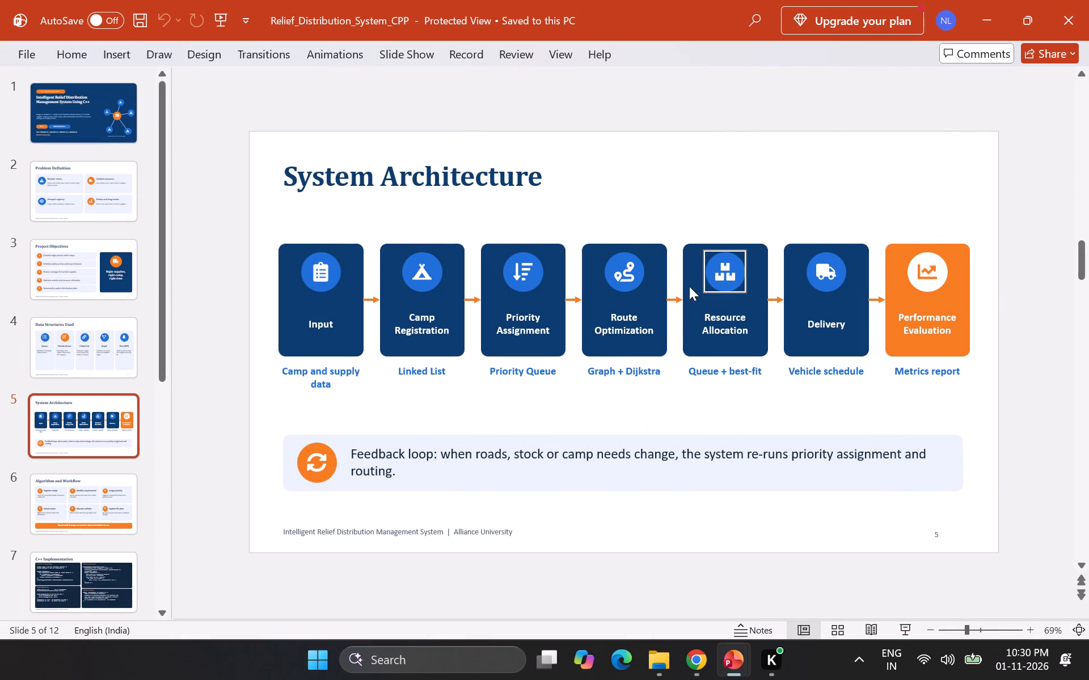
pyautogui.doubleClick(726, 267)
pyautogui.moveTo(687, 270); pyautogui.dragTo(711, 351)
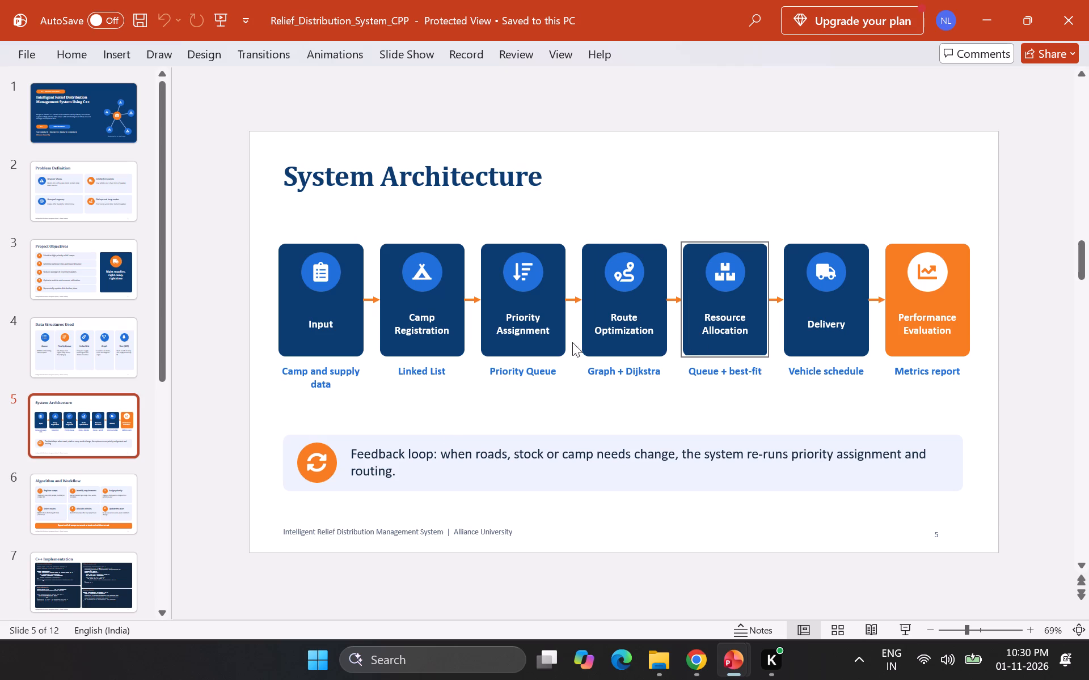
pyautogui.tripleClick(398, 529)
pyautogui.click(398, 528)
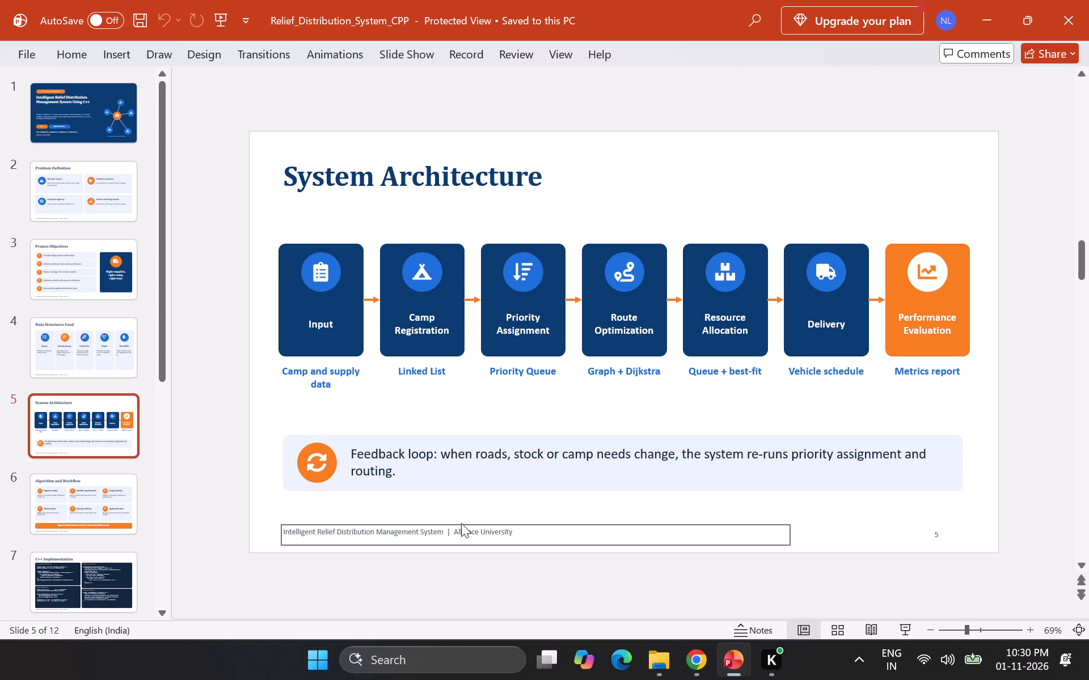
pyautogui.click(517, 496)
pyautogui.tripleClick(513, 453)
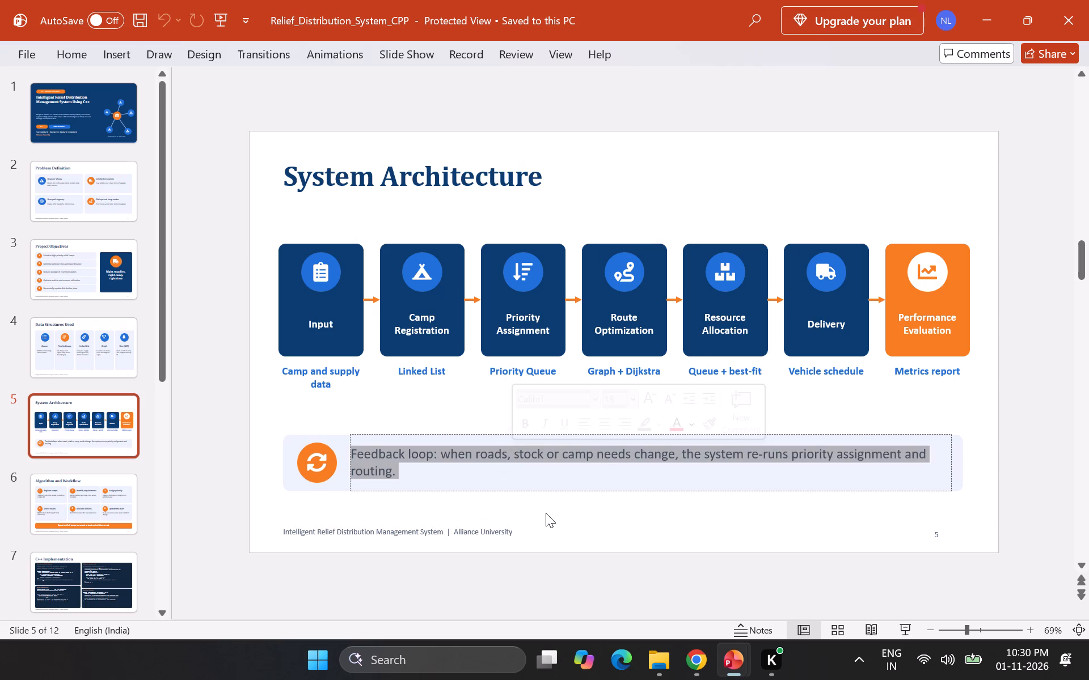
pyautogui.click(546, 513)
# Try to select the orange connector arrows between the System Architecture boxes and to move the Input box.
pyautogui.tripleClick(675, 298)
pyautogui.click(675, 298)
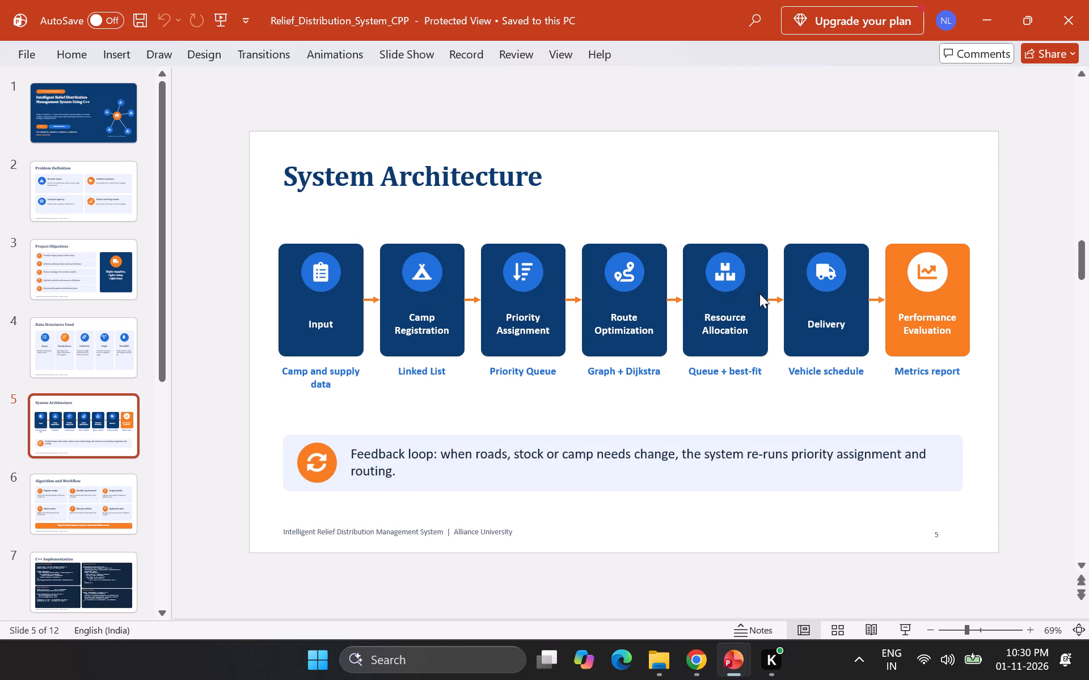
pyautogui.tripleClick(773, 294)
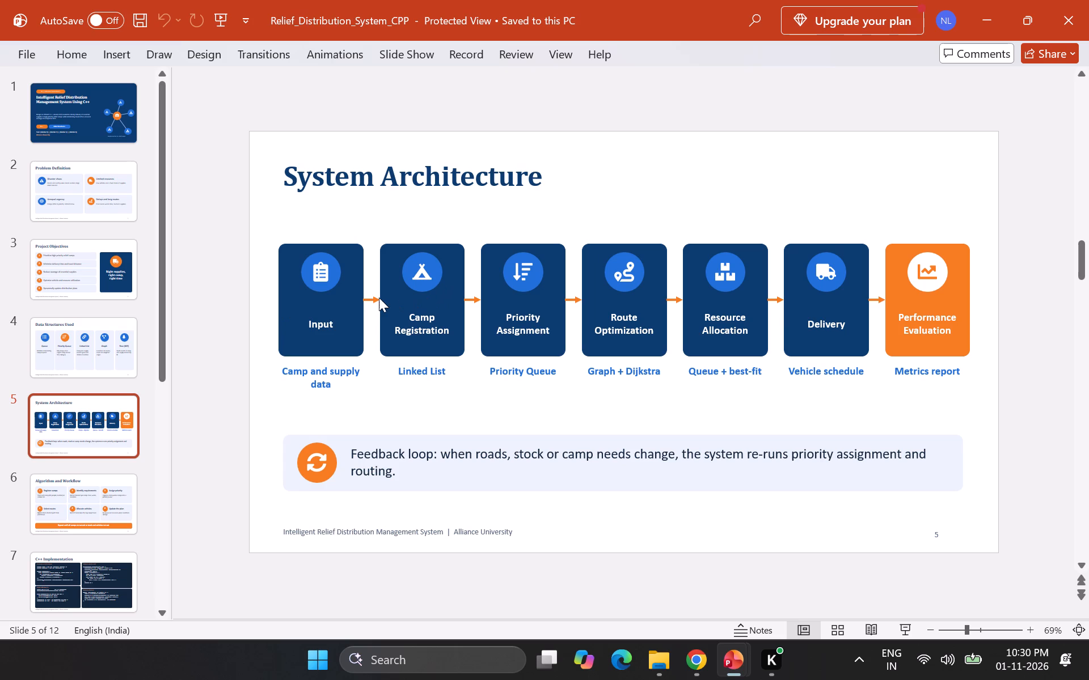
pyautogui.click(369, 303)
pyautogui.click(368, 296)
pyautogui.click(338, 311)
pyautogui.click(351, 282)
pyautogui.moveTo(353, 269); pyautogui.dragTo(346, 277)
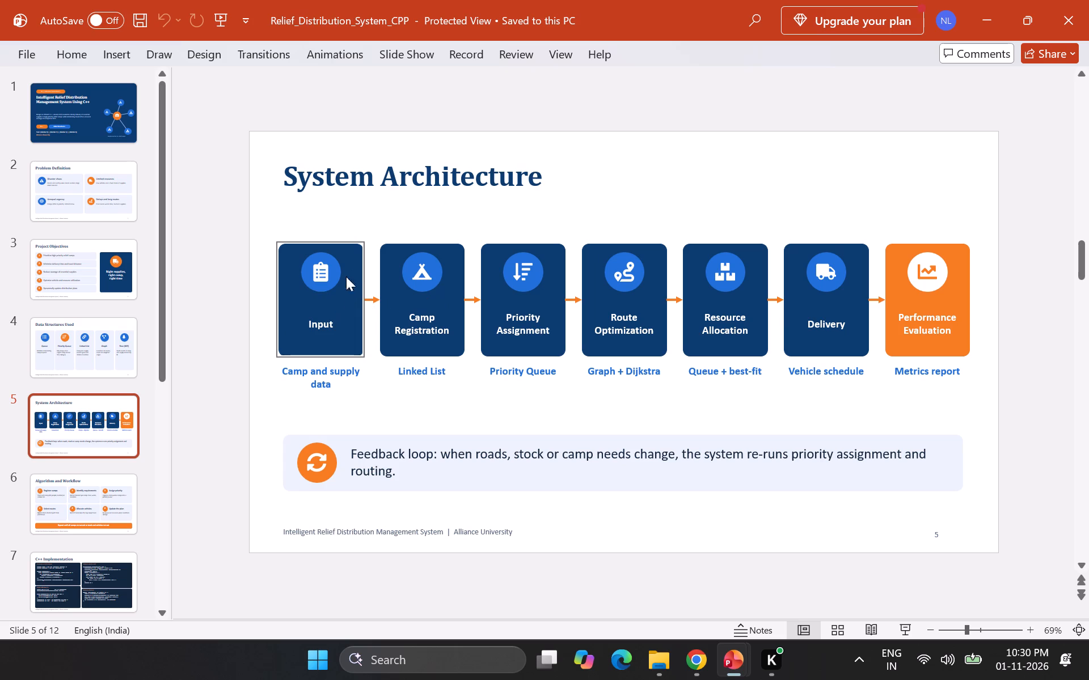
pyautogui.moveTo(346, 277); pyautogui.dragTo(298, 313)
# Enable editing for the protected Relief_Distribution_System_CPP presentation.
pyautogui.click(24, 52)
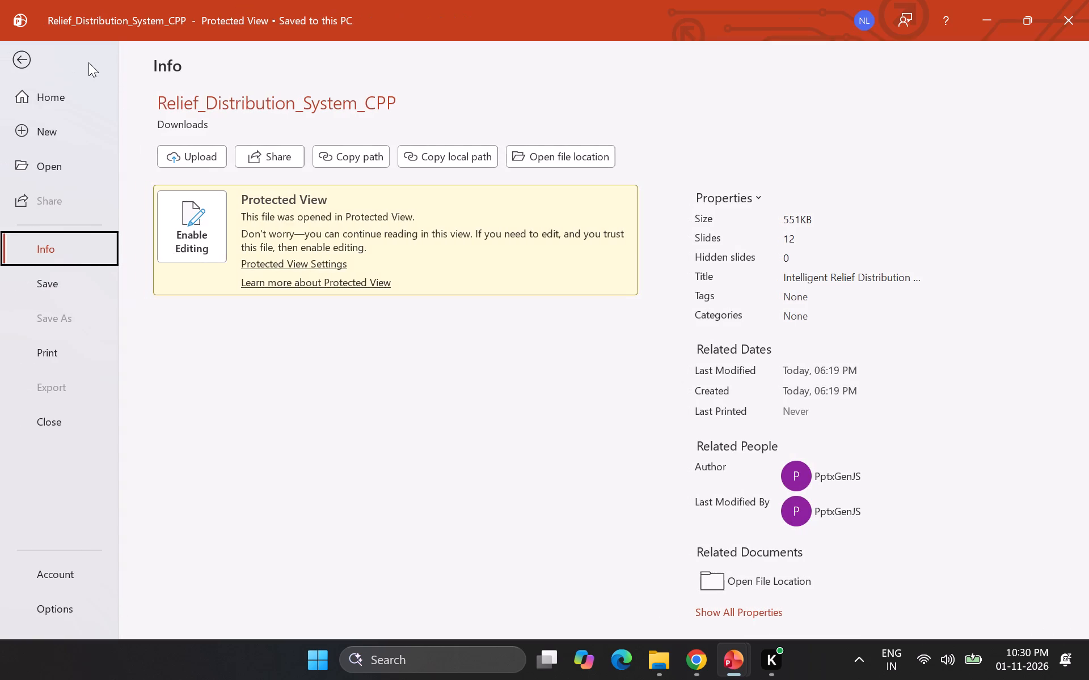
pyautogui.click(195, 238)
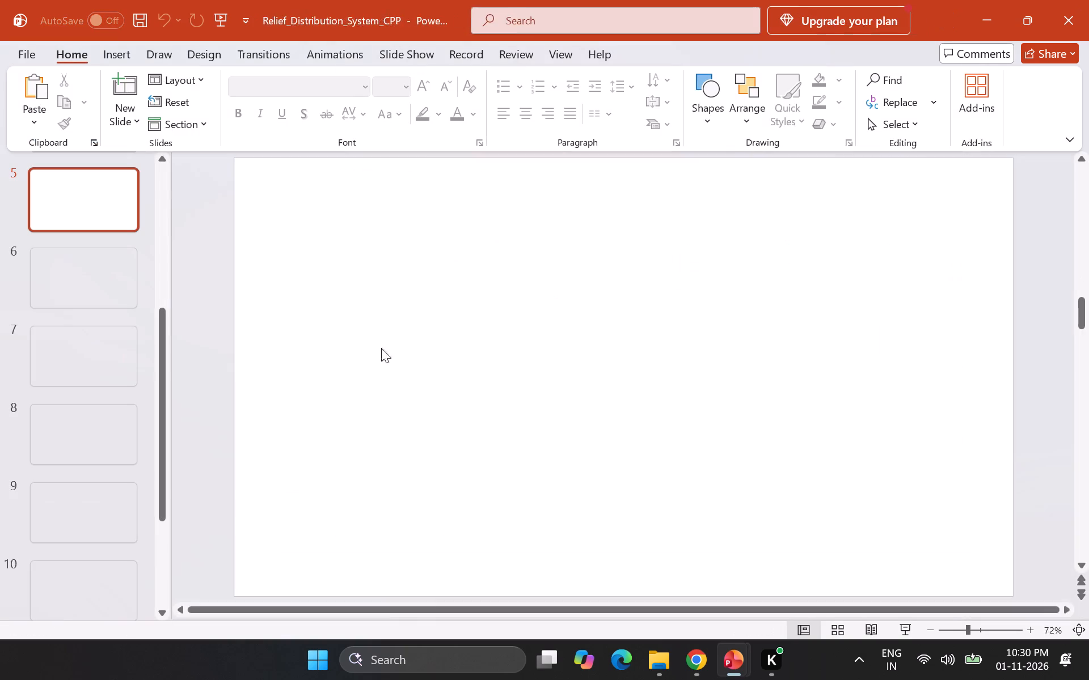
# Move the blue Camp Registration box down, away from its icon, in the Relief Distribution presentation.
pyautogui.click(444, 325)
pyautogui.moveTo(439, 320); pyautogui.dragTo(420, 447)
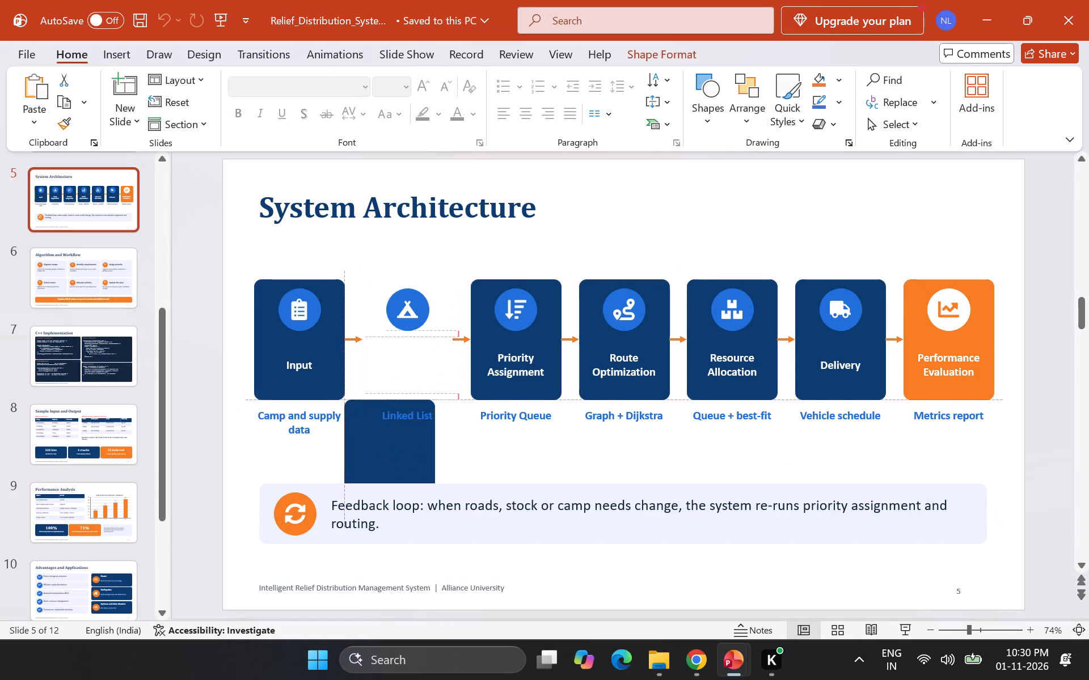
pyautogui.moveTo(420, 447); pyautogui.dragTo(418, 447)
# Copy the orange arrow before Priority Assignment and paste it onto slide 5 of the blue and grey pitch deck.
pyautogui.click(463, 337)
pyautogui.moveTo(456, 334); pyautogui.dragTo(462, 334)
pyautogui.hotkey('ctrl', 'c')
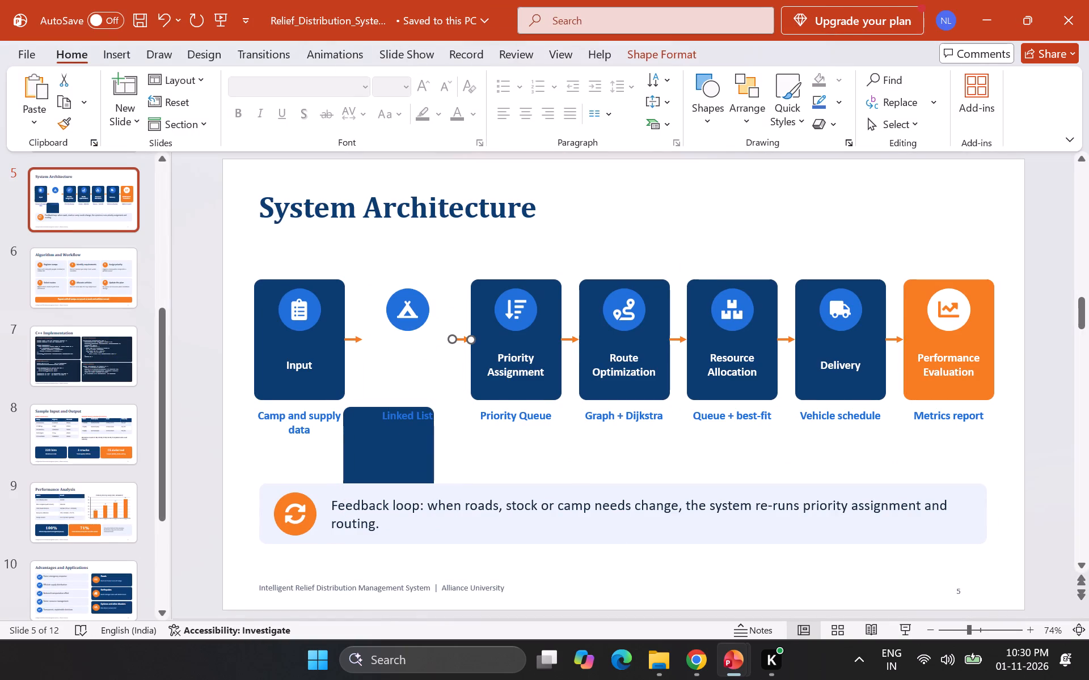
pyautogui.click(685, 574)
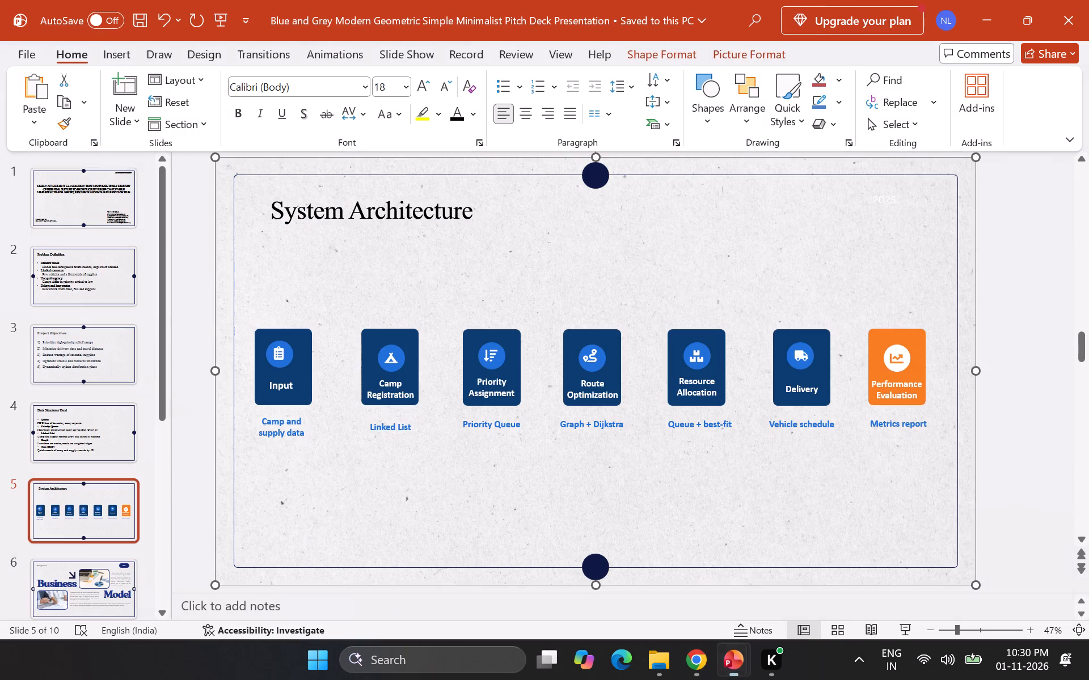
pyautogui.click(530, 429)
pyautogui.hotkey('ctrl', 'v')
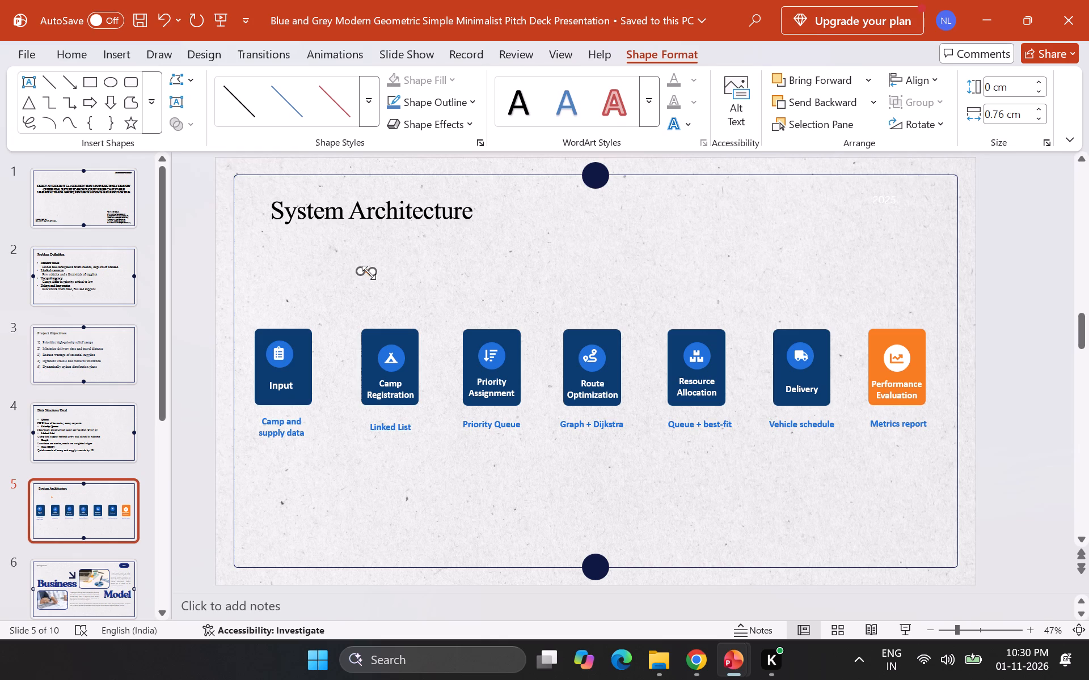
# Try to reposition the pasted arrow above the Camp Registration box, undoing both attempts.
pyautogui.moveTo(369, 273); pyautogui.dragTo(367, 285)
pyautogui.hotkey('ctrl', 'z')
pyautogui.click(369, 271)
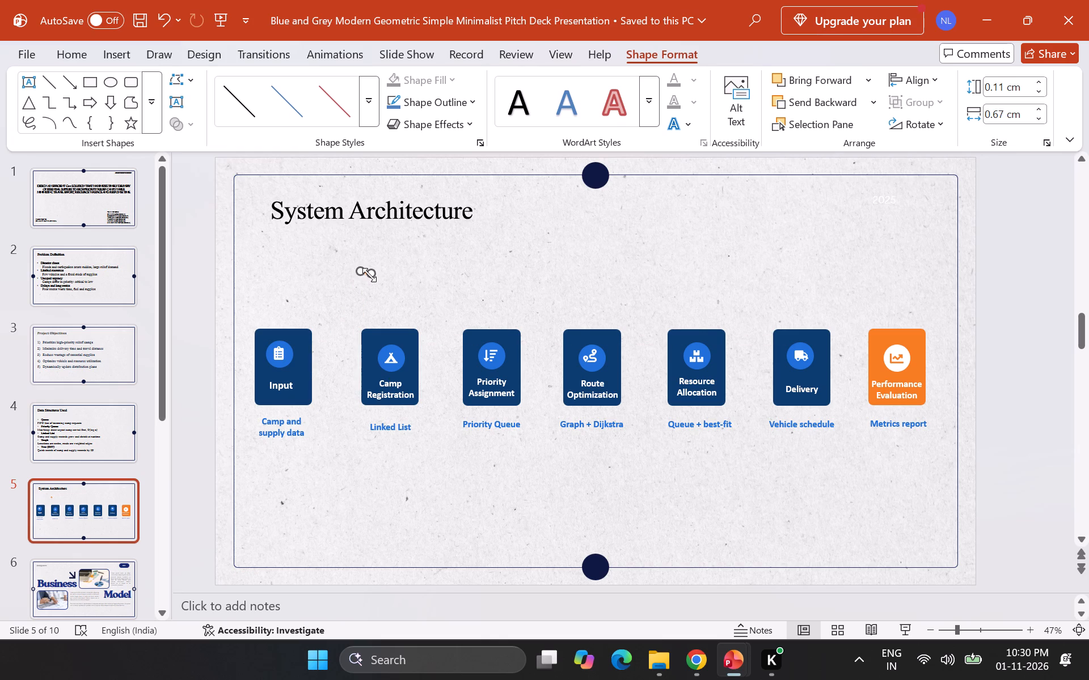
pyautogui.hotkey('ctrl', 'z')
# Place the orange arrow between Input and Camp Registration, and stretch it horizontally to about 2.3 cm long.
pyautogui.moveTo(367, 267); pyautogui.dragTo(325, 364)
pyautogui.moveTo(333, 369); pyautogui.dragTo(361, 365)
pyautogui.moveTo(361, 365); pyautogui.dragTo(353, 371)
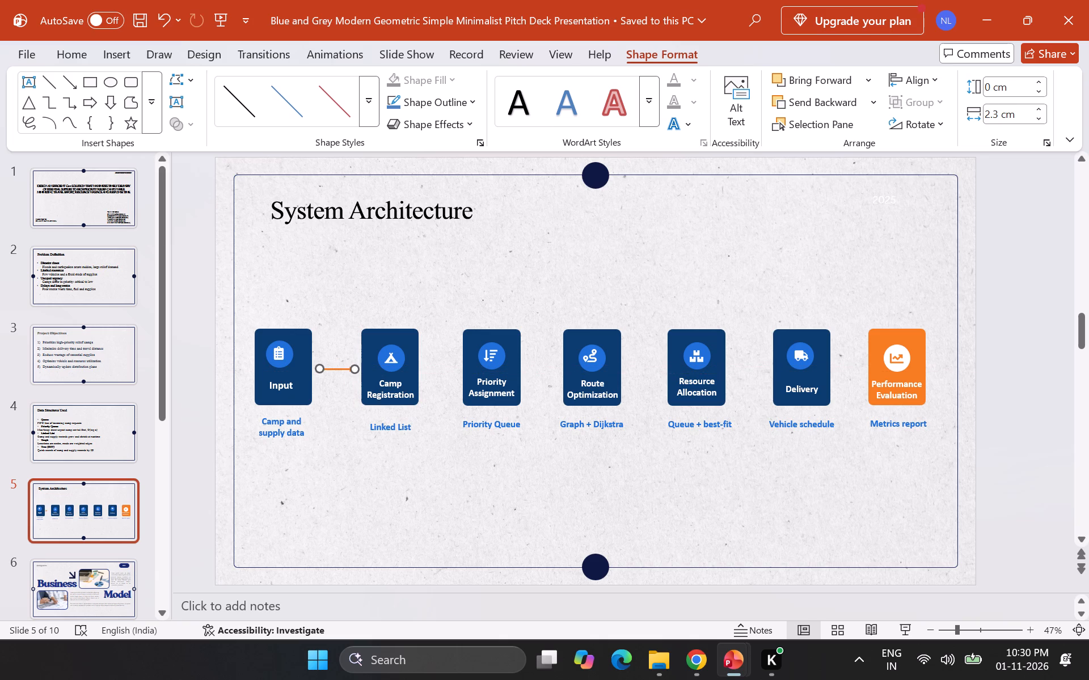
pyautogui.click(356, 369)
pyautogui.click(451, 267)
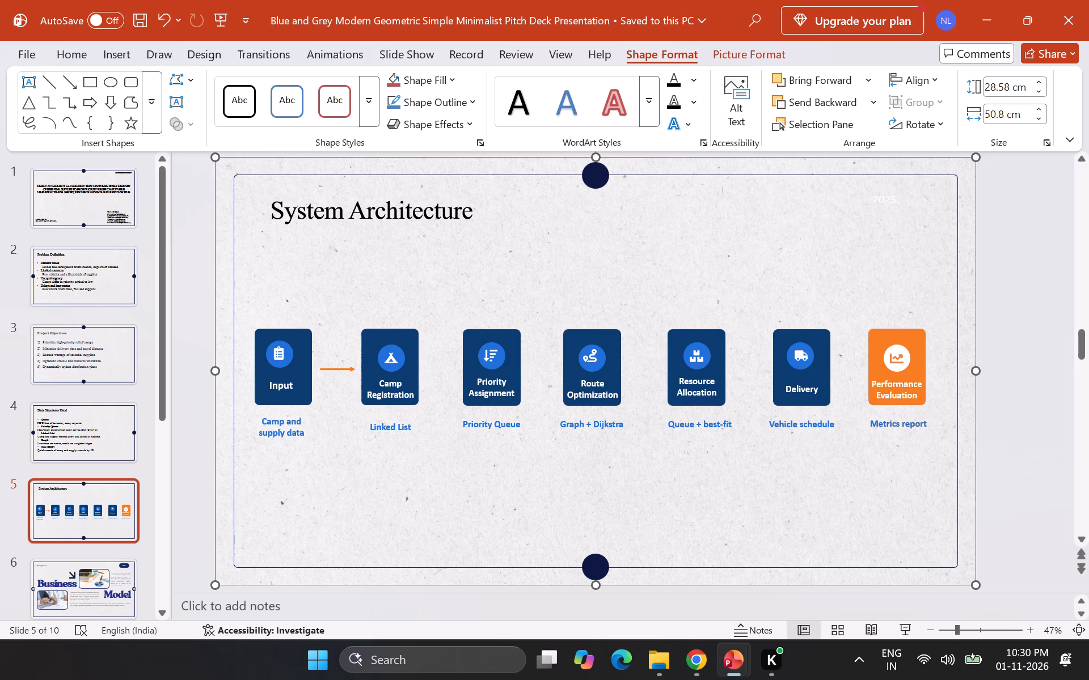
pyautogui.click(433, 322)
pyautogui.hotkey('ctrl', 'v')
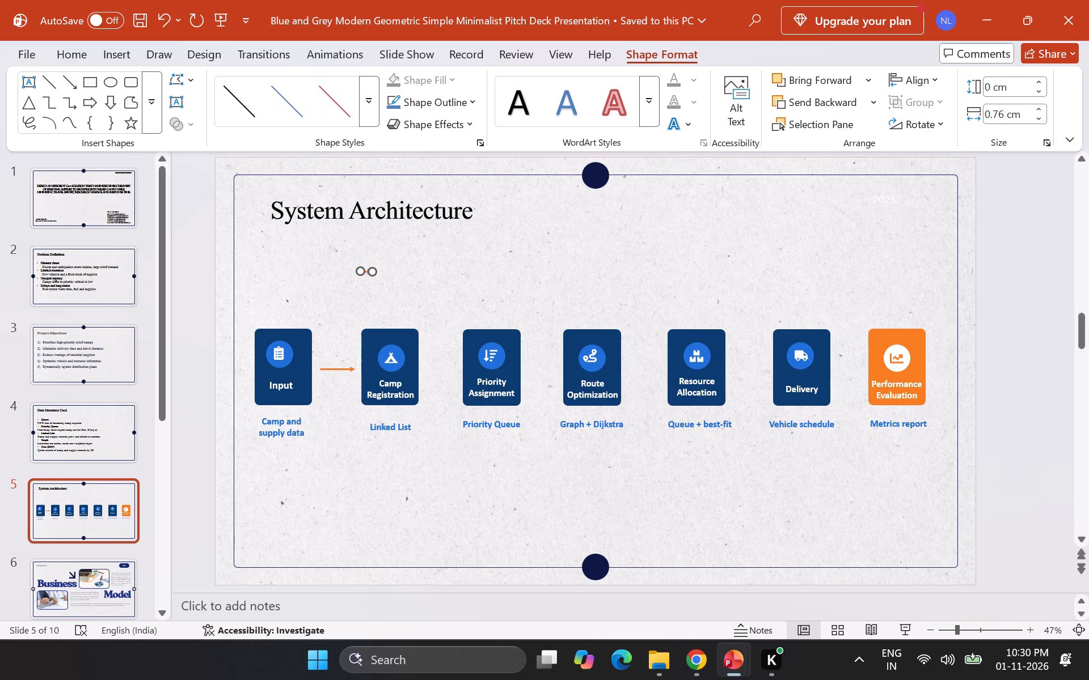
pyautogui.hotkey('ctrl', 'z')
# Copy the orange arrow after Input and place the copy between Camp Registration and Priority Assignment on slide 5.
pyautogui.click(337, 368)
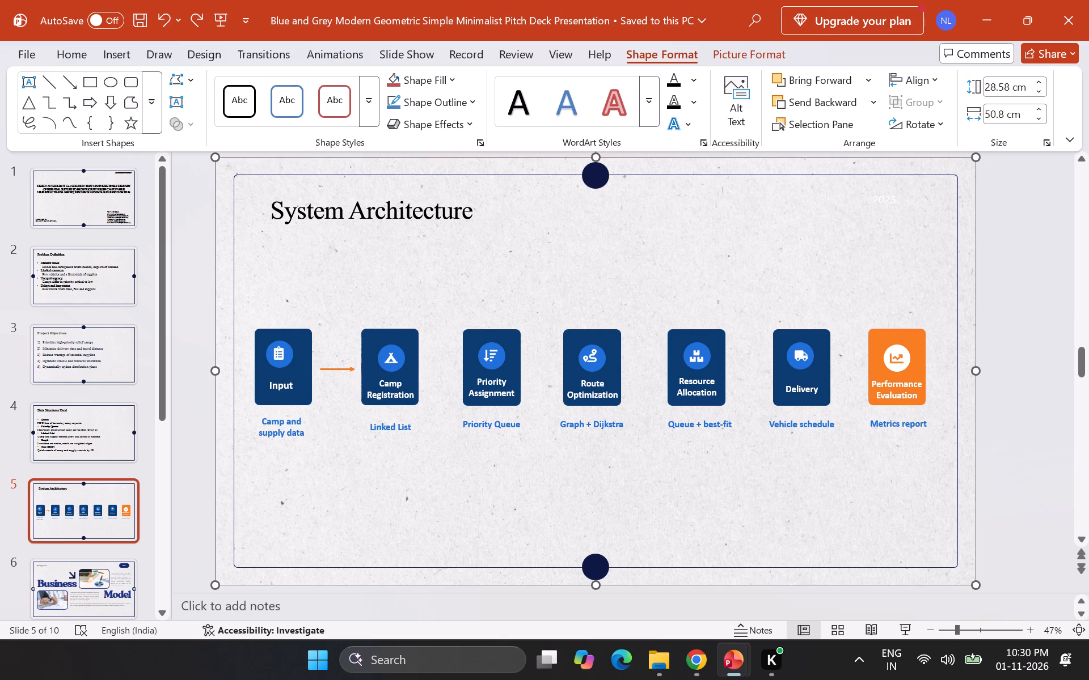
pyautogui.click(332, 367)
pyautogui.hotkey('ctrl', 'c')
pyautogui.click(370, 311)
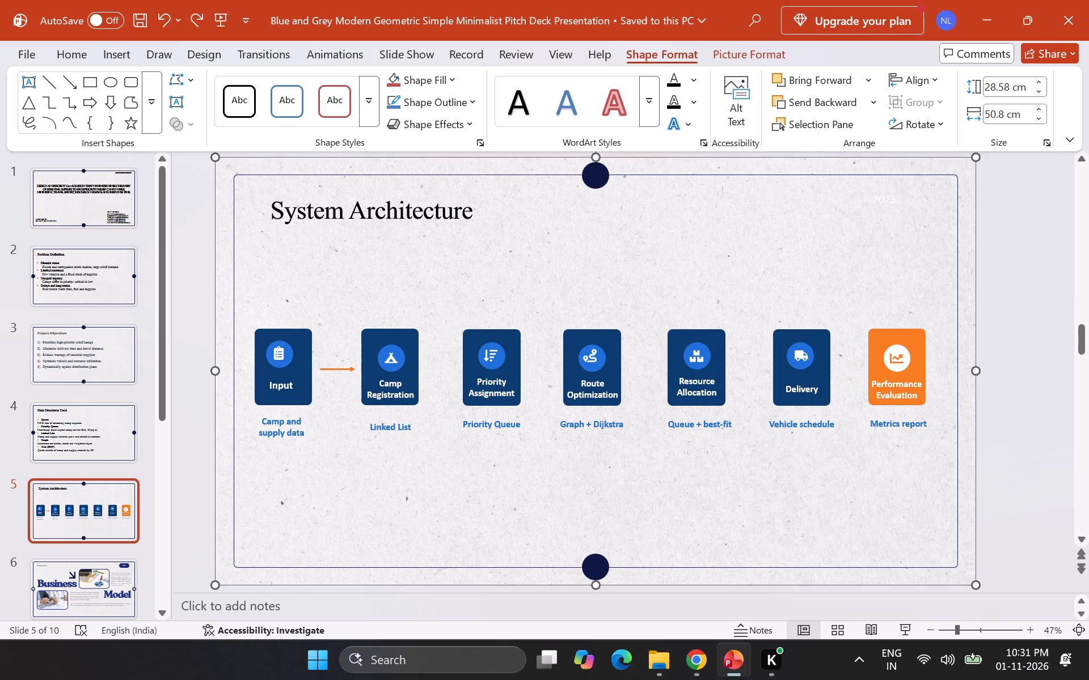
pyautogui.click(369, 307)
pyautogui.hotkey('ctrl', 'v')
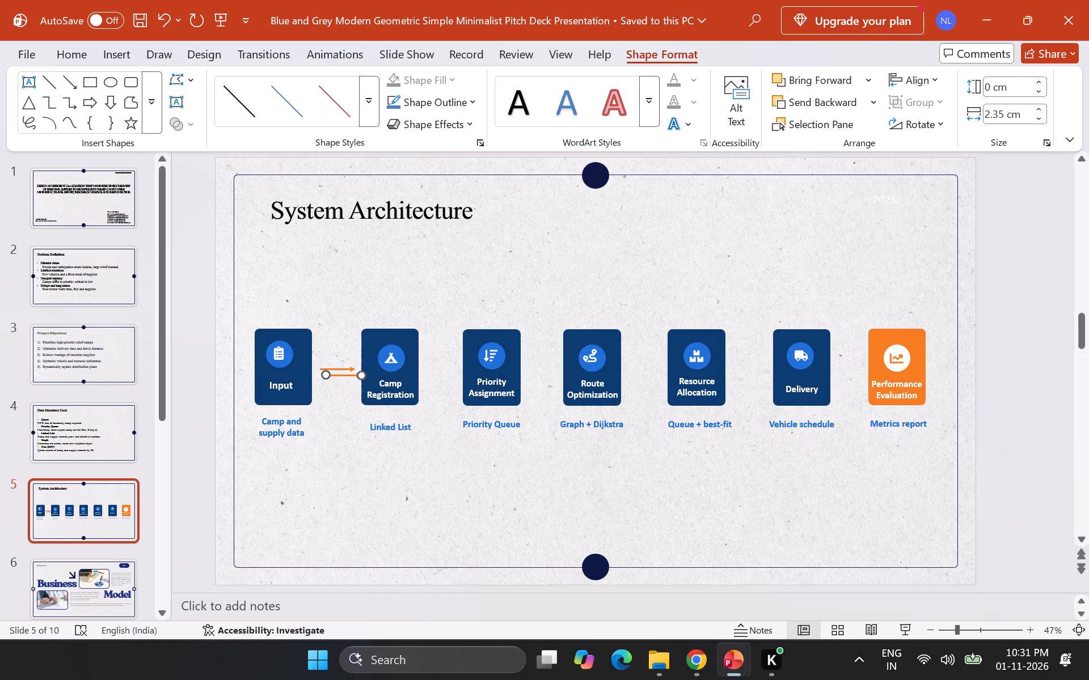
pyautogui.moveTo(341, 375); pyautogui.dragTo(441, 369)
# Paste another orange arrow and align it between the Priority Assignment and Route Optimization boxes.
pyautogui.click(441, 326)
pyautogui.hotkey('ctrl', 'v')
pyautogui.moveTo(335, 377); pyautogui.dragTo(537, 368)
pyautogui.moveTo(537, 368); pyautogui.dragTo(535, 371)
pyautogui.moveTo(535, 371); pyautogui.dragTo(534, 371)
# Paste another orange arrow and align it between the Route Optimization and Resource Allocation boxes.
pyautogui.click(572, 279)
pyautogui.hotkey('ctrl', 'v')
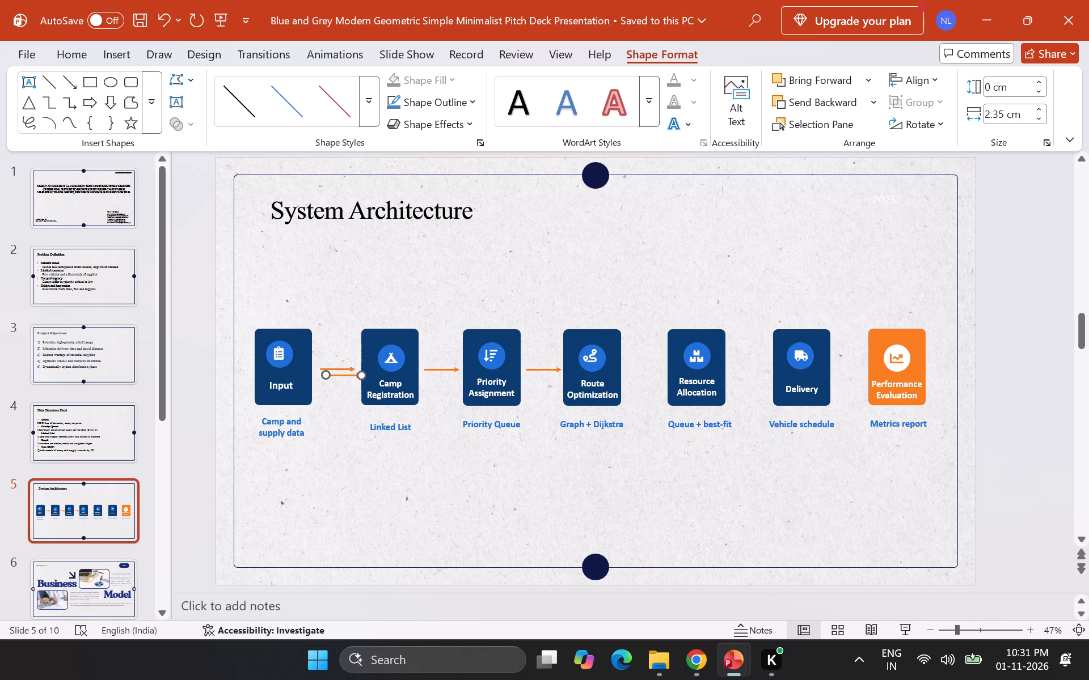
pyautogui.moveTo(338, 374); pyautogui.dragTo(610, 373)
pyautogui.moveTo(610, 373); pyautogui.dragTo(641, 368)
pyautogui.moveTo(641, 368); pyautogui.dragTo(638, 368)
# Paste another orange arrow and align it between the Resource Allocation and Delivery boxes.
pyautogui.moveTo(682, 291); pyautogui.dragTo(682, 290)
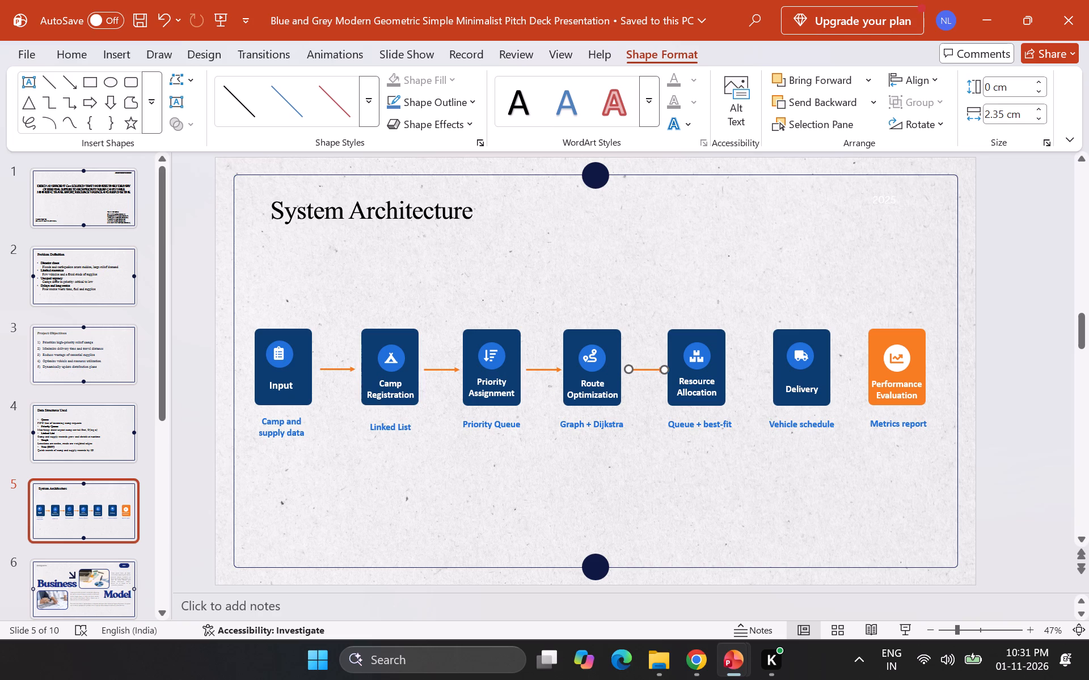
pyautogui.moveTo(682, 290); pyautogui.dragTo(686, 279)
pyautogui.hotkey('ctrl', 'v')
pyautogui.moveTo(339, 375); pyautogui.dragTo(493, 405)
pyautogui.moveTo(493, 405); pyautogui.dragTo(741, 368)
pyautogui.moveTo(741, 368); pyautogui.dragTo(744, 368)
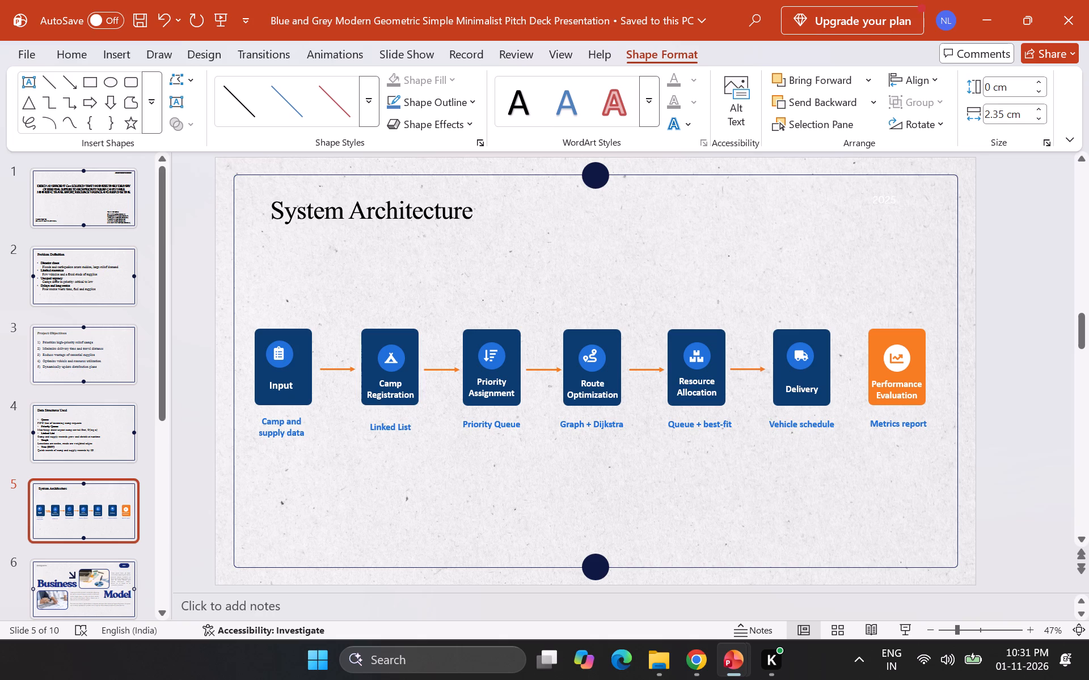
pyautogui.moveTo(744, 368); pyautogui.dragTo(745, 368)
pyautogui.moveTo(745, 368); pyautogui.dragTo(746, 368)
pyautogui.moveTo(746, 368); pyautogui.dragTo(745, 368)
# Paste another orange arrow and place it between the Delivery and Performance Evaluation boxes.
pyautogui.click(754, 284)
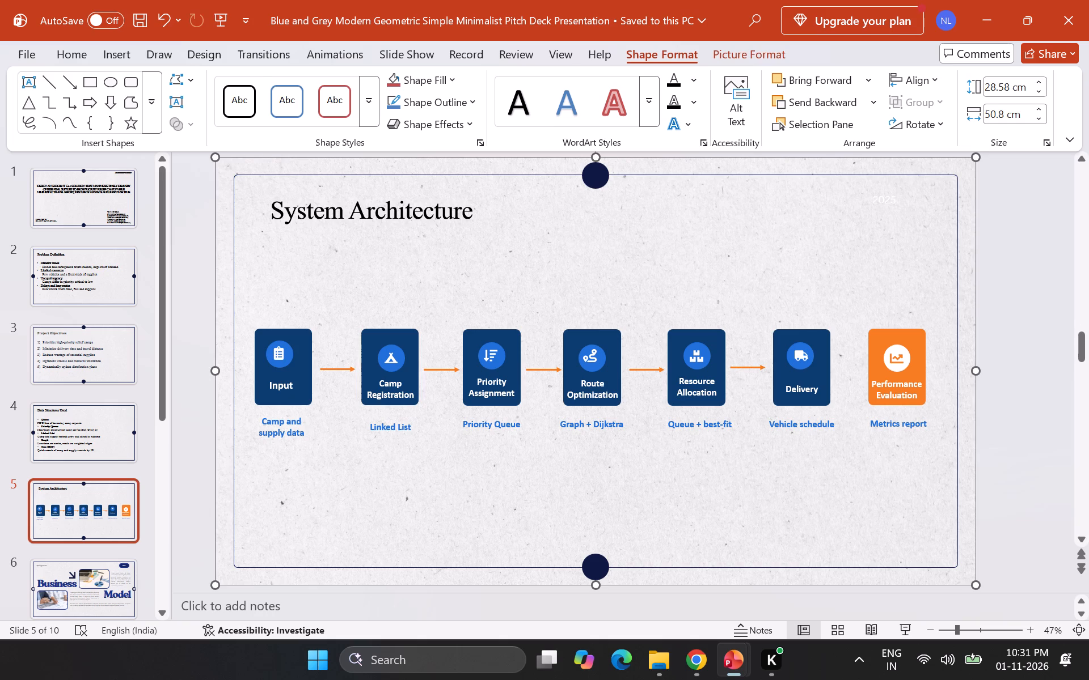
pyautogui.click(761, 294)
pyautogui.hotkey('ctrl', 'v')
pyautogui.moveTo(339, 376); pyautogui.dragTo(845, 368)
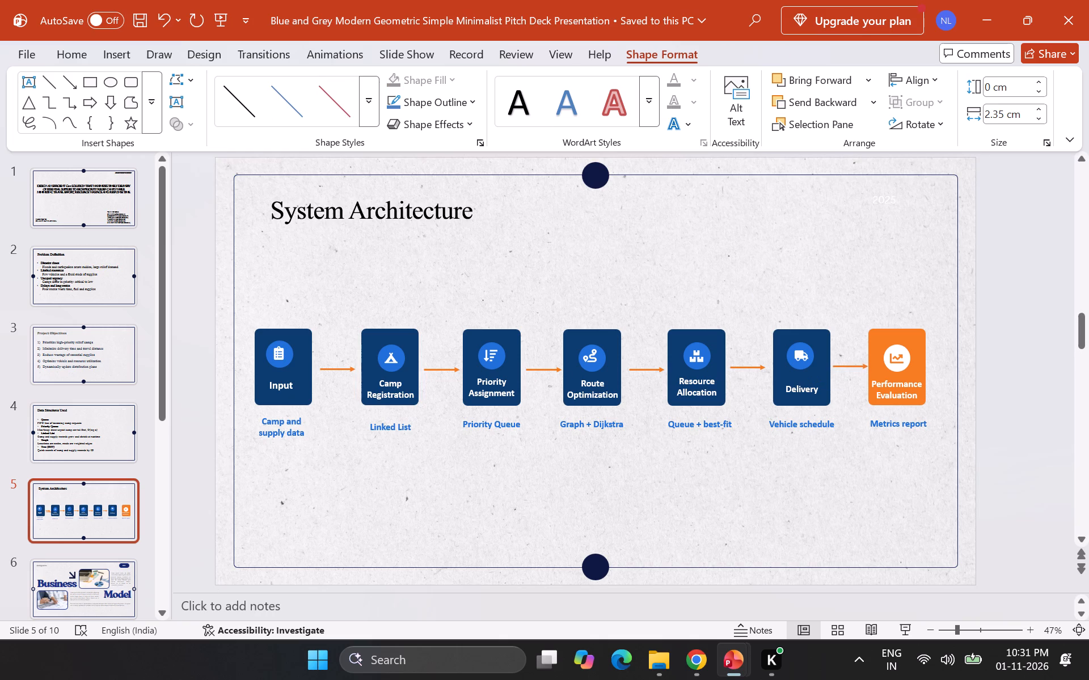
pyautogui.moveTo(845, 368); pyautogui.dragTo(845, 365)
pyautogui.click(866, 284)
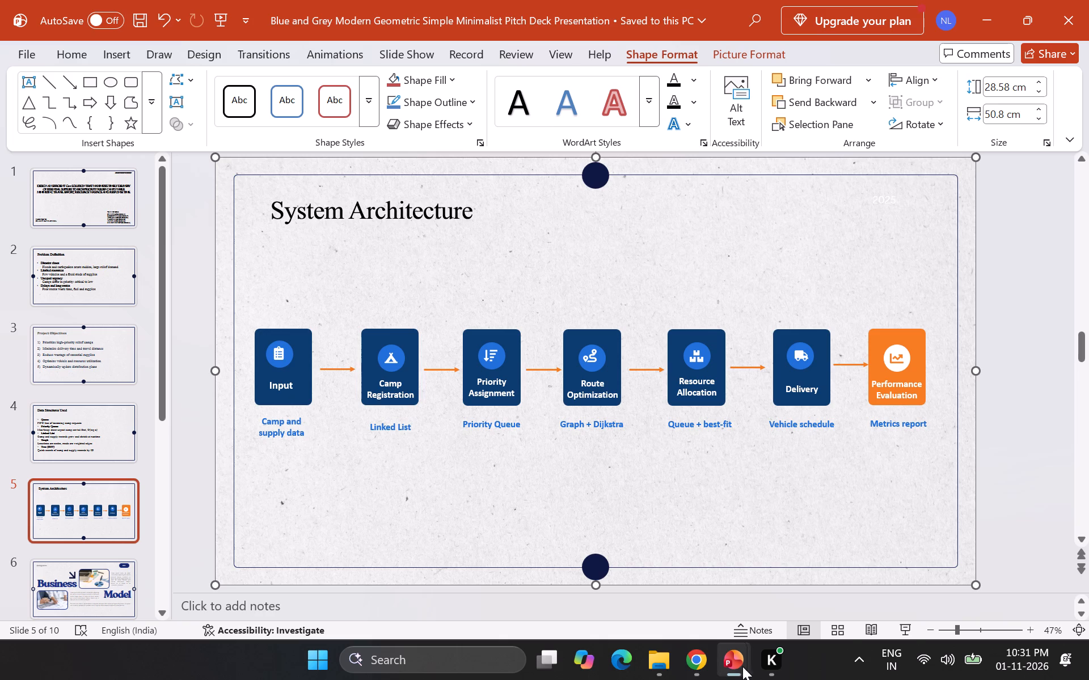
# Switch to the Relief Distribution presentation and undo the moves of the Camp Registration box and its label on slide 5.
pyautogui.click(646, 578)
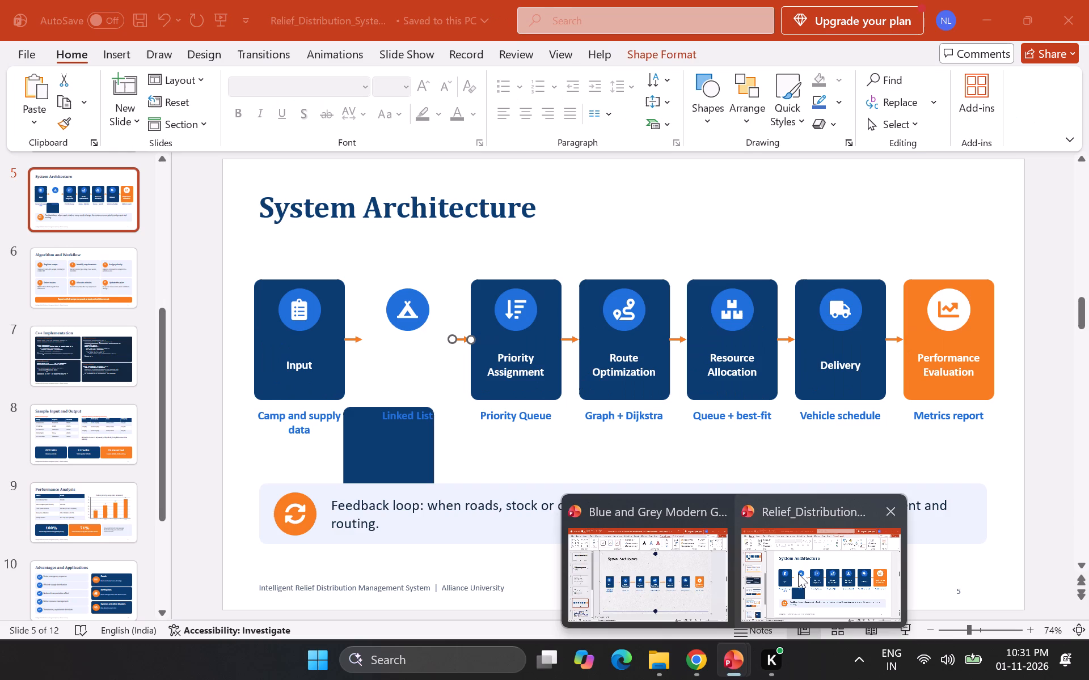
pyautogui.click(798, 573)
pyautogui.click(1036, 14)
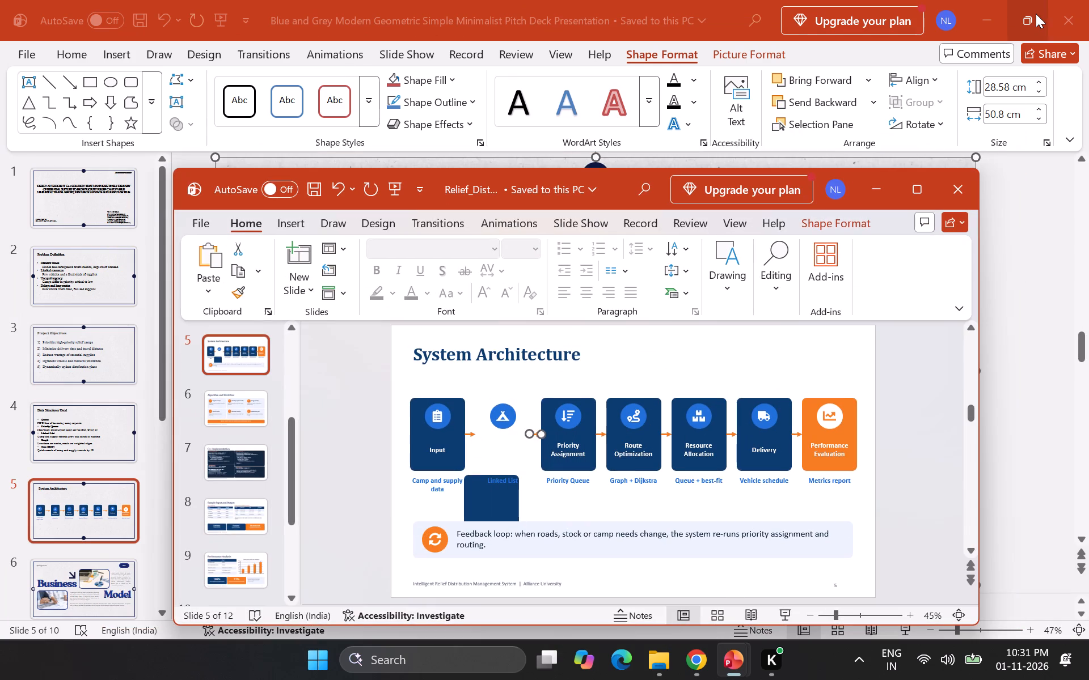
pyautogui.click(905, 199)
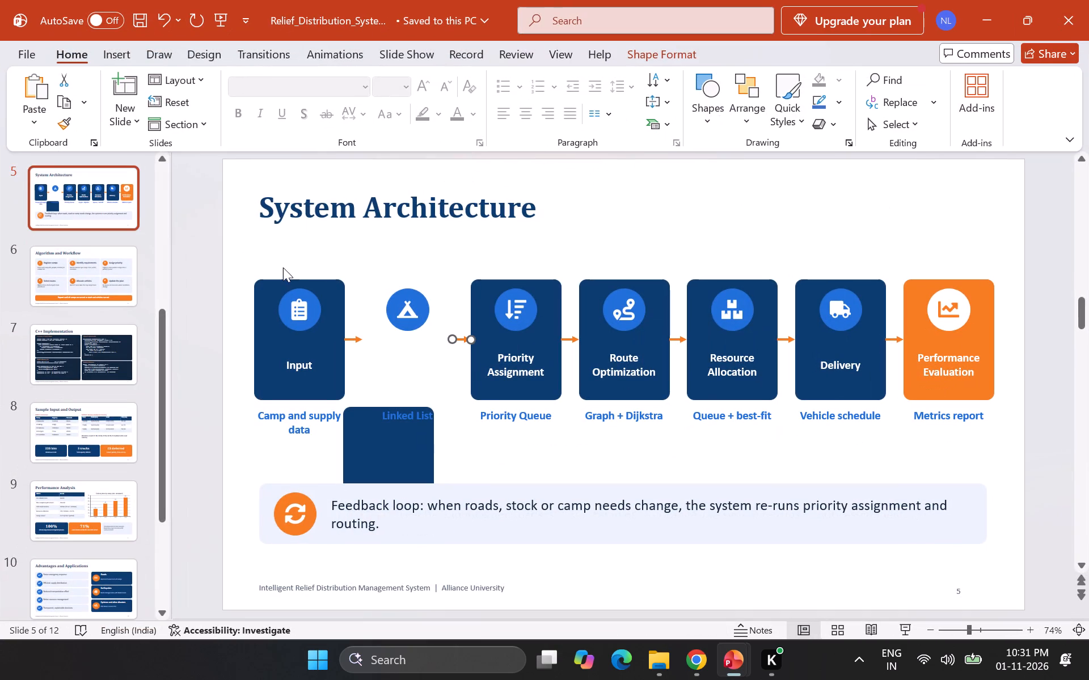
pyautogui.hotkey('ctrl', 'z')
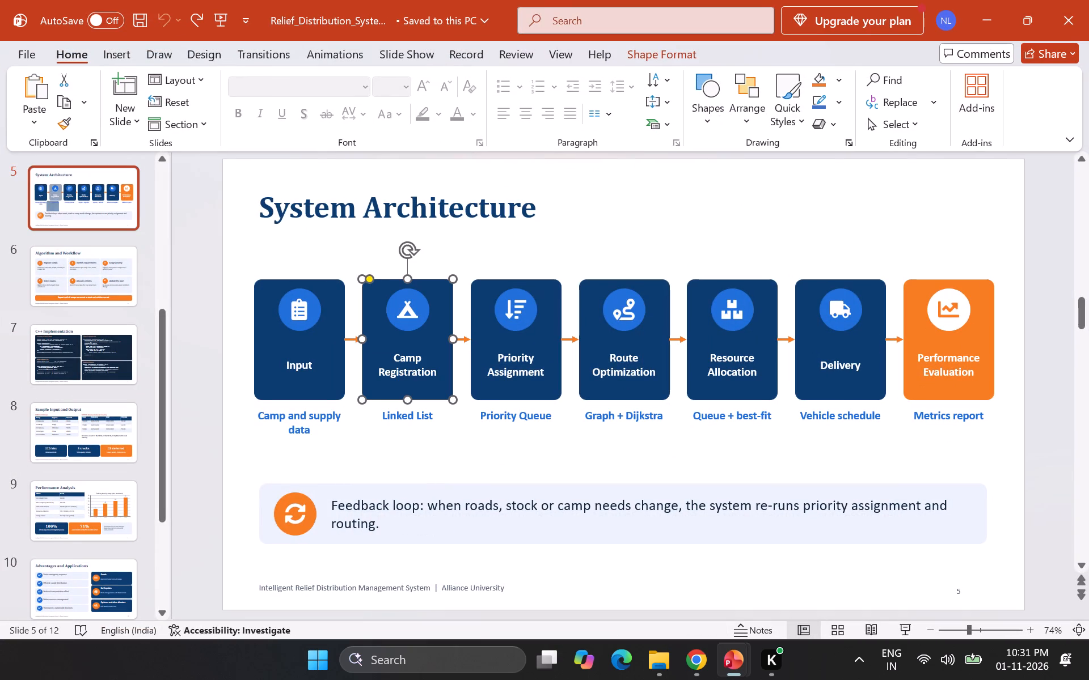
pyautogui.hotkey('ctrl', 'z')
pyautogui.click(626, 258)
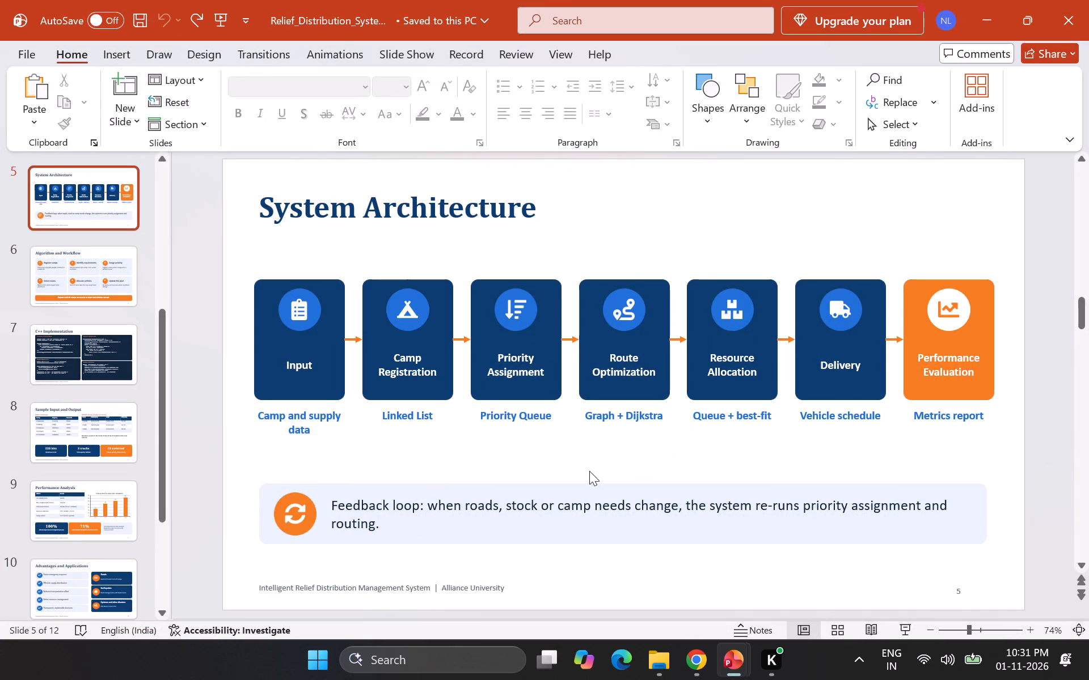
pyautogui.click(458, 479)
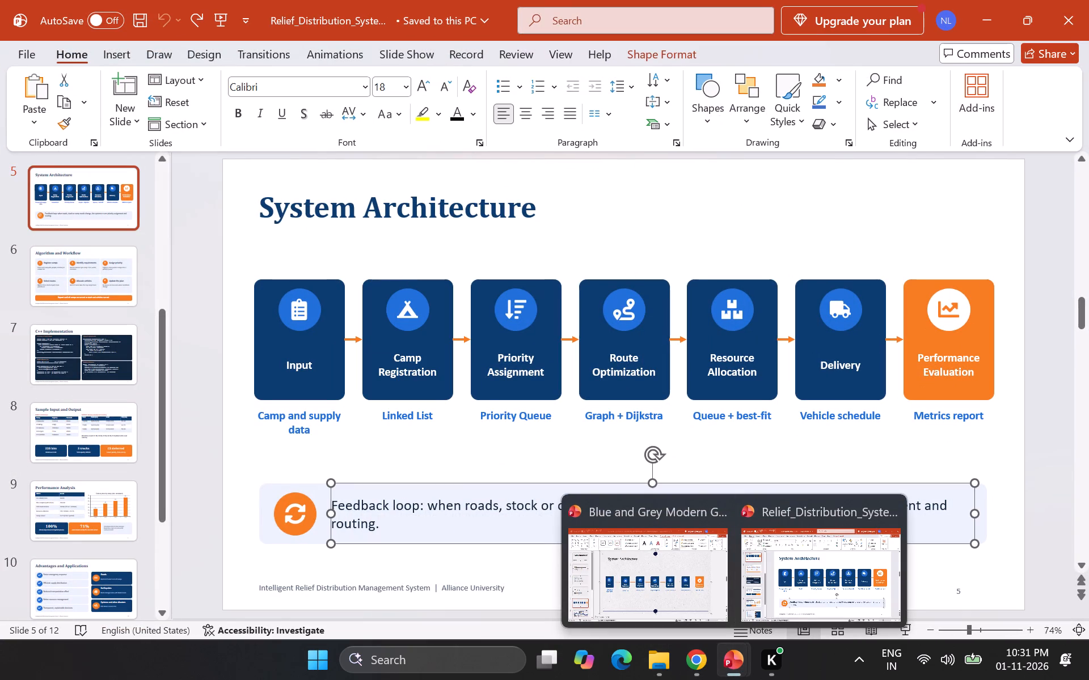
pyautogui.click(590, 459)
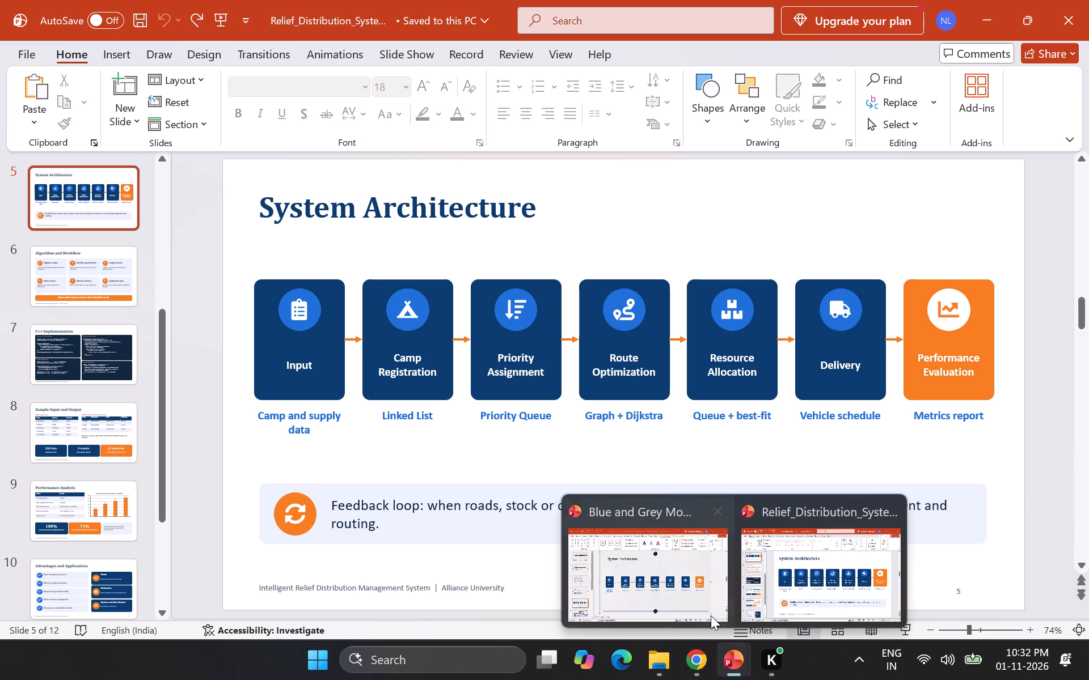
# Back in the blue and grey pitch deck, move slide 5's System Architecture title slightly down and to the left.
pyautogui.click(690, 592)
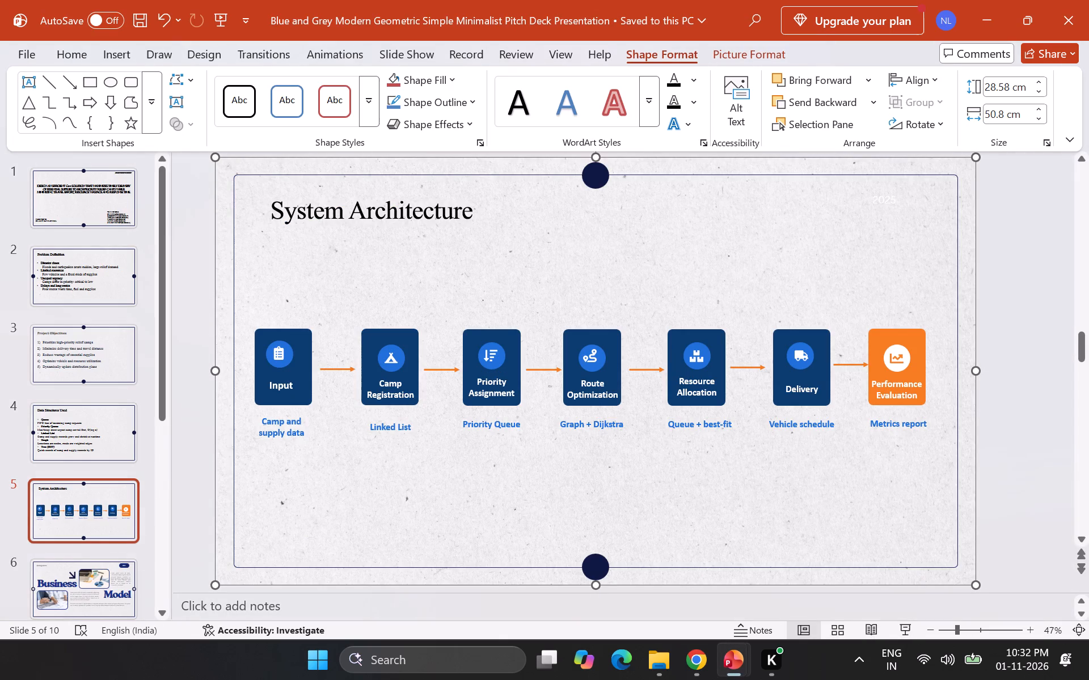
pyautogui.click(408, 209)
pyautogui.moveTo(408, 192); pyautogui.dragTo(408, 211)
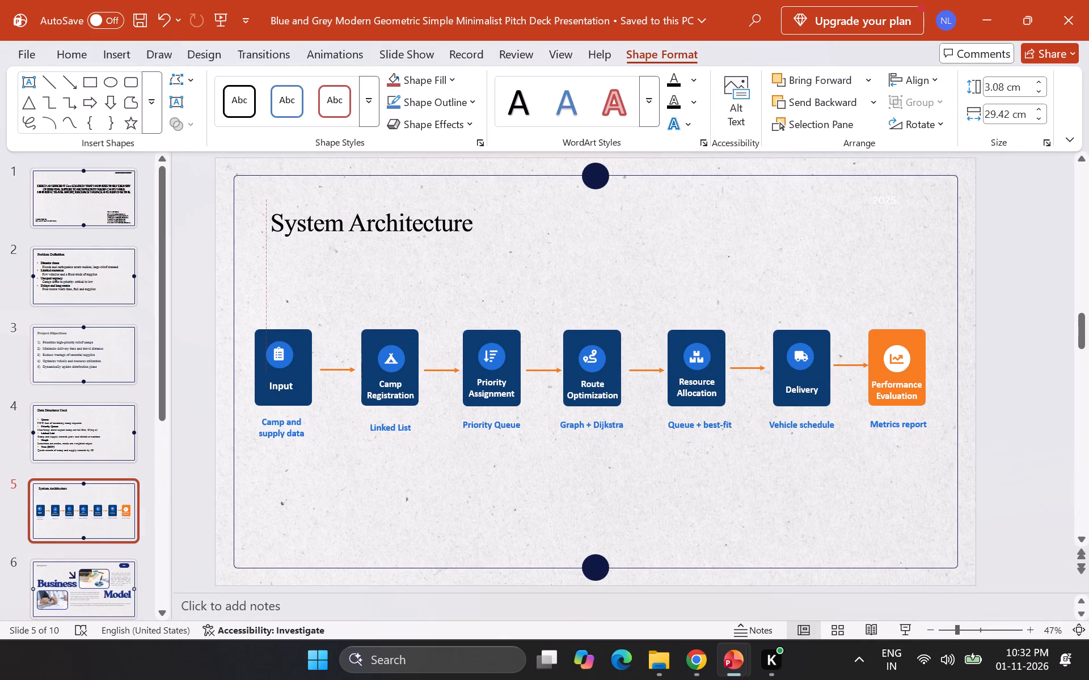
pyautogui.moveTo(408, 211); pyautogui.dragTo(402, 209)
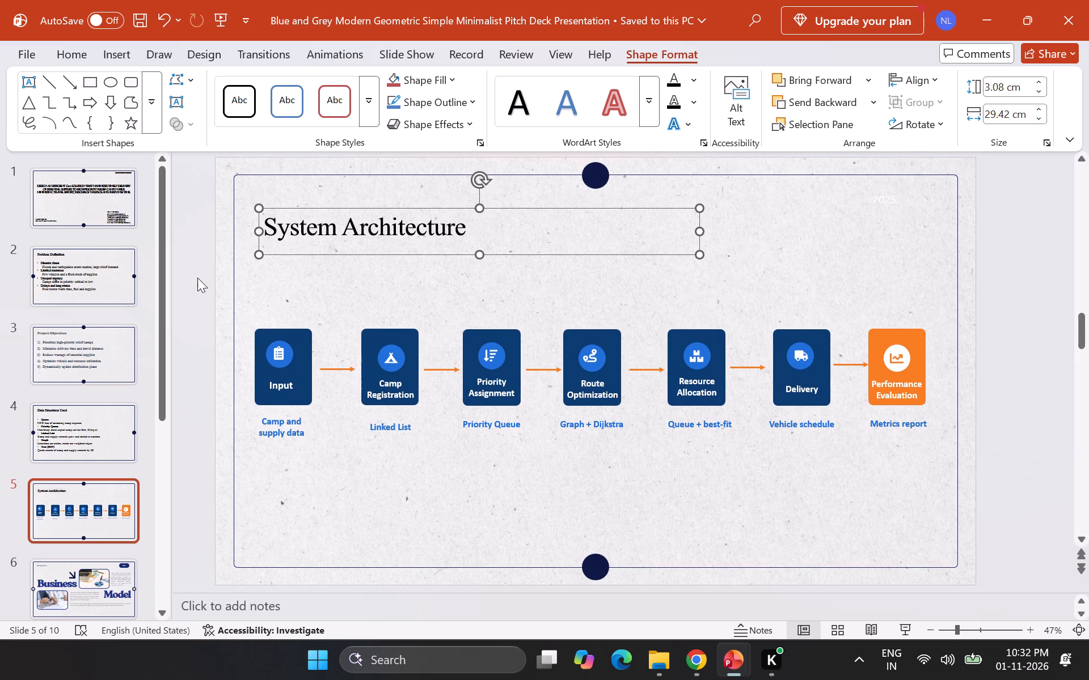
pyautogui.click(197, 278)
# Clear the Business heading, laptop and charts photo, upper placeholder paragraph and 2025 badge shape from slide 6.
pyautogui.scroll(-6, 11, 464)
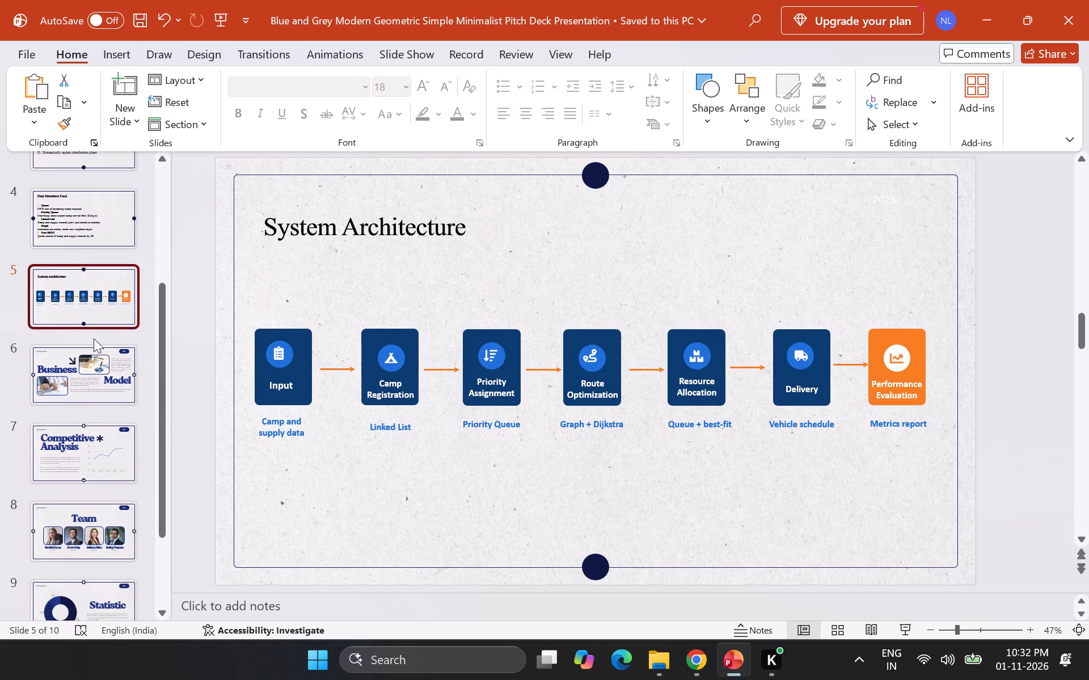
pyautogui.click(93, 338)
pyautogui.click(76, 386)
pyautogui.tripleClick(382, 324)
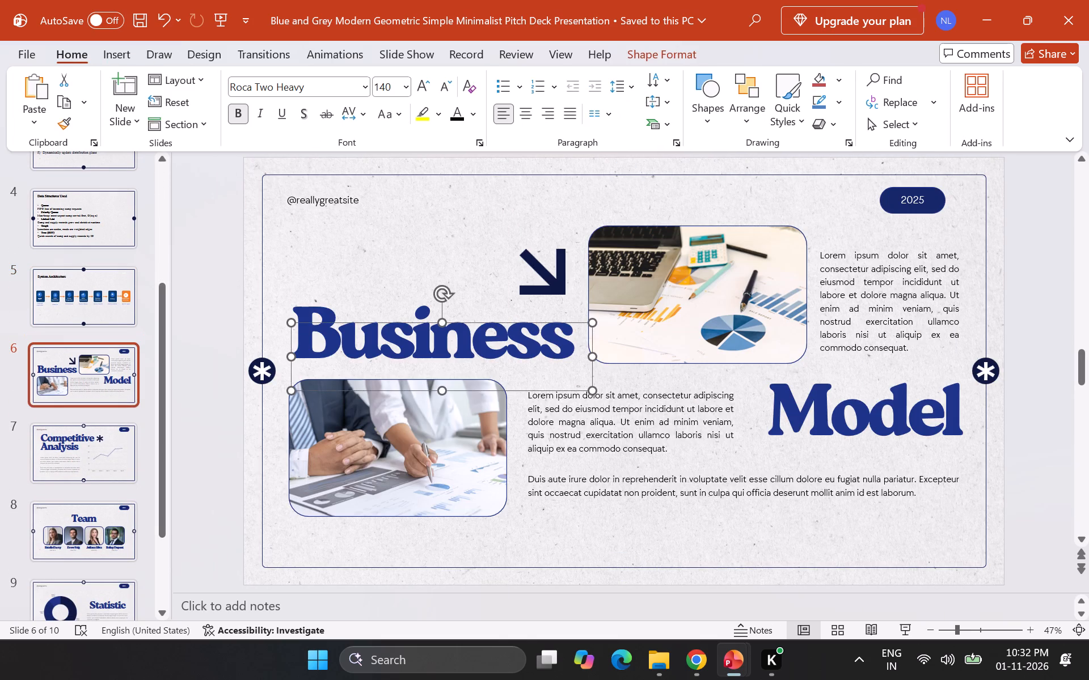
pyautogui.tripleClick(385, 339)
pyautogui.press('BackSpace')
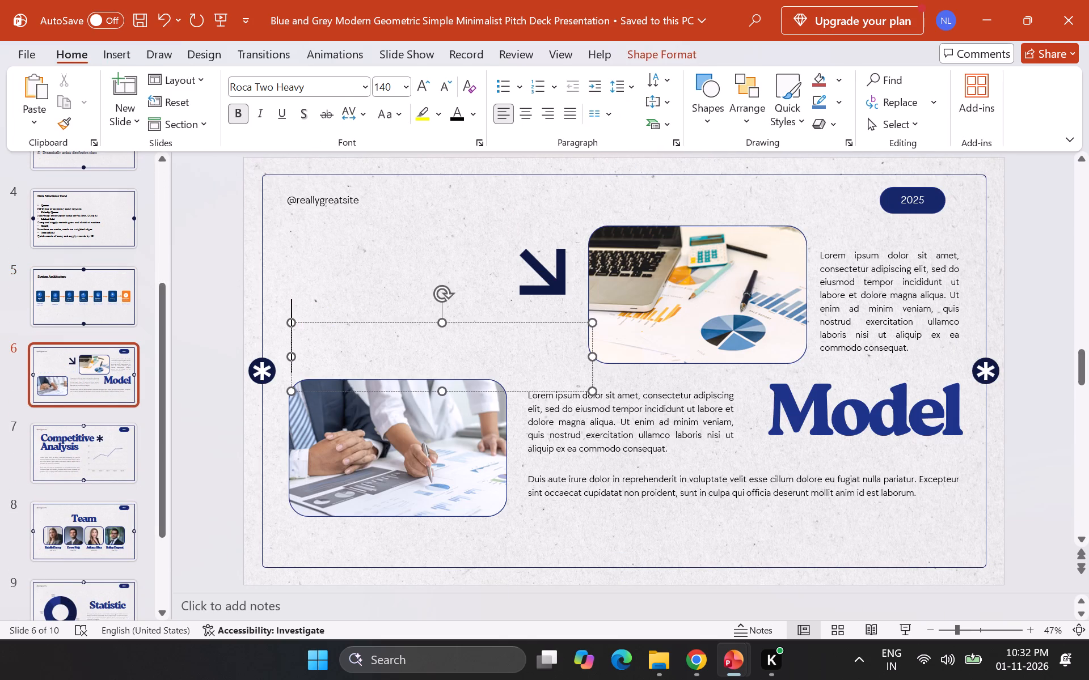
pyautogui.click(697, 334)
pyautogui.press('BackSpace')
pyautogui.tripleClick(845, 308)
pyautogui.press('BackSpace')
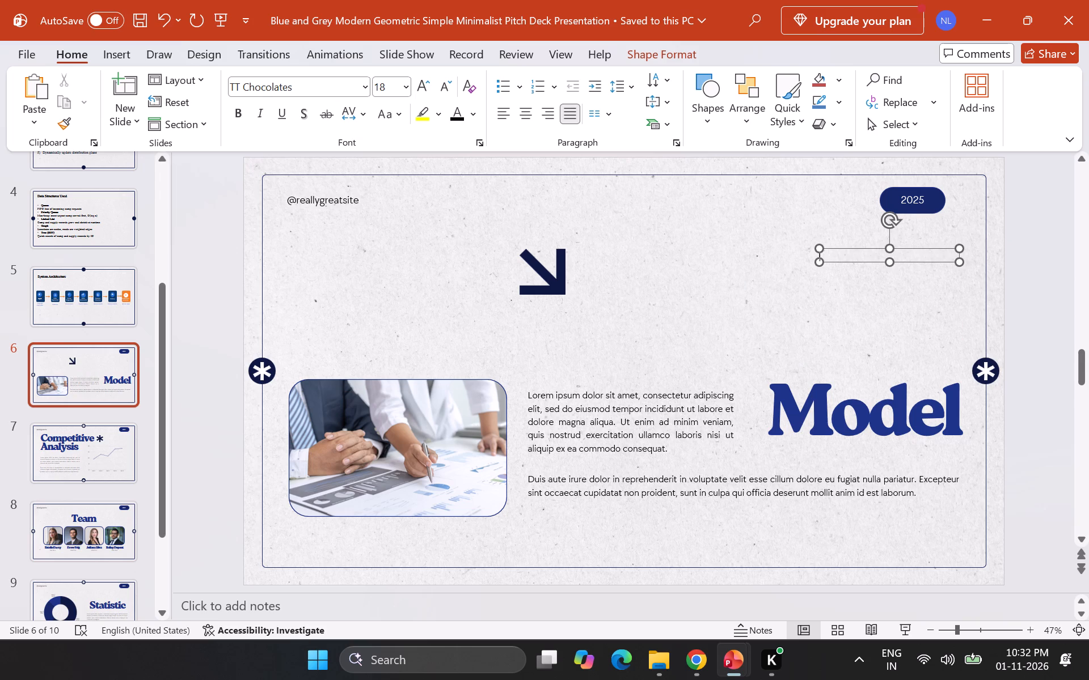
pyautogui.click(890, 205)
pyautogui.press('BackSpace')
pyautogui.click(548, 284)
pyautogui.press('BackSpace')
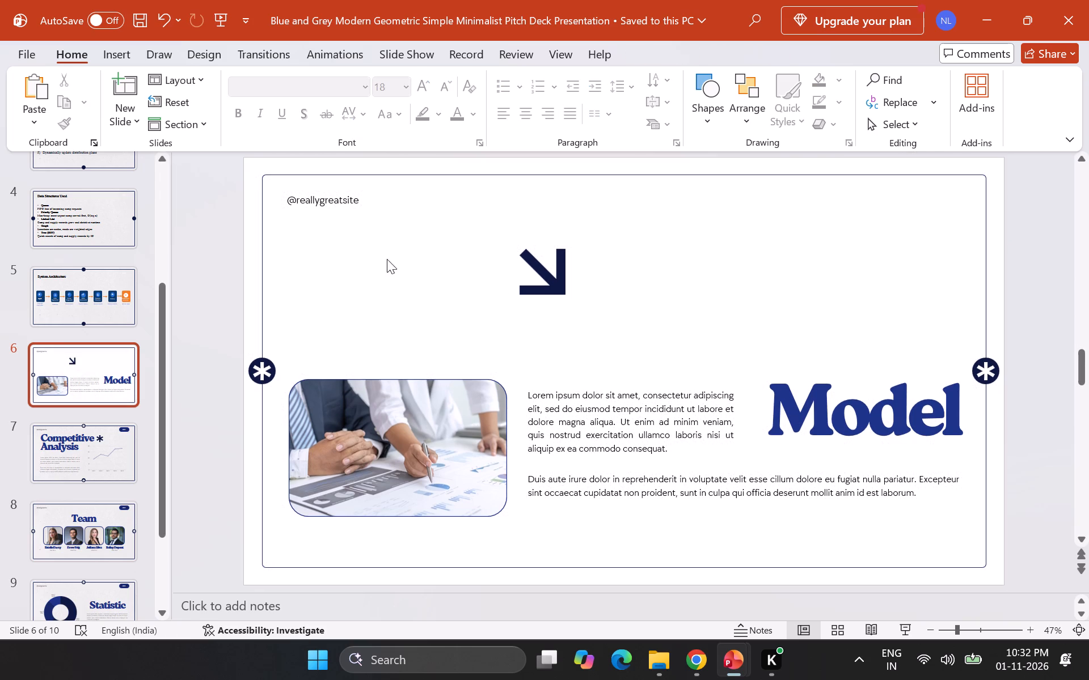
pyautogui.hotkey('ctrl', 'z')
pyautogui.click(548, 279)
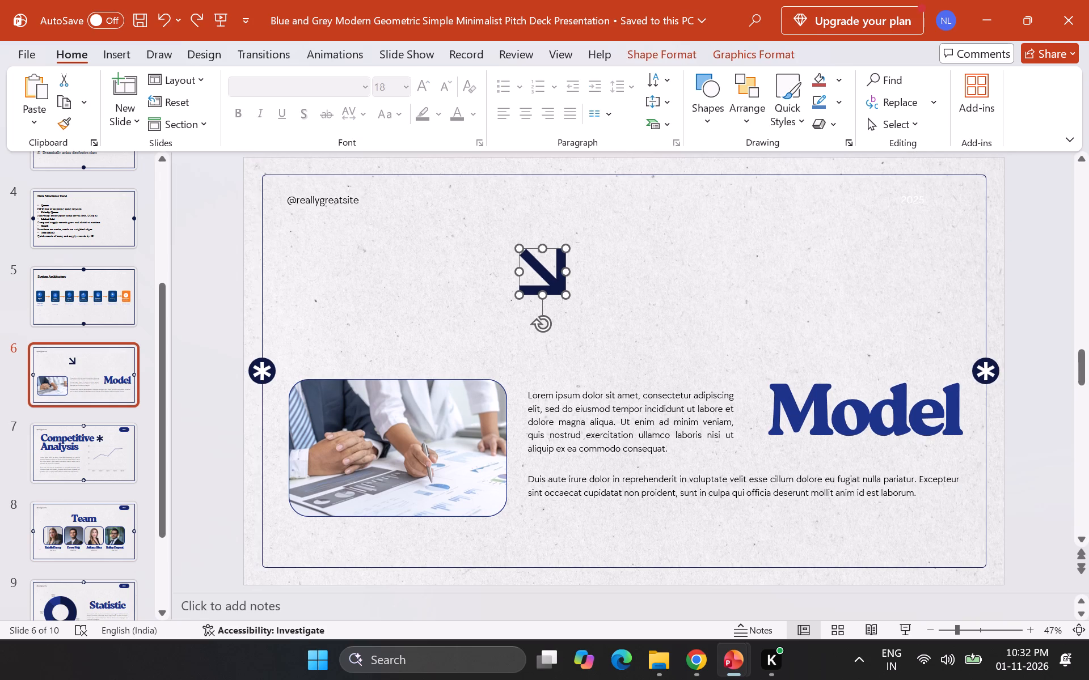
pyautogui.press('BackSpace')
pyautogui.tripleClick(312, 202)
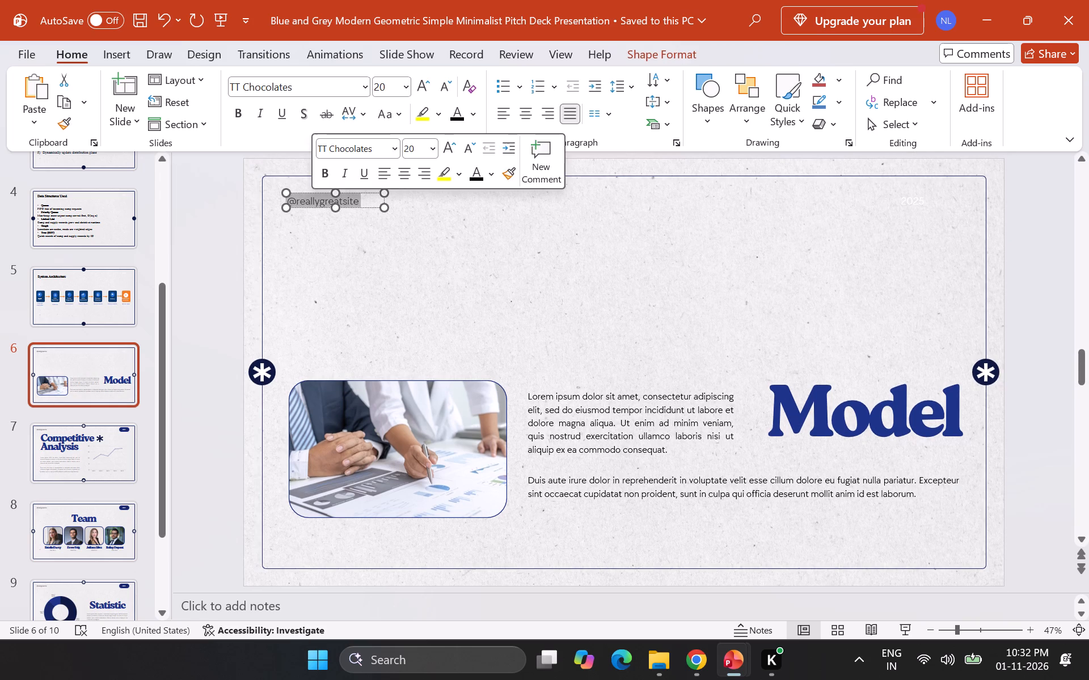
pyautogui.press('BackSpace')
pyautogui.click(358, 385)
pyautogui.press('BackSpace')
pyautogui.tripleClick(623, 438)
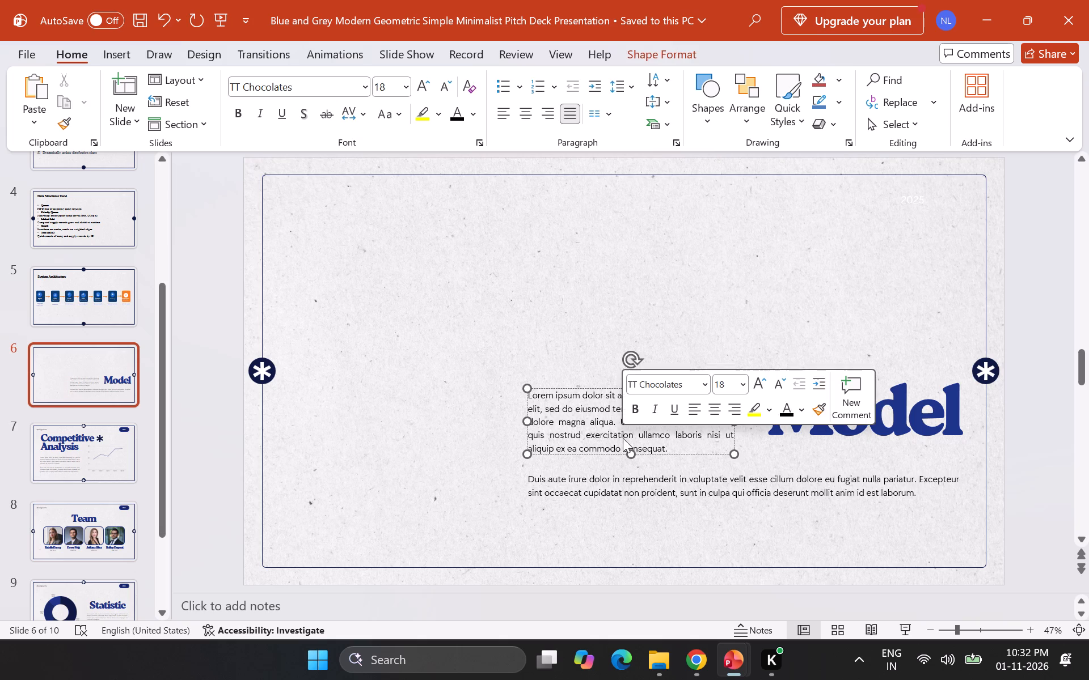
pyautogui.press('BackSpace')
pyautogui.tripleClick(632, 488)
pyautogui.press('BackSpace')
# Delete slide 6's Model heading and the white asterisks inside the two side circles.
pyautogui.tripleClick(849, 401)
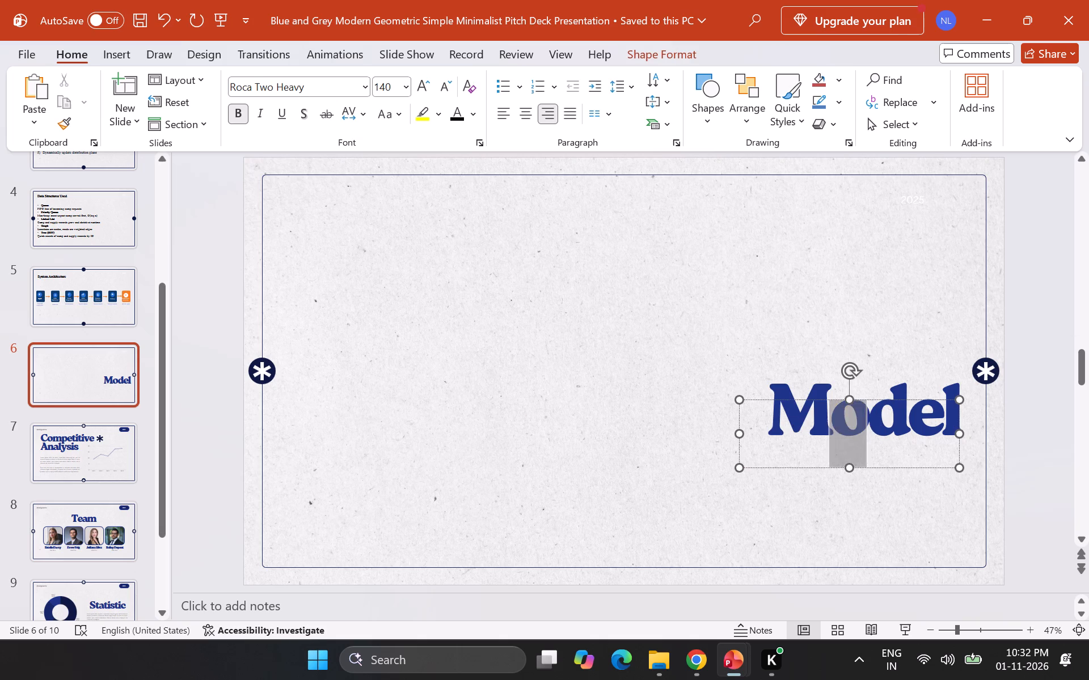
pyautogui.click(846, 403)
pyautogui.tripleClick(851, 424)
pyautogui.press('BackSpace')
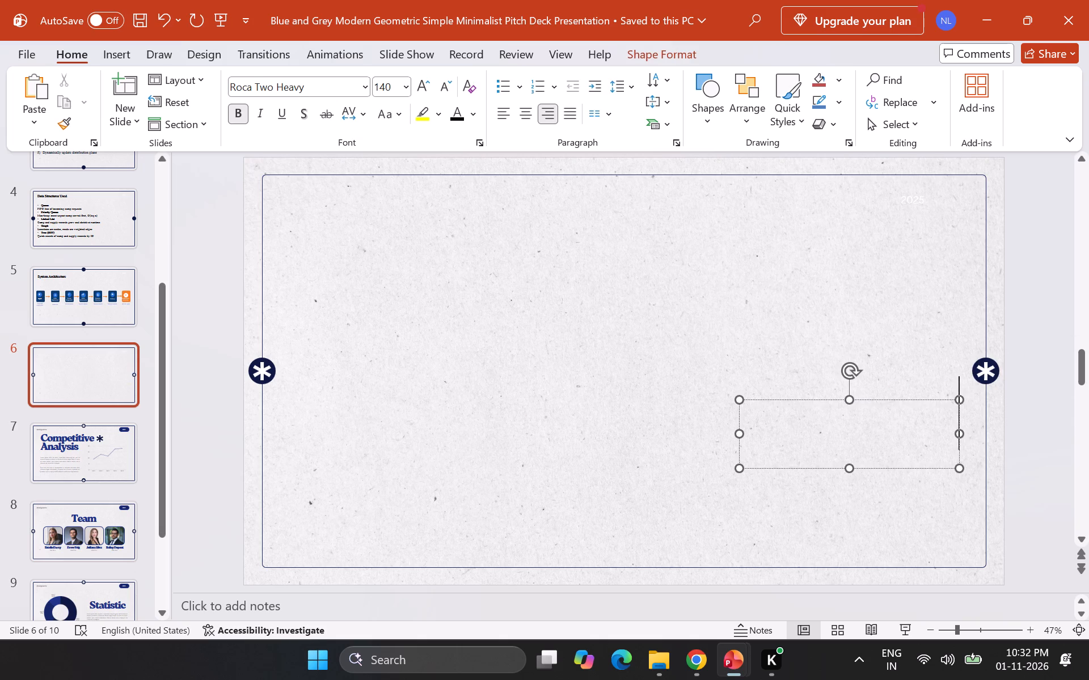
pyautogui.click(984, 372)
pyautogui.press('BackSpace')
pyautogui.click(263, 374)
pyautogui.press('BackSpace')
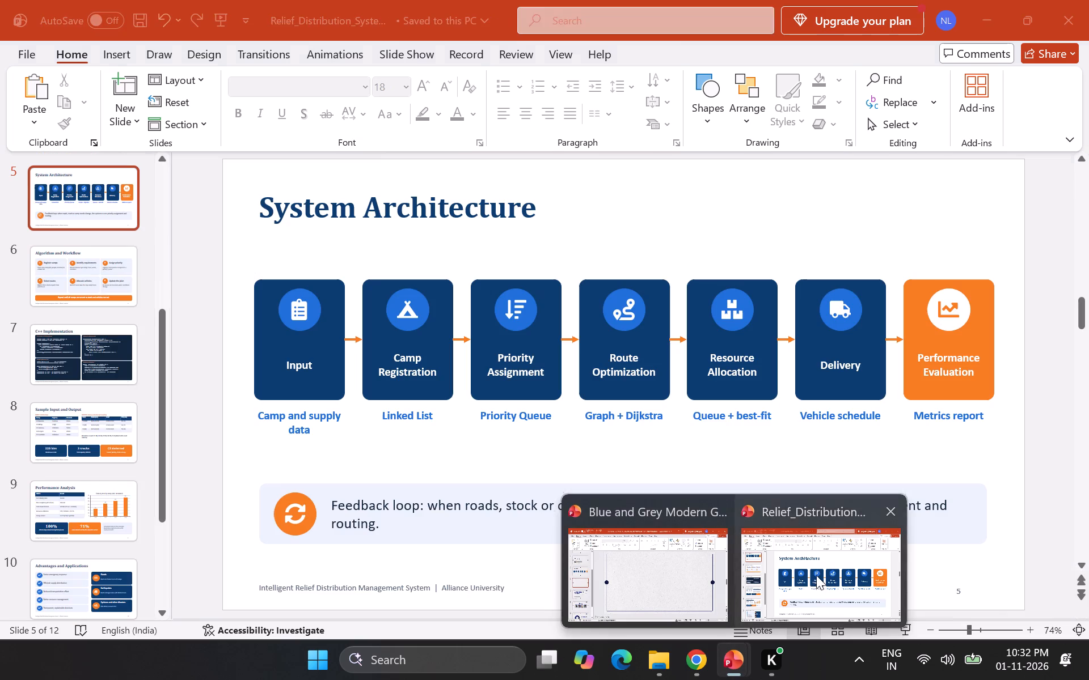
# Switch to the Relief Distribution presentation and copy the Advantages and Applications title text from slide 10.
pyautogui.click(816, 575)
pyautogui.scroll(-1, 677, 436)
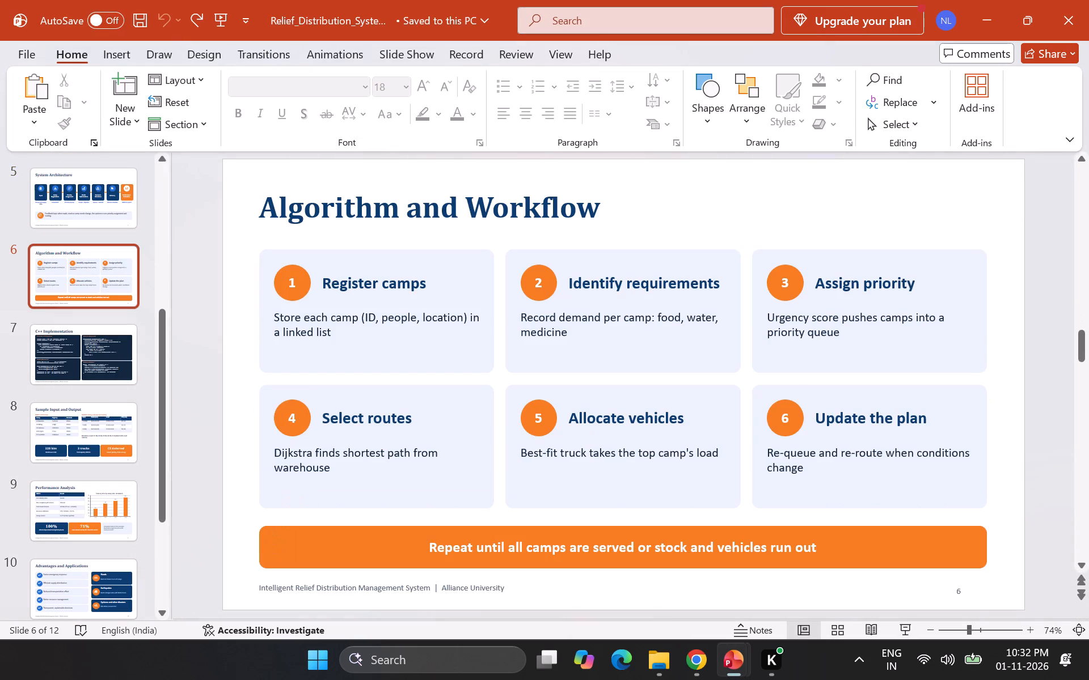
pyautogui.scroll(-3, 510, 396)
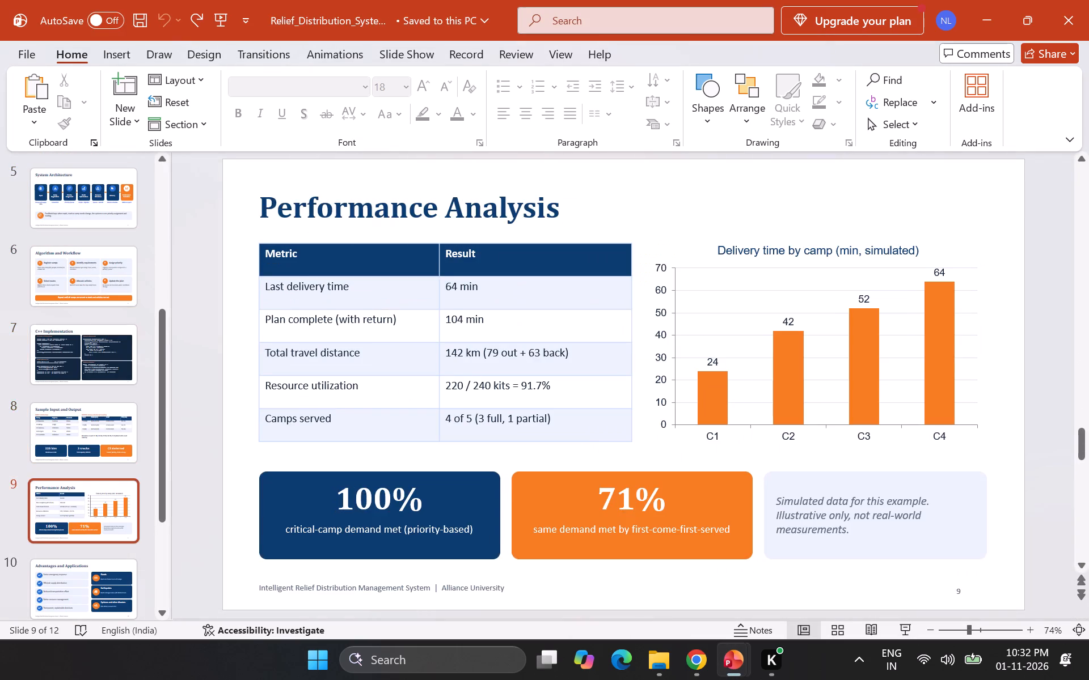
pyautogui.scroll(-6, 510, 396)
pyautogui.scroll(1, 510, 396)
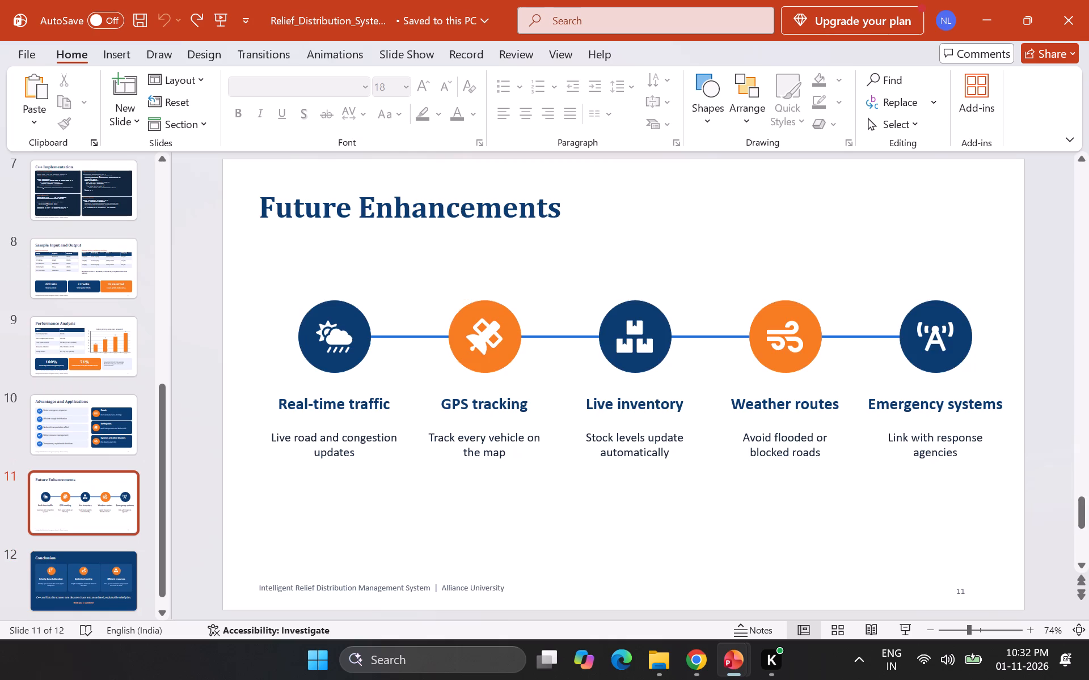
pyautogui.click(66, 431)
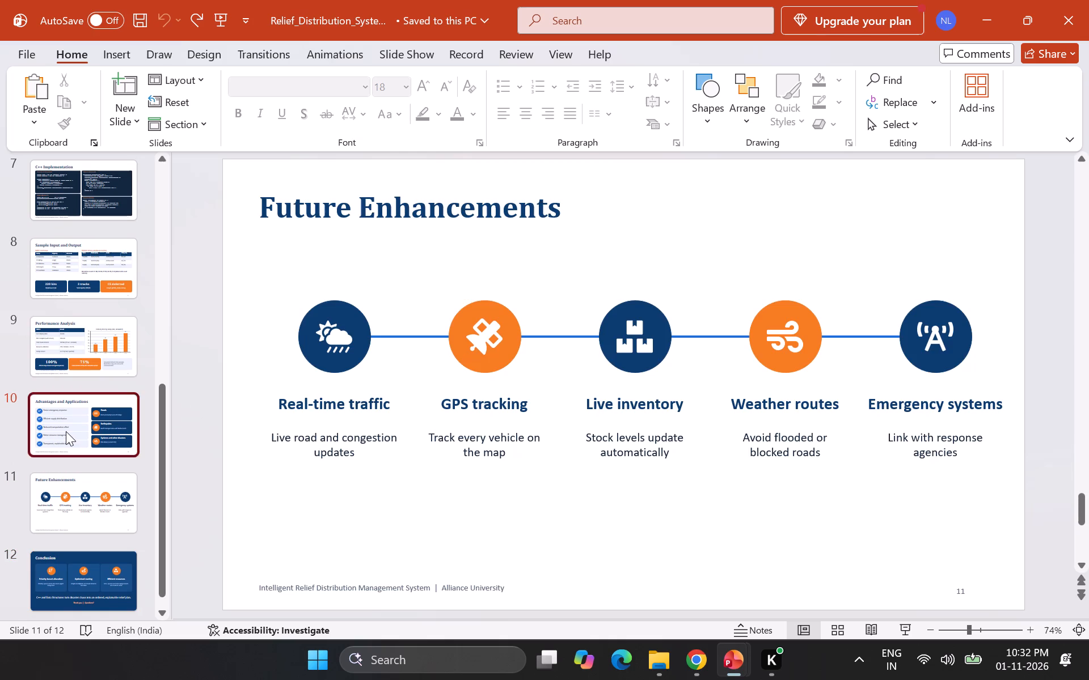
pyautogui.tripleClick(462, 214)
pyautogui.click(467, 216)
pyautogui.hotkey('ctrl', 'c')
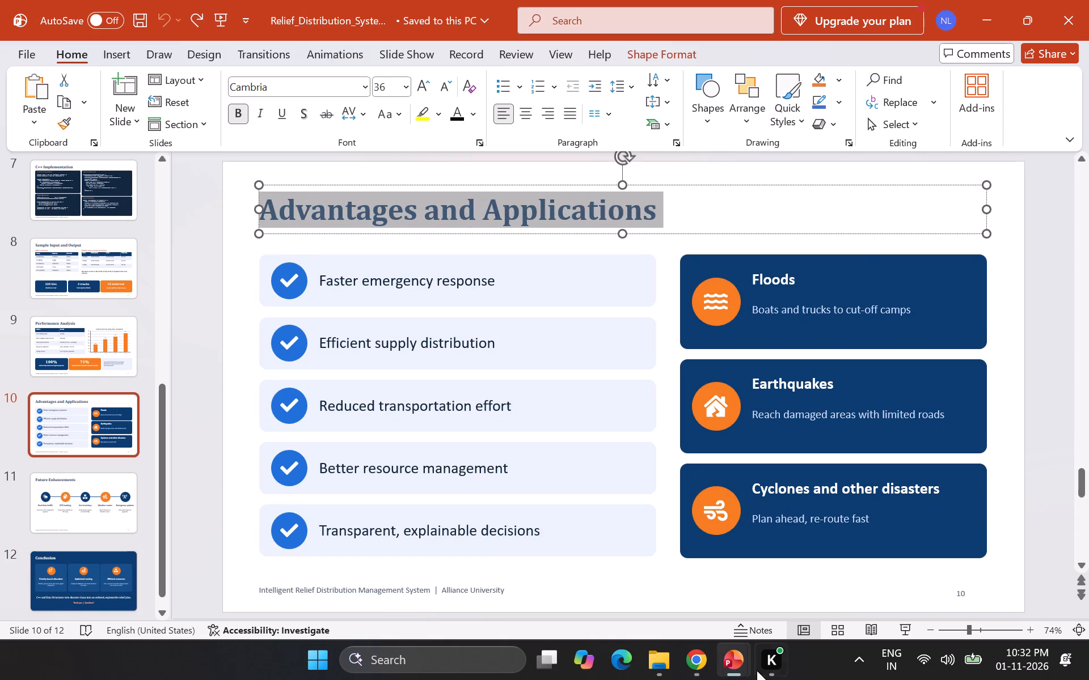
# Return to the blue and grey pitch deck and delete the Competitive Analysis heading and line chart from slide 7.
pyautogui.click(648, 582)
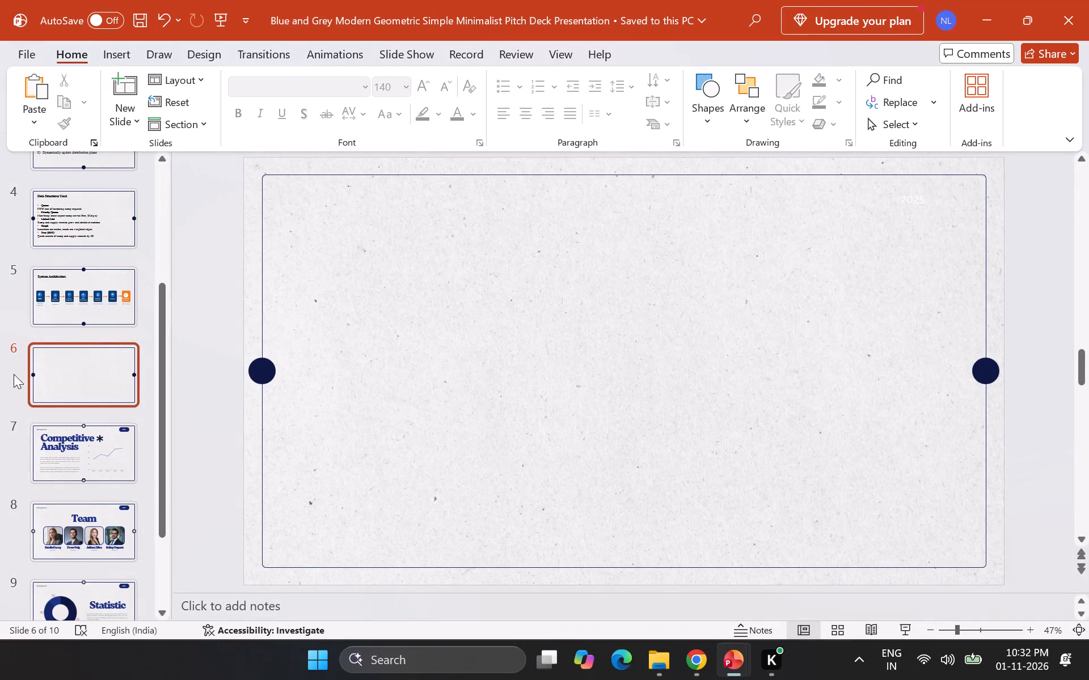
pyautogui.click(75, 440)
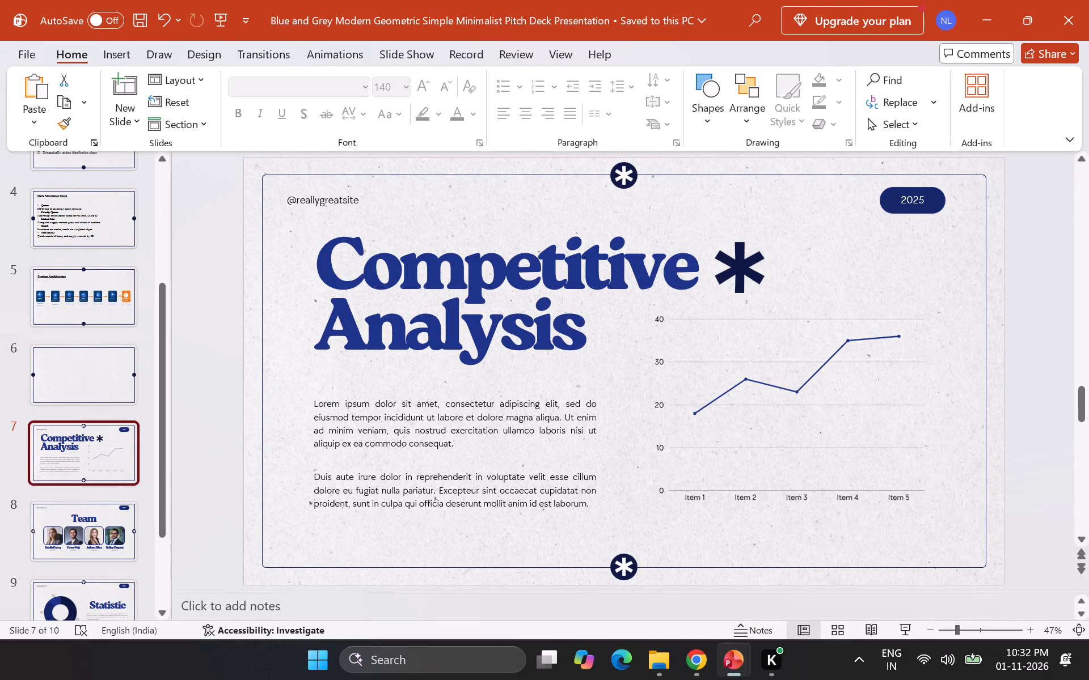
pyautogui.tripleClick(547, 278)
pyautogui.press('BackSpace')
pyautogui.click(754, 413)
pyautogui.press('BackSpace')
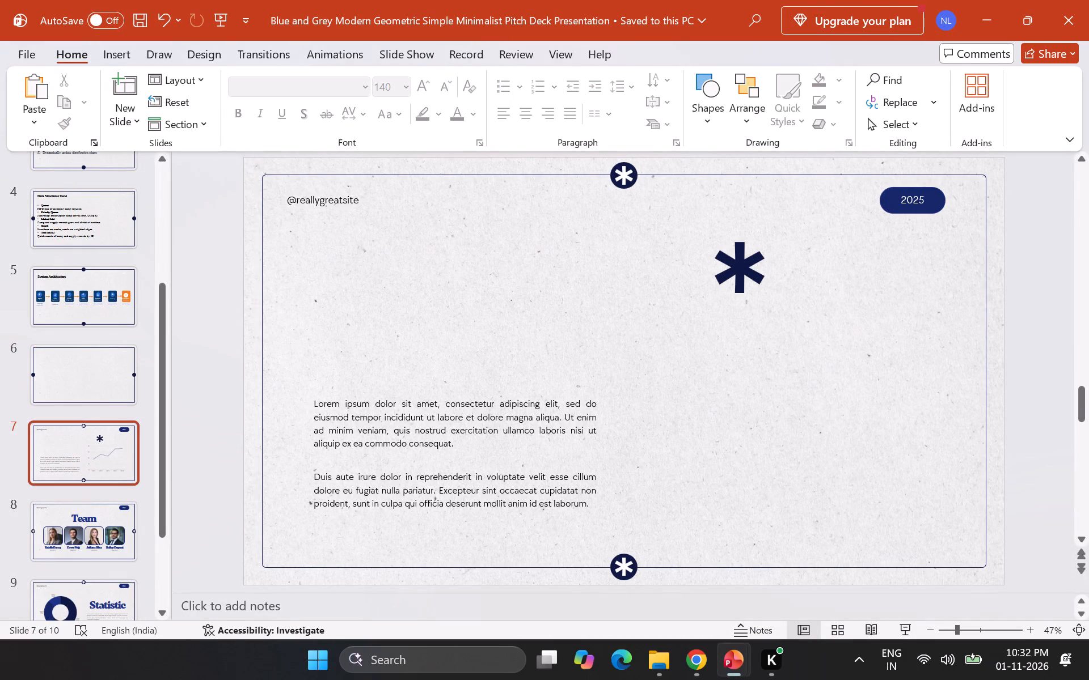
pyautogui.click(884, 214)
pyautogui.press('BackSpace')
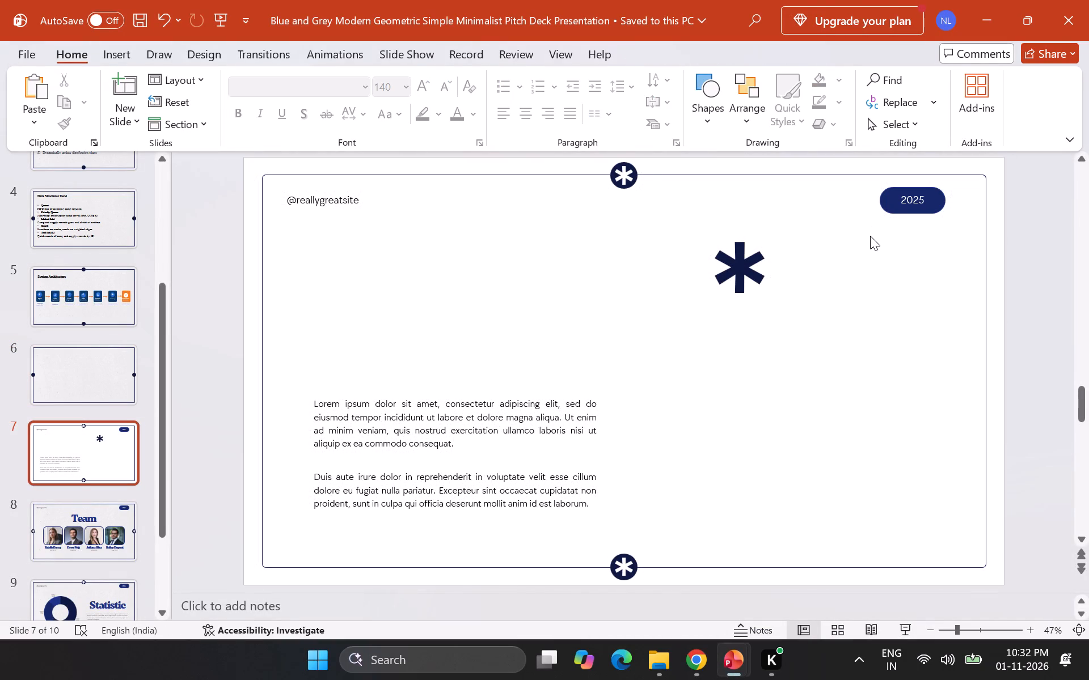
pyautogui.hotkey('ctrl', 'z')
# Remove the white asterisk from the circle on slide 7's upper border.
pyautogui.click(616, 179)
pyautogui.press('BackSpace')
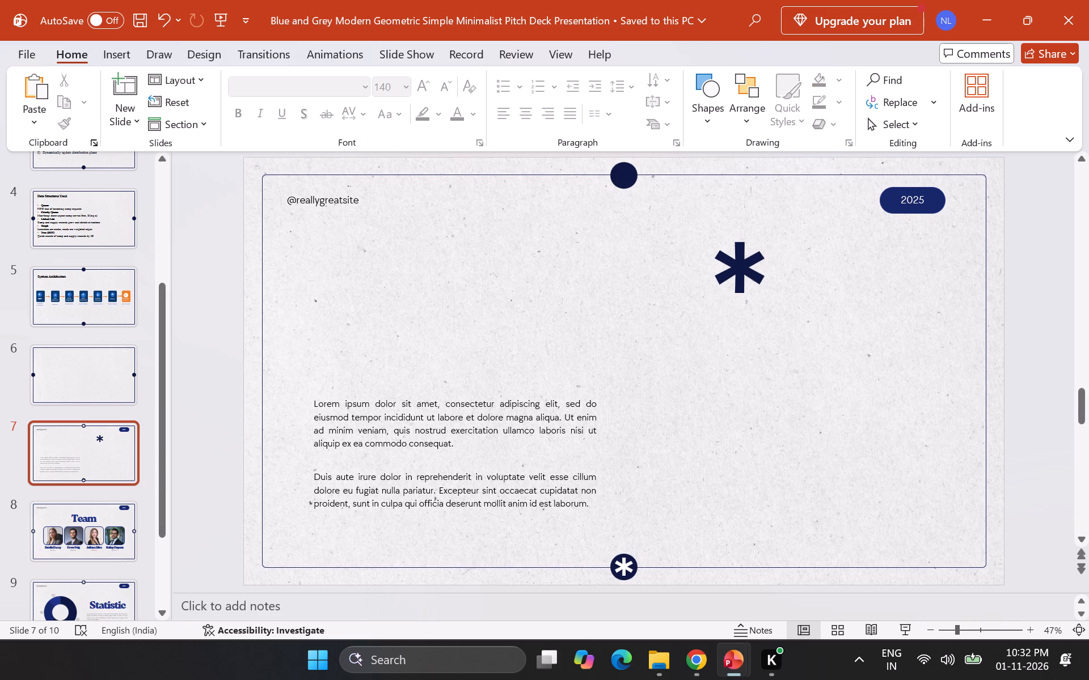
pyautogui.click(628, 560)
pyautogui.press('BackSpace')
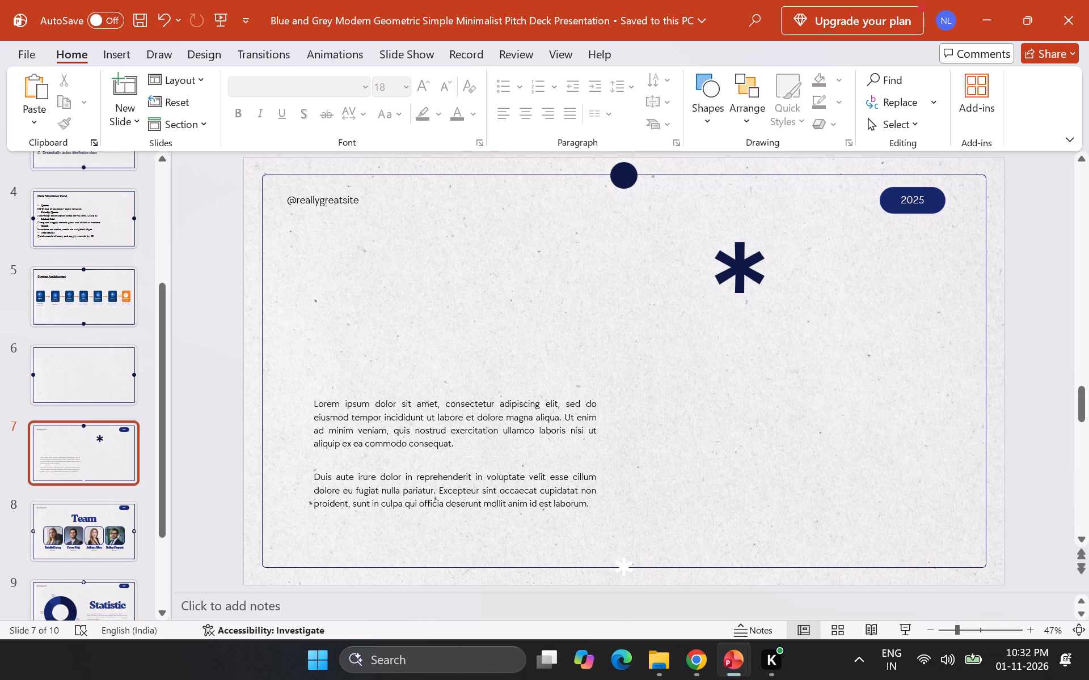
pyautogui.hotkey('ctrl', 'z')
pyautogui.click(621, 565)
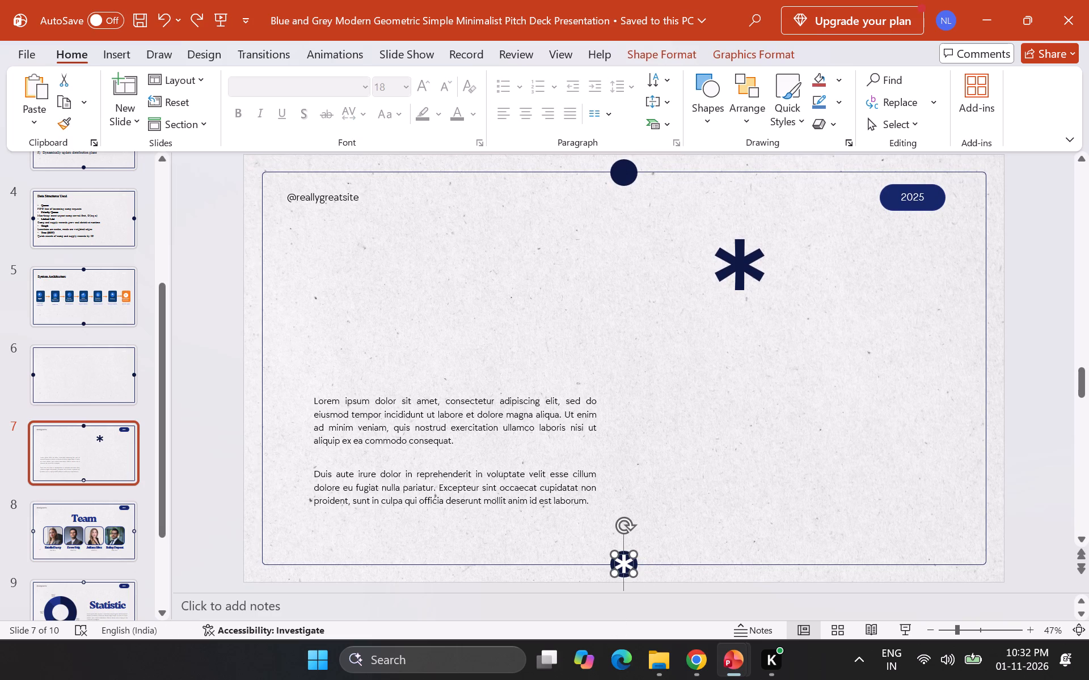
pyautogui.press('BackSpace')
pyautogui.click(737, 251)
pyautogui.press('BackSpace')
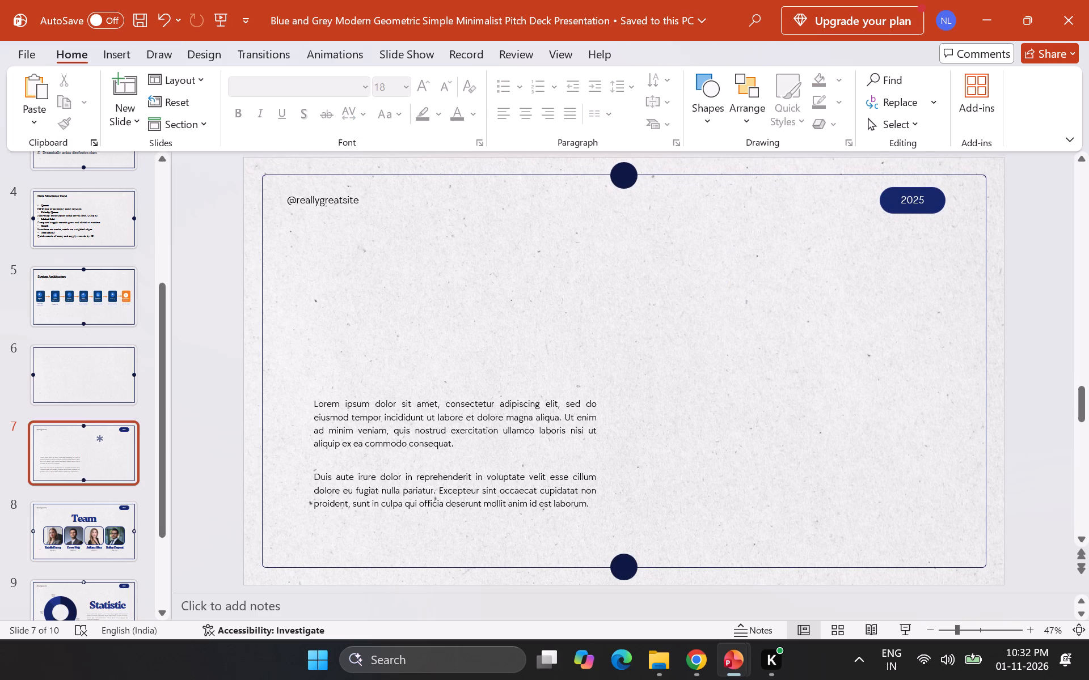
pyautogui.click(897, 204)
pyautogui.press('BackSpace')
pyautogui.tripleClick(339, 202)
pyautogui.press('BackSpace')
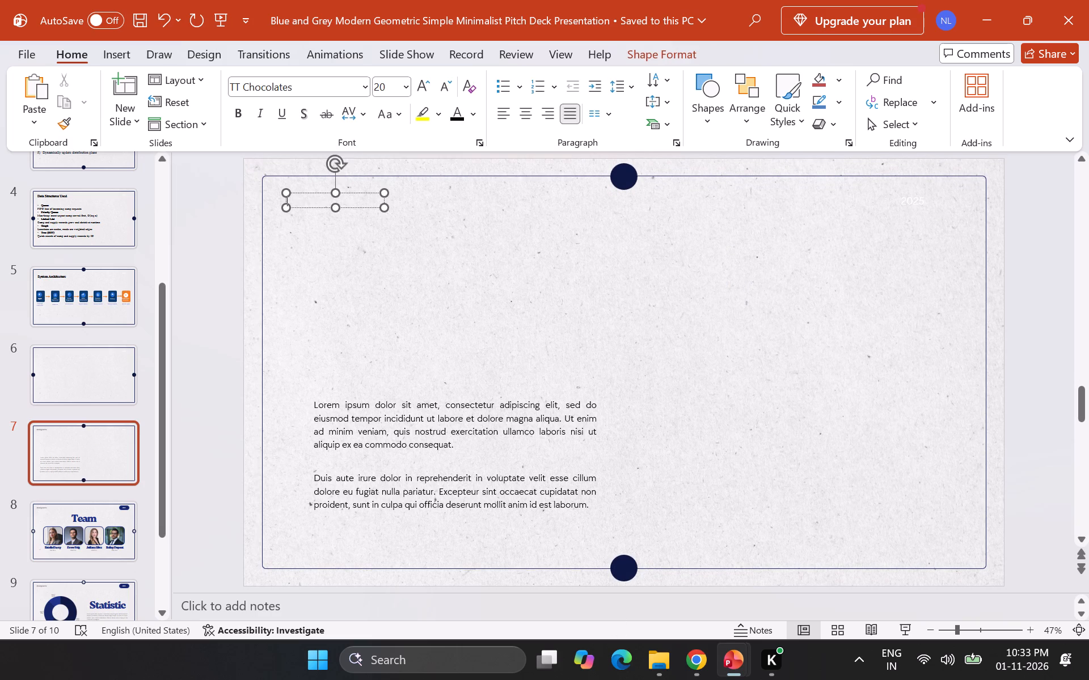
# Delete the two Lorem ipsum placeholder paragraphs from slide 7.
pyautogui.tripleClick(368, 405)
pyautogui.click(369, 405)
pyautogui.tripleClick(372, 406)
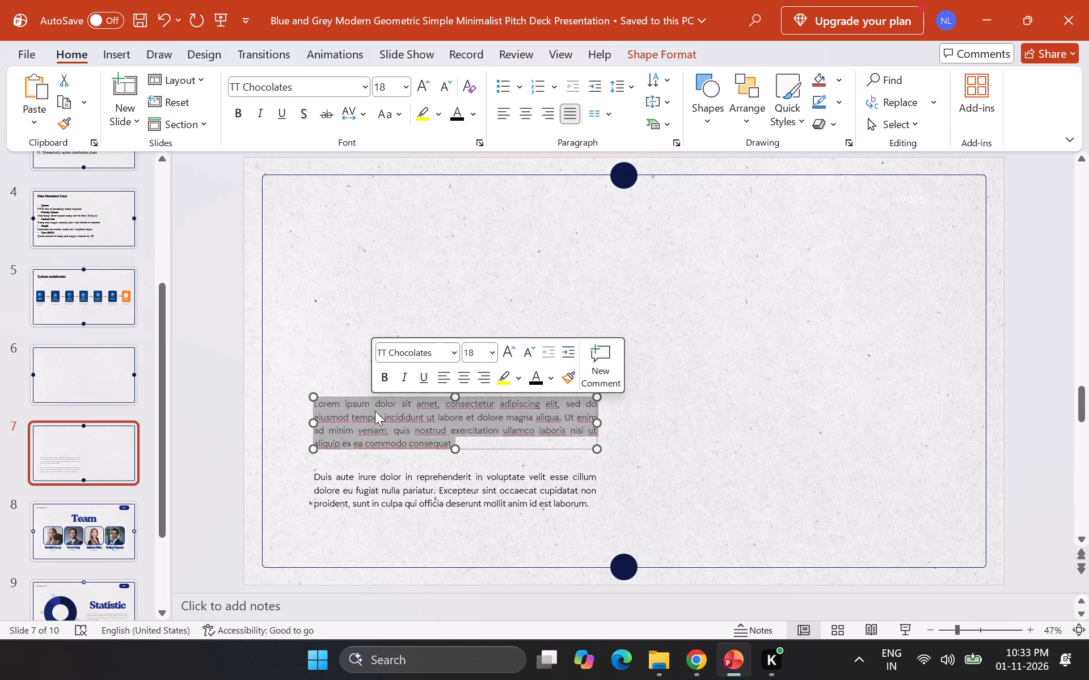
pyautogui.press('BackSpace')
pyautogui.tripleClick(412, 498)
pyautogui.press('BackSpace')
pyautogui.tripleClick(416, 500)
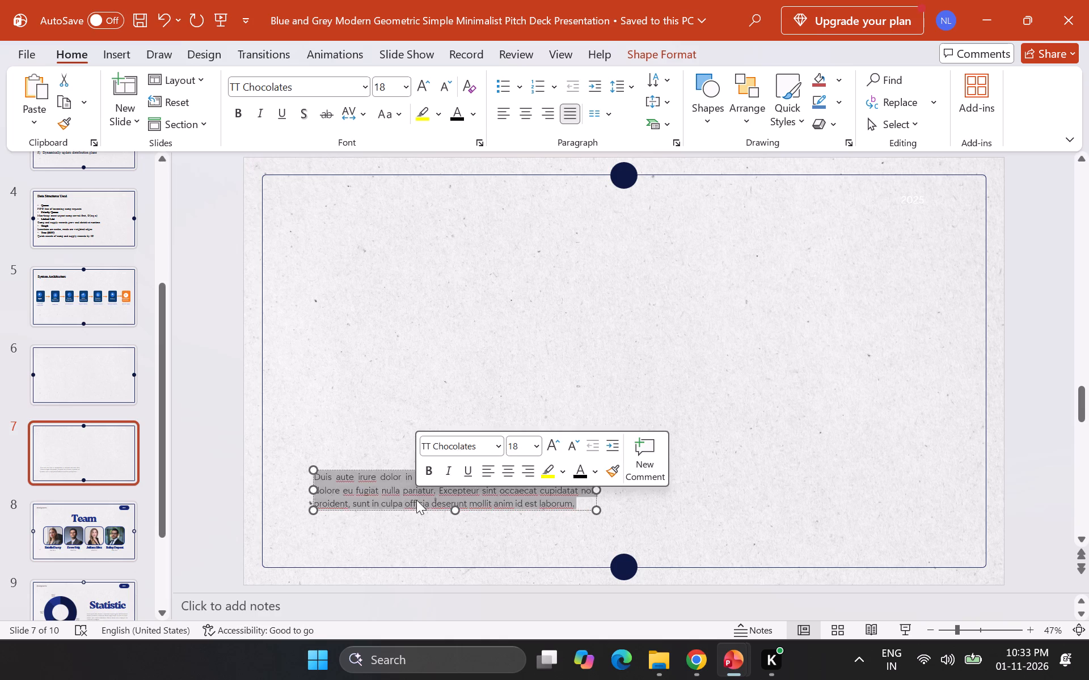
pyautogui.press('BackSpace')
pyautogui.click(386, 282)
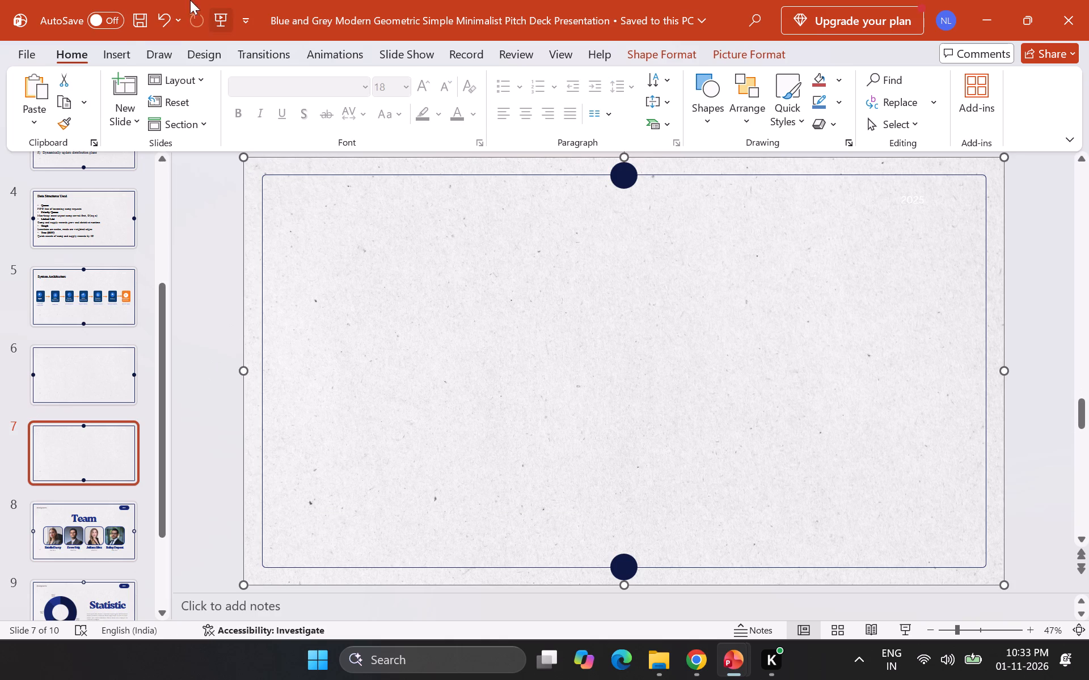
# Add a text box in the upper part of slide 7 and paste the Advantages and Applications title into it.
pyautogui.click(120, 52)
pyautogui.click(74, 394)
pyautogui.click(55, 483)
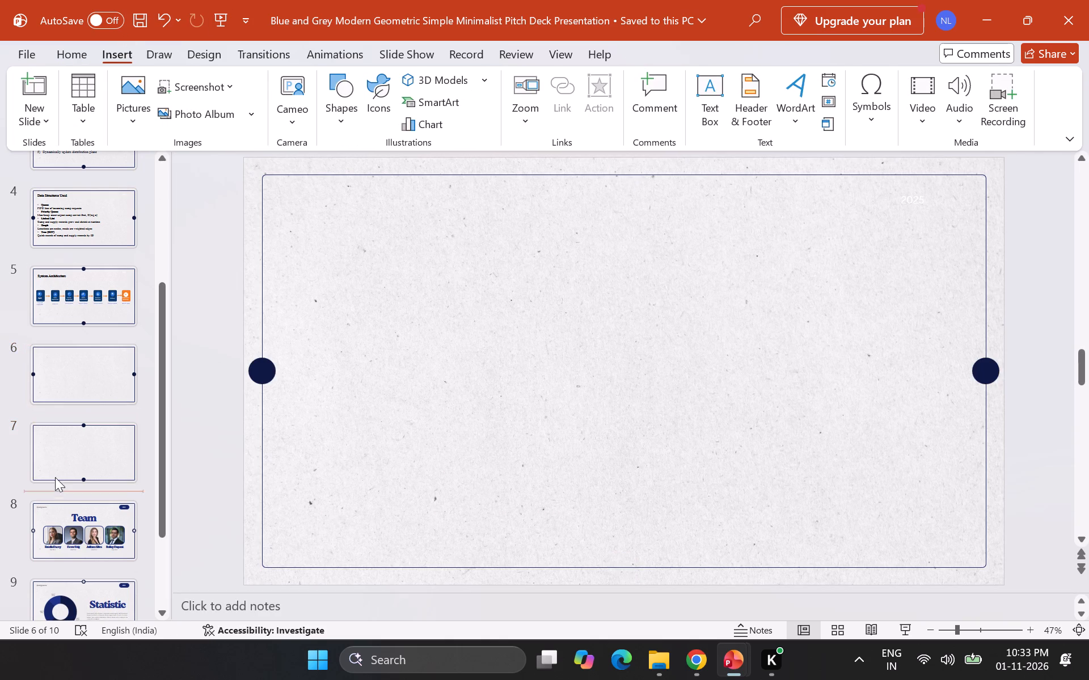
pyautogui.click(91, 438)
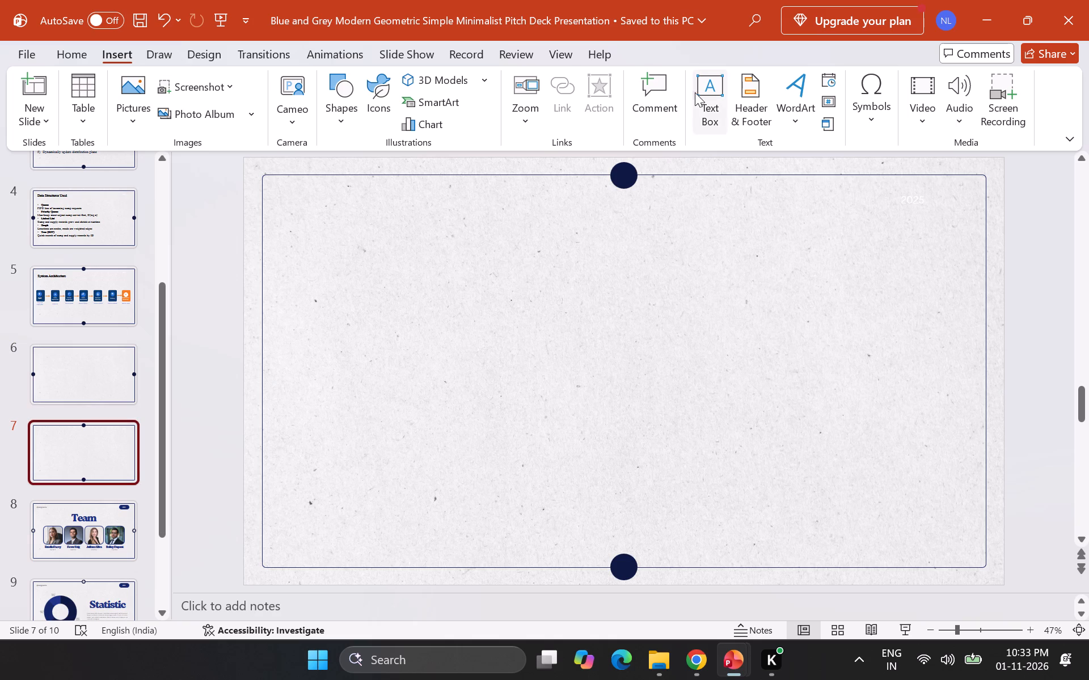
pyautogui.click(695, 92)
pyautogui.moveTo(319, 263); pyautogui.dragTo(606, 304)
pyautogui.click(593, 311)
pyautogui.hotkey('ctrl', 'v')
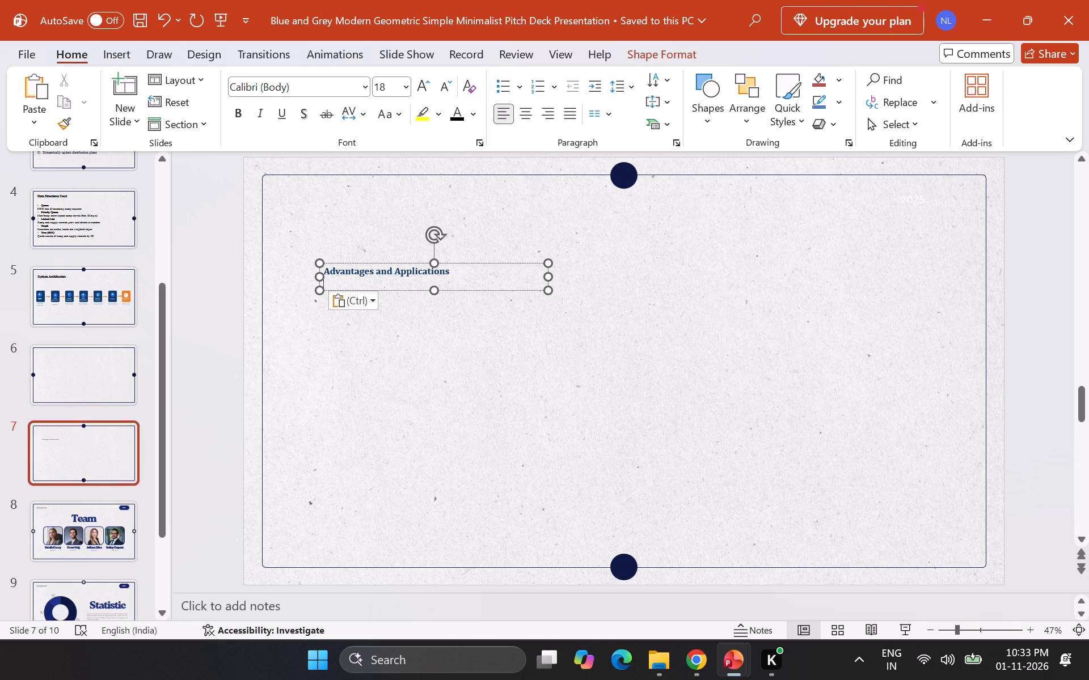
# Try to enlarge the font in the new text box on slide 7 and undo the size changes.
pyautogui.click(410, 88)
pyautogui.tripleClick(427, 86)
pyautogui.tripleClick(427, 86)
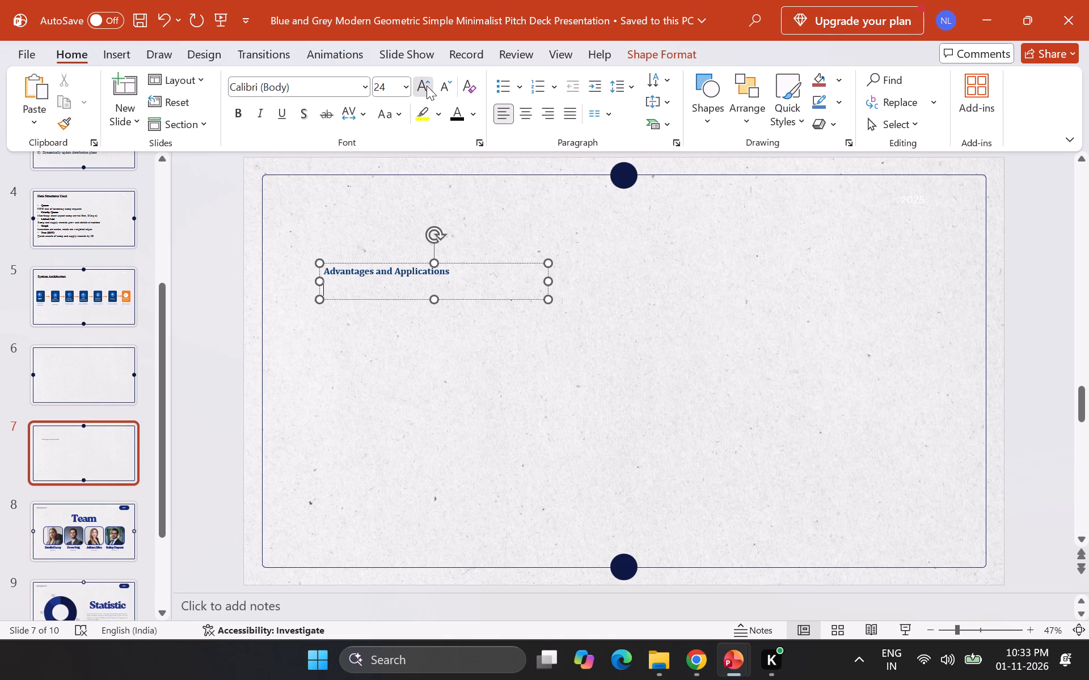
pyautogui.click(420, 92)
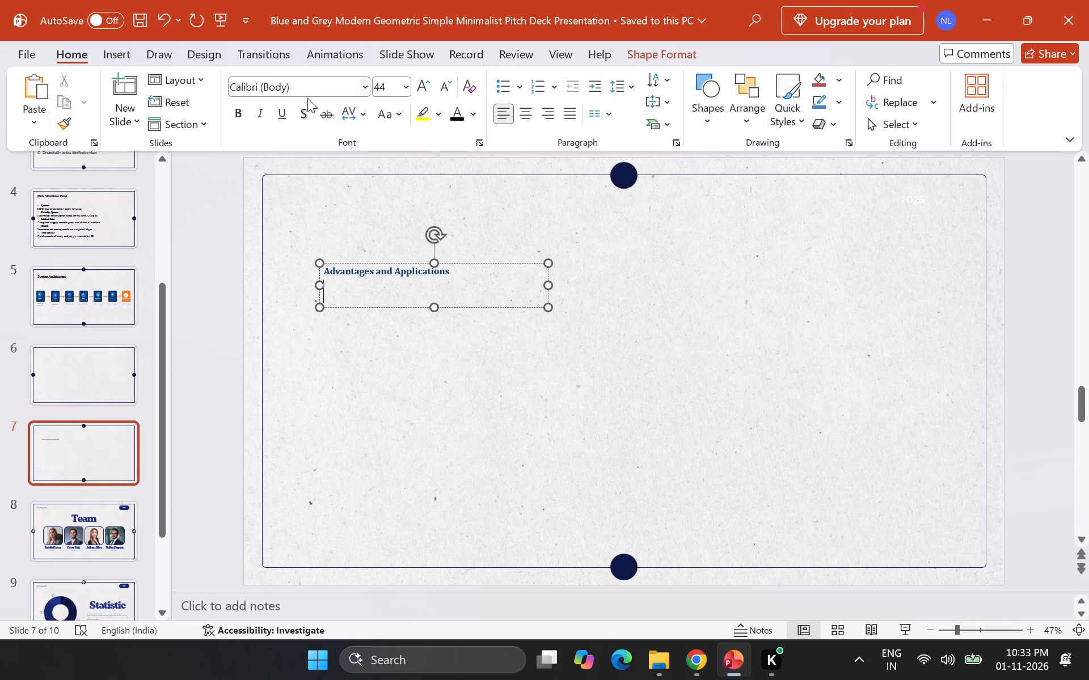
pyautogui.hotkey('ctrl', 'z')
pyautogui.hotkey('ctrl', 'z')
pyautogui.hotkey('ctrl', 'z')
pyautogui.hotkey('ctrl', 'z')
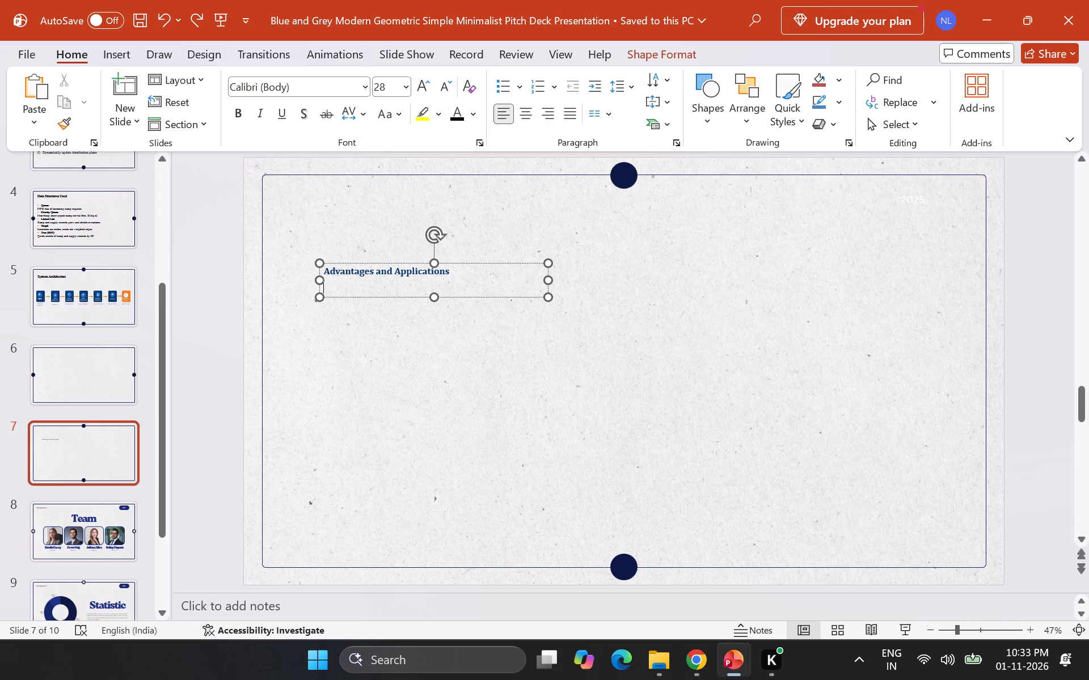
# Enlarge the Advantages and Applications title to 48 pt and widen its text box so it fits on one line.
pyautogui.tripleClick(390, 269)
pyautogui.click(390, 269)
pyautogui.tripleClick(398, 267)
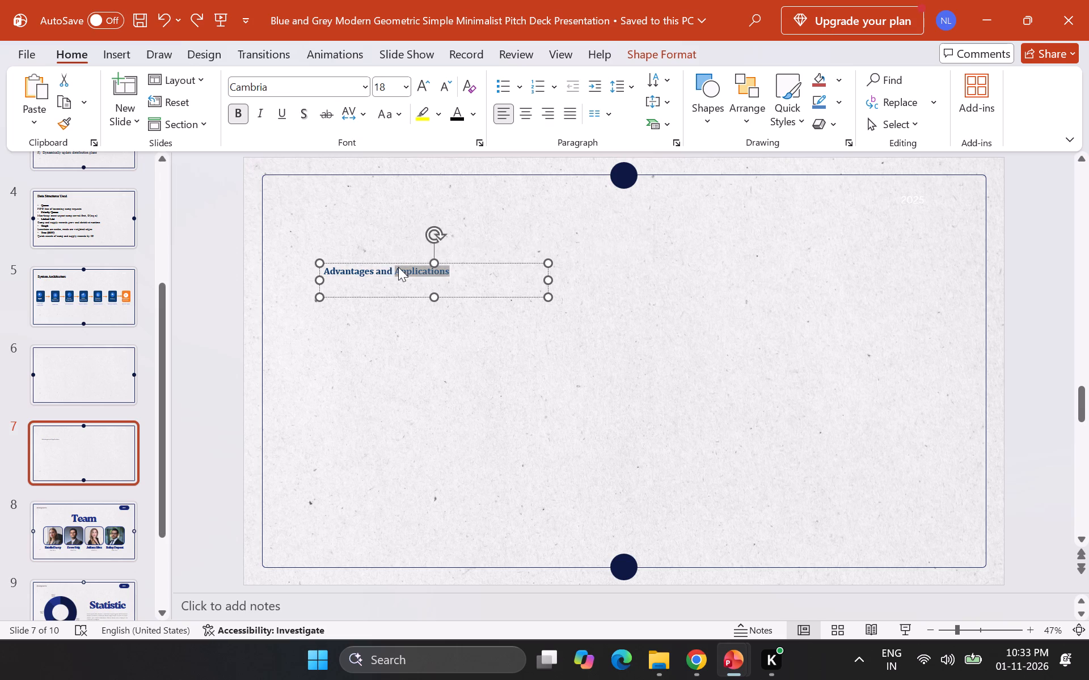
pyautogui.tripleClick(429, 94)
pyautogui.tripleClick(429, 94)
pyautogui.click(429, 94)
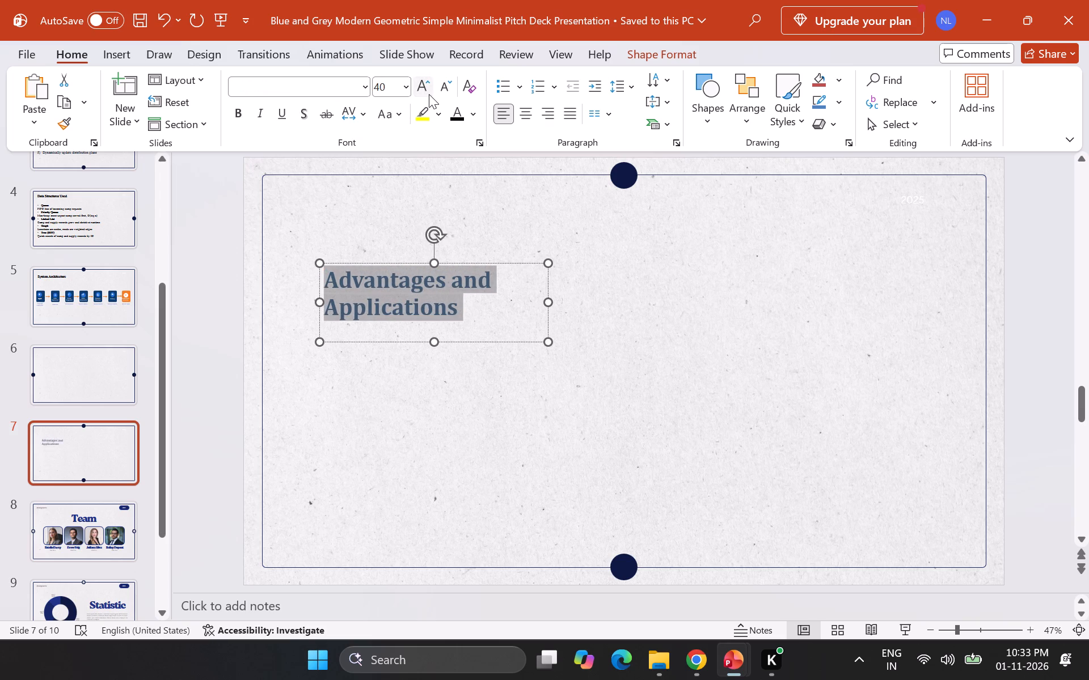
pyautogui.click(429, 94)
pyautogui.moveTo(548, 307); pyautogui.dragTo(710, 303)
# Color the Advantages and Applications title black and move it to the upper-left corner of slide 7's frame.
pyautogui.click(457, 108)
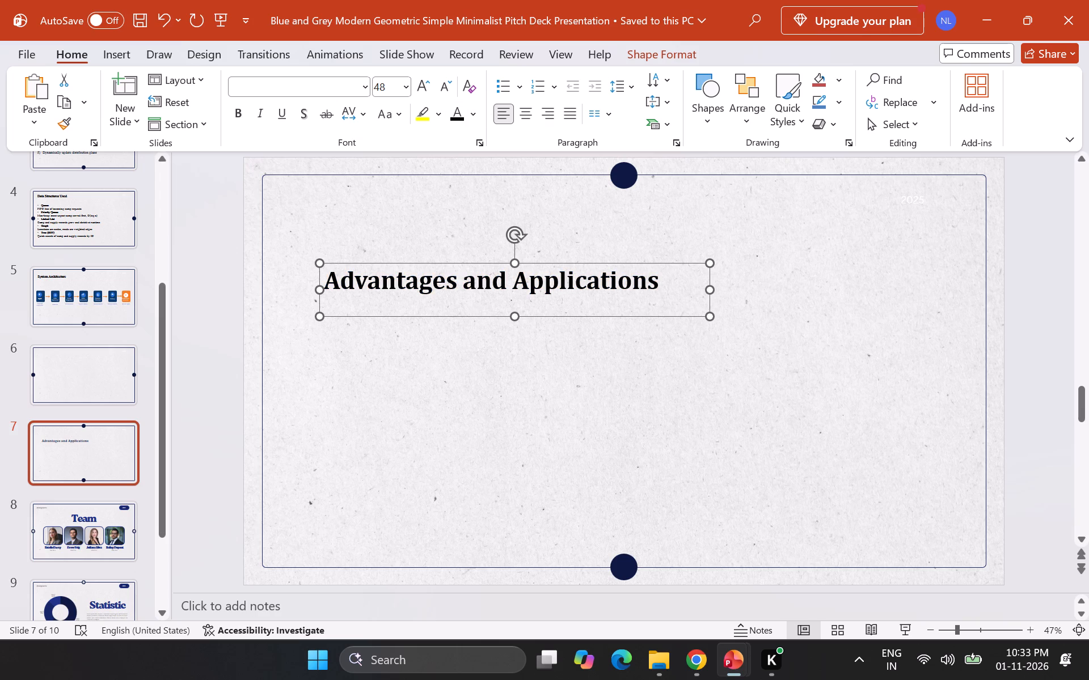
pyautogui.moveTo(452, 263); pyautogui.dragTo(430, 197)
pyautogui.click(531, 354)
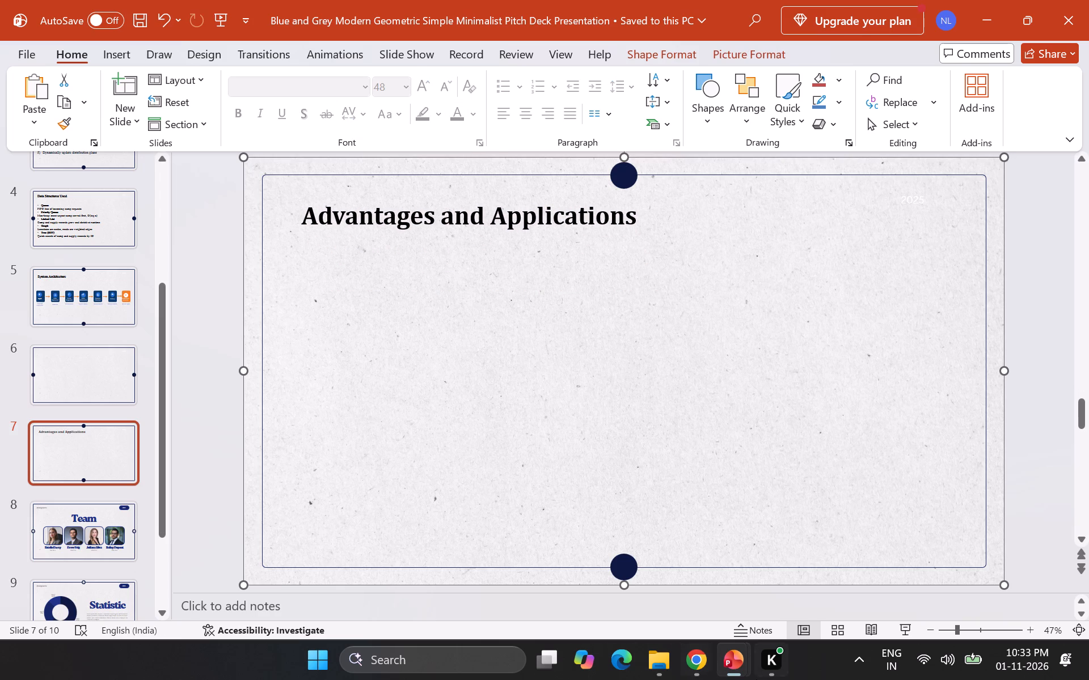
# Copy "Faster emergency response" from the source deck's slide 10 into a new text box below the title on template slide 7.
pyautogui.click(779, 563)
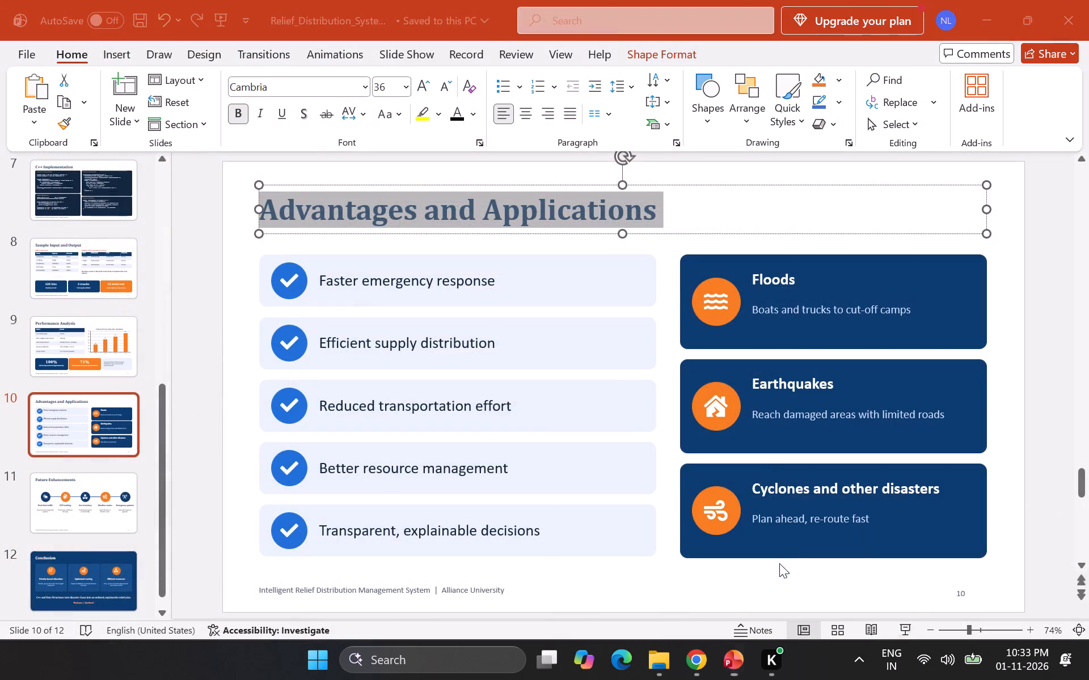
pyautogui.tripleClick(469, 283)
pyautogui.click(469, 283)
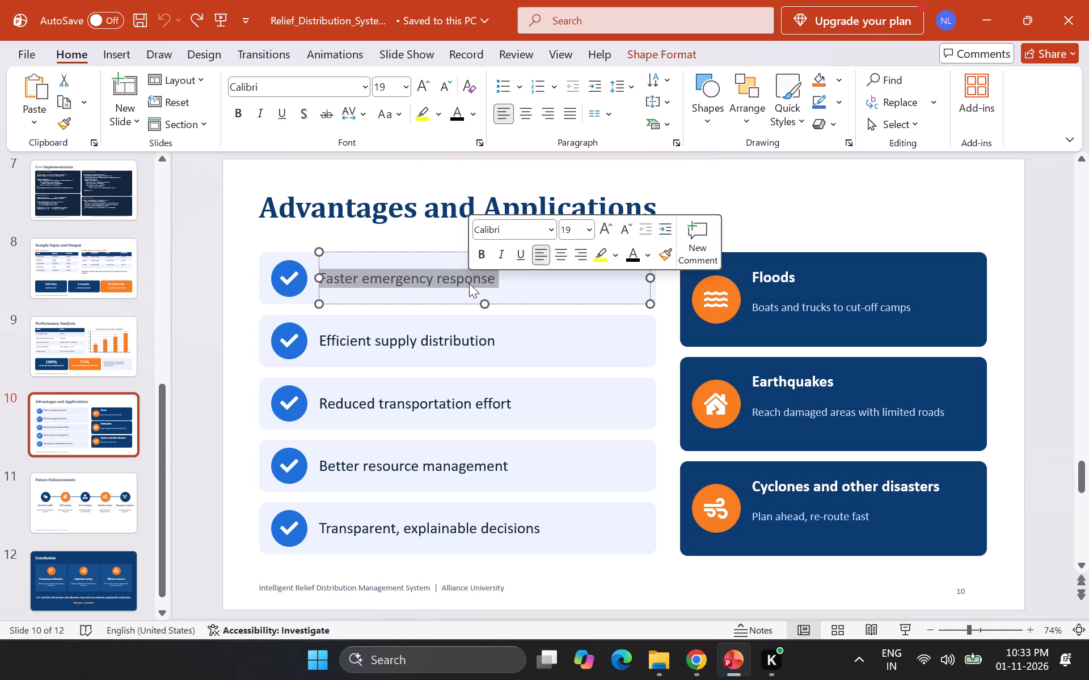
pyautogui.hotkey('ctrl', 'c')
pyautogui.click(619, 572)
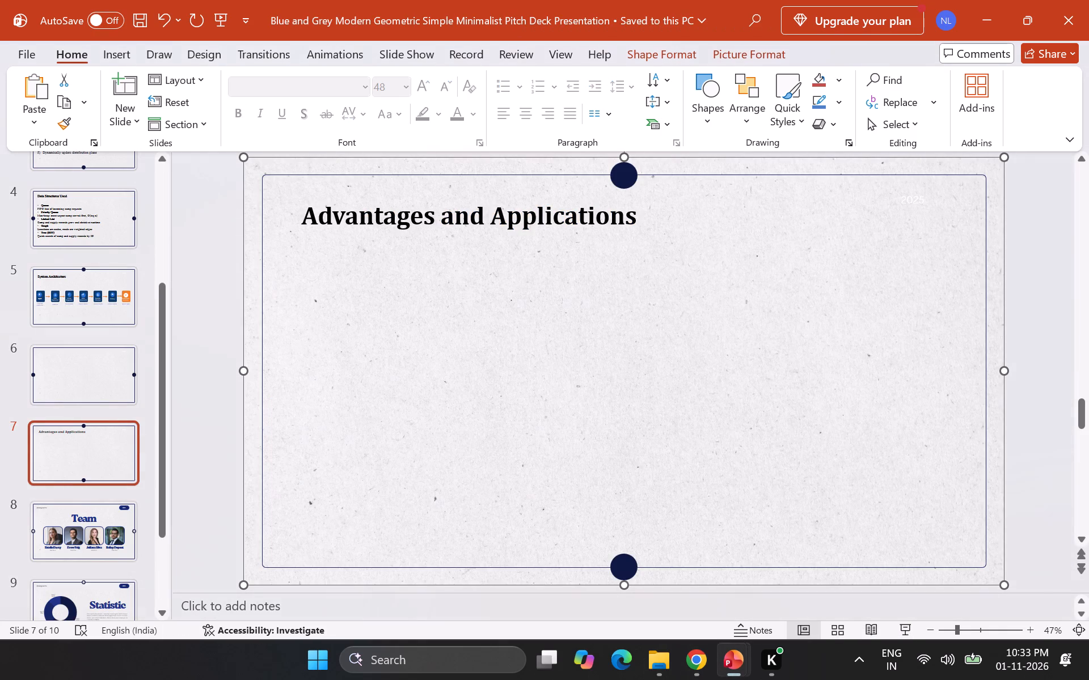
pyautogui.click(111, 58)
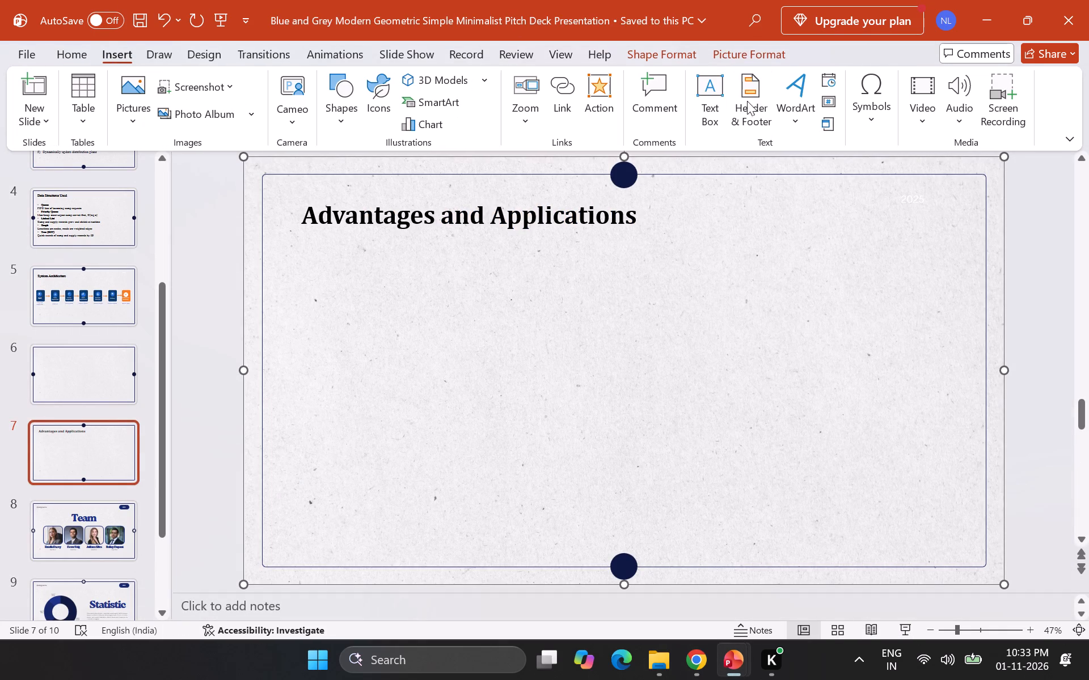
pyautogui.click(717, 97)
pyautogui.moveTo(305, 265); pyautogui.dragTo(720, 499)
pyautogui.click(677, 465)
pyautogui.hotkey('ctrl', 'v')
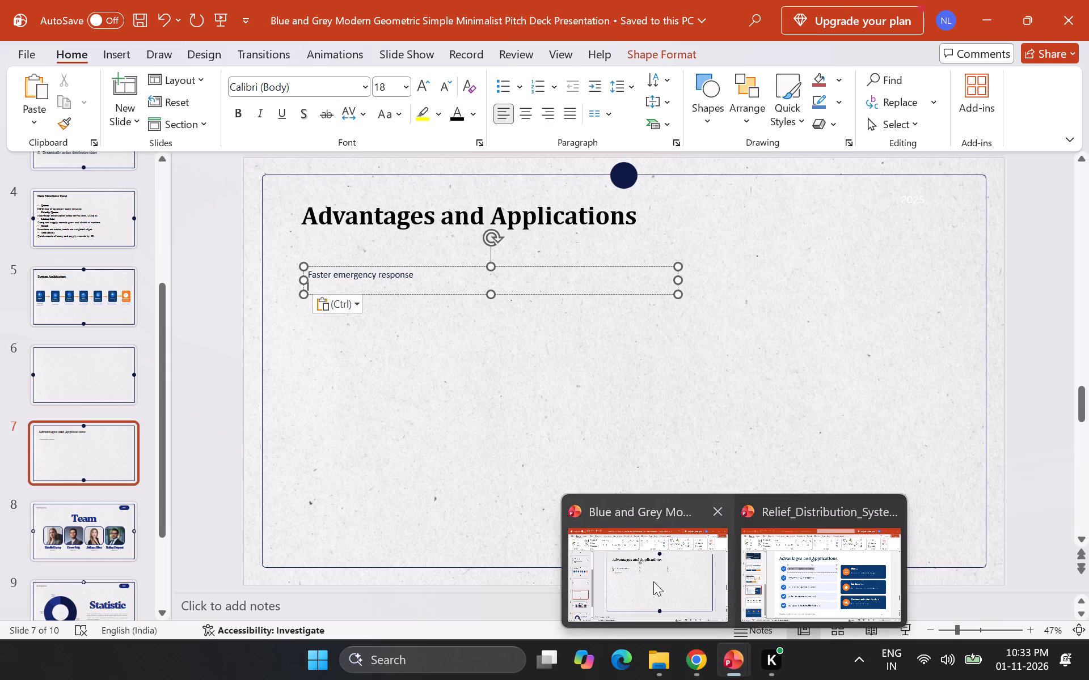
# Copy "Efficient supply distribution" from the source slide and paste it as the second line of slide 7's list.
pyautogui.click(653, 581)
pyautogui.click(762, 562)
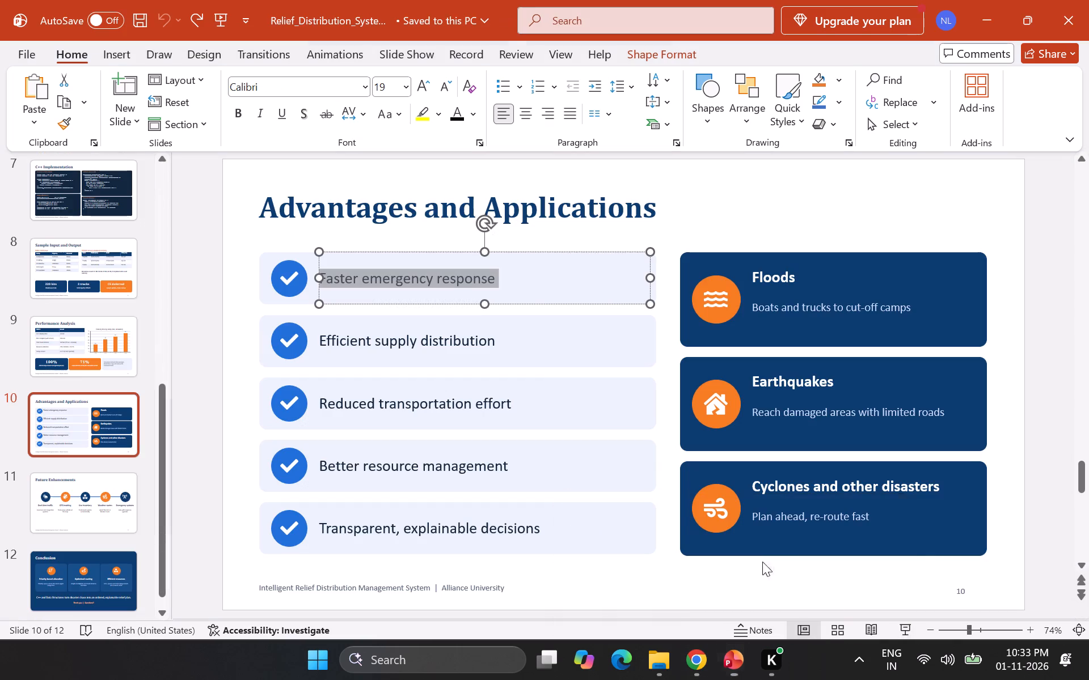
pyautogui.tripleClick(429, 339)
pyautogui.click(429, 339)
pyautogui.hotkey('ctrl', 'c')
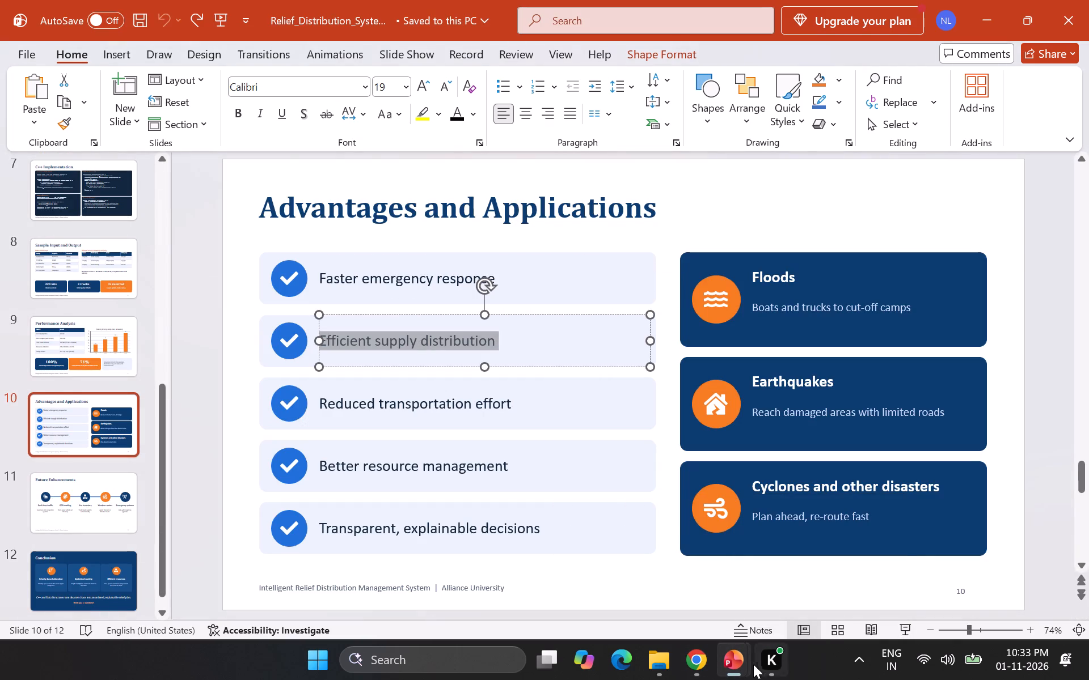
pyautogui.click(657, 577)
pyautogui.click(406, 333)
pyautogui.hotkey('ctrl', 'v')
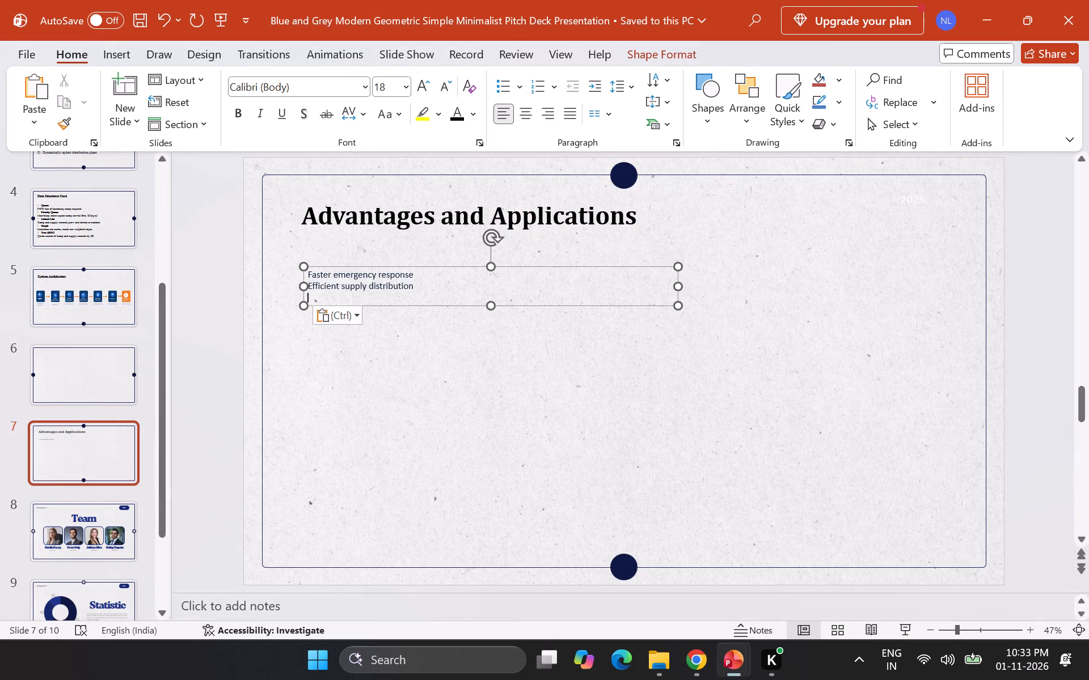
# Copy "Reduced transportation effort" from the source slide and paste it as the third line of slide 7's list.
pyautogui.click(809, 565)
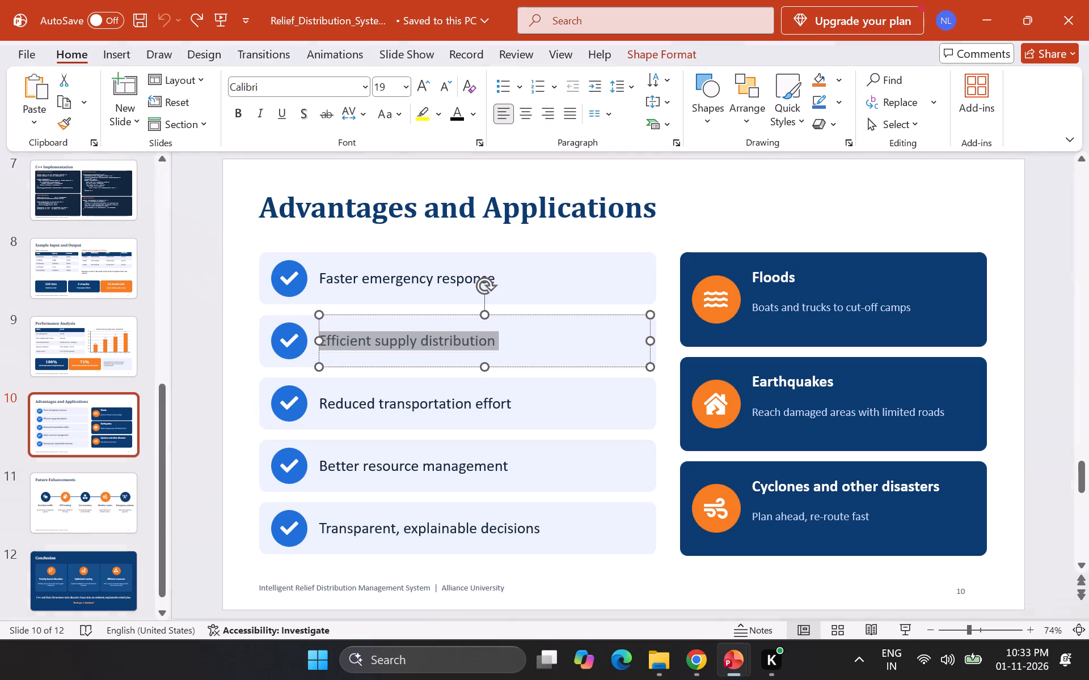
pyautogui.tripleClick(448, 400)
pyautogui.click(448, 400)
pyautogui.hotkey('ctrl', 'c')
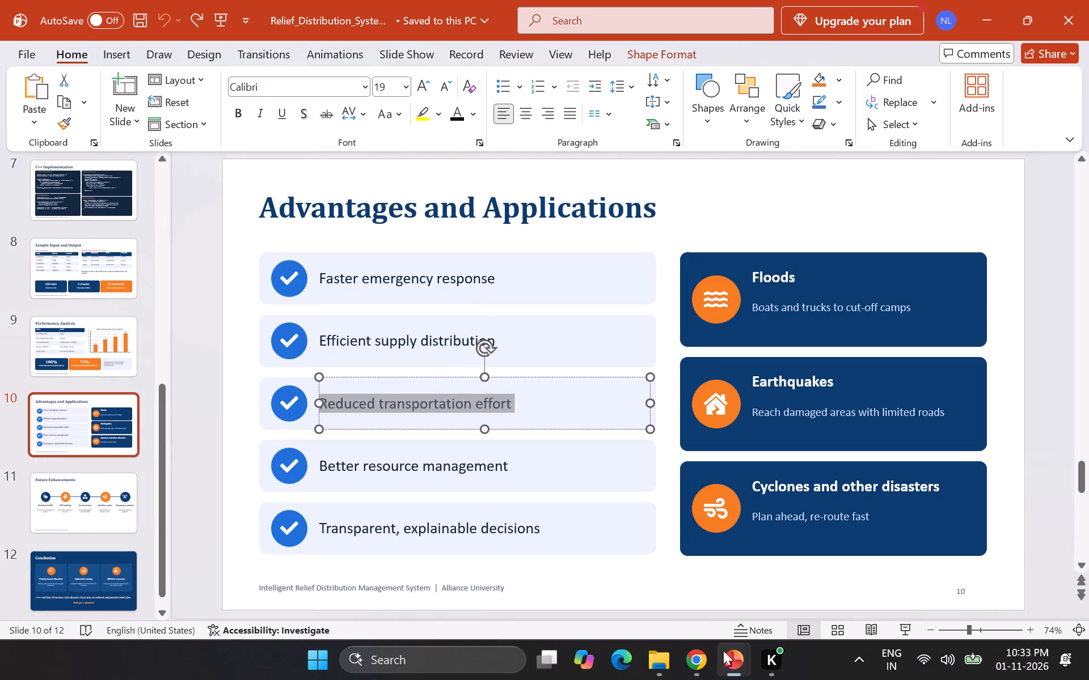
pyautogui.click(649, 576)
pyautogui.moveTo(649, 575); pyautogui.dragTo(641, 566)
pyautogui.hotkey('ctrl', 'v')
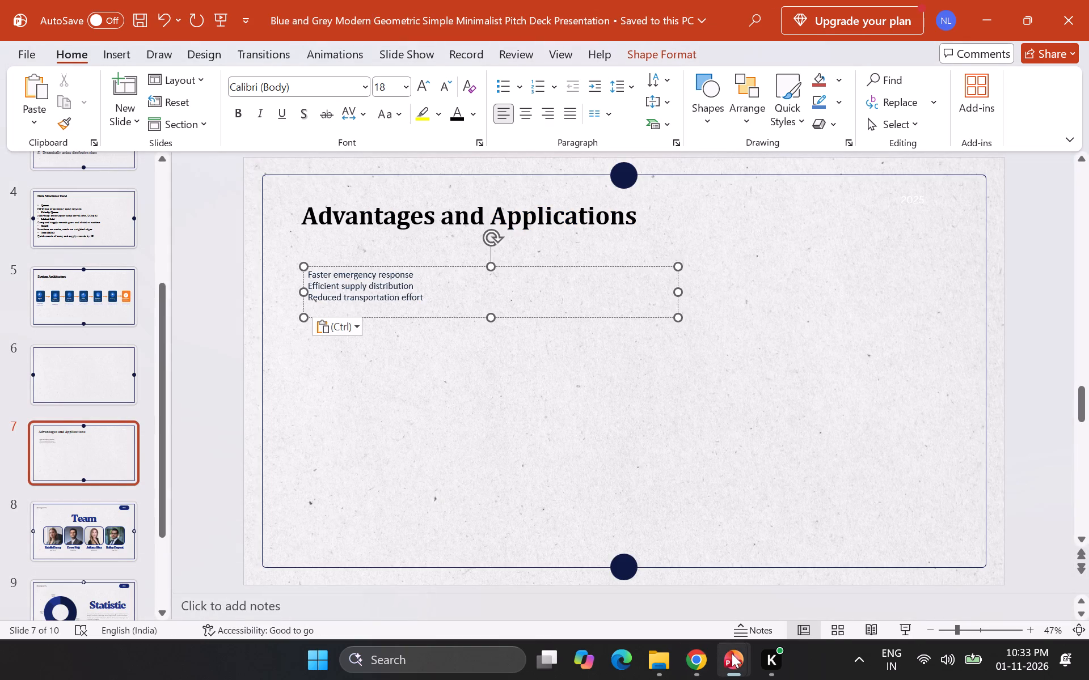
# Copy "Better resource management" from the source slide and paste it as the fourth line of slide 7's list.
pyautogui.click(762, 595)
pyautogui.tripleClick(472, 470)
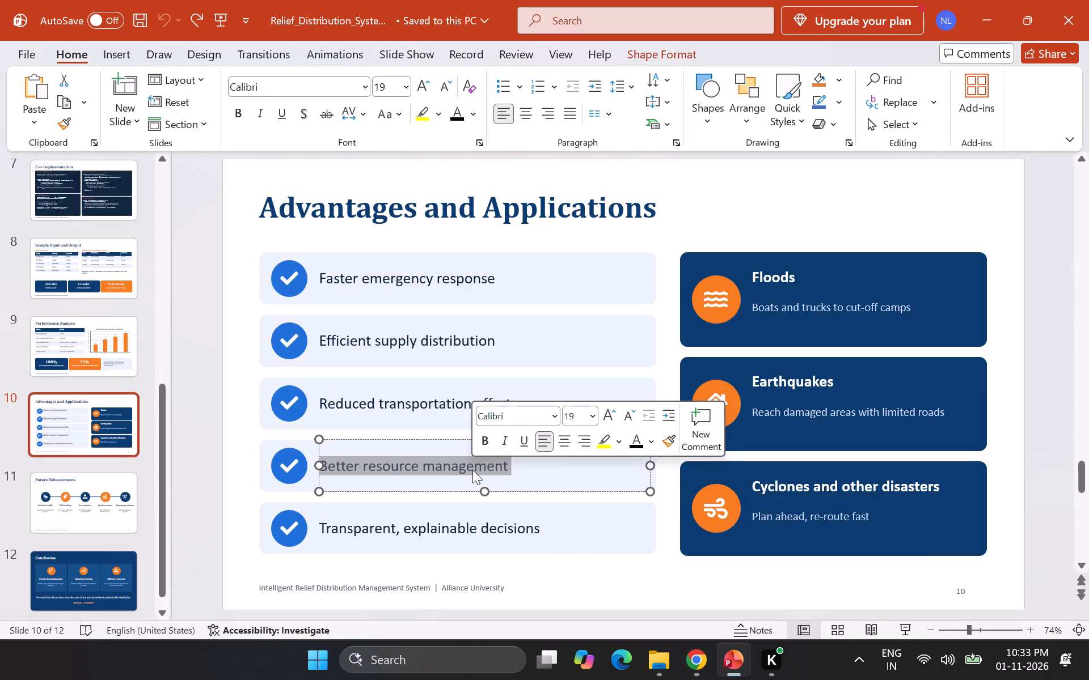
pyautogui.click(472, 470)
pyautogui.hotkey('ctrl', 'c')
pyautogui.click(660, 597)
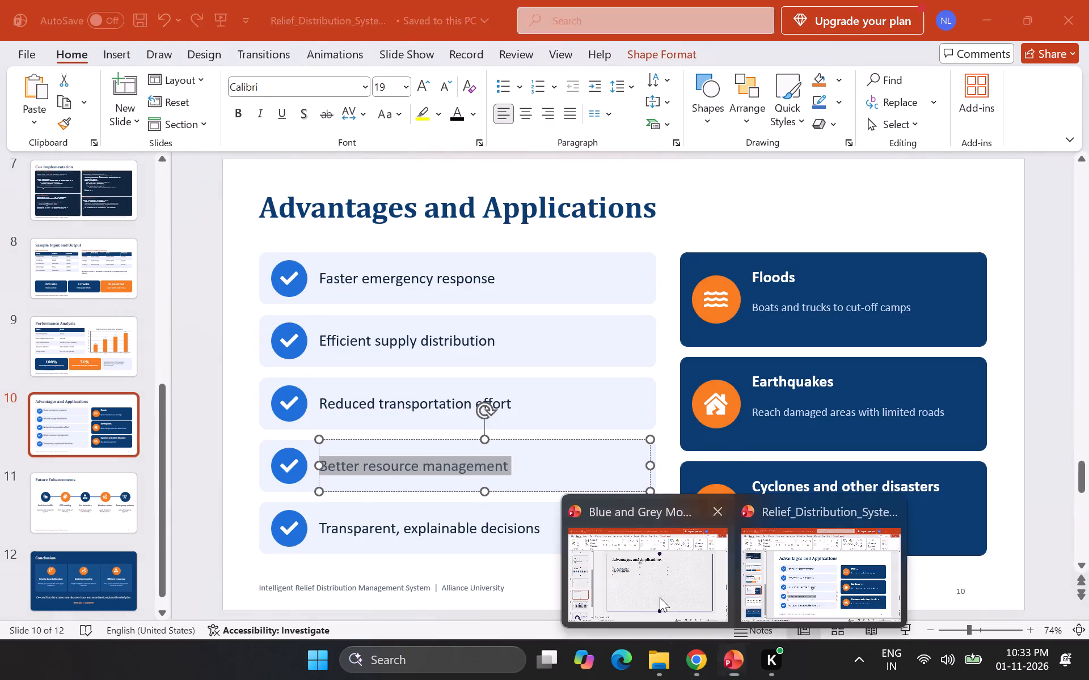
pyautogui.click(647, 583)
pyautogui.hotkey('ctrl', 'v')
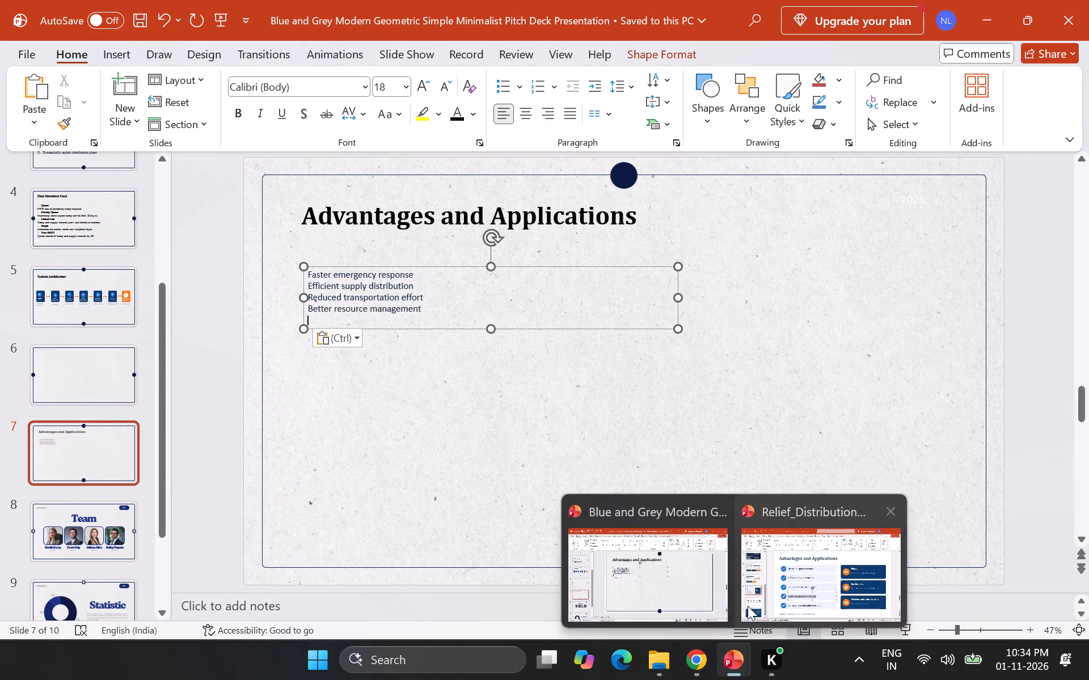
# Copy "Transparent, explainable decisions" from the source slide and paste it as the fifth line of slide 7's list.
pyautogui.click(750, 601)
pyautogui.tripleClick(454, 534)
pyautogui.click(454, 534)
pyautogui.hotkey('ctrl', 'c')
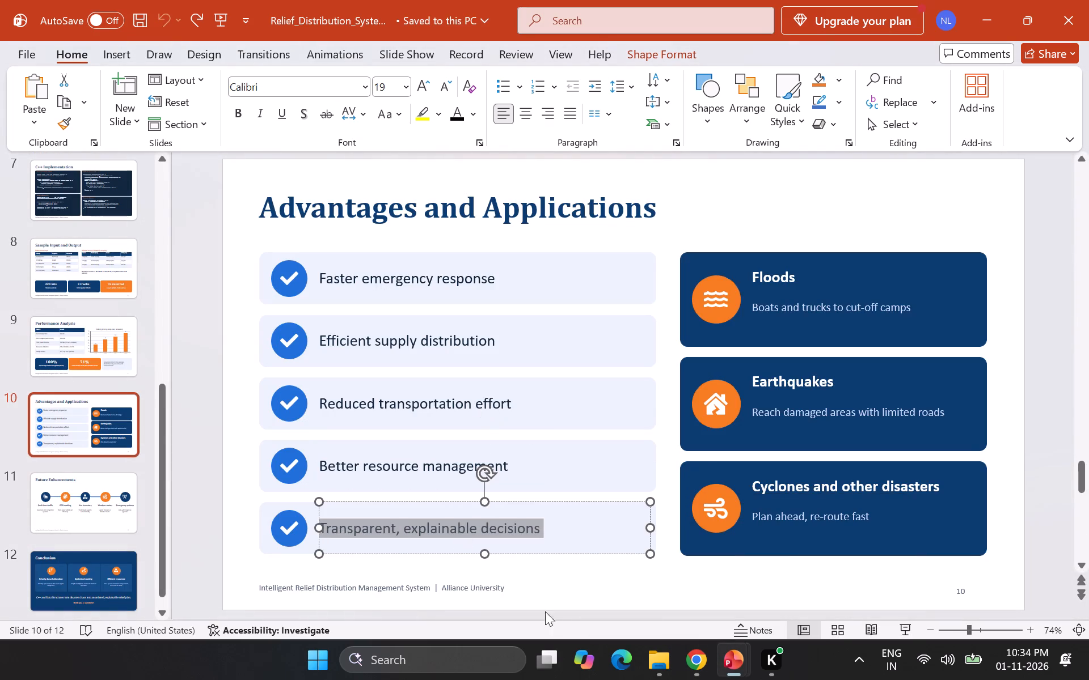
pyautogui.click(649, 573)
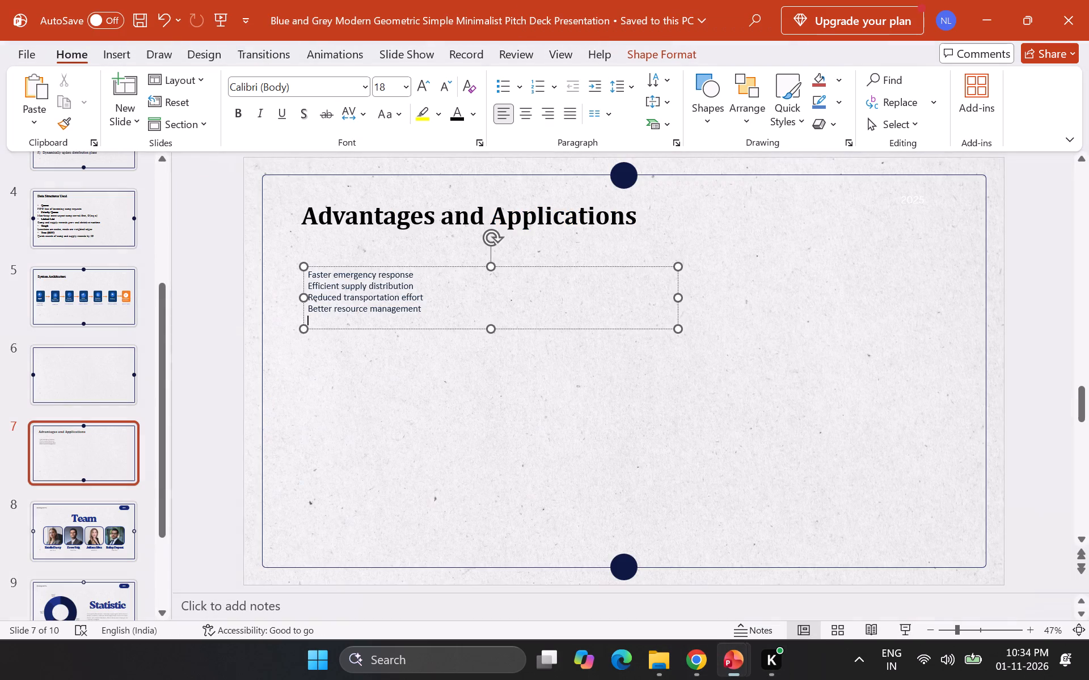
pyautogui.click(474, 473)
pyautogui.hotkey('ctrl', 'v')
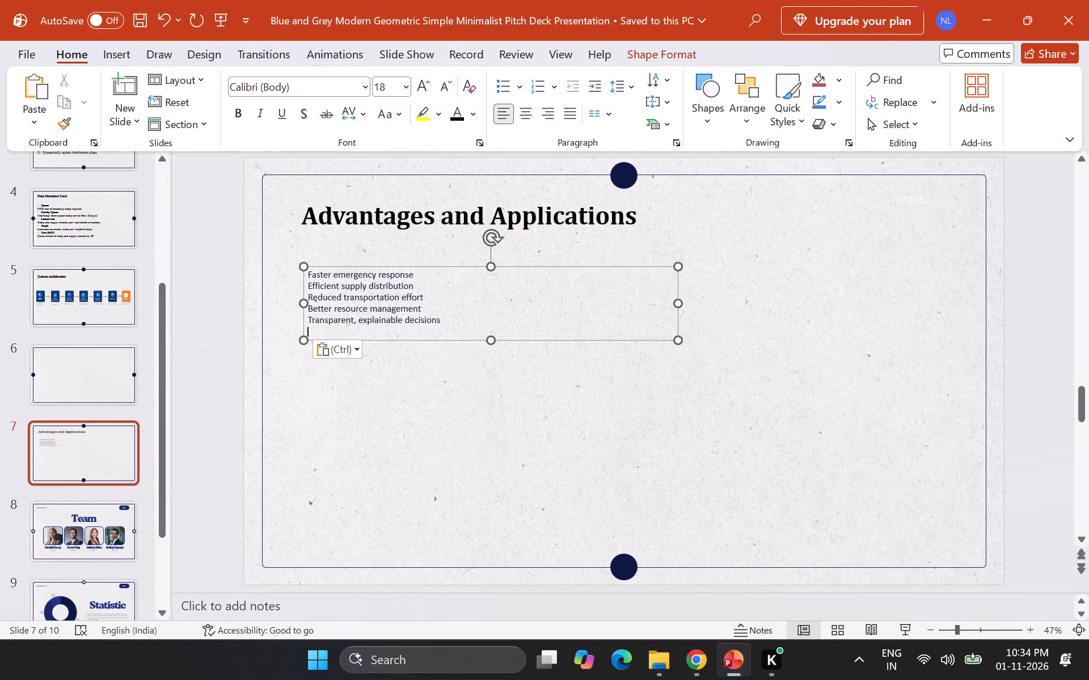
# Change the font of the five advantage lines and the Advantages and Applications title to Mongolian Baiti.
pyautogui.moveTo(308, 275); pyautogui.dragTo(469, 325)
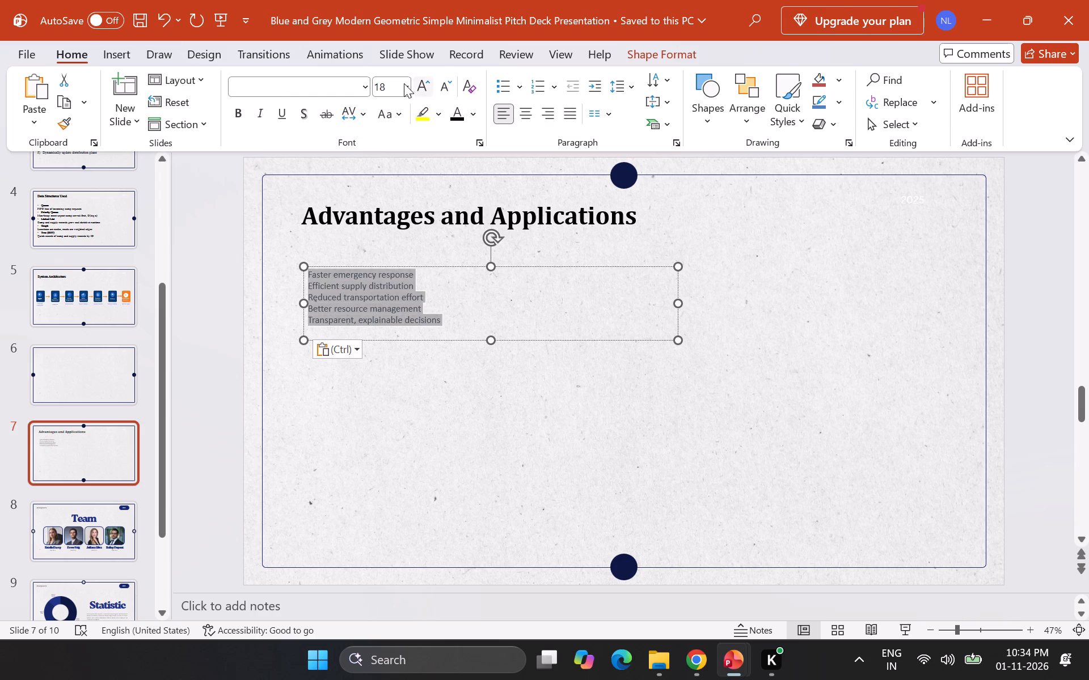
pyautogui.click(367, 87)
pyautogui.click(335, 206)
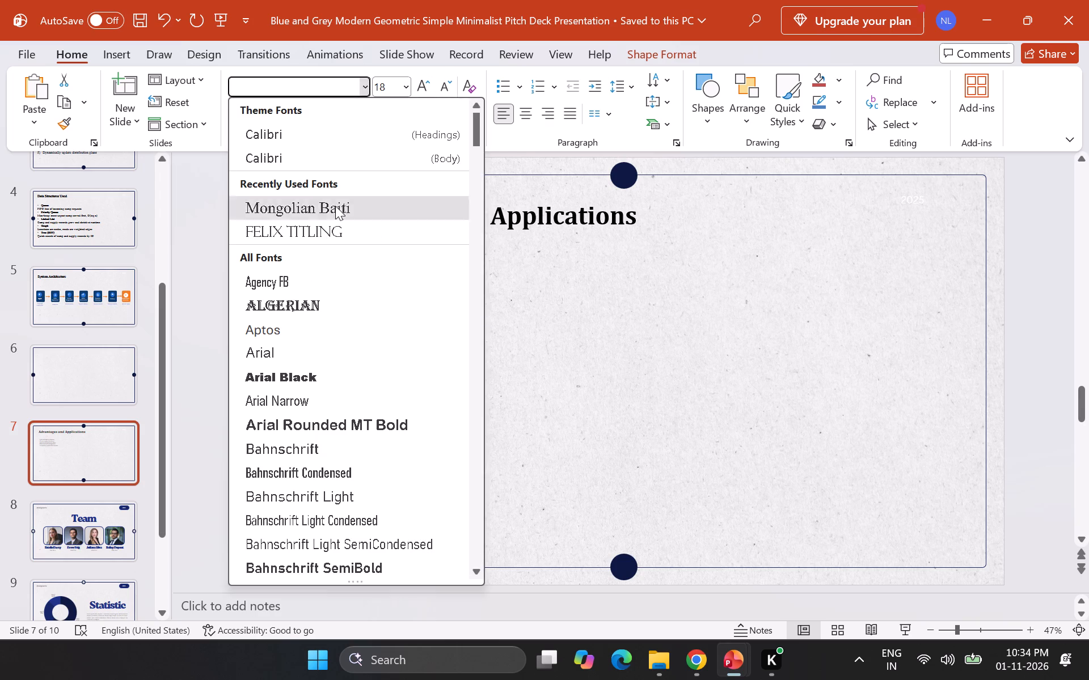
pyautogui.tripleClick(434, 211)
pyautogui.click(367, 93)
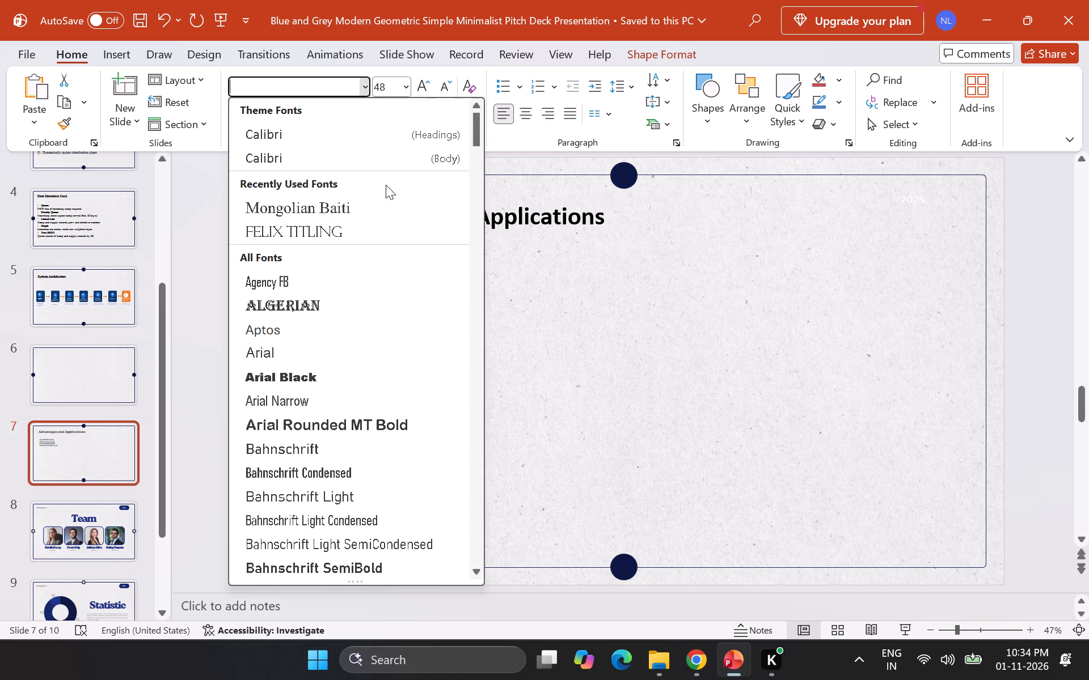
pyautogui.click(385, 200)
# Select all five advantage lines on slide 7 and enlarge their text to 32 pt.
pyautogui.click(403, 284)
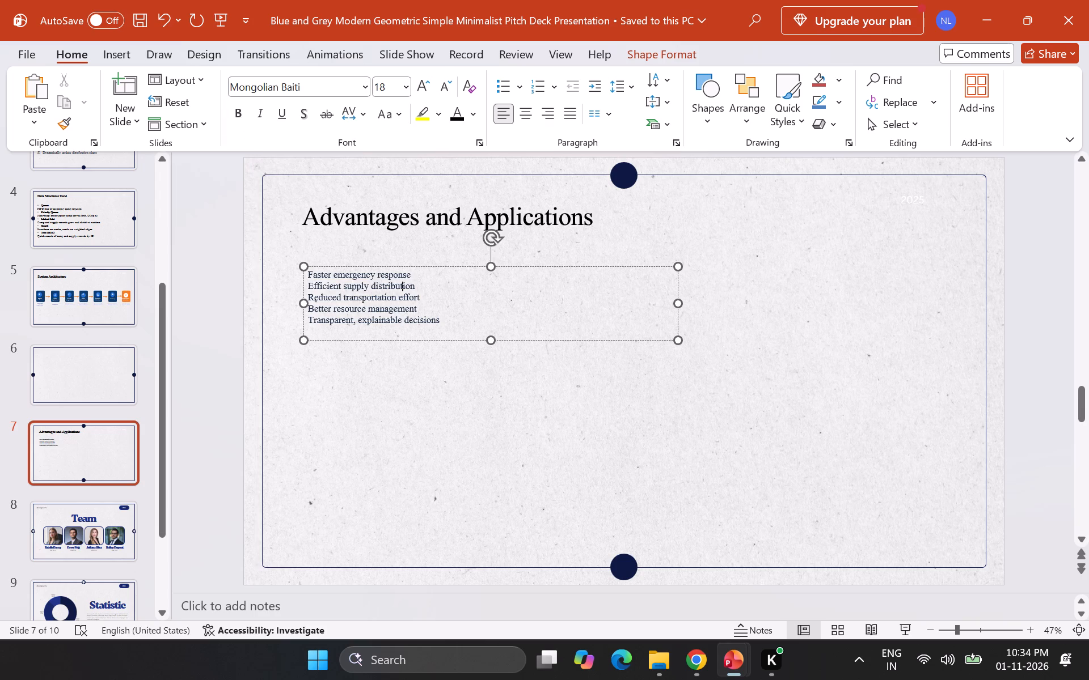
pyautogui.tripleClick(366, 283)
pyautogui.click(366, 283)
pyautogui.moveTo(305, 271); pyautogui.dragTo(360, 298)
pyautogui.moveTo(370, 310); pyautogui.dragTo(500, 352)
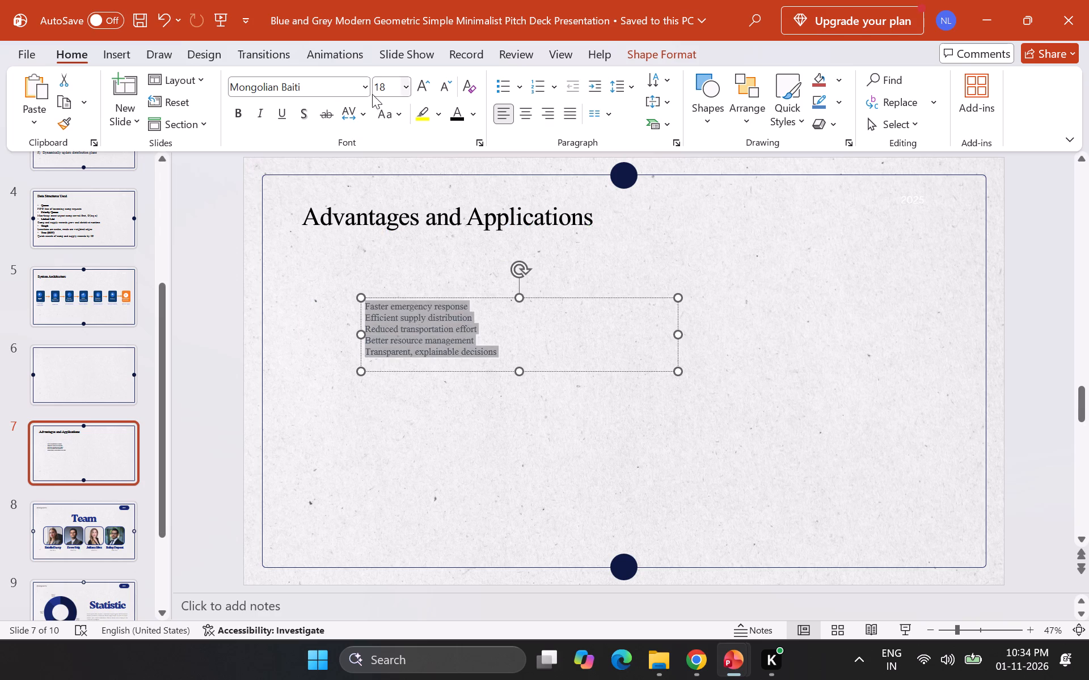
pyautogui.doubleClick(421, 88)
pyautogui.click(421, 87)
pyautogui.click(421, 87)
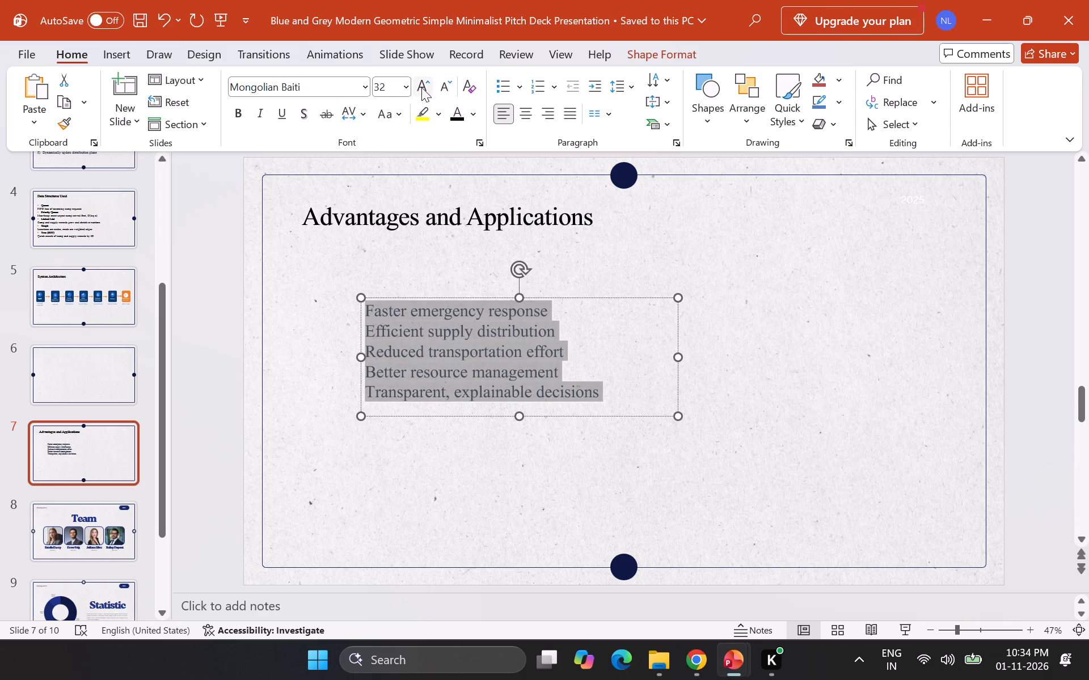
# Turn the five advantage lines into a bulleted list and move its text box directly beneath the slide title.
pyautogui.click(500, 86)
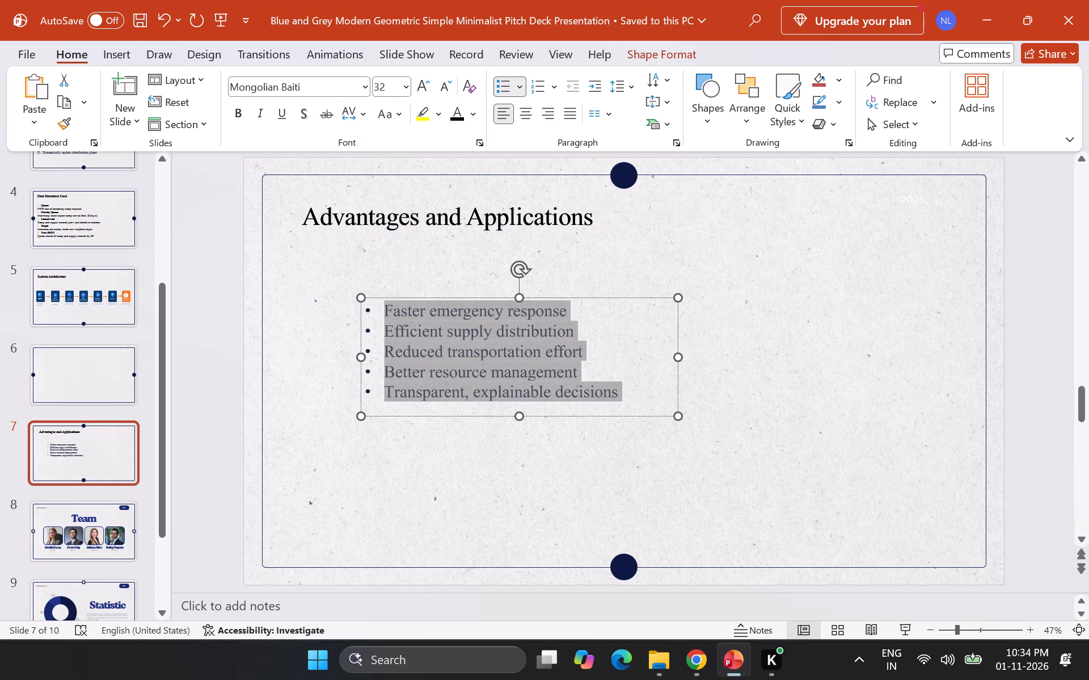
pyautogui.moveTo(488, 299); pyautogui.dragTo(418, 259)
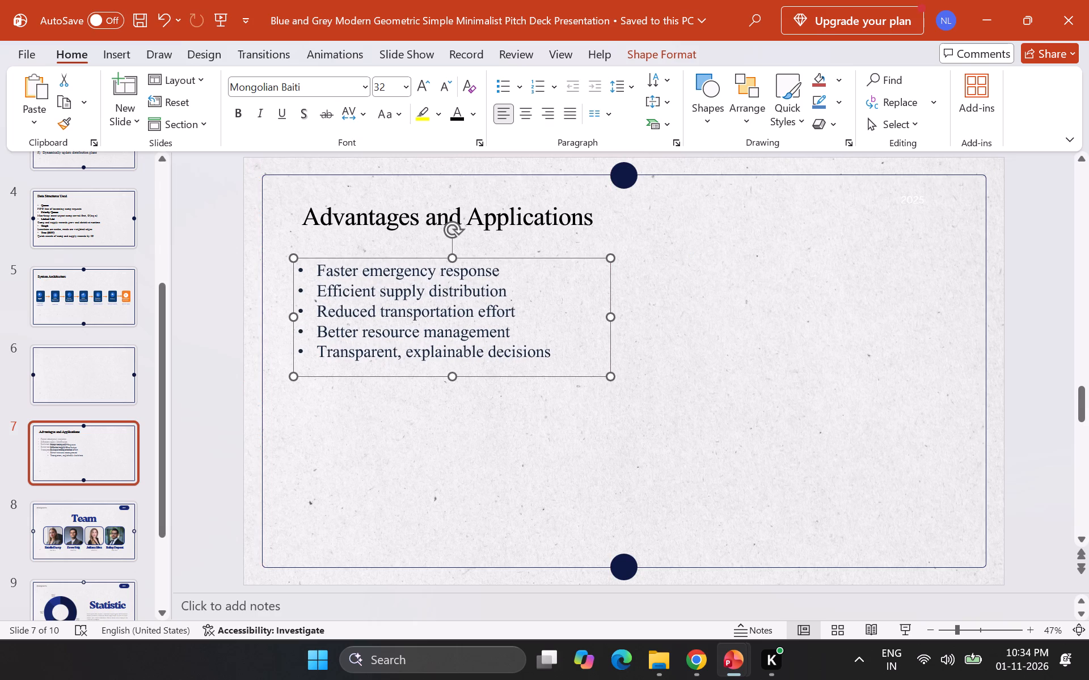
pyautogui.moveTo(448, 376); pyautogui.dragTo(470, 527)
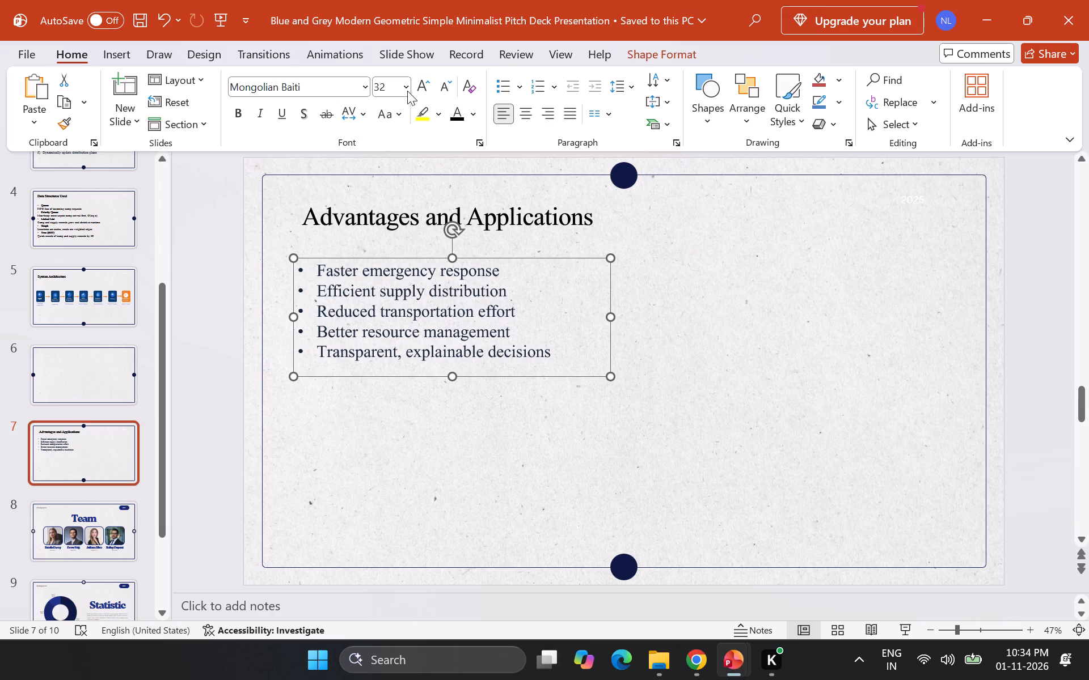
# Enlarge the bulleted advantages to 44 pt and widen their text box so each item fits on one line.
pyautogui.tripleClick(421, 91)
pyautogui.tripleClick(421, 91)
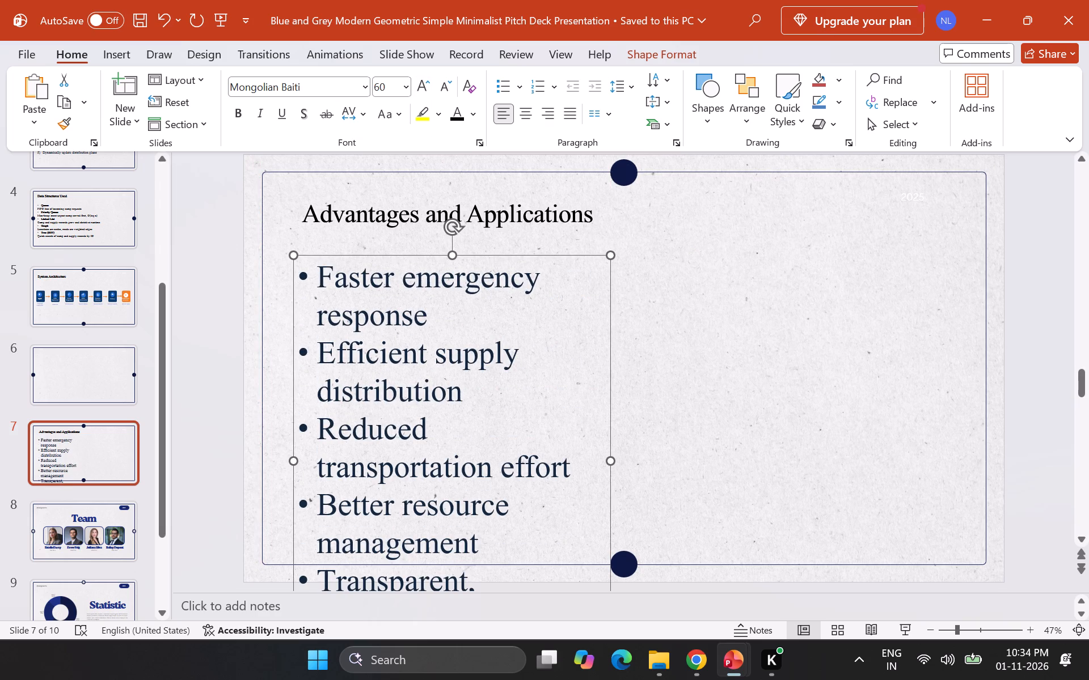
pyautogui.tripleClick(440, 87)
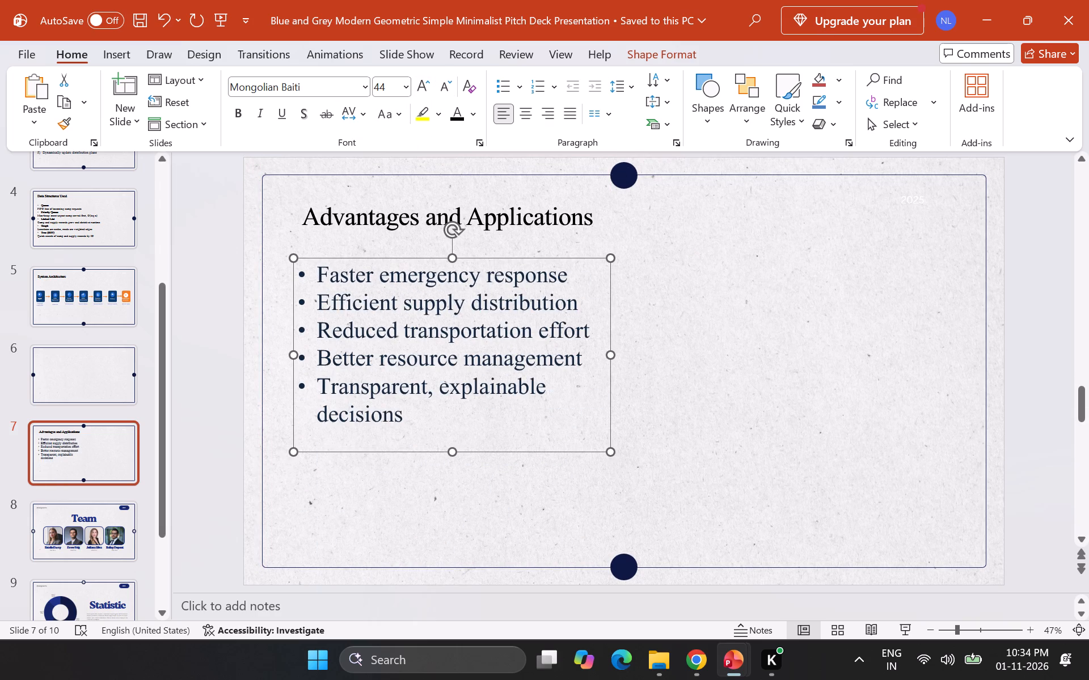
pyautogui.moveTo(611, 355); pyautogui.dragTo(679, 370)
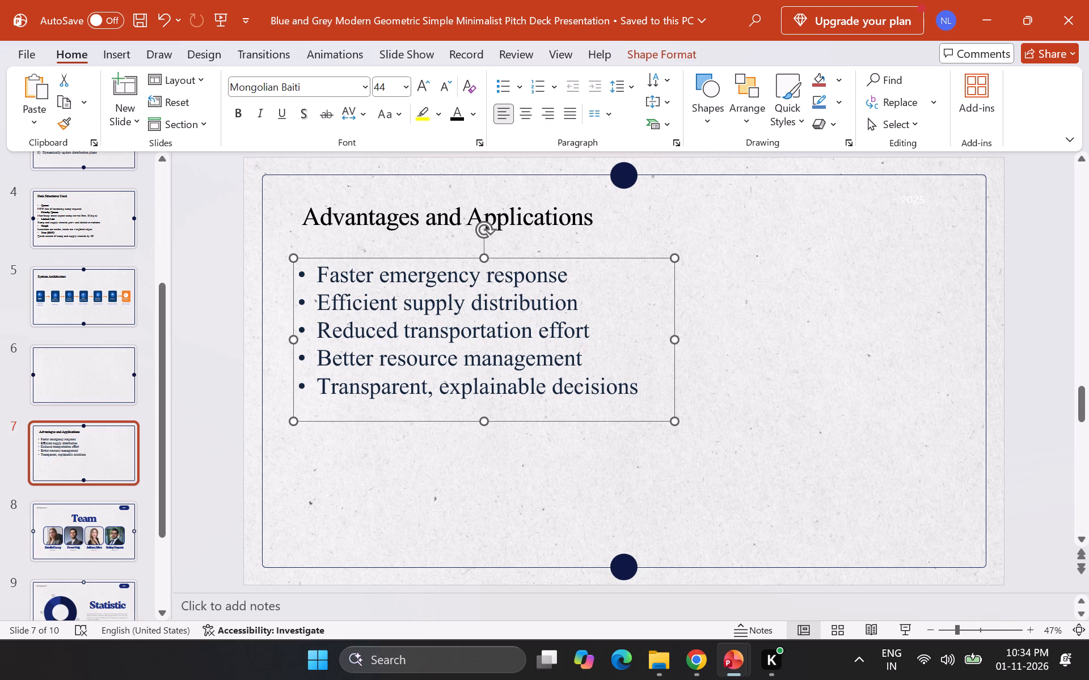
pyautogui.moveTo(488, 421); pyautogui.dragTo(486, 484)
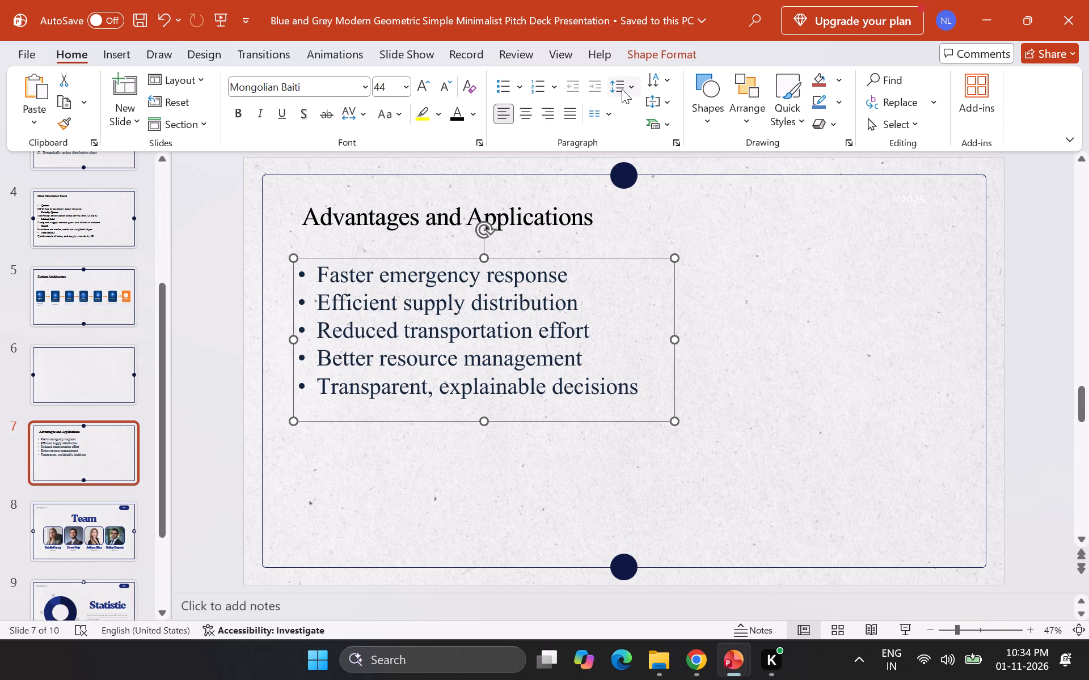
# Set the advantages list's line spacing to 1.5 and shift the list slightly lower beneath the title.
pyautogui.click(627, 88)
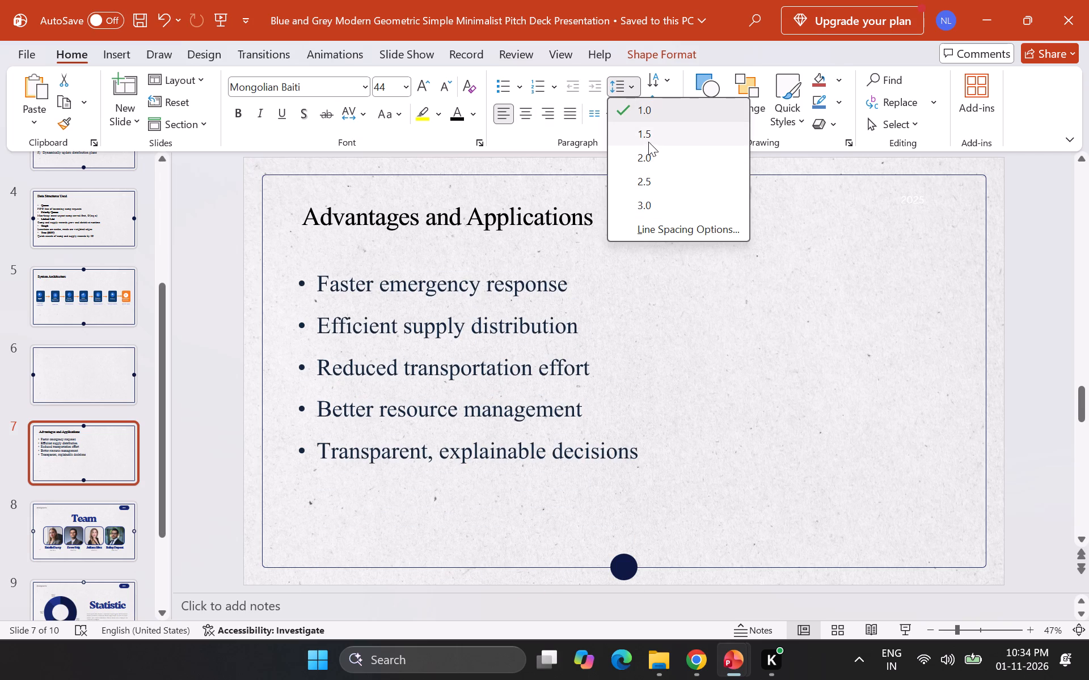
pyautogui.click(648, 142)
pyautogui.moveTo(446, 256); pyautogui.dragTo(435, 273)
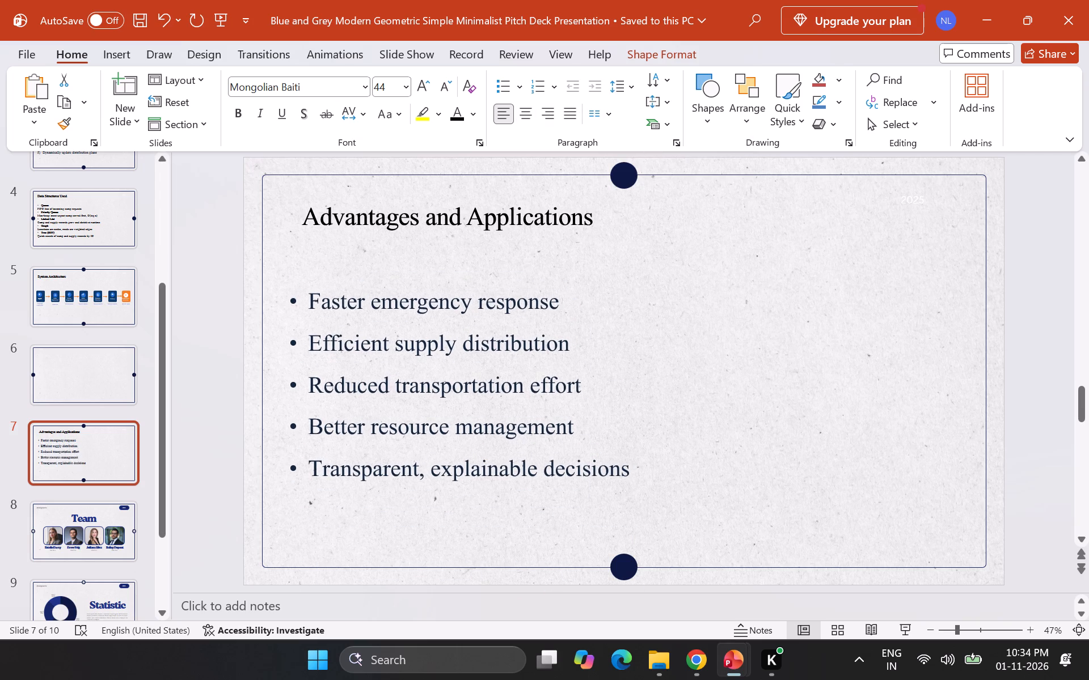
pyautogui.moveTo(435, 273); pyautogui.dragTo(433, 273)
pyautogui.click(735, 394)
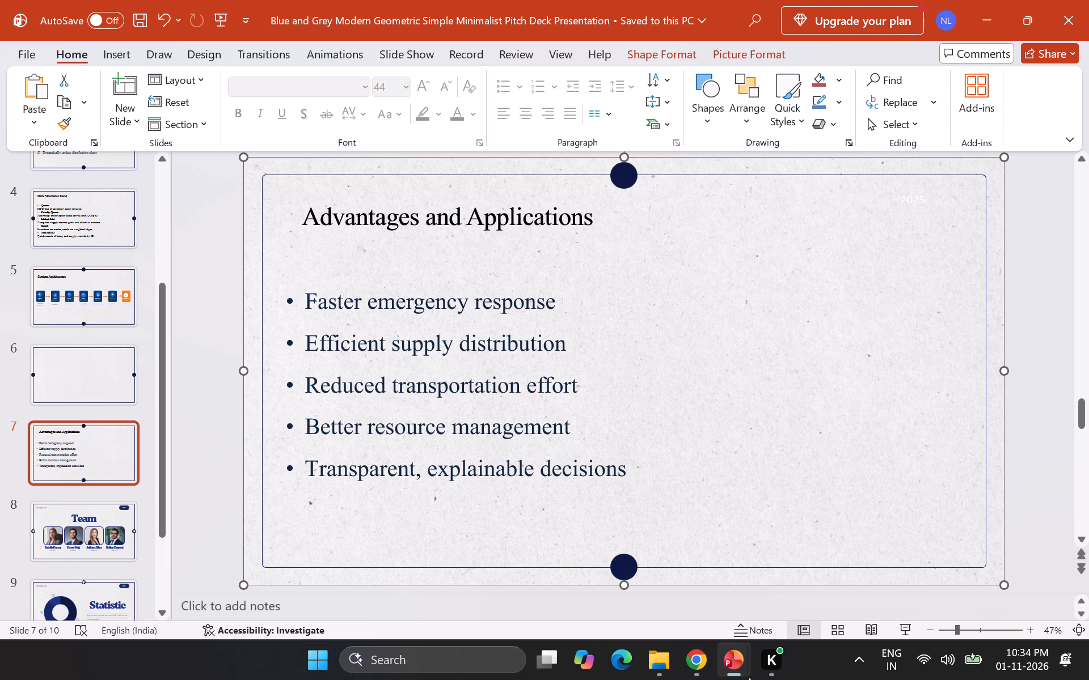
# Copy the heading Floods from slide 10 of the Relief_Distribution_System presentation and return to the pitch deck template.
pyautogui.click(789, 596)
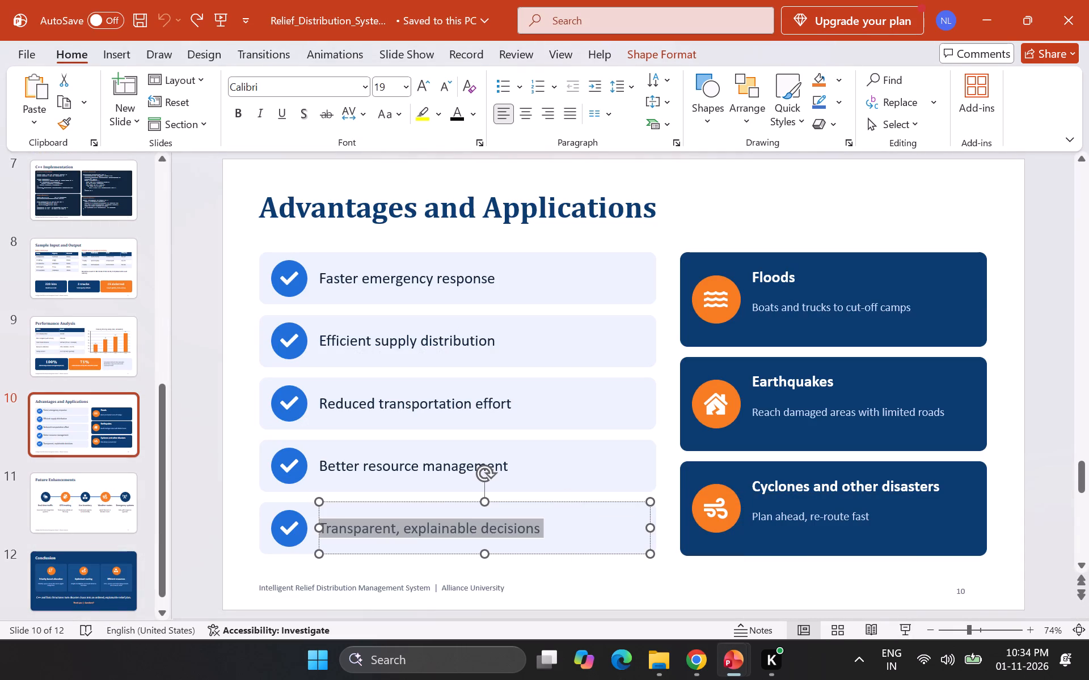
pyautogui.tripleClick(776, 283)
pyautogui.click(776, 283)
pyautogui.hotkey('ctrl', 'c')
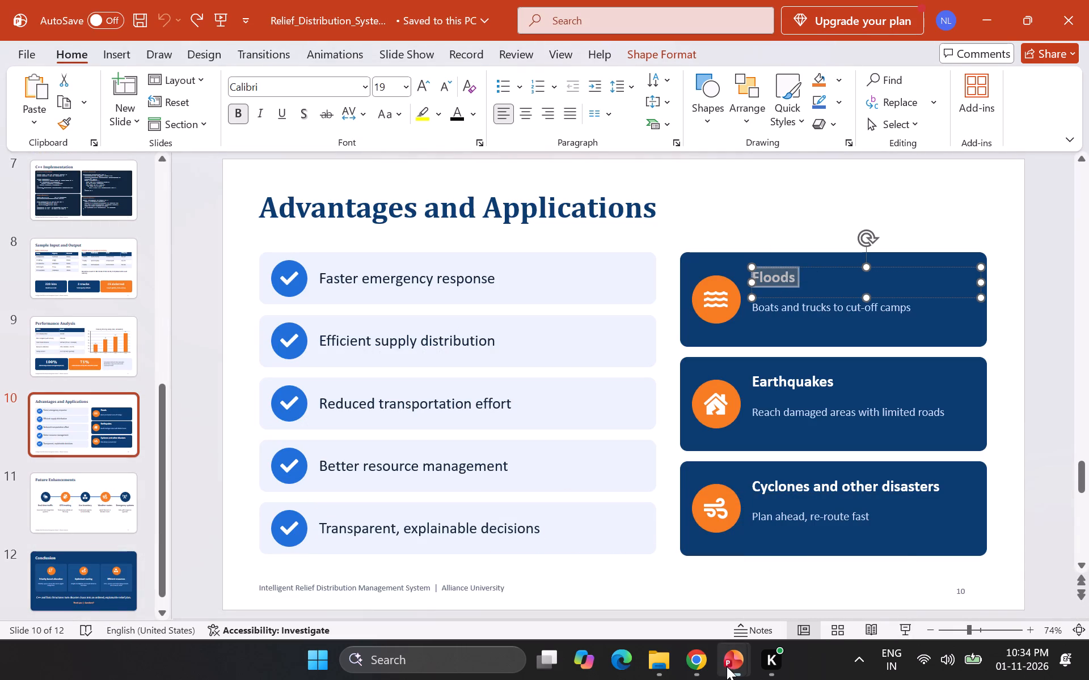
pyautogui.click(698, 590)
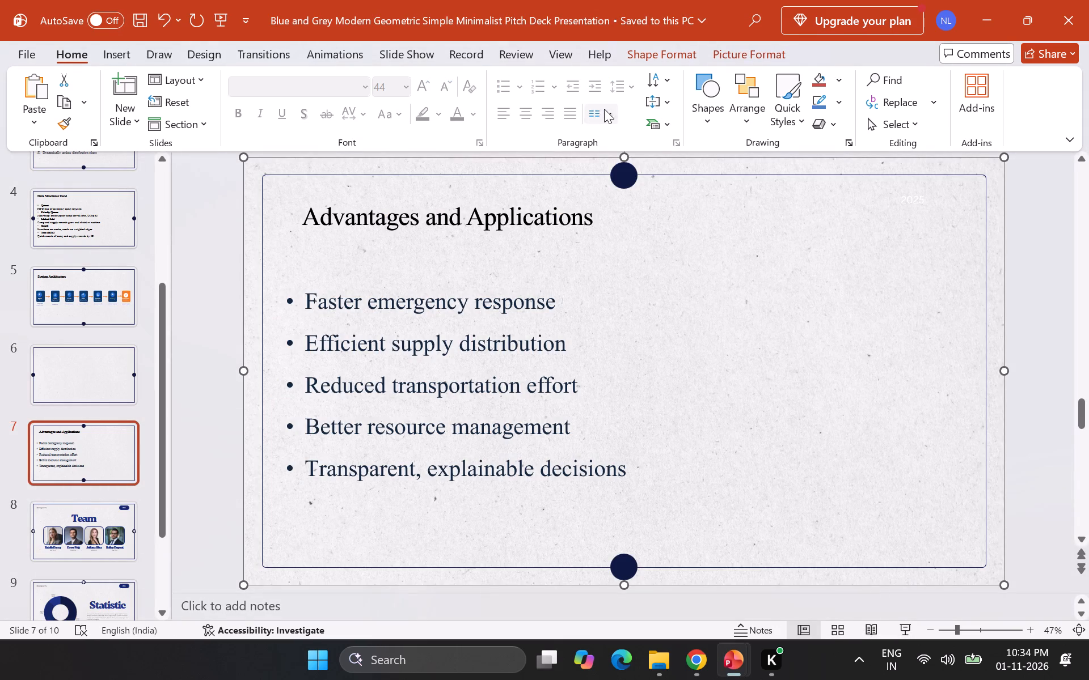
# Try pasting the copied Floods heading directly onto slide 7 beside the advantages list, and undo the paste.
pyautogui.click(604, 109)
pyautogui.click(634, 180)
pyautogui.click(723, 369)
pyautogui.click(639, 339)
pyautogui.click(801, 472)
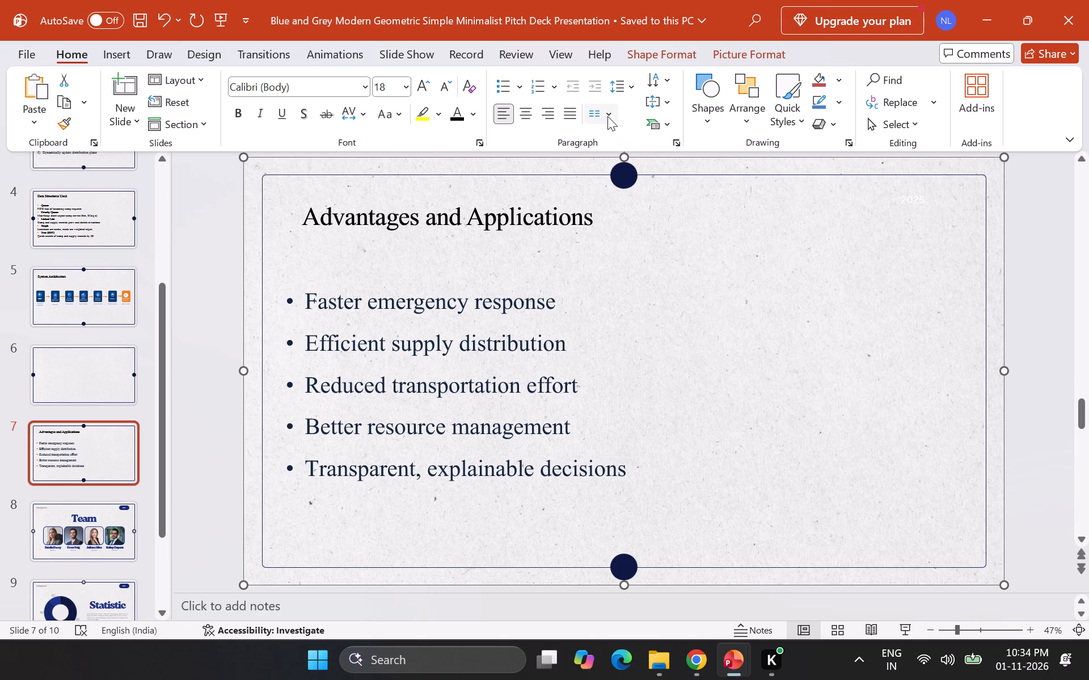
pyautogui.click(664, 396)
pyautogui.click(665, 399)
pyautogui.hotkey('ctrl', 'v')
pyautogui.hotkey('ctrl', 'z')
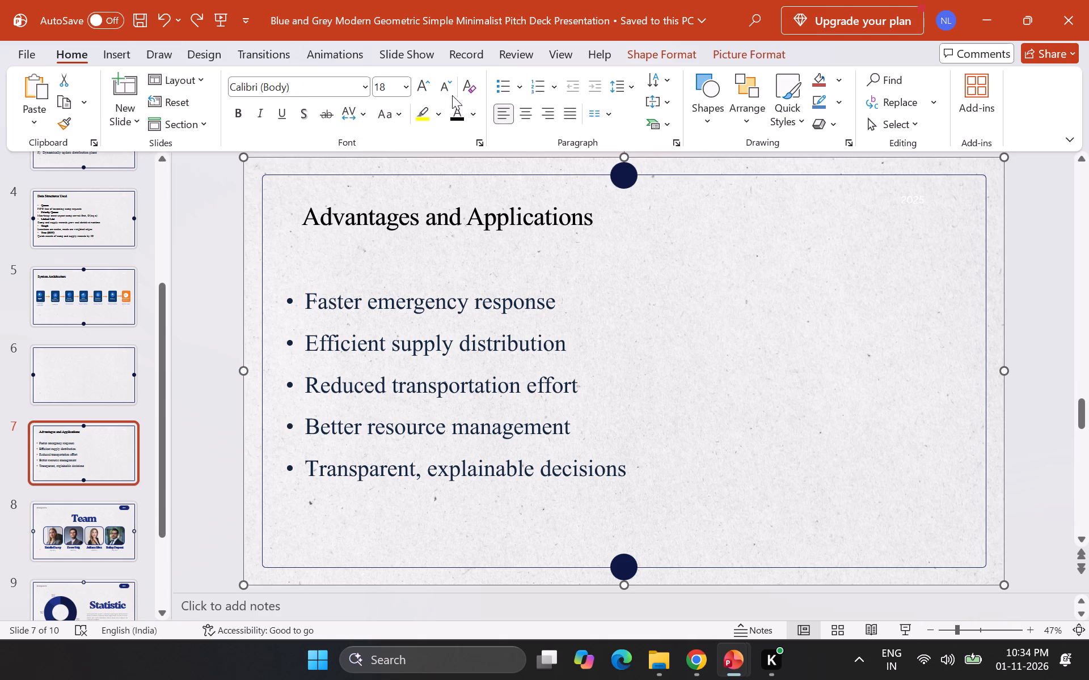
# Add a text box beside the advantages list on slide 7 and paste the Floods heading into it.
pyautogui.click(117, 57)
pyautogui.click(713, 95)
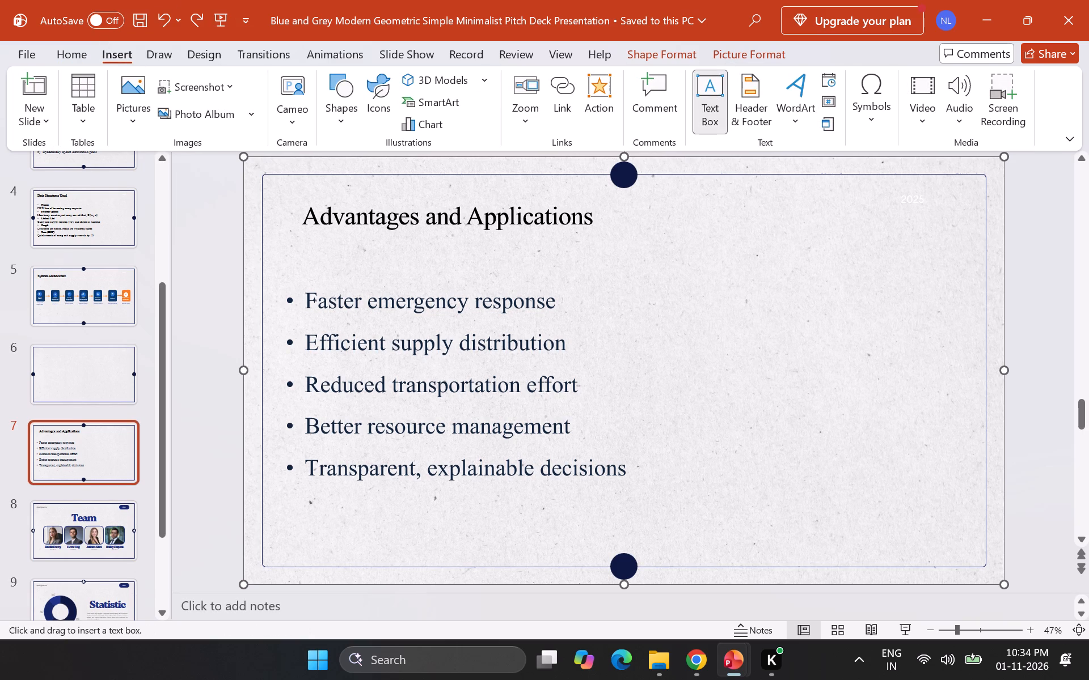
pyautogui.moveTo(659, 271); pyautogui.dragTo(825, 412)
pyautogui.click(720, 307)
pyautogui.hotkey('ctrl', 'v')
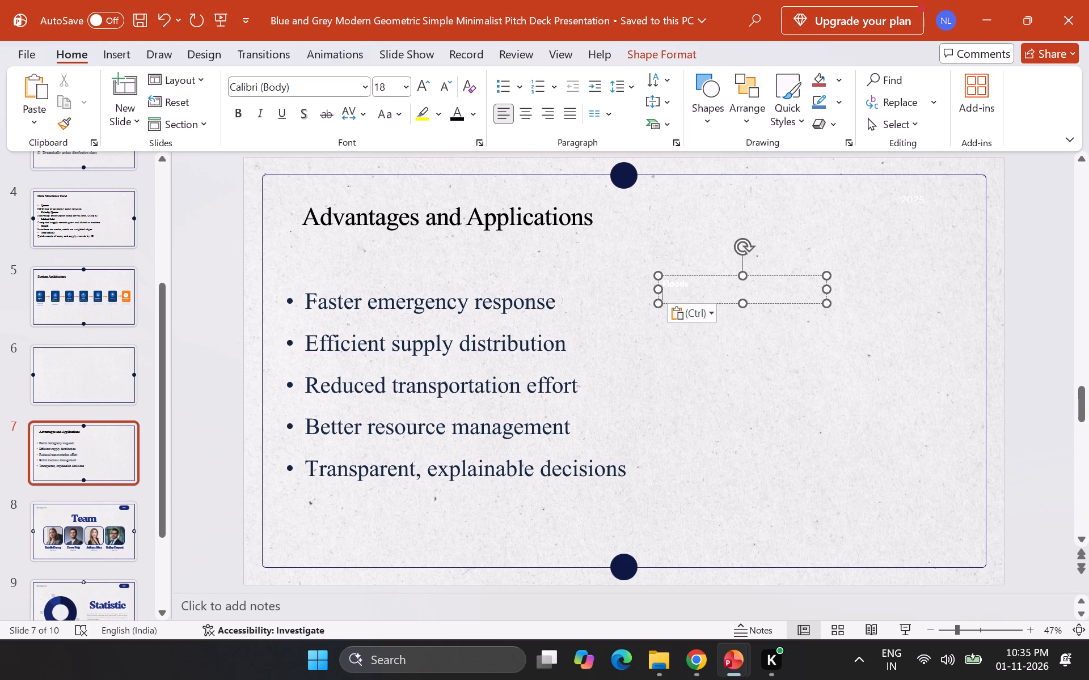
# Copy Boats and trucks to cut-off camps from the source slide and paste it beneath the Floods heading.
pyautogui.click(776, 562)
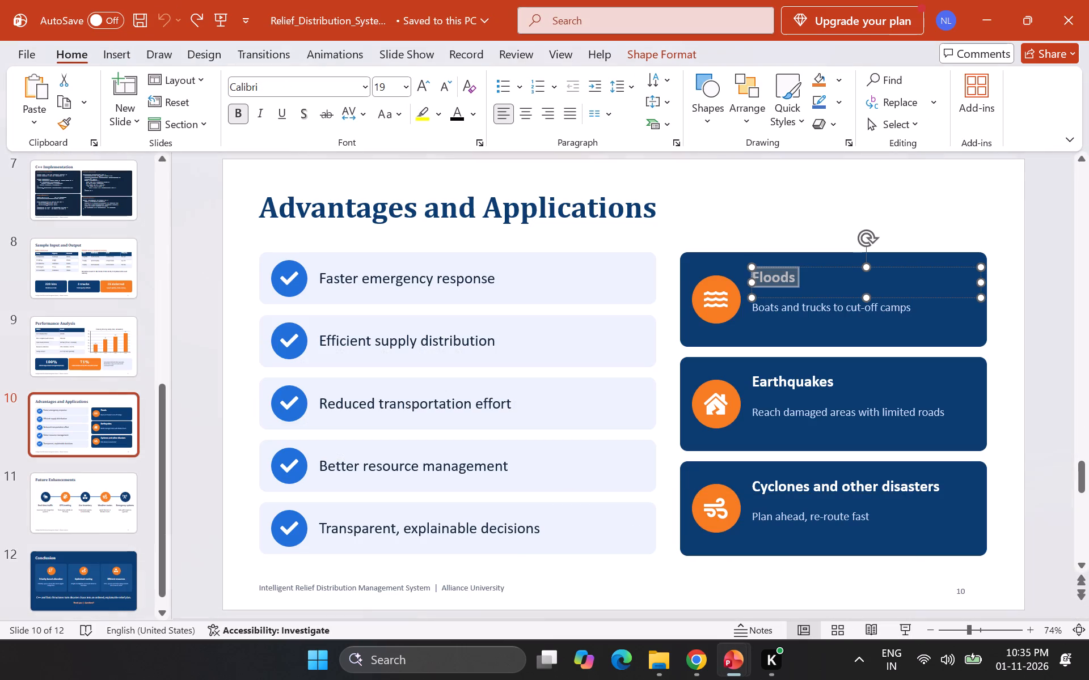
pyautogui.tripleClick(775, 306)
pyautogui.click(775, 306)
pyautogui.hotkey('ctrl', 'c')
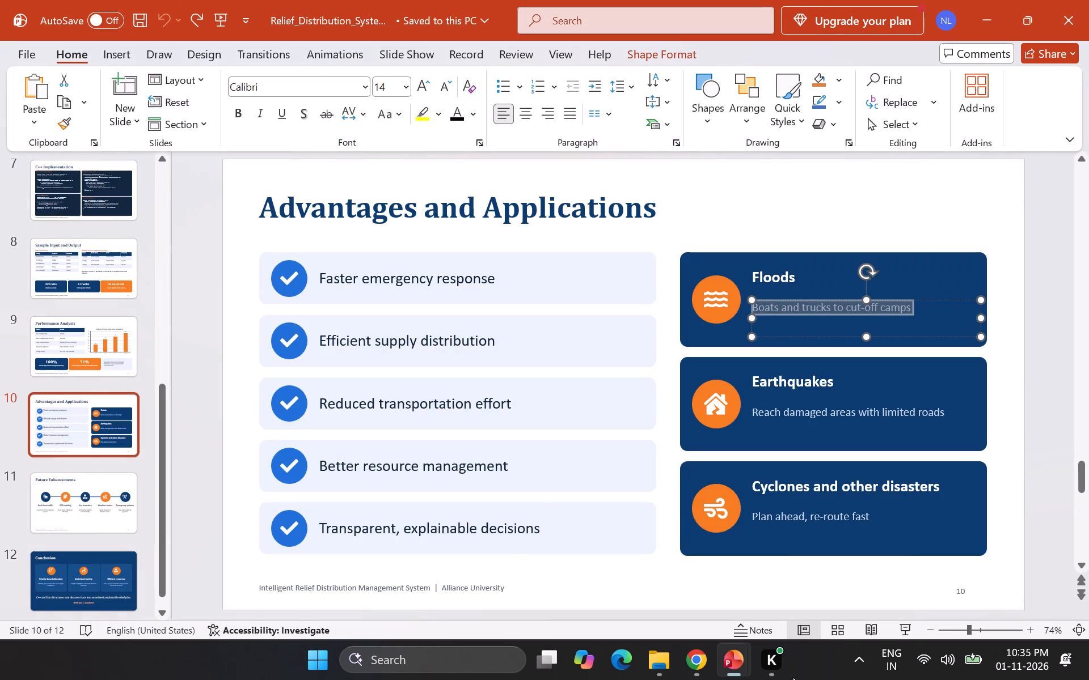
pyautogui.click(694, 552)
pyautogui.click(791, 314)
pyautogui.hotkey('ctrl', 'v')
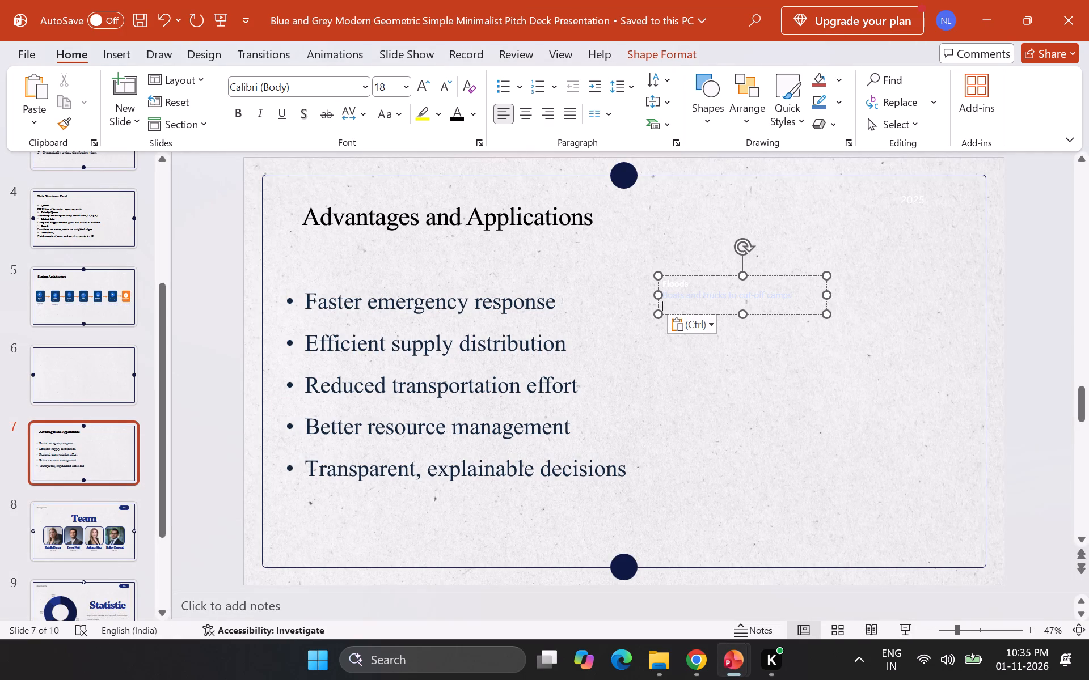
# Copy the Earthquakes heading and its line Reach damaged areas with limited roads into the slide 7 applications text box.
pyautogui.click(792, 572)
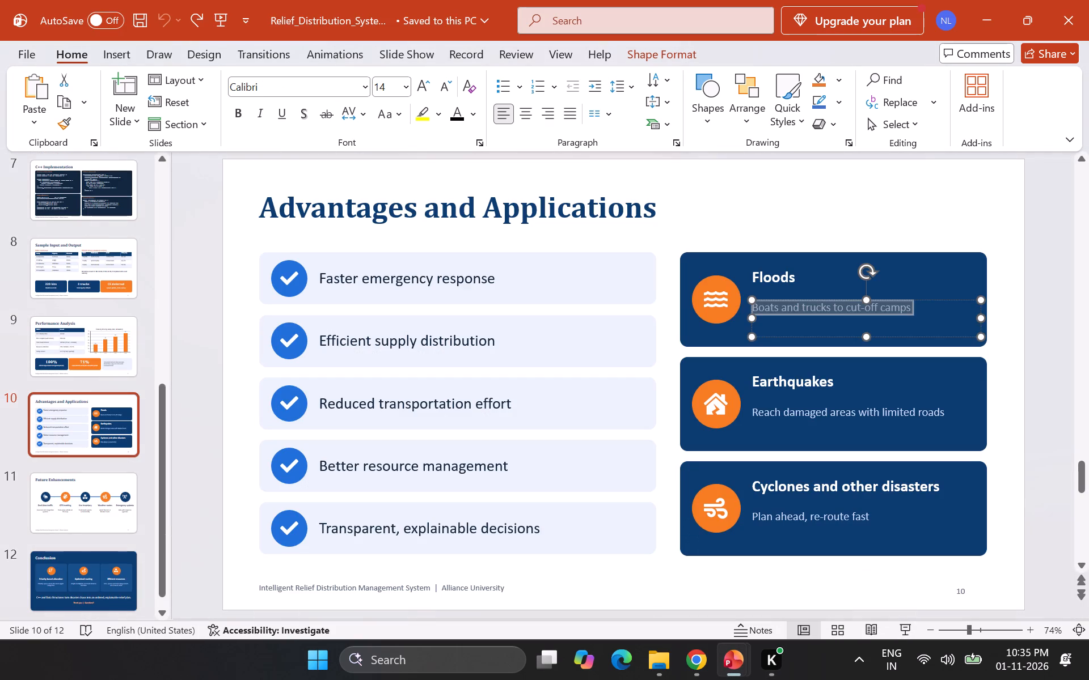
pyautogui.tripleClick(758, 380)
pyautogui.click(759, 381)
pyautogui.hotkey('ctrl', 'c')
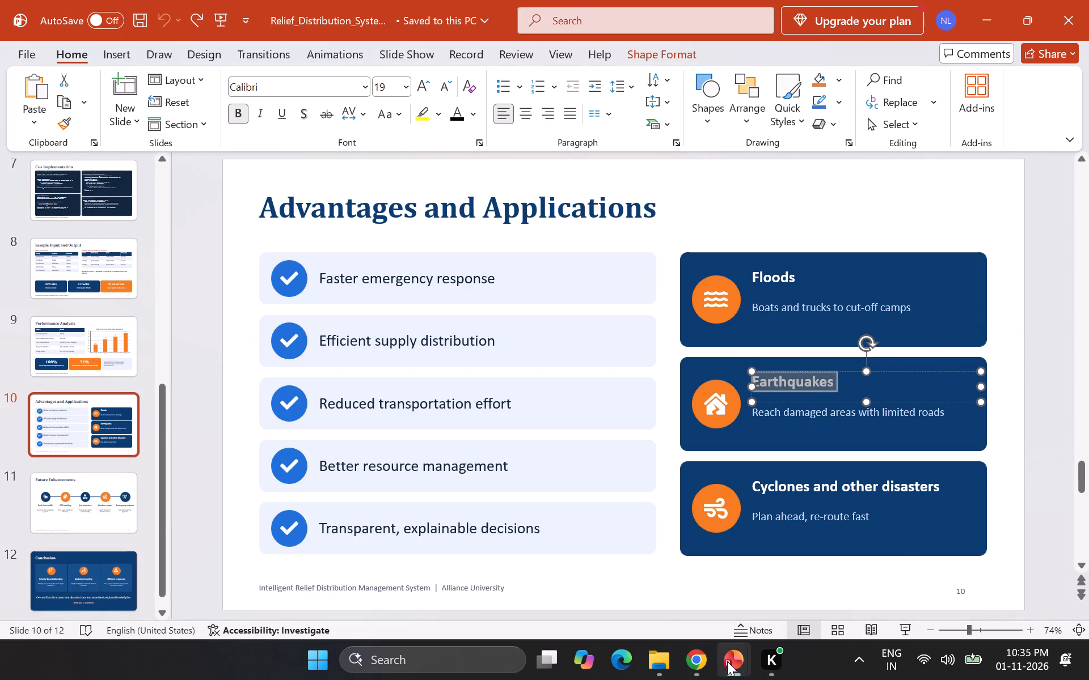
pyautogui.click(660, 594)
pyautogui.click(660, 594)
pyautogui.hotkey('ctrl', 'v')
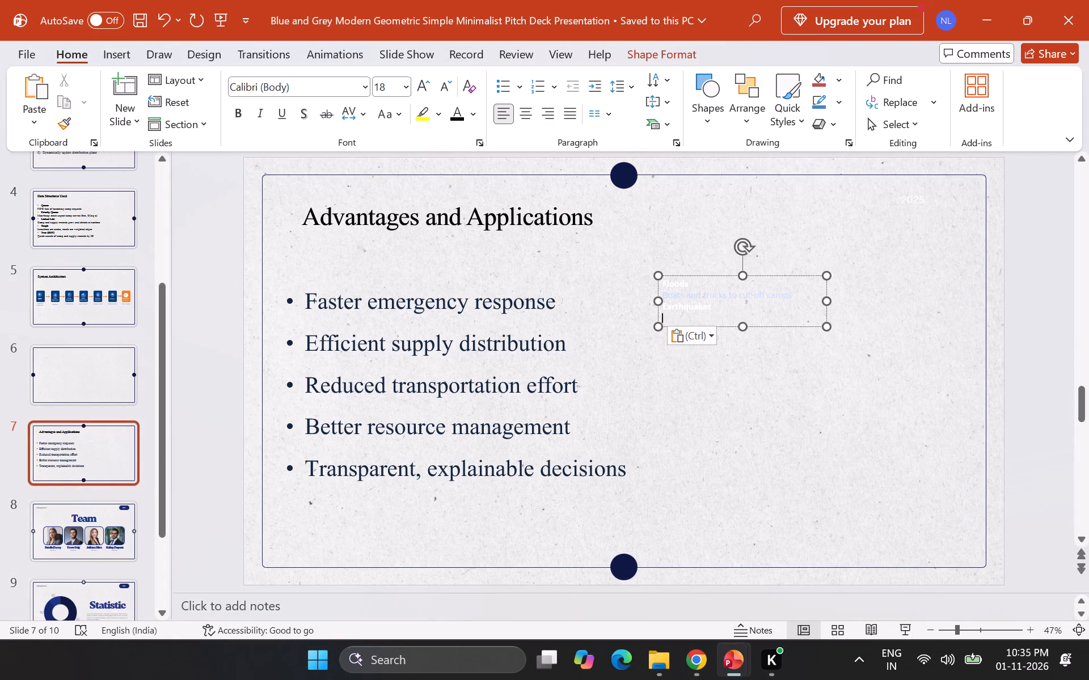
pyautogui.click(787, 584)
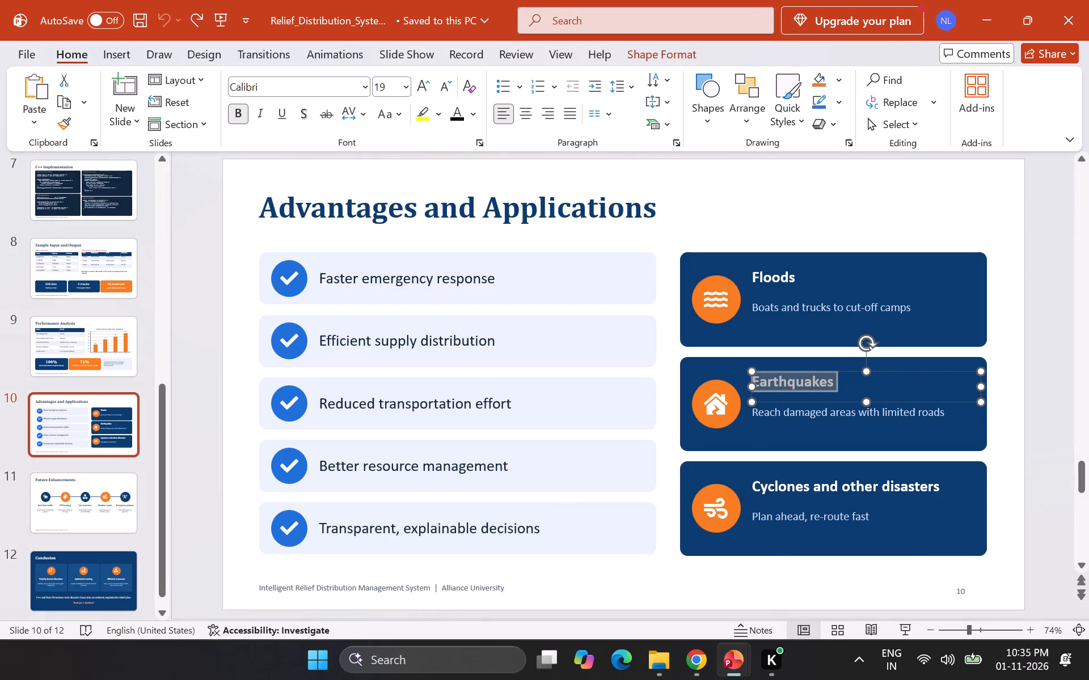
pyautogui.tripleClick(775, 415)
pyautogui.click(775, 415)
pyautogui.hotkey('ctrl', 'c')
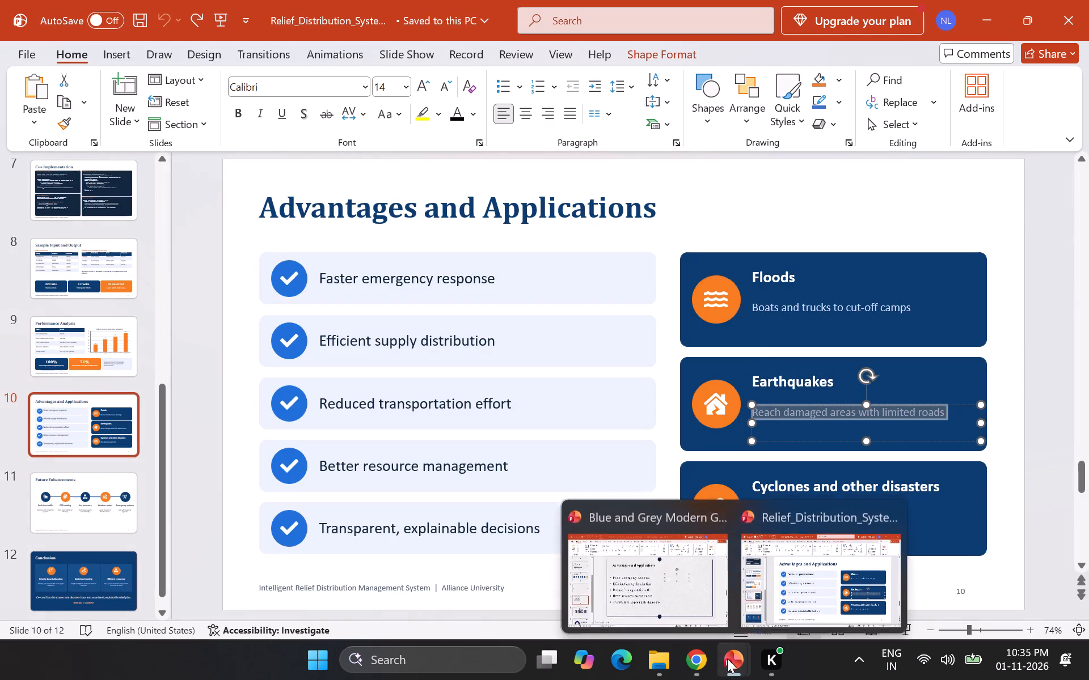
pyautogui.click(685, 582)
pyautogui.click(685, 569)
pyautogui.hotkey('ctrl', 'v')
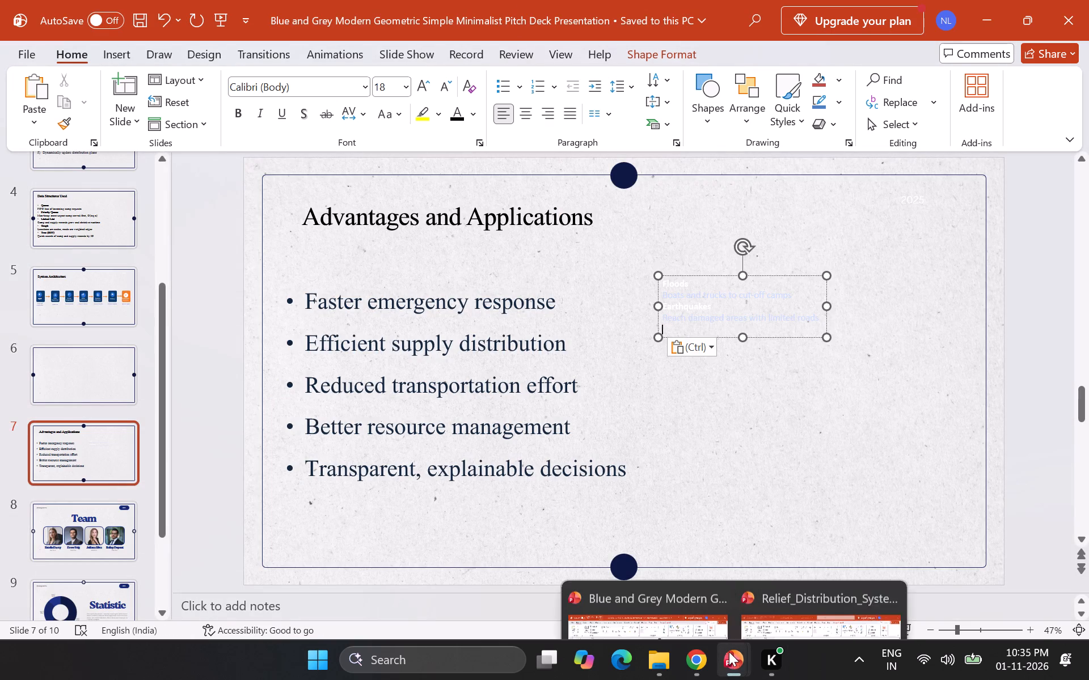
# Copy the Cyclones and other disasters heading and its line Plan ahead, re-route fast into the applications text box.
pyautogui.click(800, 580)
pyautogui.tripleClick(770, 487)
pyautogui.click(770, 487)
pyautogui.hotkey('ctrl', 'c')
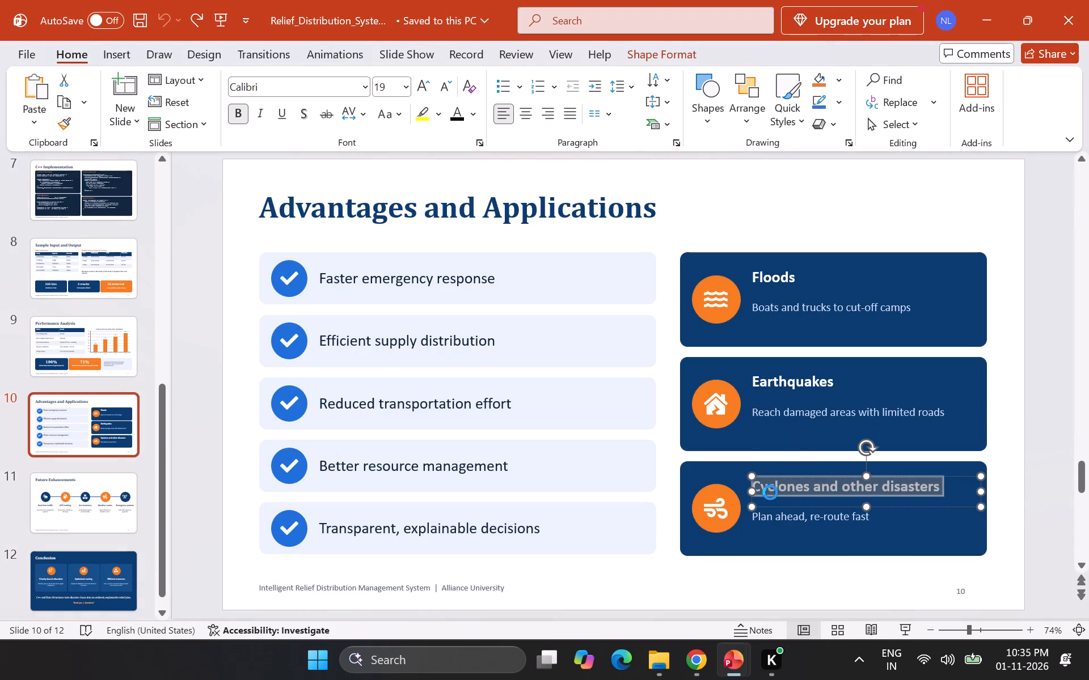
pyautogui.click(703, 608)
pyautogui.click(703, 608)
pyautogui.hotkey('ctrl', 'v')
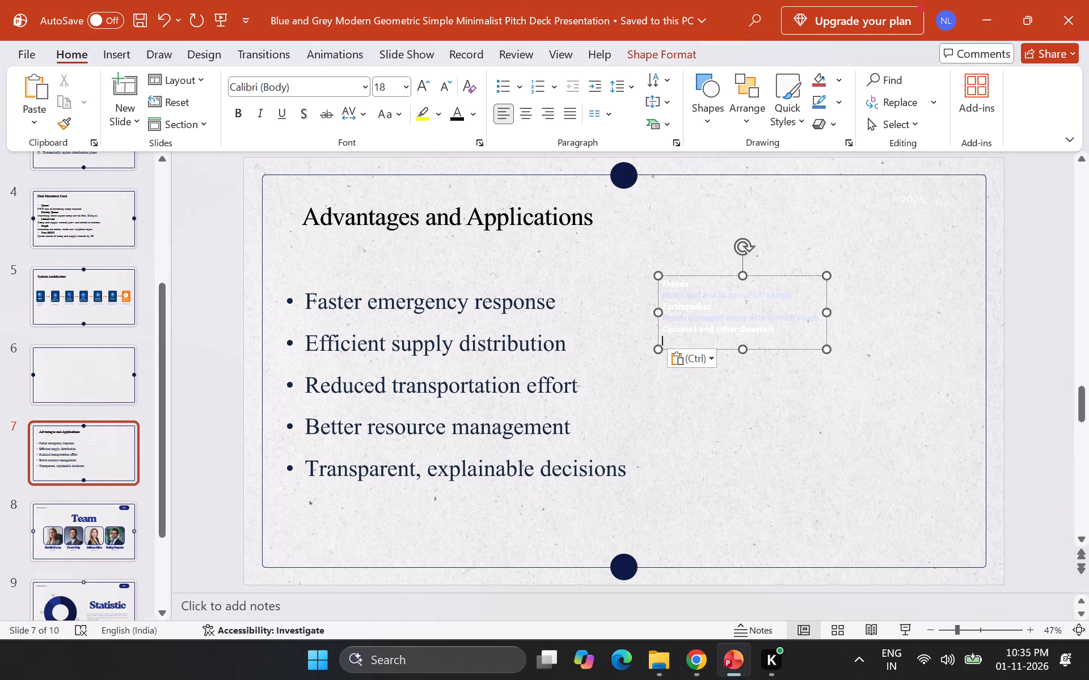
pyautogui.click(776, 595)
pyautogui.tripleClick(789, 513)
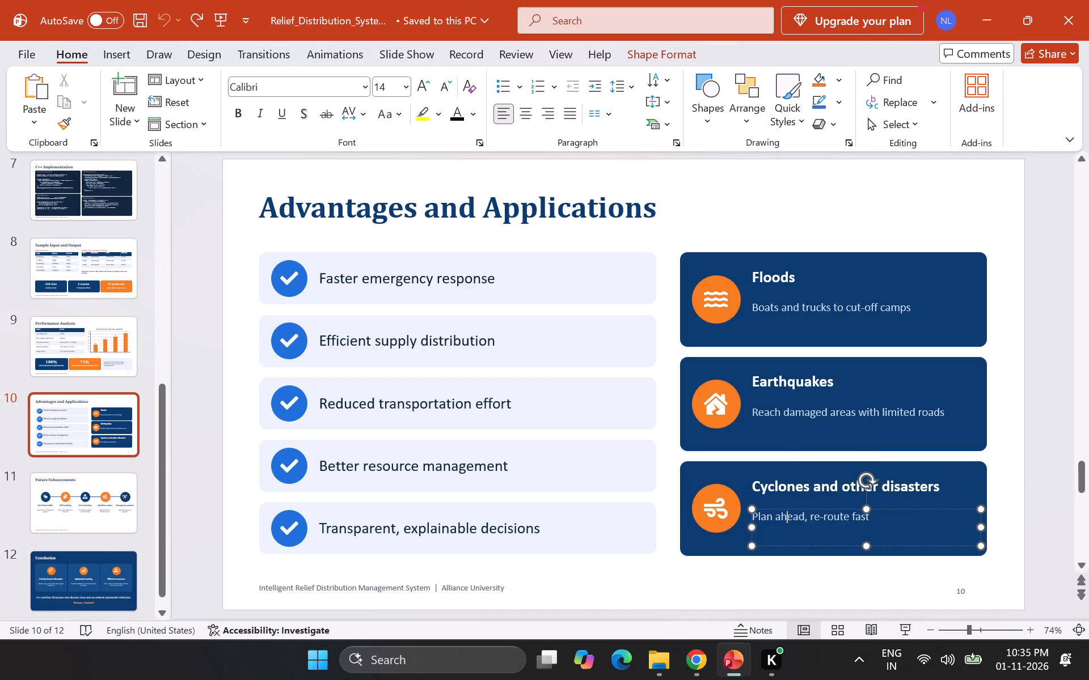
pyautogui.tripleClick(789, 514)
pyautogui.click(789, 516)
pyautogui.hotkey('ctrl', 'c')
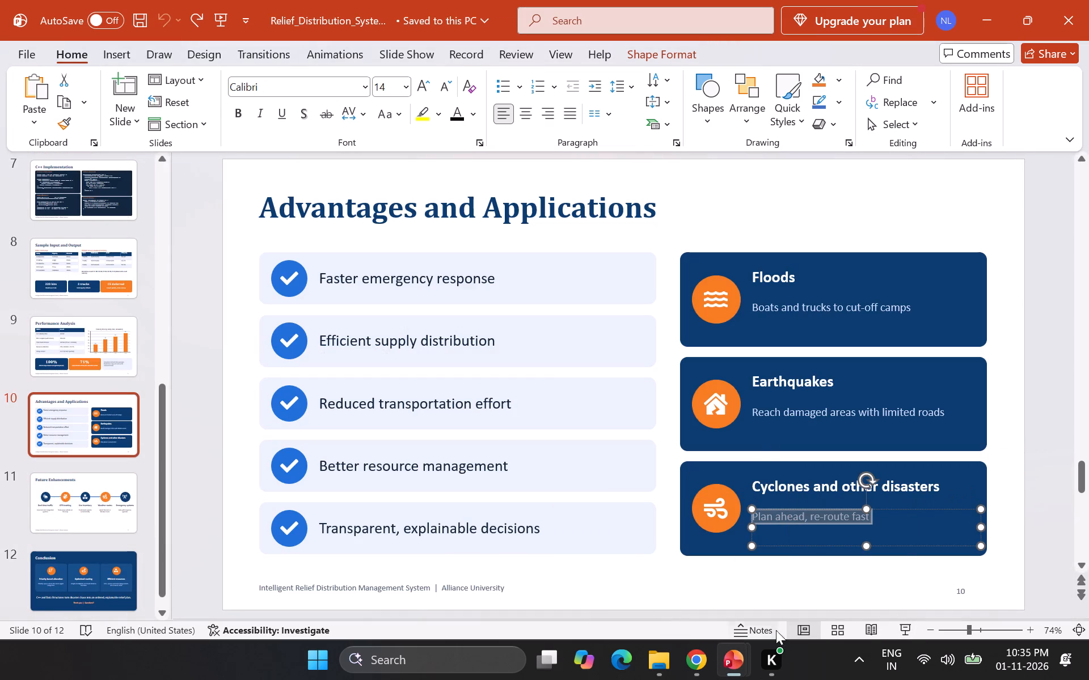
pyautogui.click(681, 595)
pyautogui.click(681, 595)
pyautogui.hotkey('ctrl', 'v')
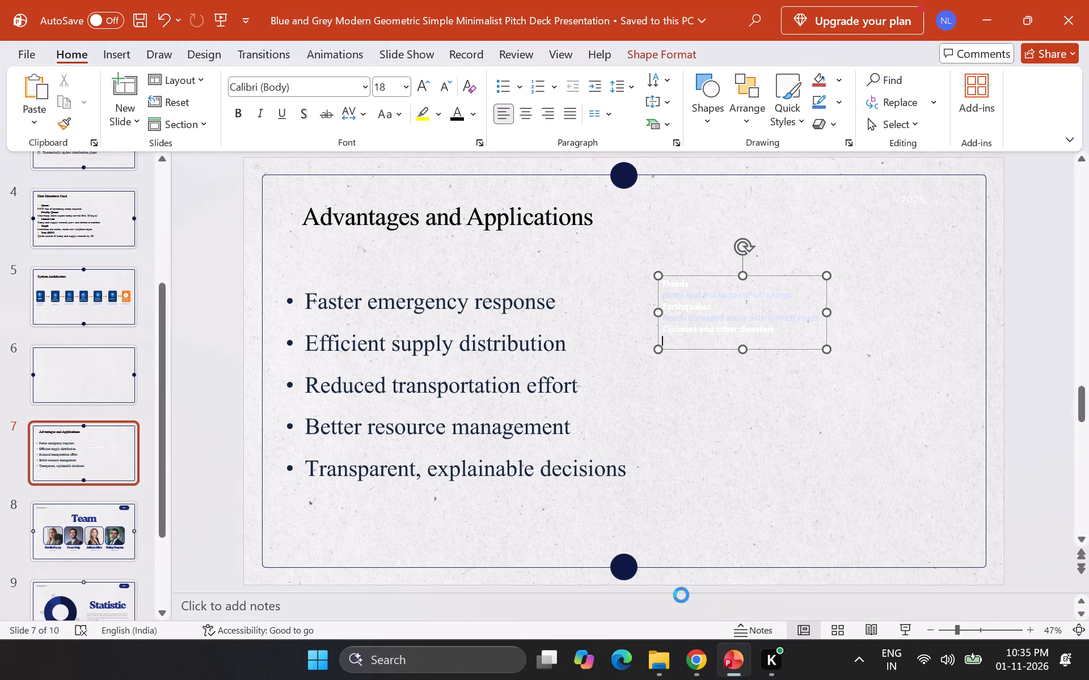
# Select all the pasted application lines and change their text colour to black.
pyautogui.moveTo(665, 281); pyautogui.dragTo(773, 341)
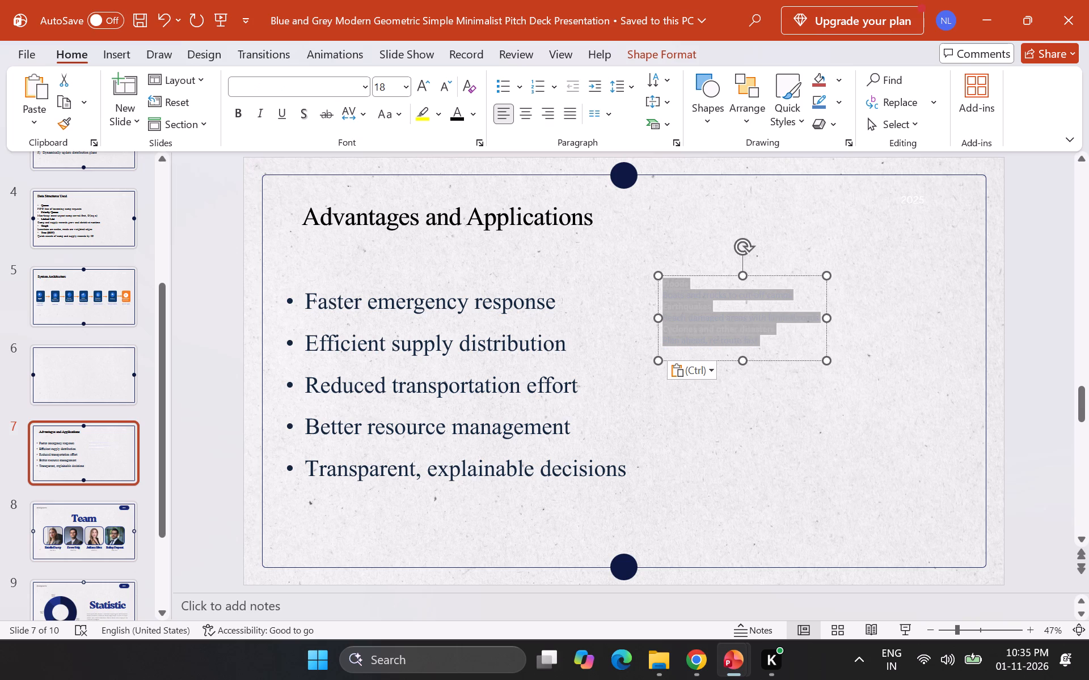
pyautogui.moveTo(773, 341); pyautogui.dragTo(775, 343)
pyautogui.click(451, 120)
# Enlarge the application lines to 44 pt and widen their text box to the slide's border frame.
pyautogui.tripleClick(419, 88)
pyautogui.doubleClick(419, 88)
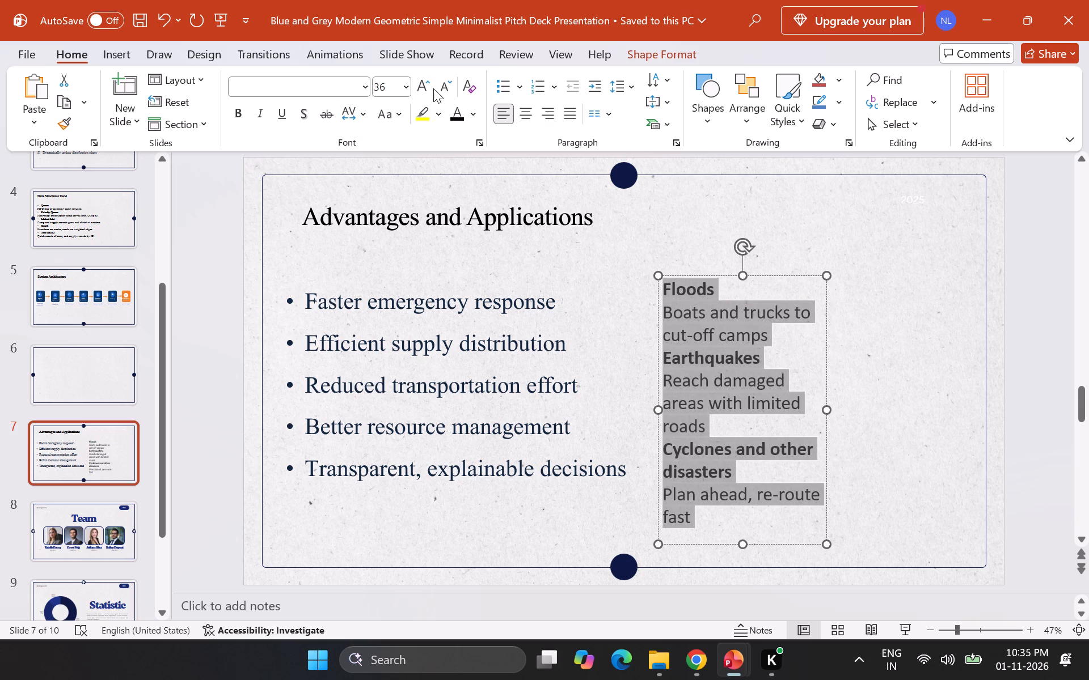
pyautogui.moveTo(827, 408); pyautogui.dragTo(997, 406)
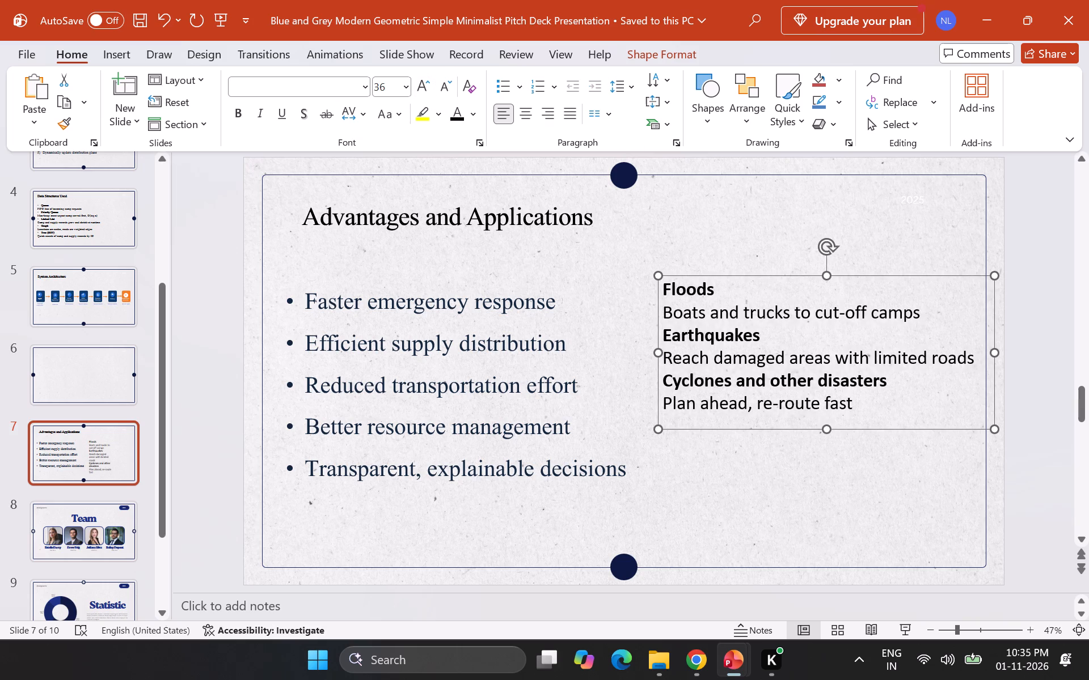
pyautogui.click(432, 88)
pyautogui.click(432, 88)
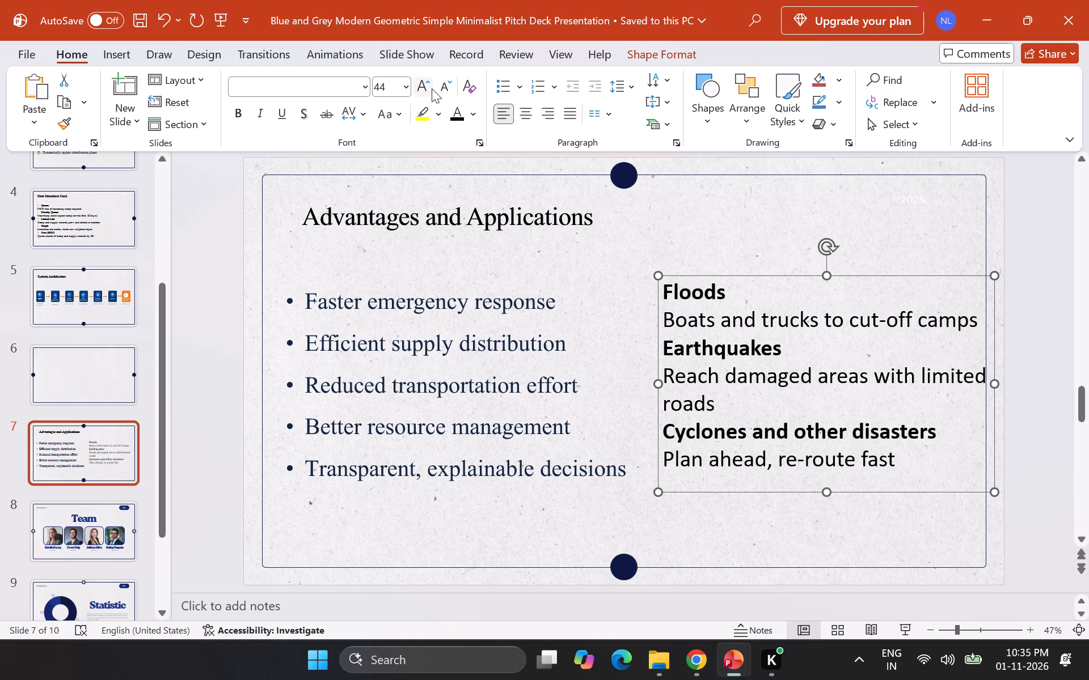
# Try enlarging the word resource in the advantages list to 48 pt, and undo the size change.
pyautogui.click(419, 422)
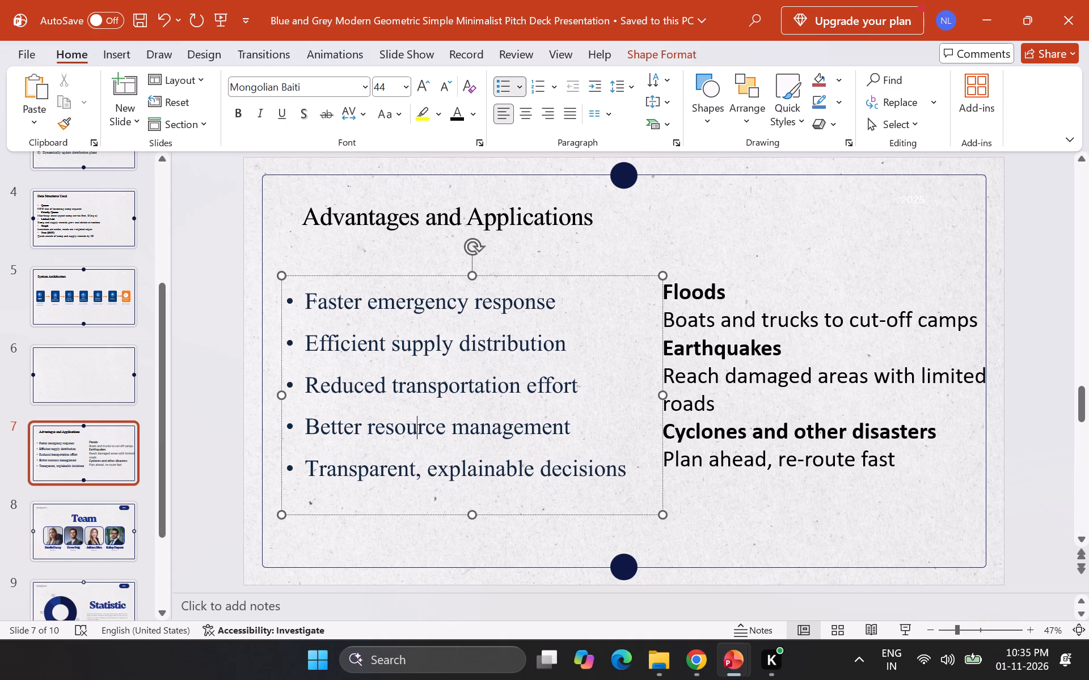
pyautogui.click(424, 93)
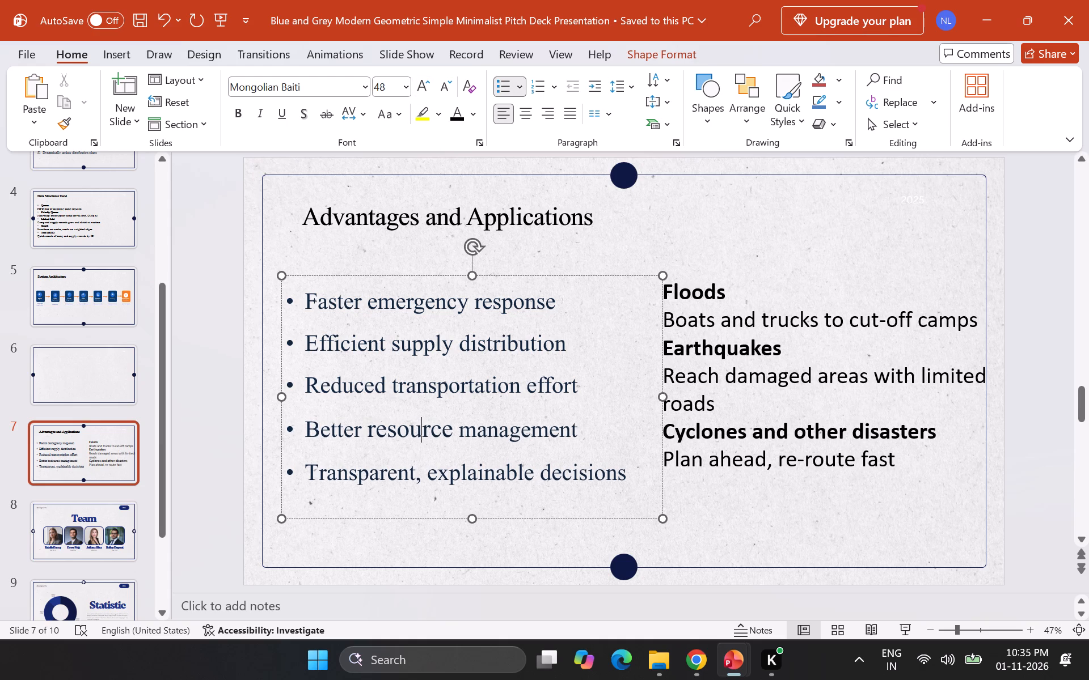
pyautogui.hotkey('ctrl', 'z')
# Set the font of all application lines to Mongolian Baiti.
pyautogui.click(913, 528)
pyautogui.tripleClick(690, 396)
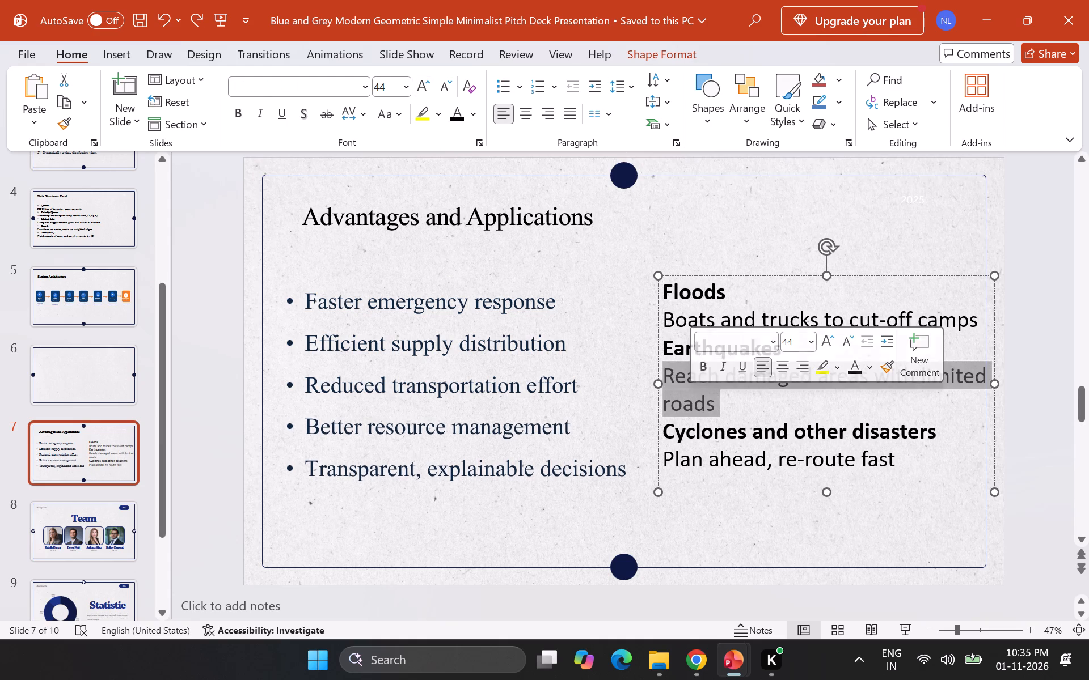
pyautogui.moveTo(901, 463); pyautogui.dragTo(672, 296)
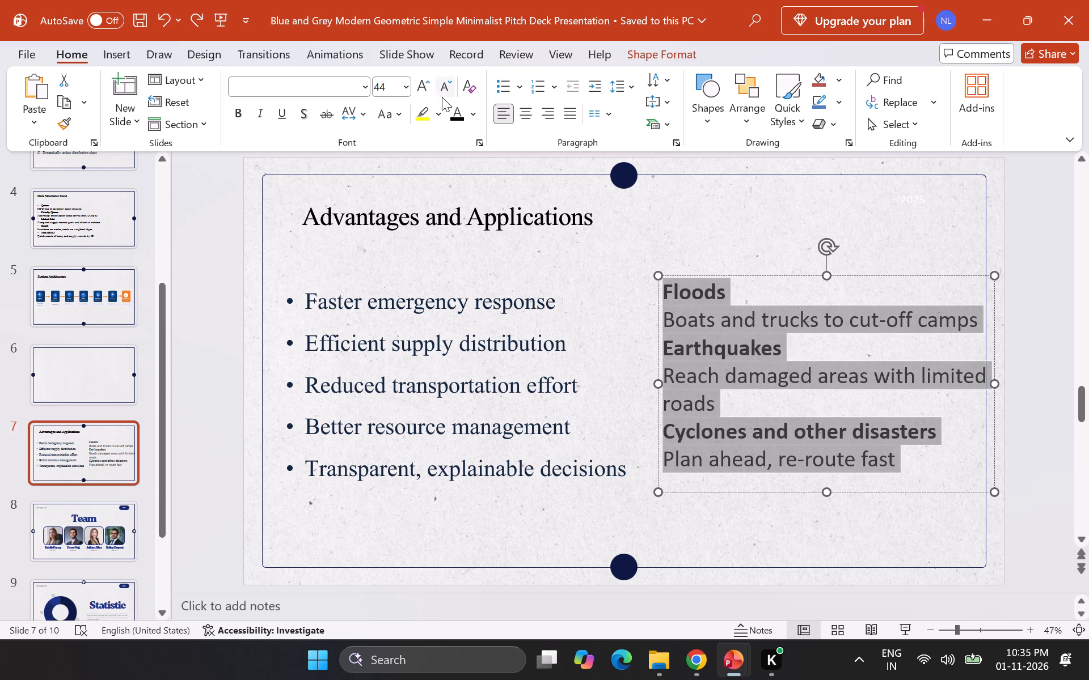
pyautogui.click(368, 88)
pyautogui.click(337, 205)
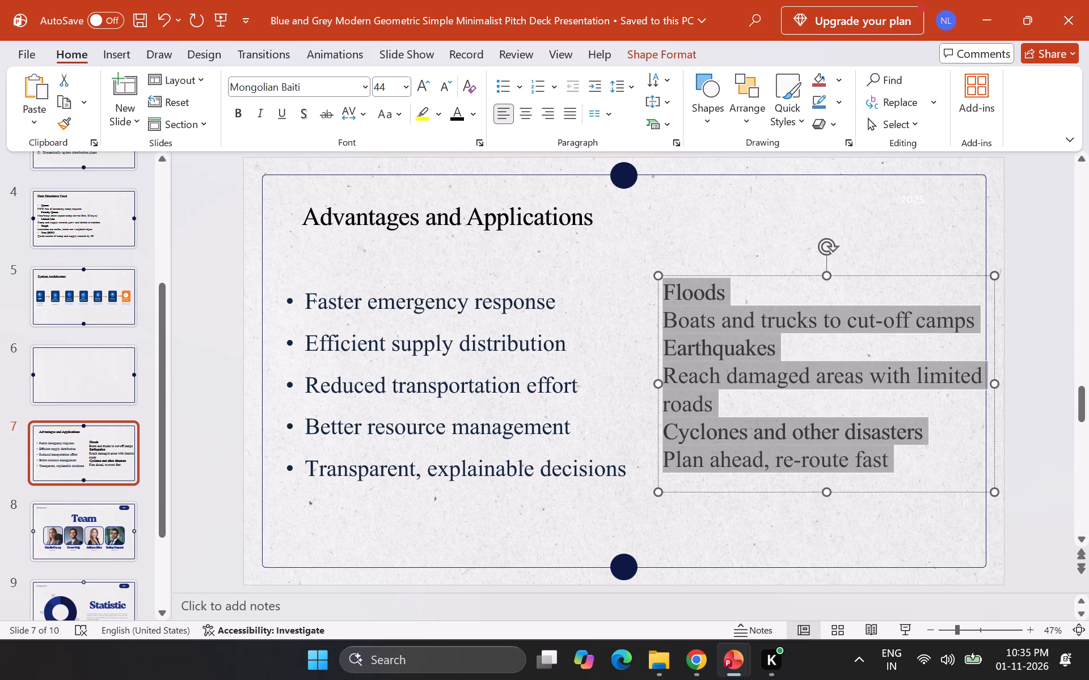
# Add round bullets to the Floods, Earthquakes, and Cyclones and other disasters lines on slide 7.
pyautogui.click(667, 322)
pyautogui.click(665, 288)
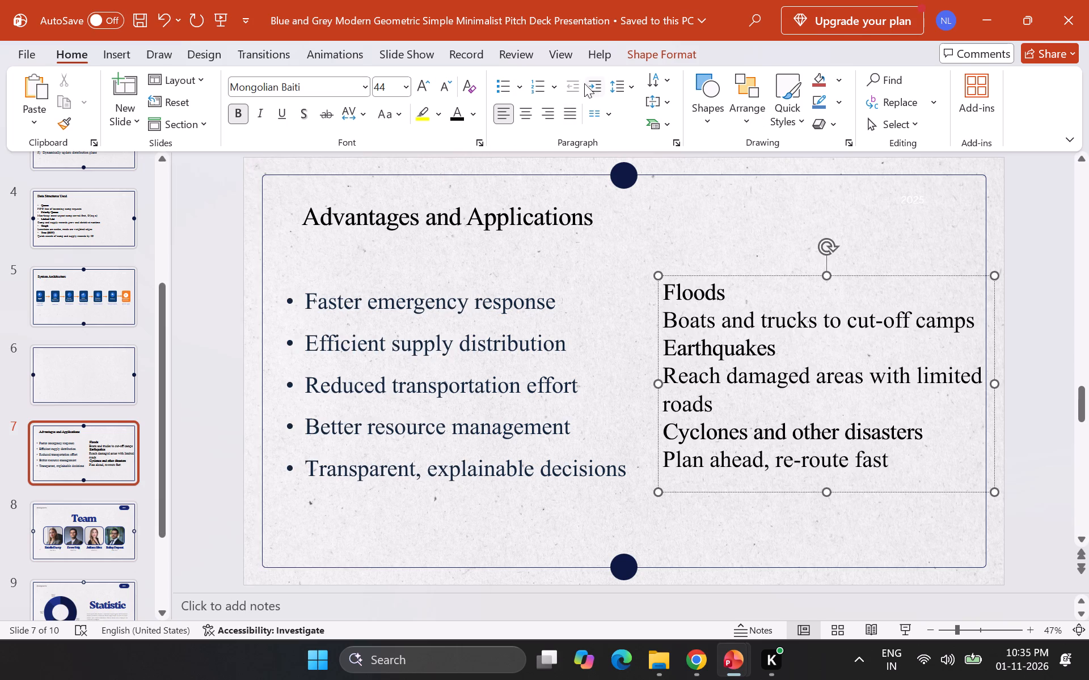
pyautogui.click(506, 89)
pyautogui.click(665, 349)
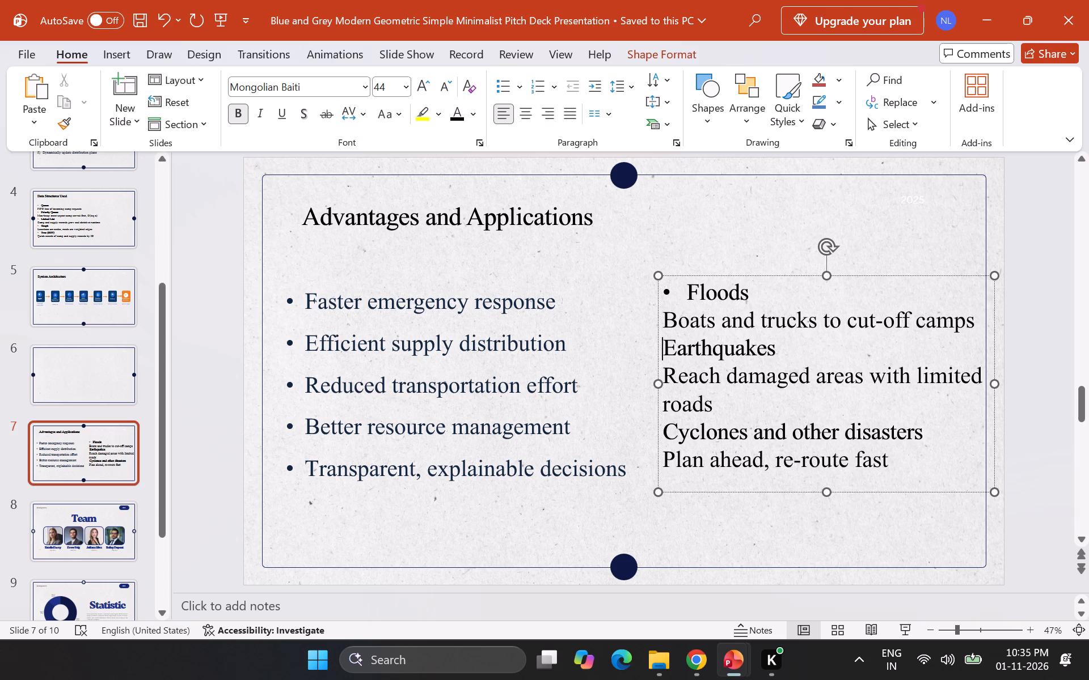
pyautogui.click(508, 87)
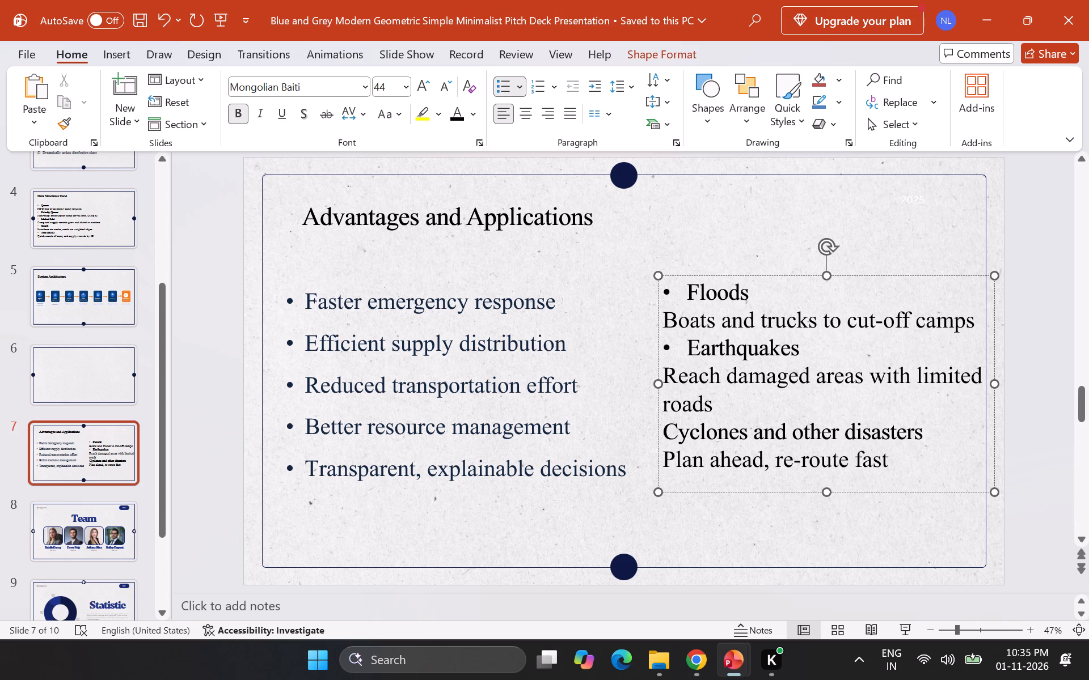
pyautogui.click(671, 434)
pyautogui.press('Left')
pyautogui.click(492, 86)
pyautogui.click(508, 83)
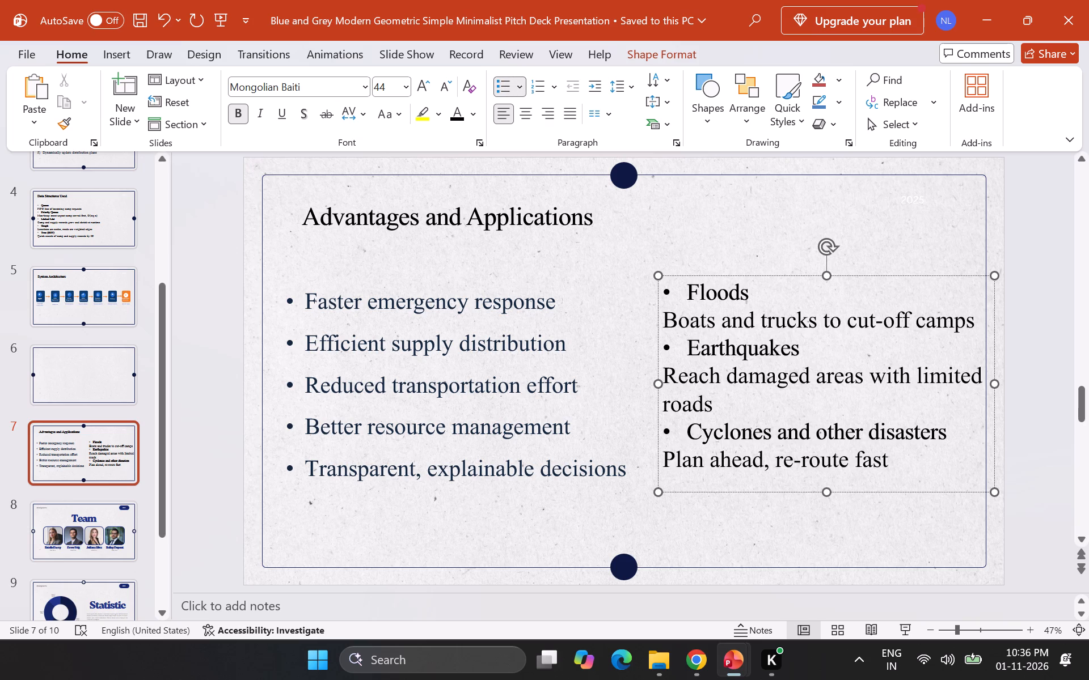
# Shift the applications and advantages text boxes slightly left so both fit within slide 7's border frame.
pyautogui.moveTo(699, 277); pyautogui.dragTo(689, 287)
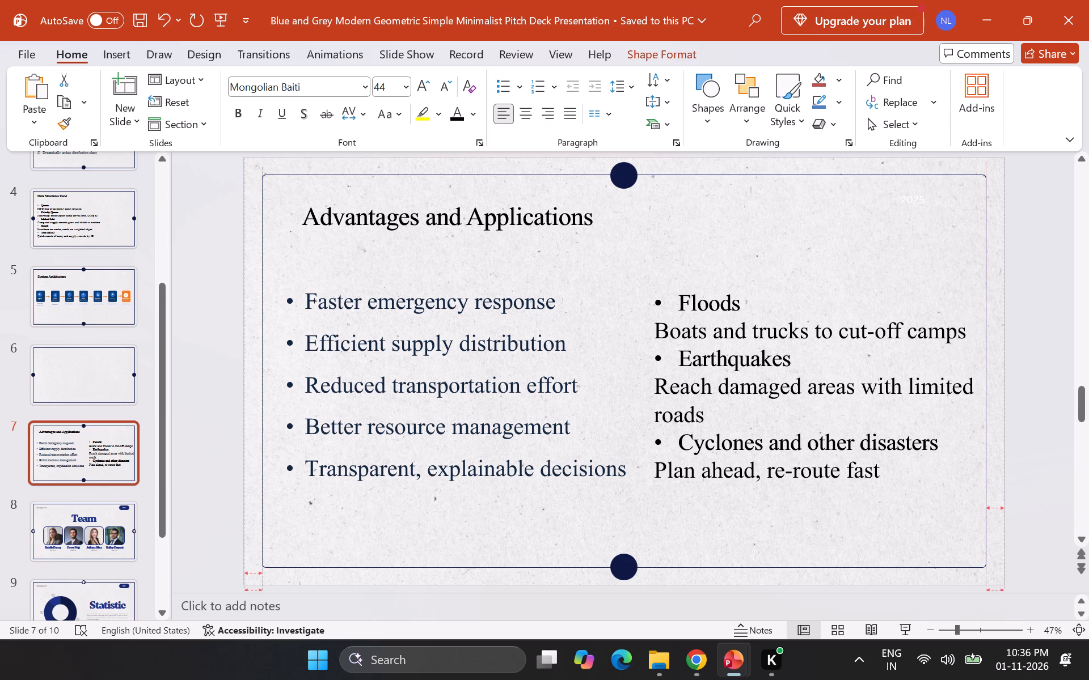
pyautogui.moveTo(689, 287); pyautogui.dragTo(689, 286)
pyautogui.click(554, 375)
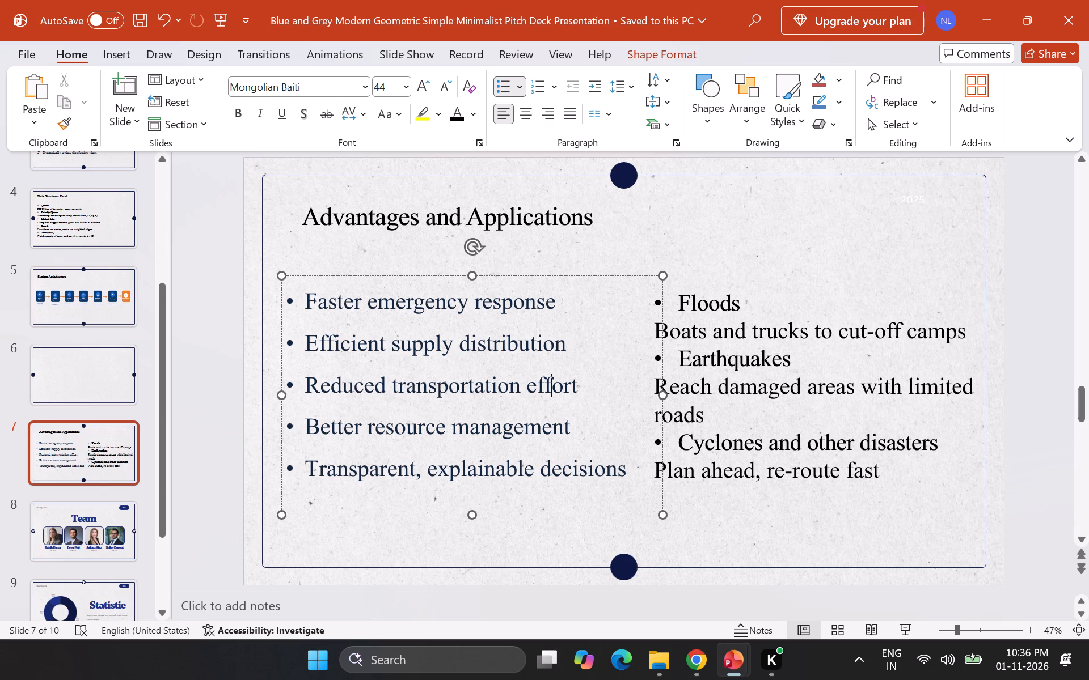
pyautogui.moveTo(590, 276); pyautogui.dragTo(579, 275)
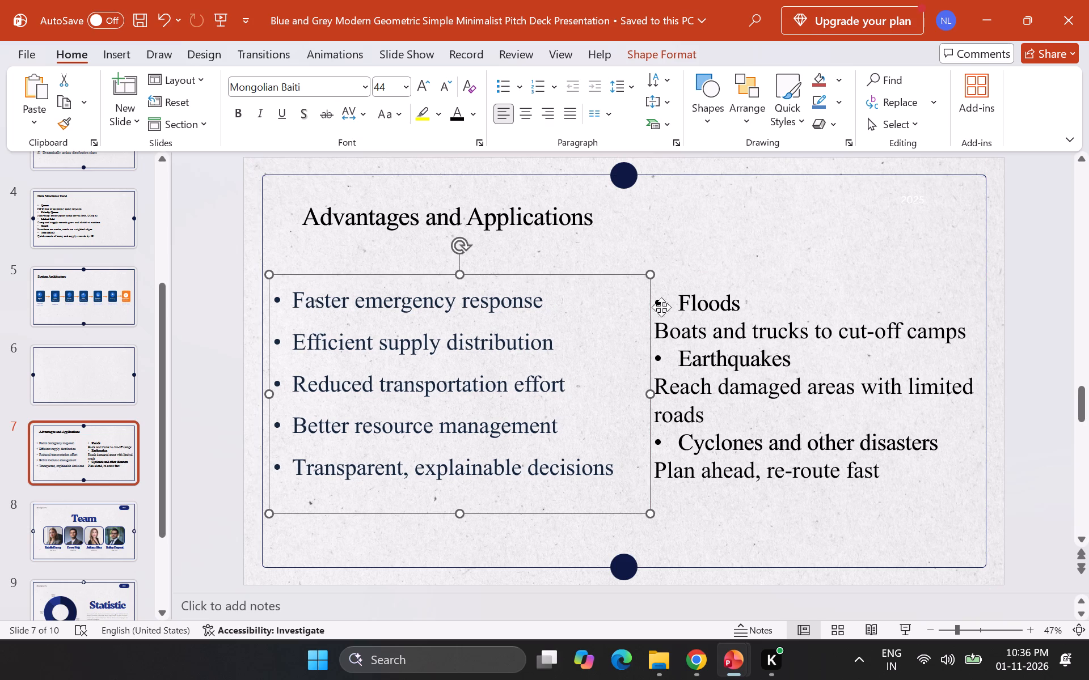
pyautogui.click(791, 360)
pyautogui.moveTo(727, 287); pyautogui.dragTo(725, 287)
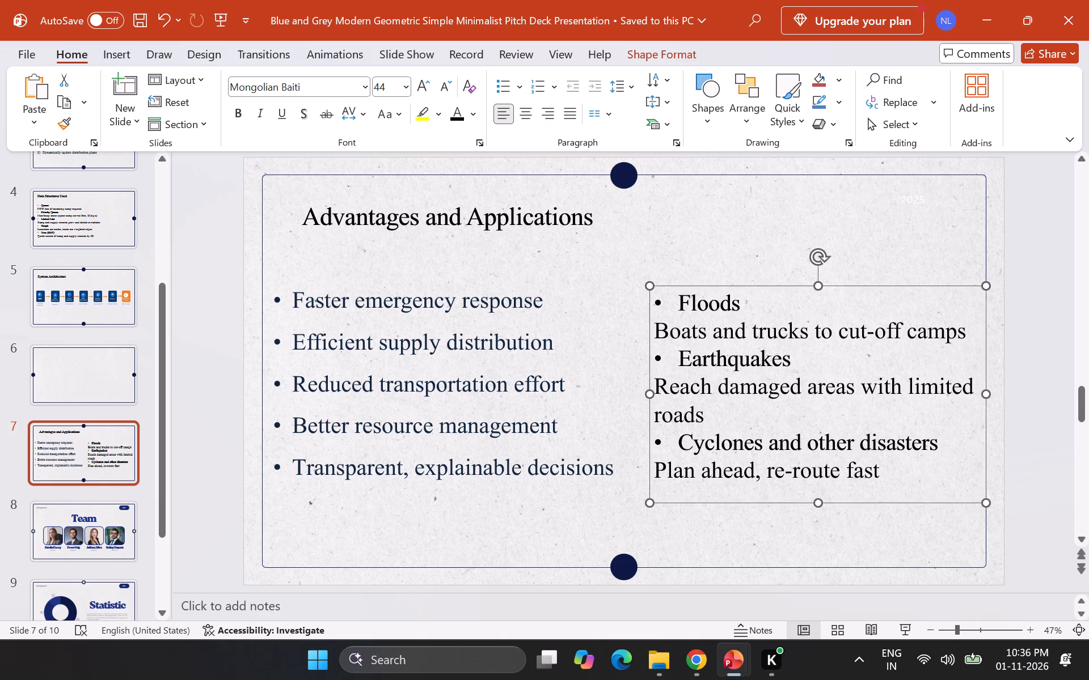
pyautogui.moveTo(725, 287); pyautogui.dragTo(716, 284)
# Indent the description lines under Cyclones and other disasters, Earthquakes and Floods by one tab each.
pyautogui.click(644, 465)
pyautogui.click(650, 456)
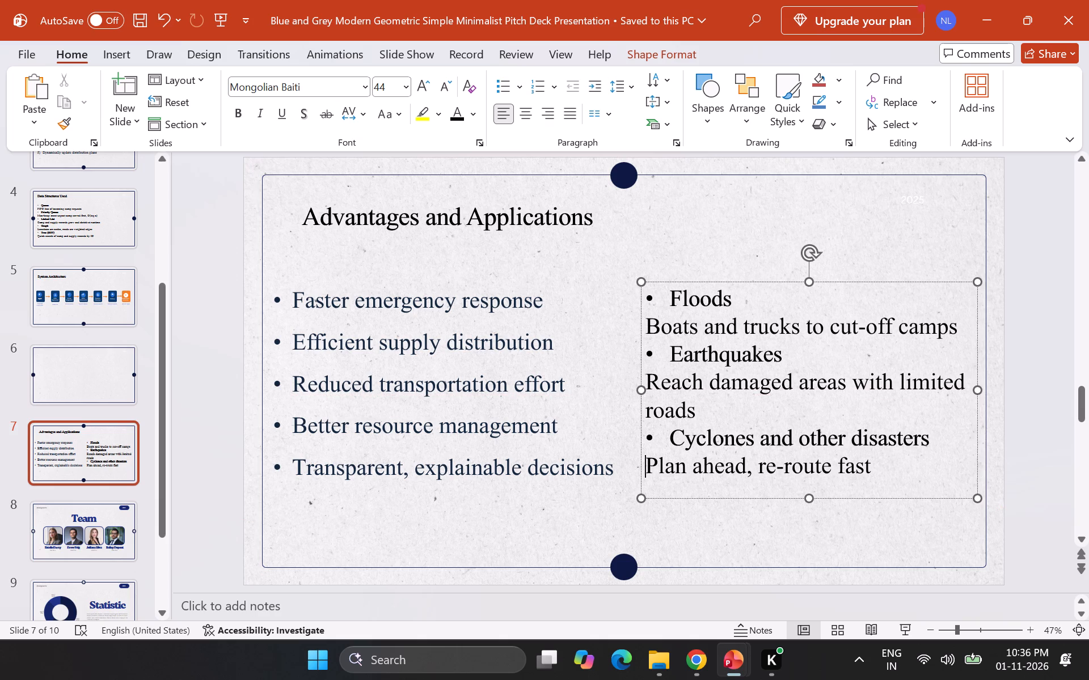
pyautogui.press('Tab')
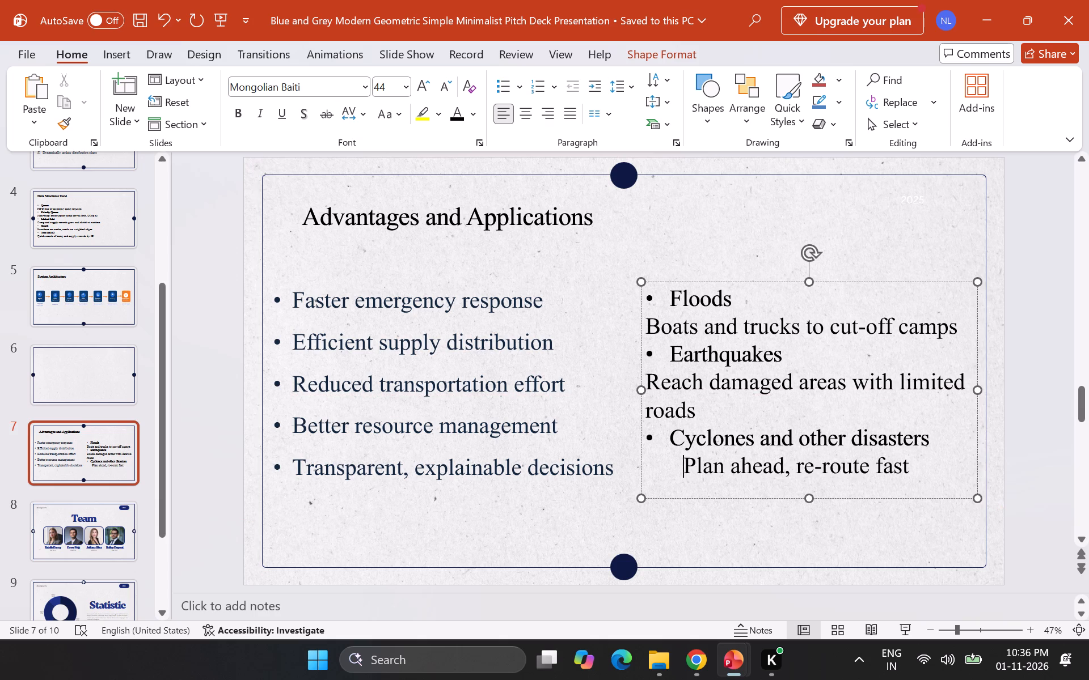
pyautogui.click(647, 377)
pyautogui.press('Tab')
pyautogui.click(650, 322)
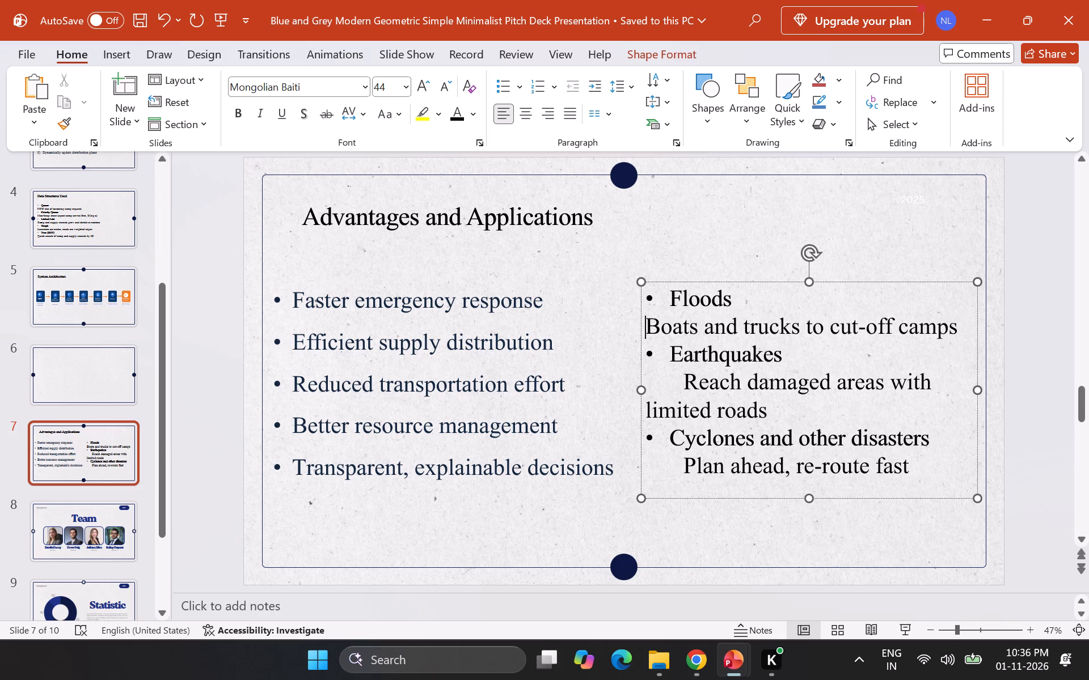
pyautogui.press('Tab')
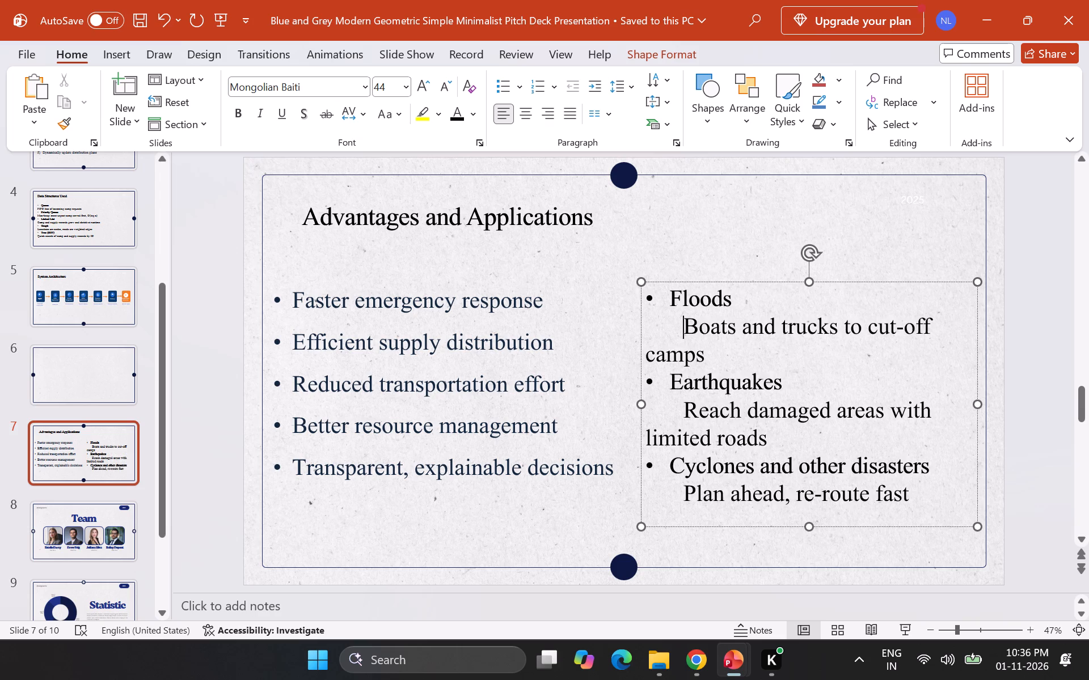
pyautogui.click(788, 189)
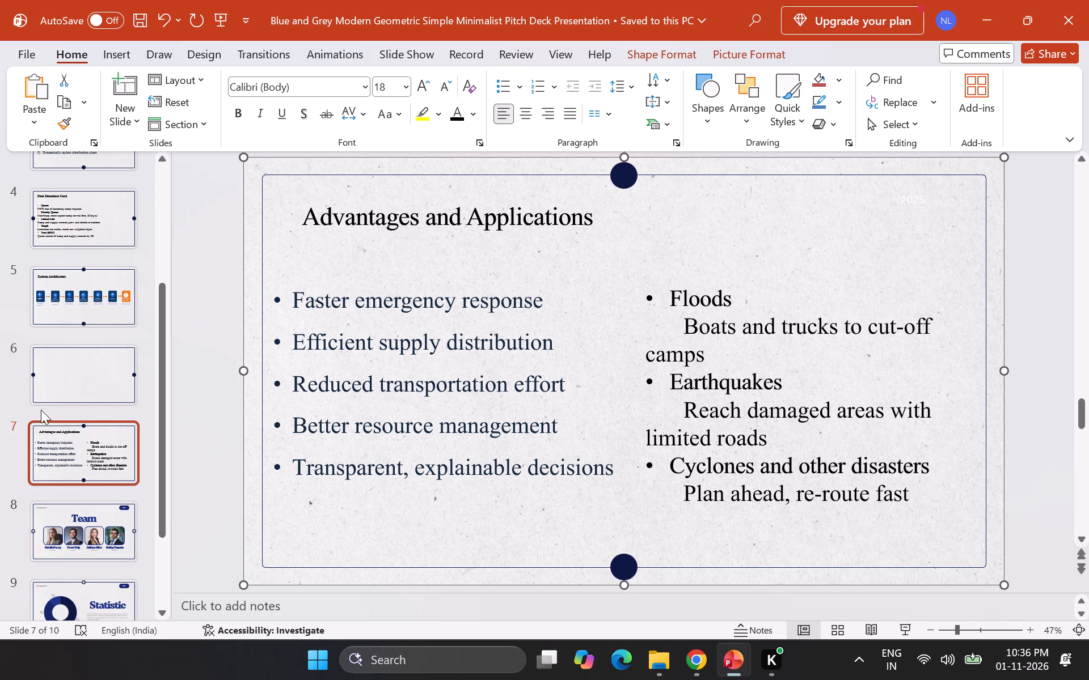
pyautogui.click(86, 564)
pyautogui.tripleClick(678, 280)
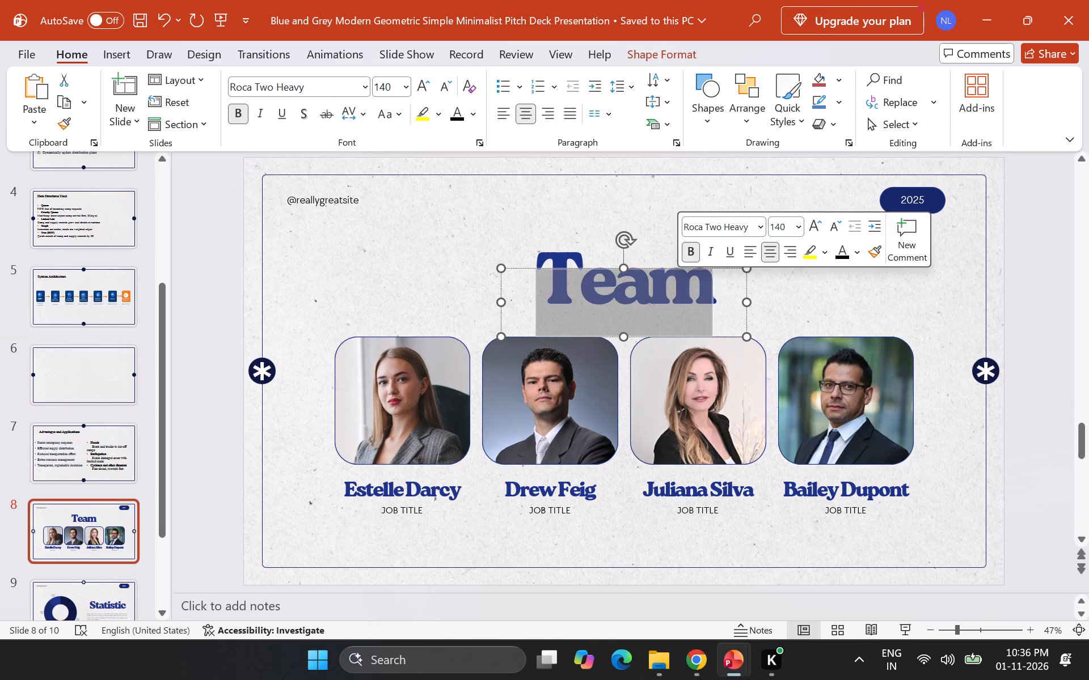
pyautogui.press('BackSpace')
pyautogui.click(942, 218)
pyautogui.doubleClick(936, 208)
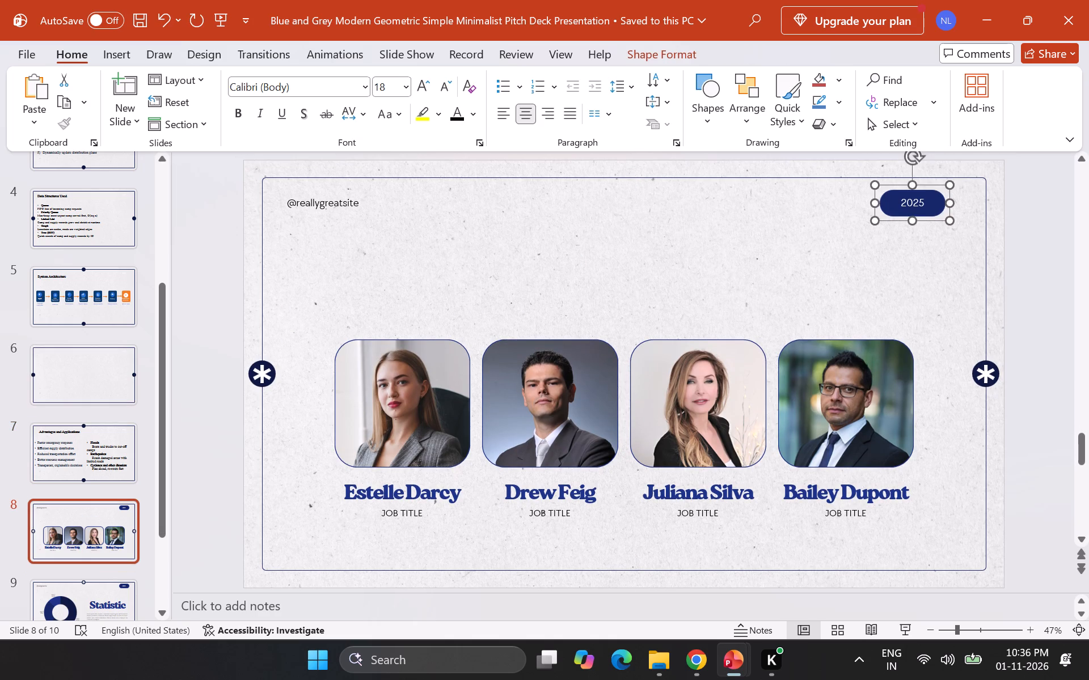
pyautogui.press('BackSpace')
pyautogui.click(340, 208)
pyautogui.press('BackSpace')
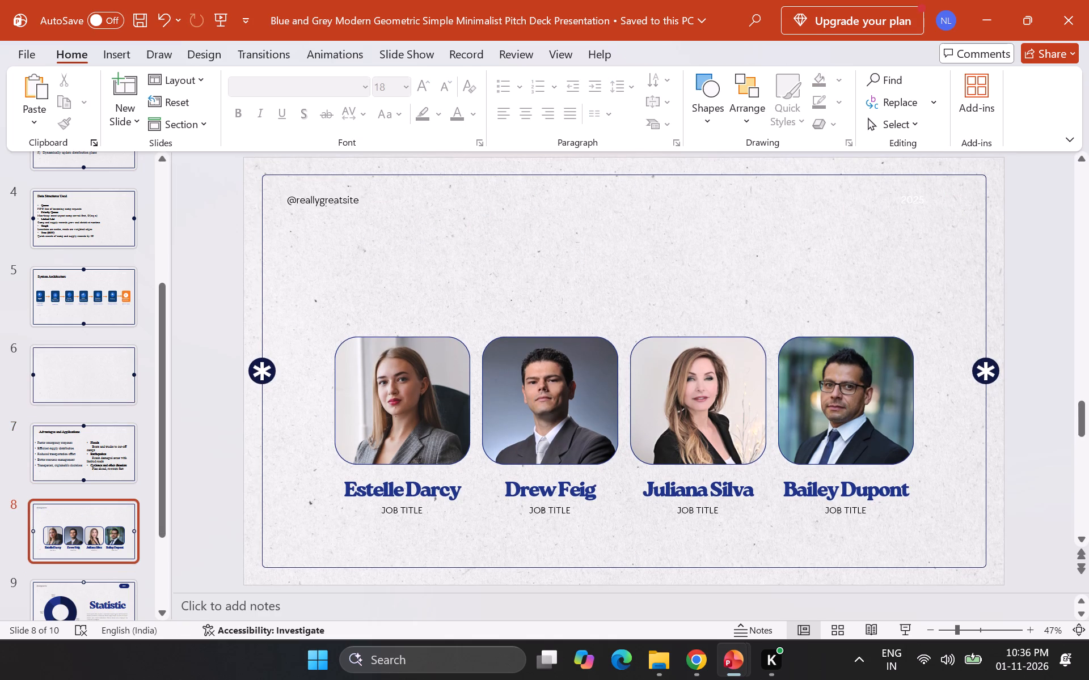
pyautogui.doubleClick(343, 206)
pyautogui.tripleClick(343, 200)
pyautogui.press('BackSpace')
# Delete all four team member portraits from slide 8.
pyautogui.click(420, 377)
pyautogui.press('BackSpace')
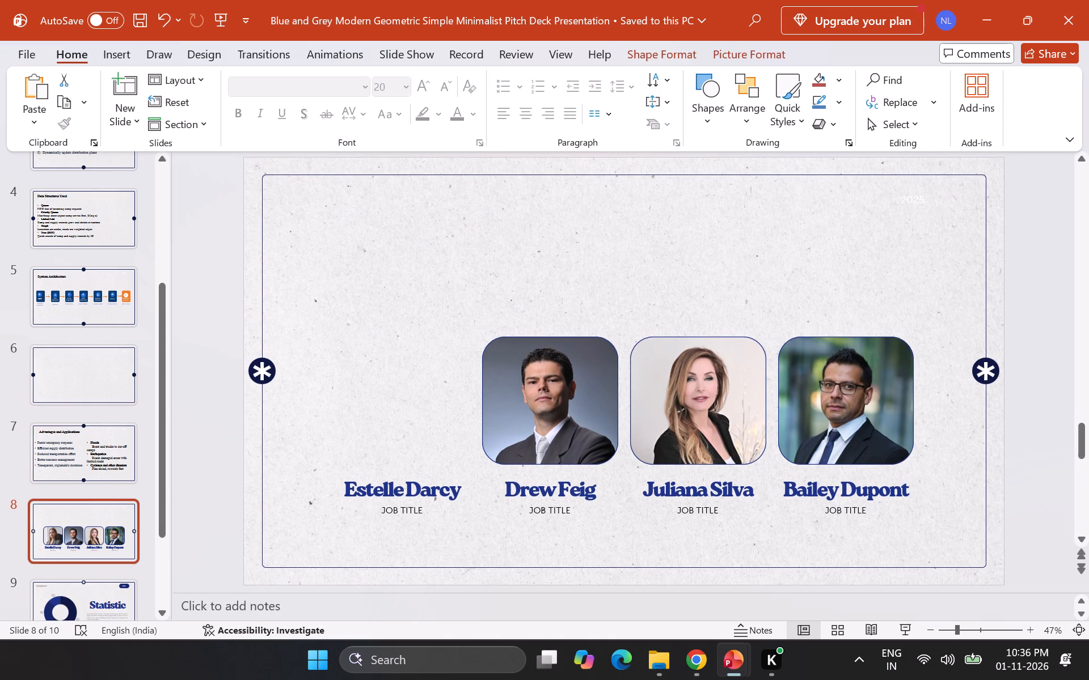
pyautogui.click(550, 411)
pyautogui.press('BackSpace')
pyautogui.click(777, 394)
pyautogui.click(728, 390)
pyautogui.press('BackSpace')
pyautogui.click(835, 391)
pyautogui.press('BackSpace')
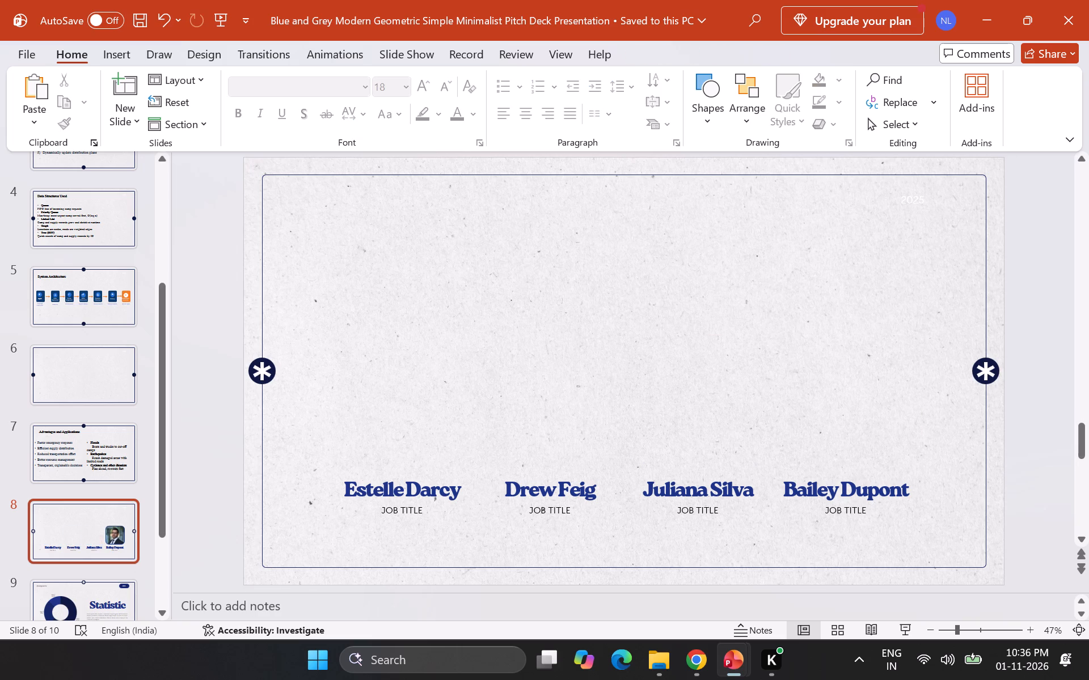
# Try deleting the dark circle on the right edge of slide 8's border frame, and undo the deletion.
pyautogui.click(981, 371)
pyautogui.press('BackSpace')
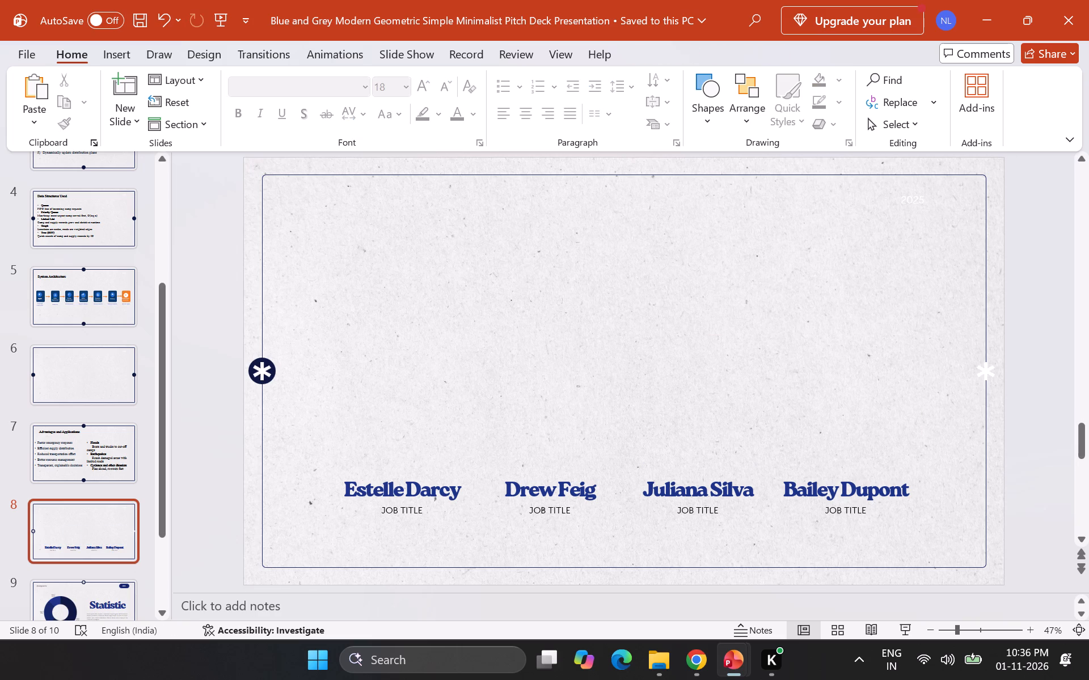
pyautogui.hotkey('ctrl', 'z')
# Delete the white asterisks from the dark circles on both sides of slide 8's frame, keeping the circles.
pyautogui.click(983, 369)
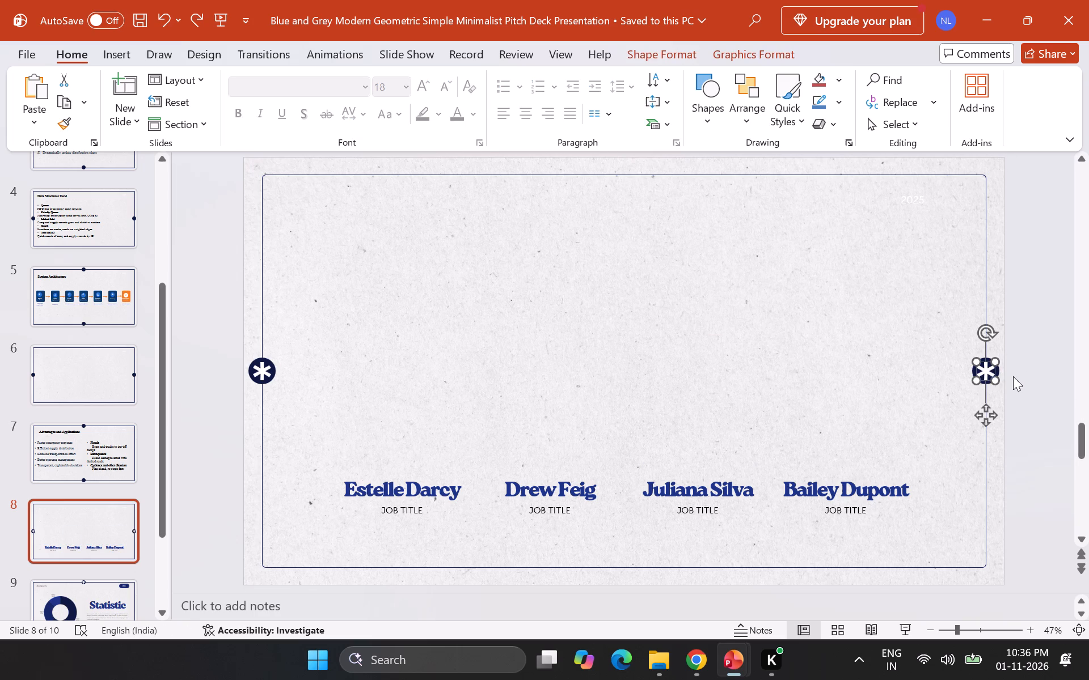
pyautogui.press('BackSpace')
pyautogui.click(262, 372)
pyautogui.press('BackSpace')
# Clear the first team member's name and JOB TITLE text from slide 8.
pyautogui.tripleClick(371, 484)
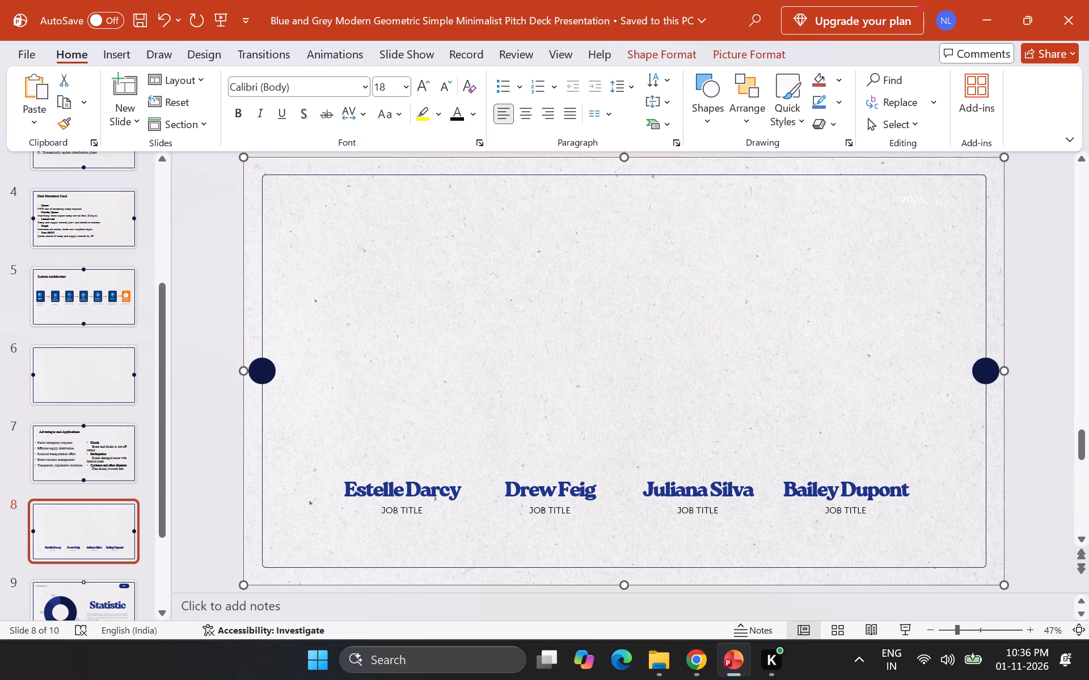
pyautogui.tripleClick(379, 498)
pyautogui.press('BackSpace')
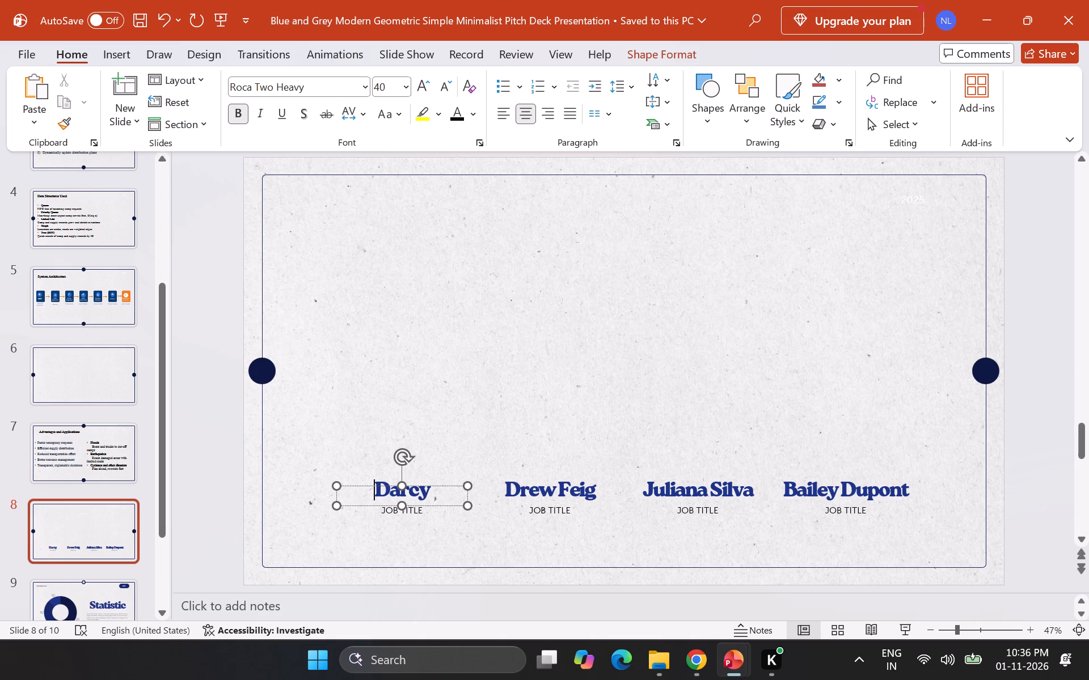
pyautogui.click(413, 493)
pyautogui.doubleClick(410, 497)
pyautogui.click(416, 488)
pyautogui.doubleClick(414, 492)
pyautogui.press('BackSpace')
pyautogui.doubleClick(418, 507)
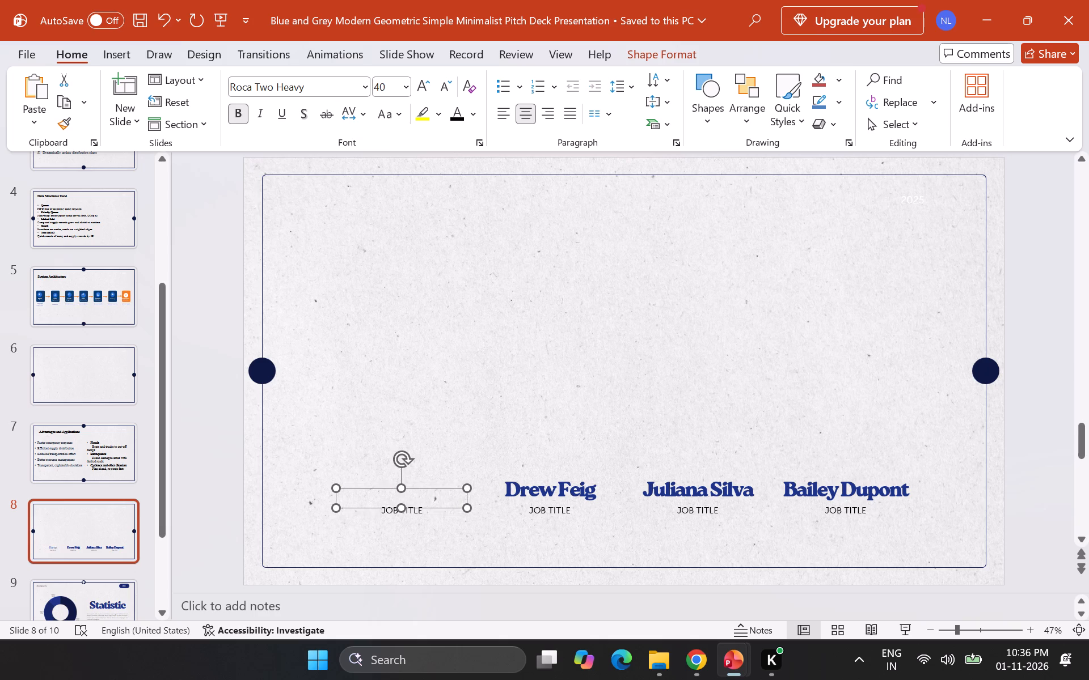
pyautogui.tripleClick(419, 510)
pyautogui.press('BackSpace')
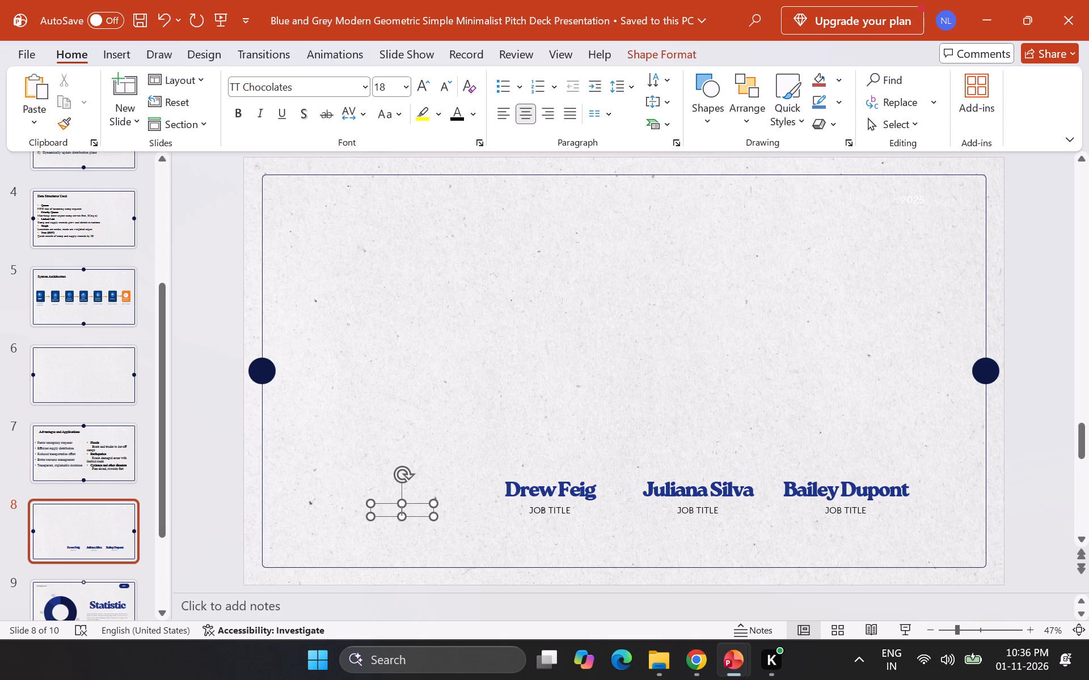
# Clear the names and JOB TITLE text of the second and third team members.
pyautogui.tripleClick(533, 511)
pyautogui.press('BackSpace')
pyautogui.tripleClick(524, 493)
pyautogui.press('BackSpace')
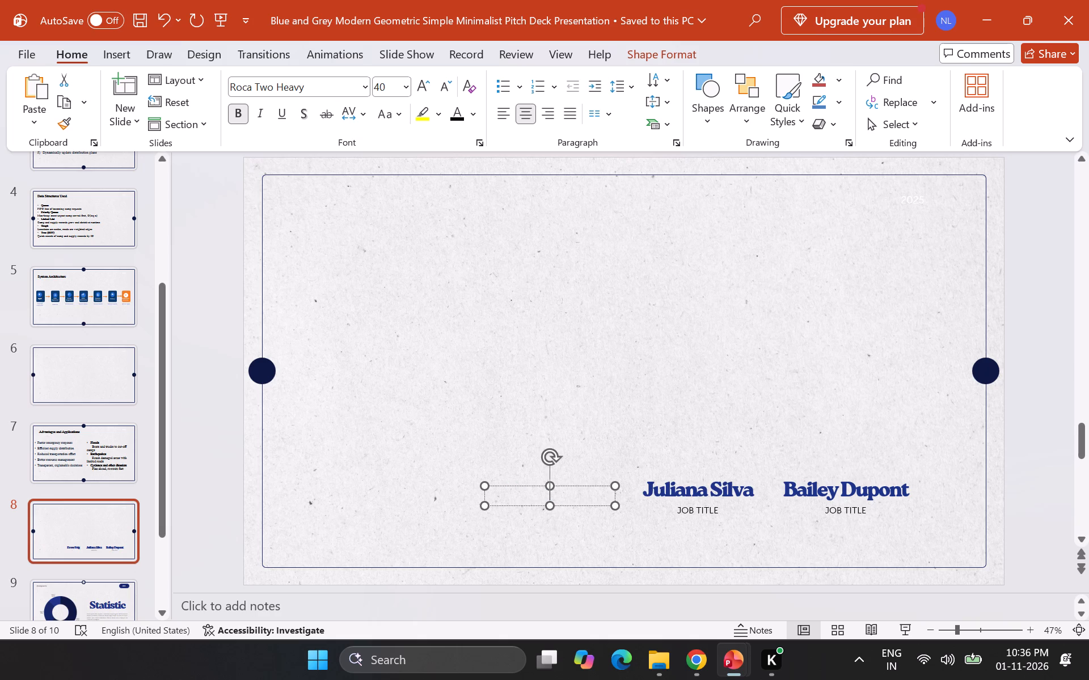
pyautogui.tripleClick(657, 483)
pyautogui.tripleClick(661, 485)
pyautogui.tripleClick(673, 498)
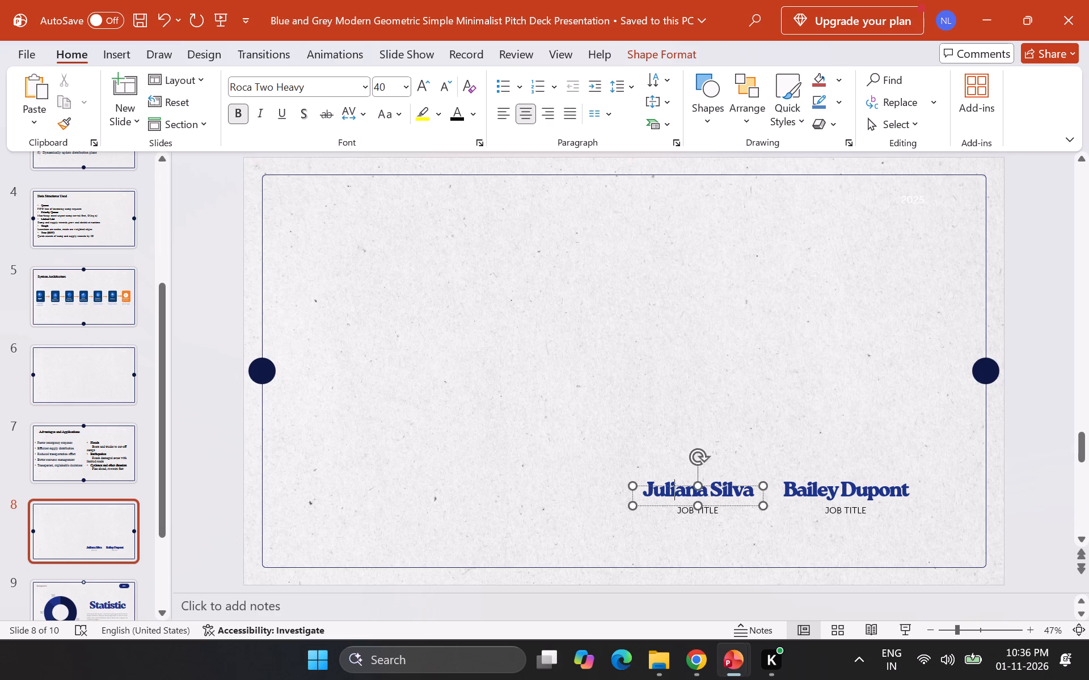
pyautogui.press('BackSpace')
pyautogui.tripleClick(690, 511)
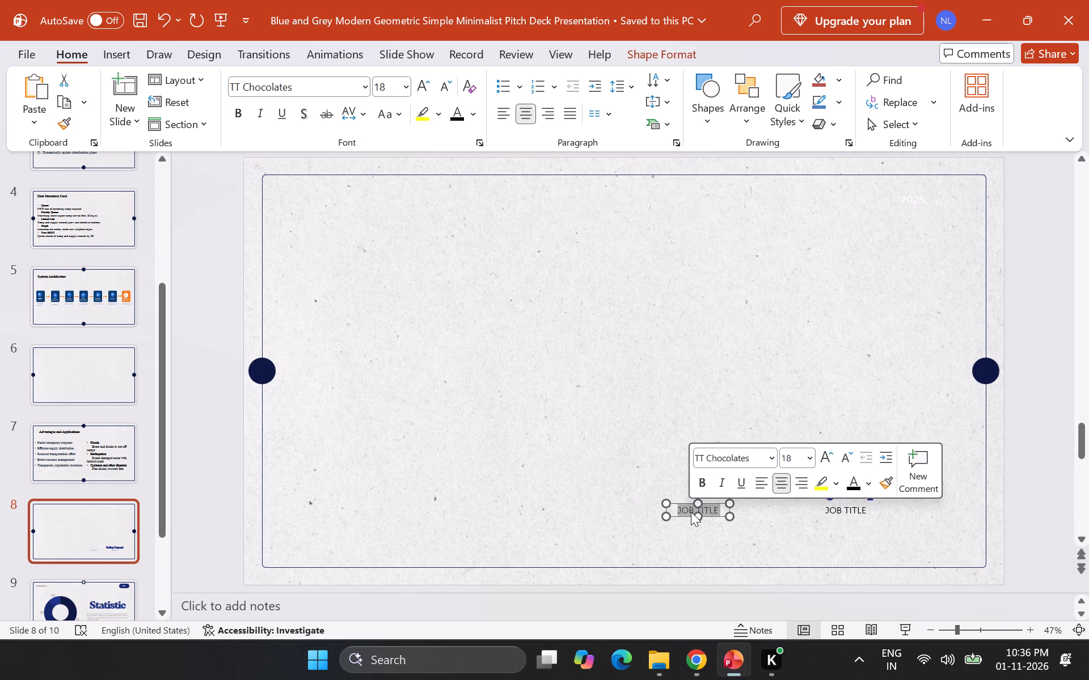
pyautogui.press('BackSpace')
# Clear the fourth team member's name and JOB TITLE text, leaving only slide 8's background, frame and circles.
pyautogui.tripleClick(838, 494)
pyautogui.press('BackSpace')
pyautogui.tripleClick(833, 513)
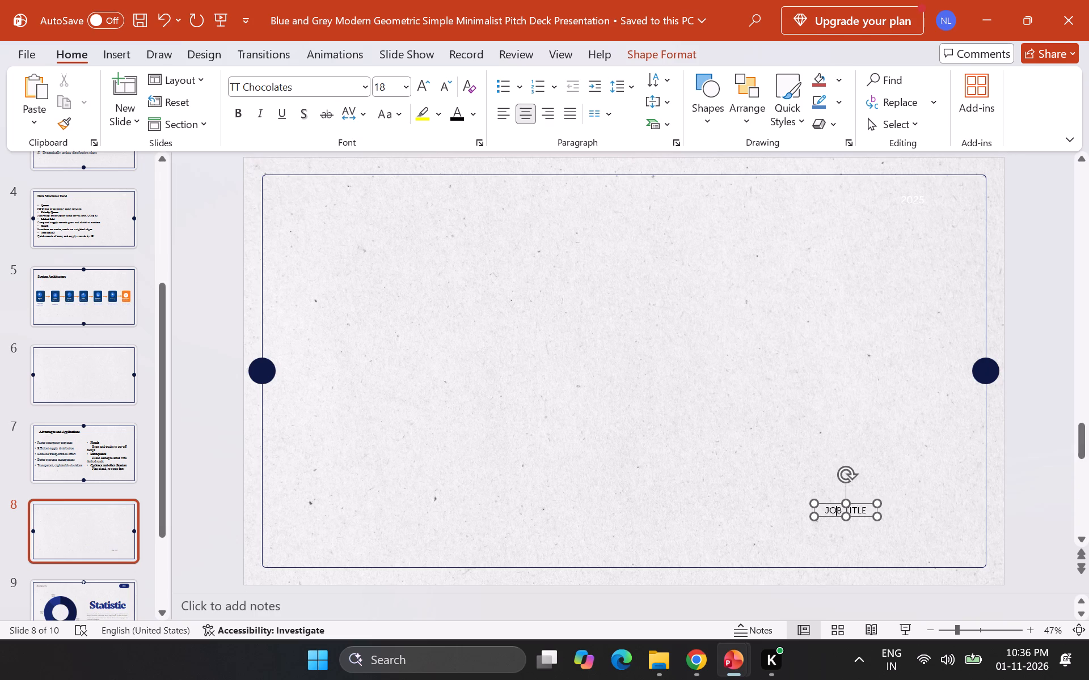
pyautogui.press('BackSpace')
pyautogui.tripleClick(848, 508)
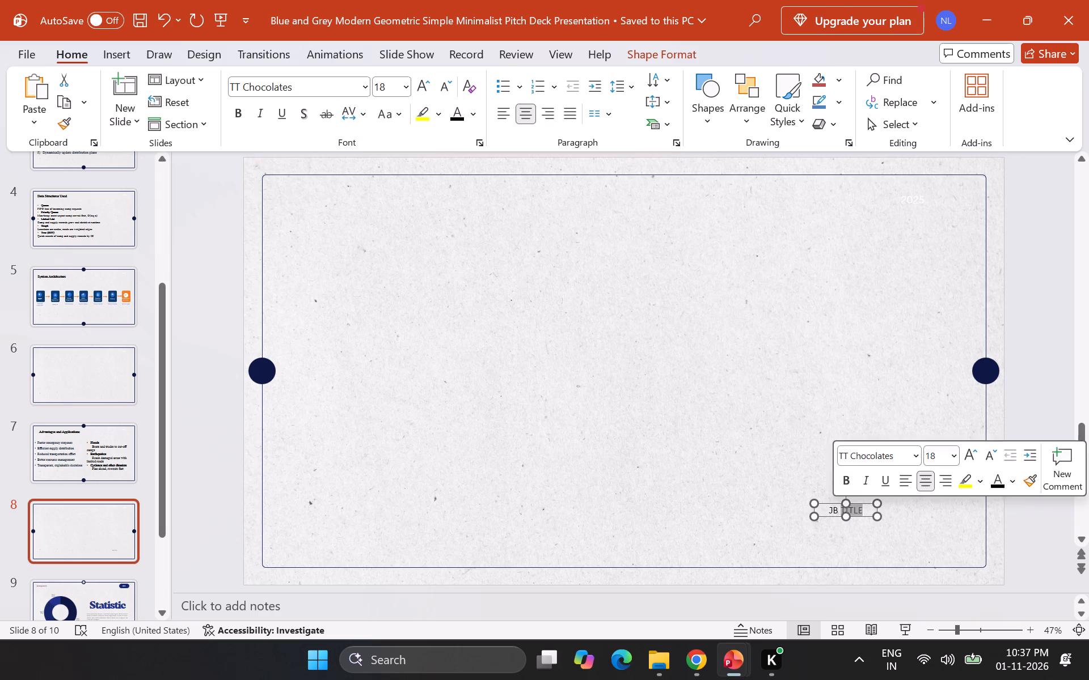
pyautogui.press('BackSpace')
pyautogui.press('BackSpace')
pyautogui.press('BackSpace')
pyautogui.press('BackSpace')
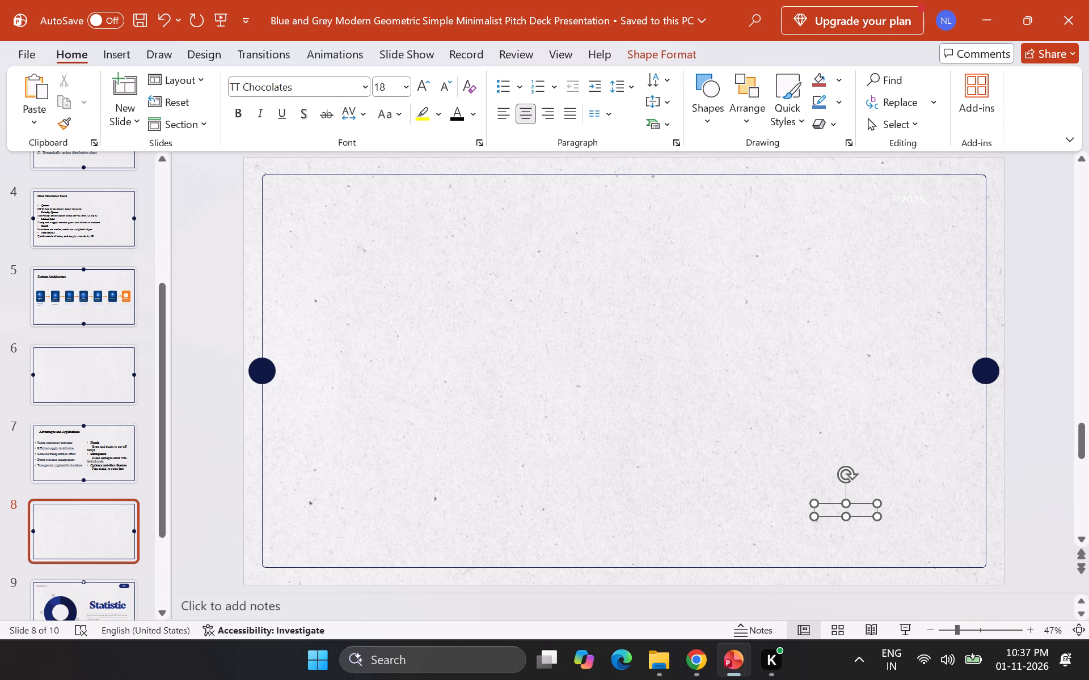
pyautogui.click(778, 408)
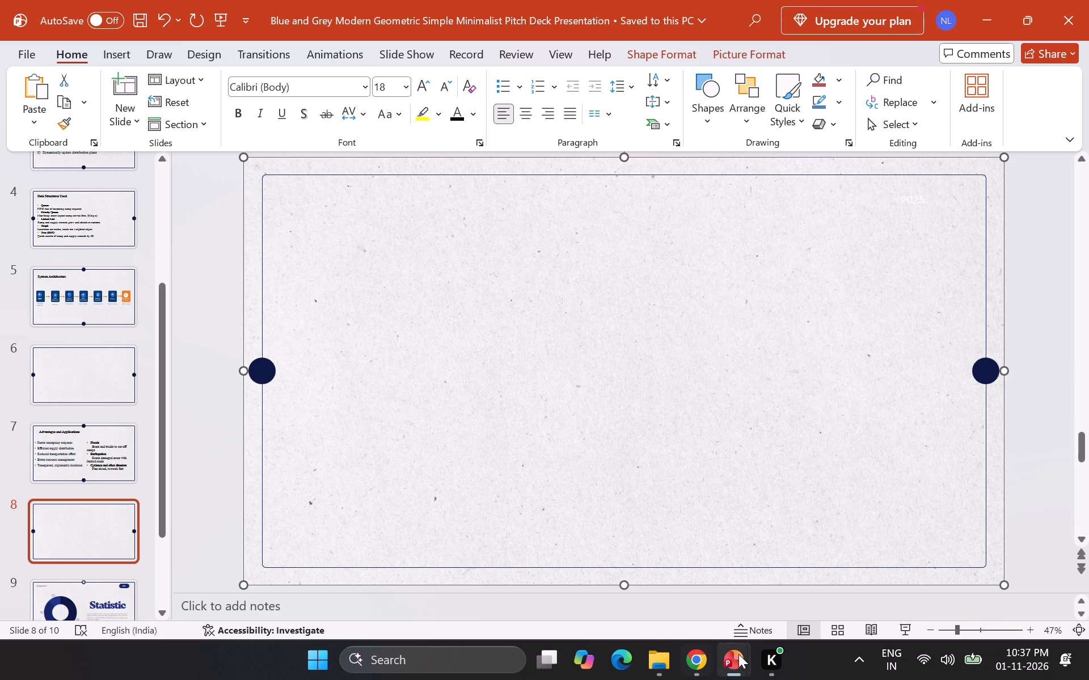
# Copy the "Real-time traffic" heading from the Relief Distribution deck's Future Enhancements slide into a new text box on slide 8 of the template.
pyautogui.click(883, 579)
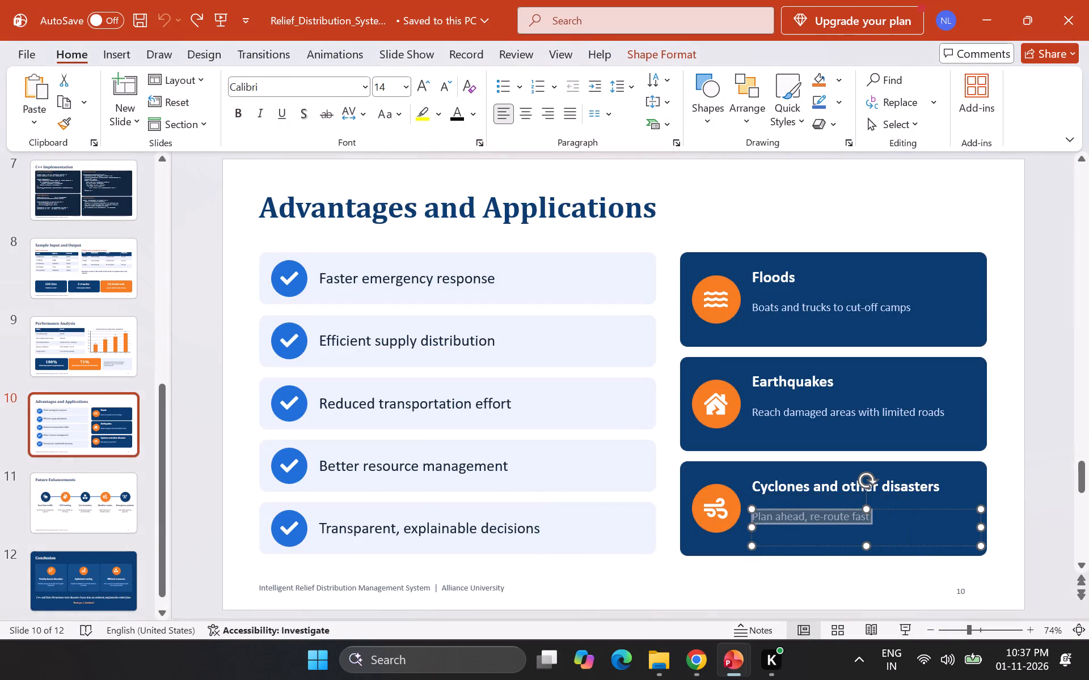
pyautogui.scroll(-1, 740, 490)
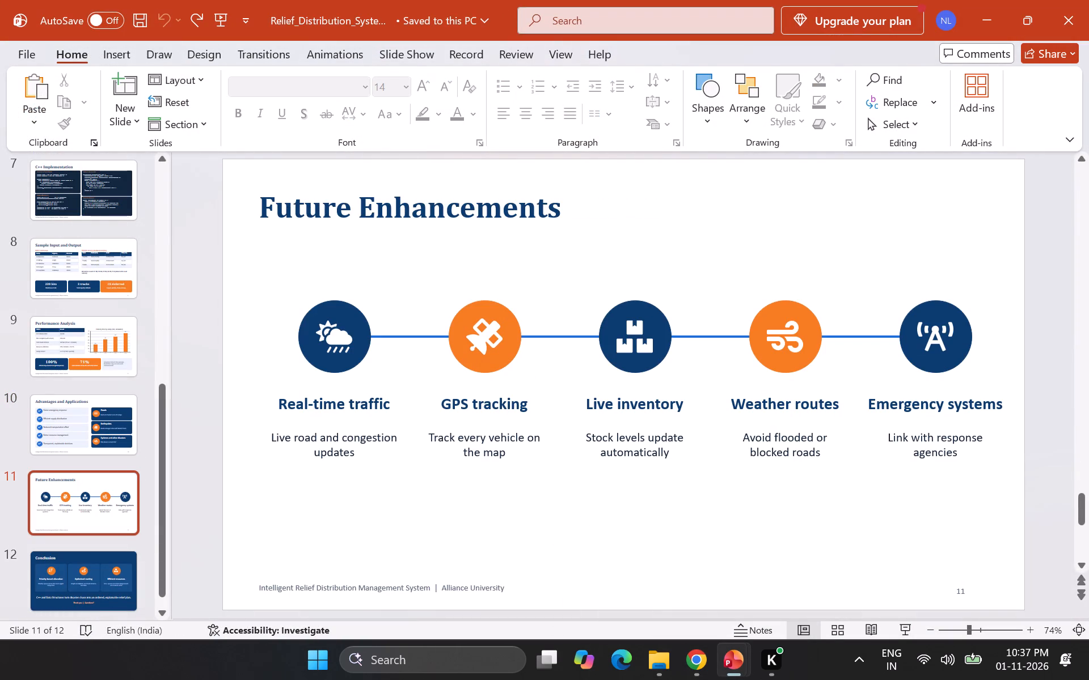
pyautogui.tripleClick(340, 405)
pyautogui.click(340, 405)
pyautogui.hotkey('ctrl', 'c')
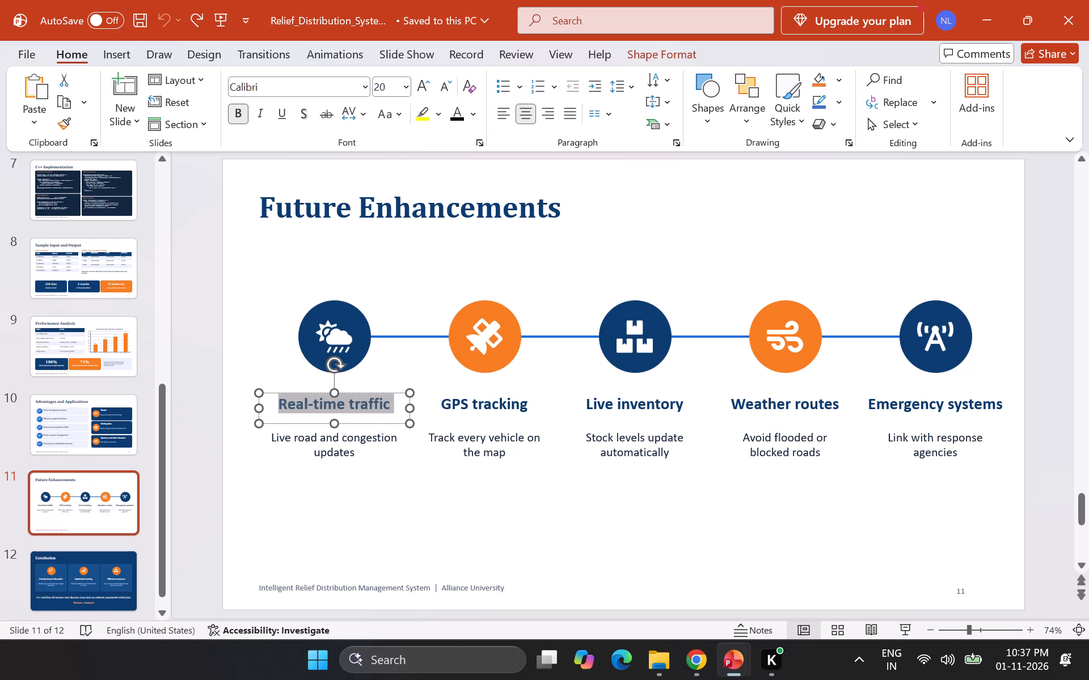
pyautogui.hotkey('alt', 'Tab')
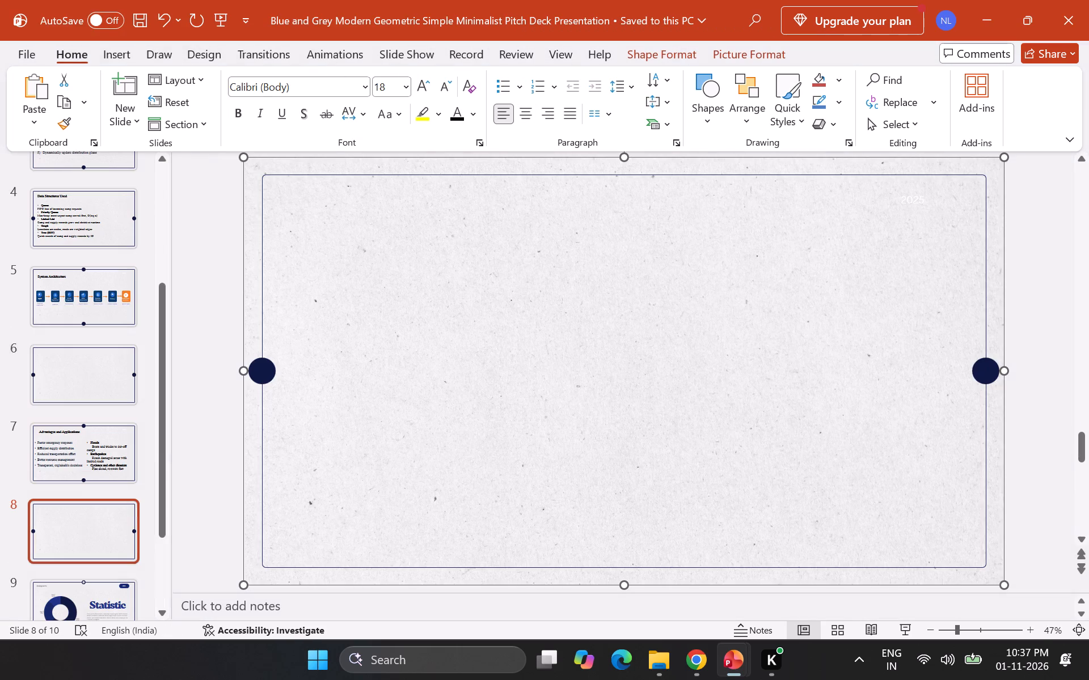
pyautogui.click(115, 48)
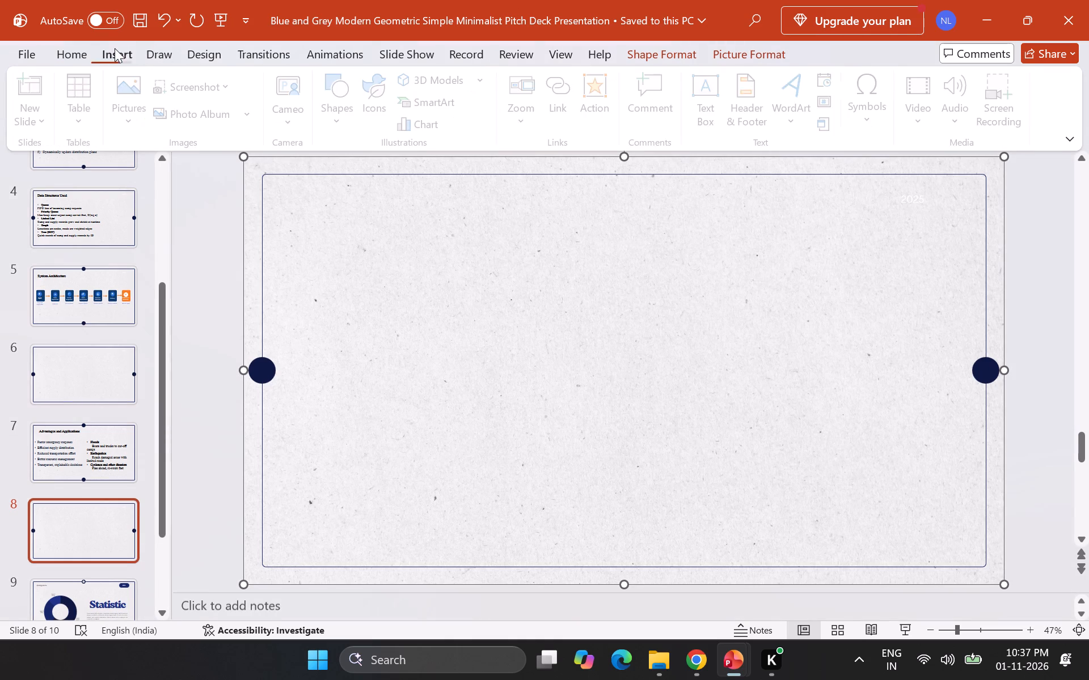
pyautogui.click(695, 79)
pyautogui.moveTo(328, 246); pyautogui.dragTo(668, 428)
pyautogui.click(666, 422)
pyautogui.hotkey('ctrl', 'v')
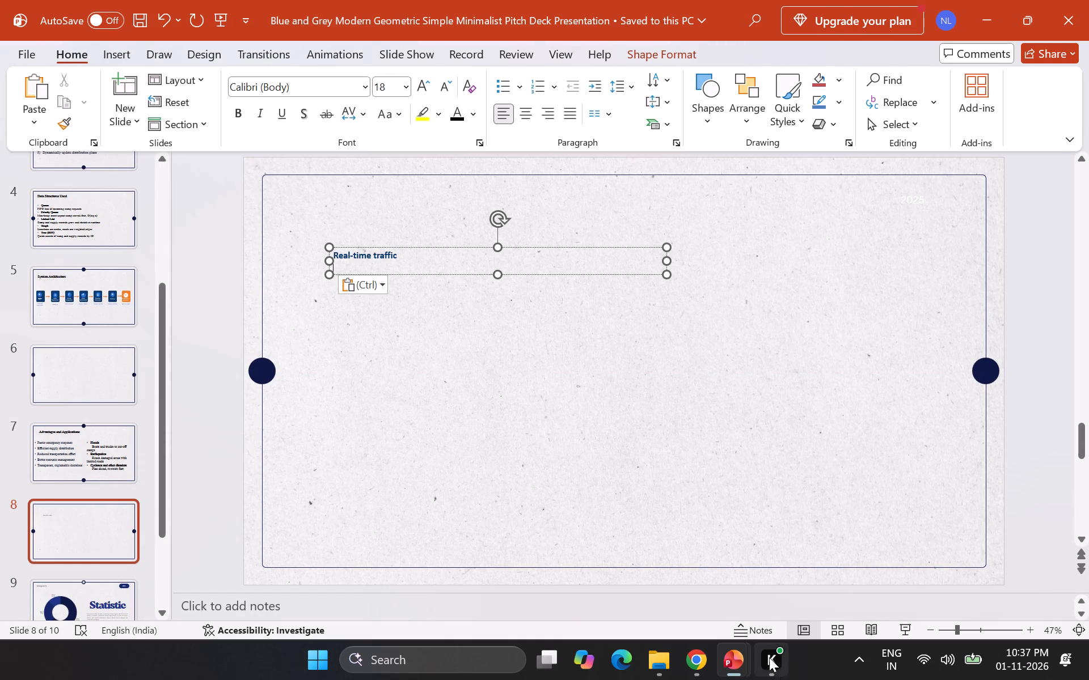
# Copy the "GPS tracking" heading from the Future Enhancements slide into slide 8's text box, below Real-time traffic.
pyautogui.hotkey('alt', 'Tab')
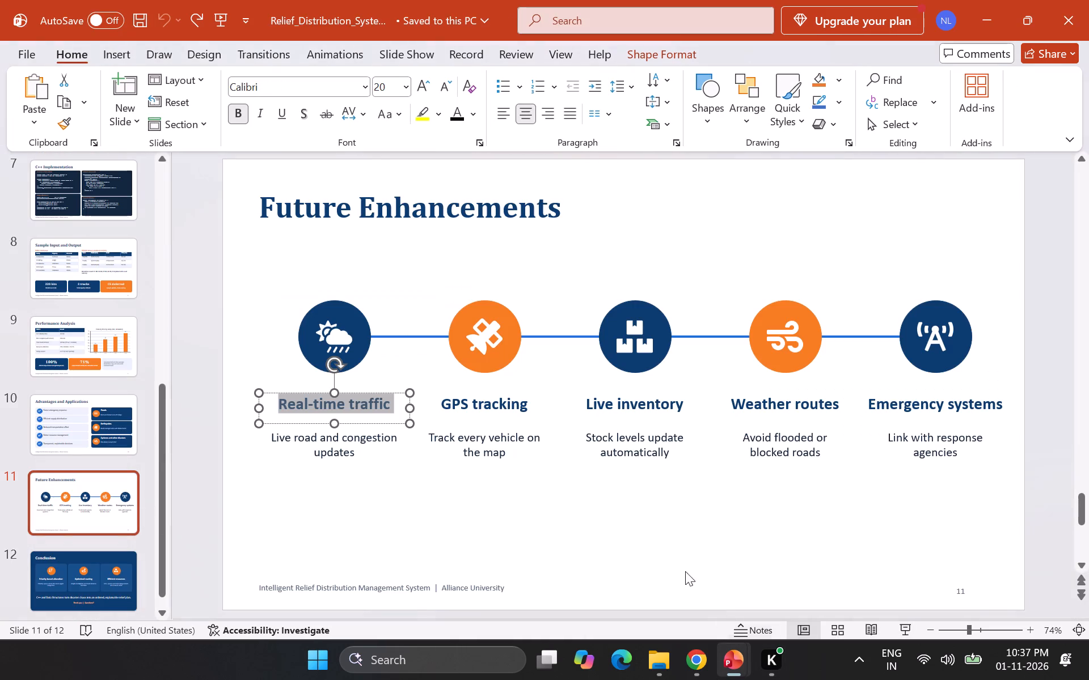
pyautogui.tripleClick(468, 404)
pyautogui.click(468, 404)
pyautogui.hotkey('ctrl', 'c')
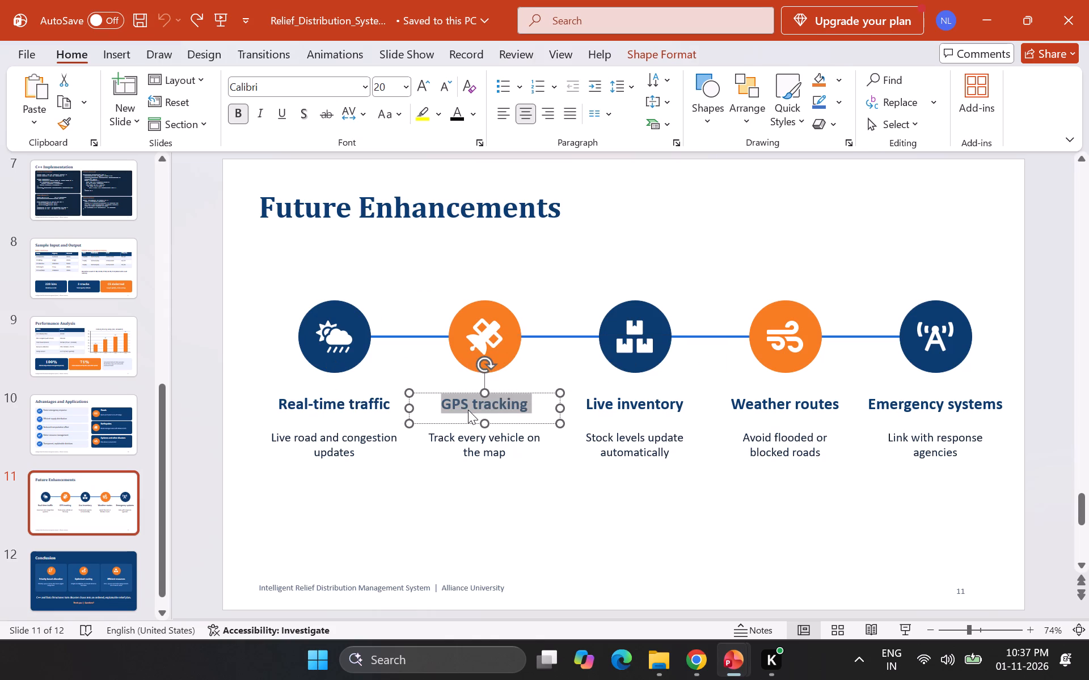
pyautogui.hotkey('alt', 'Tab')
pyautogui.click(436, 350)
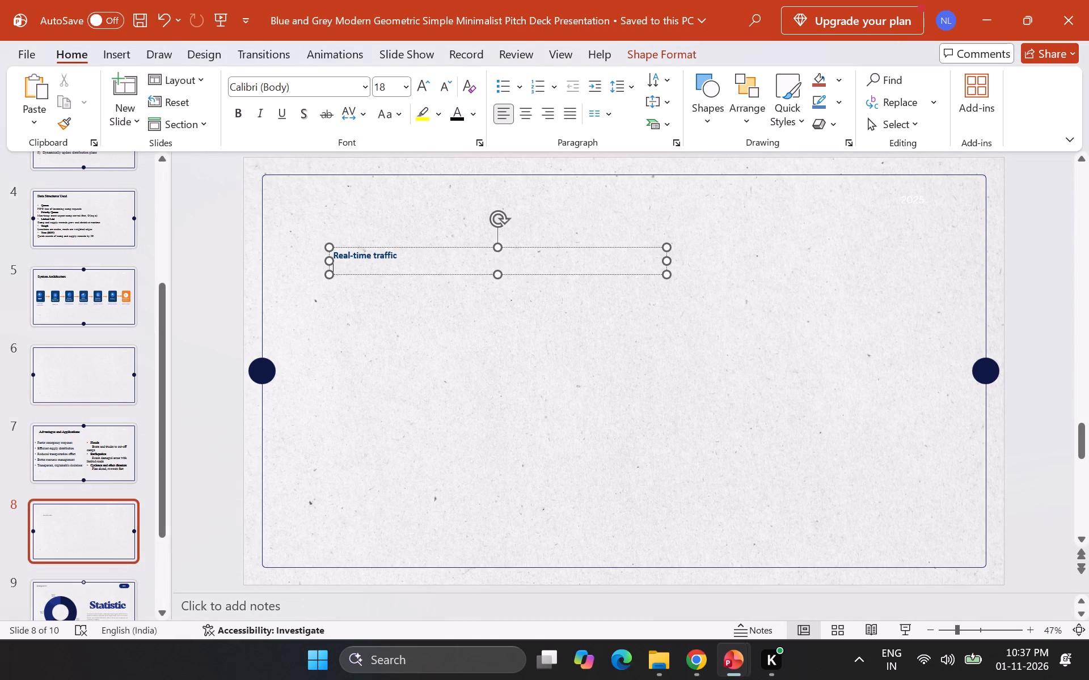
pyautogui.hotkey('ctrl', 'v')
# Copy the "Live inventory" heading from the Future Enhancements slide into slide 8's text box, below GPS tracking.
pyautogui.hotkey('alt', 'Tab')
pyautogui.tripleClick(631, 409)
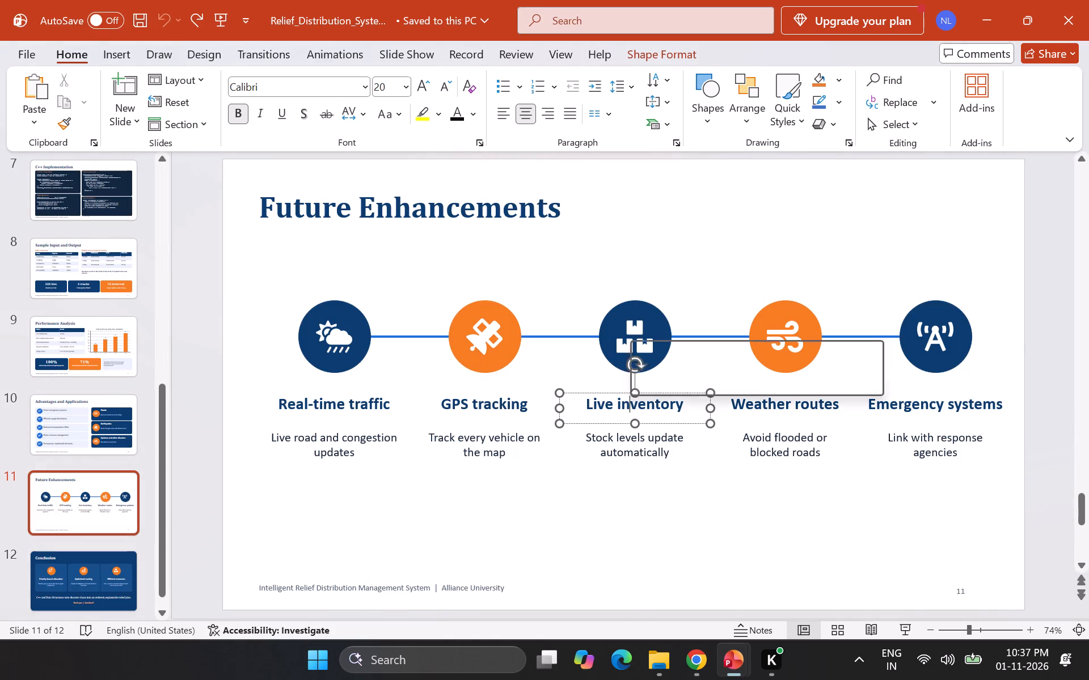
pyautogui.click(632, 408)
pyautogui.hotkey('ctrl', 'c')
pyautogui.hotkey('alt', 'Tab')
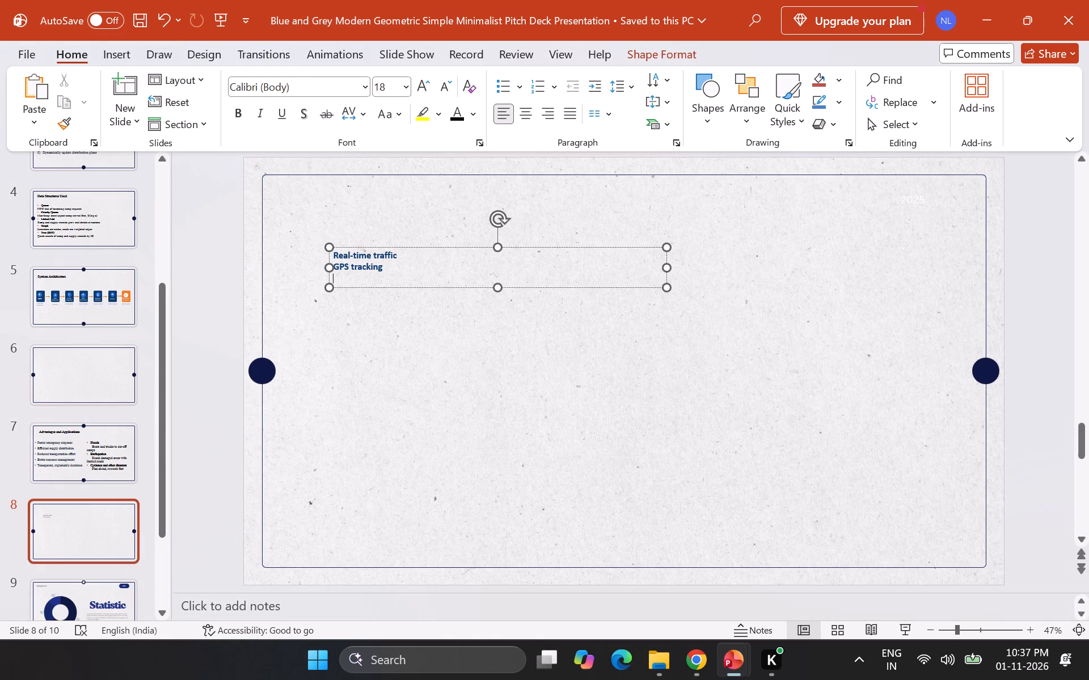
pyautogui.click(558, 341)
pyautogui.hotkey('ctrl', 'v')
# Copy the "Weather routes" heading from the Future Enhancements slide into slide 8's text box, below Live inventory.
pyautogui.hotkey('alt', 'Tab')
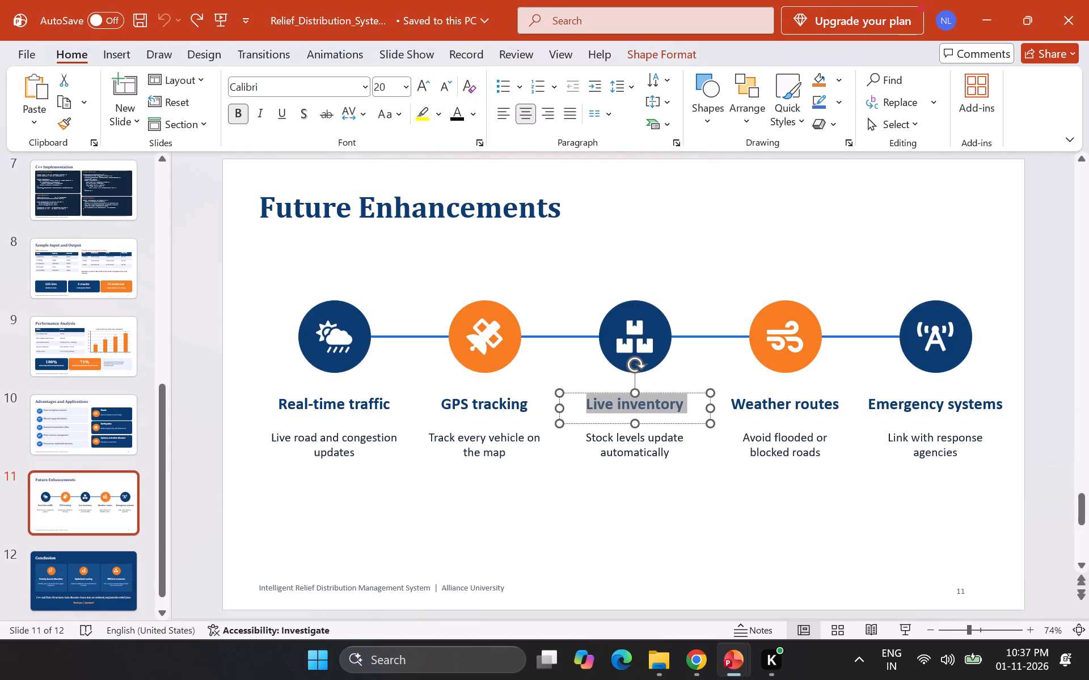
pyautogui.tripleClick(800, 413)
pyautogui.click(800, 413)
pyautogui.hotkey('ctrl', 'c')
pyautogui.hotkey('alt', 'Tab')
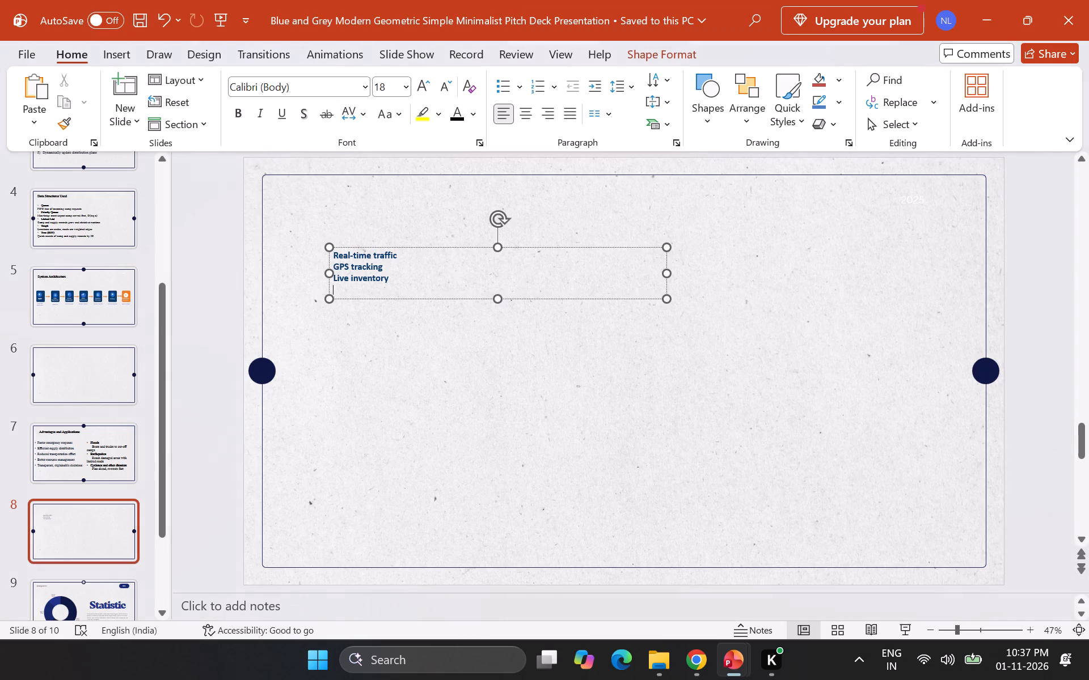
pyautogui.click(606, 316)
pyautogui.hotkey('ctrl', 'v')
# Copy the "Emergency systems" heading from the Future Enhancements slide into slide 8's text box, below Weather routes.
pyautogui.hotkey('alt', 'Tab')
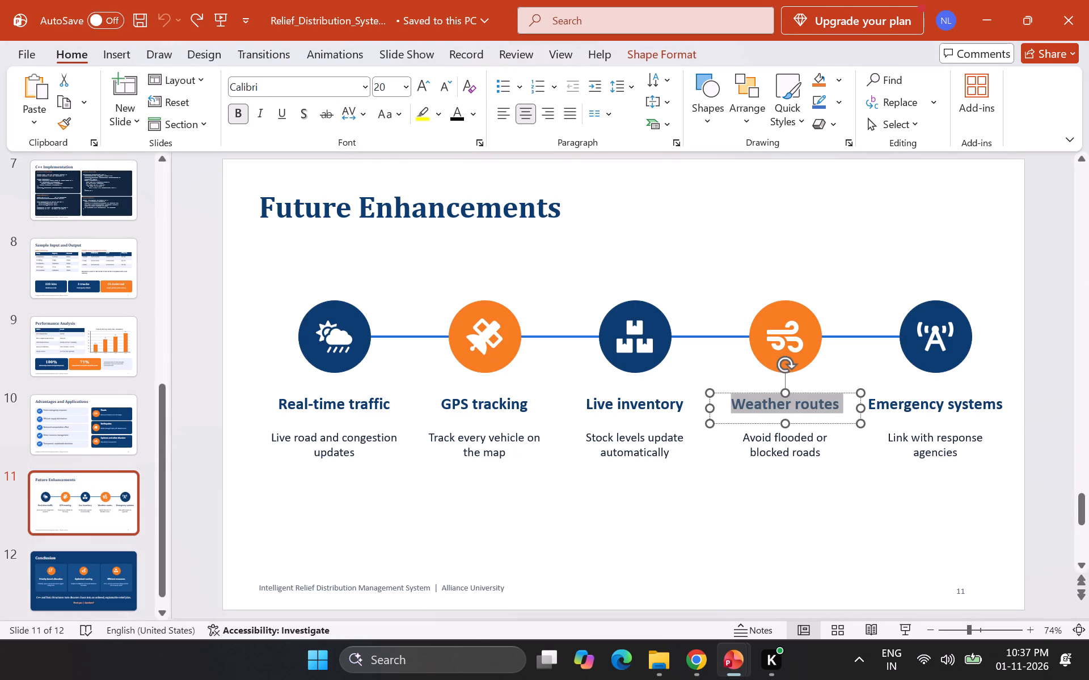
pyautogui.tripleClick(919, 405)
pyautogui.click(917, 401)
pyautogui.hotkey('ctrl', 'c')
pyautogui.hotkey('alt', 'Tab')
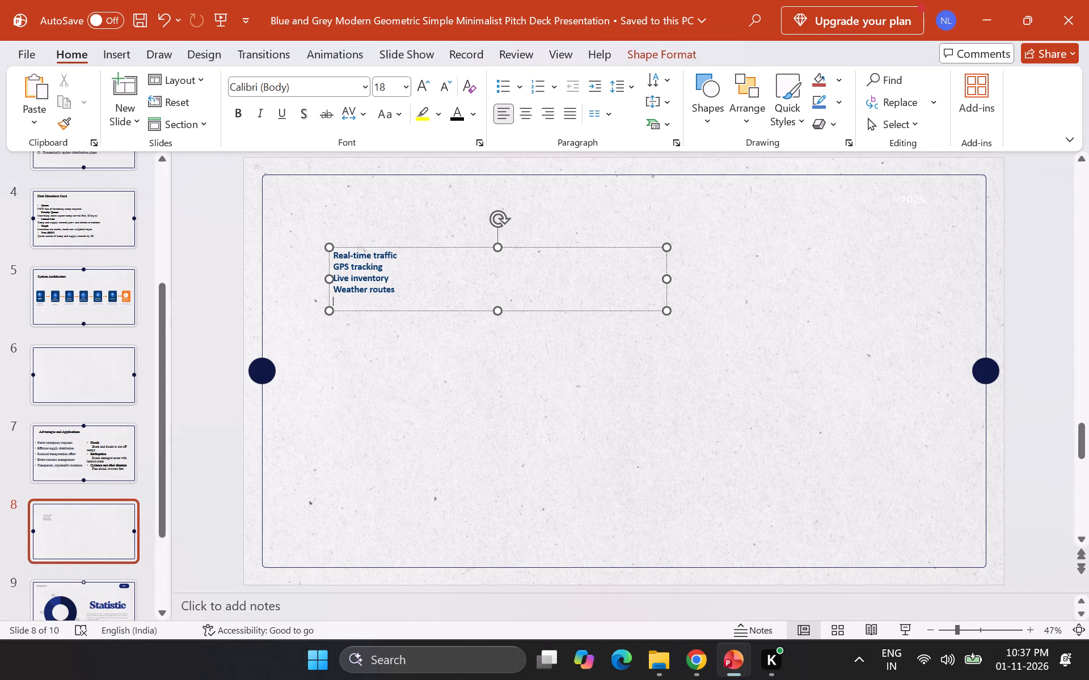
pyautogui.click(562, 392)
pyautogui.hotkey('ctrl', 'v')
# Insert the source description "Live road and congestion updates" under the Real-time traffic heading on slide 8, without an extra blank line.
pyautogui.click(400, 255)
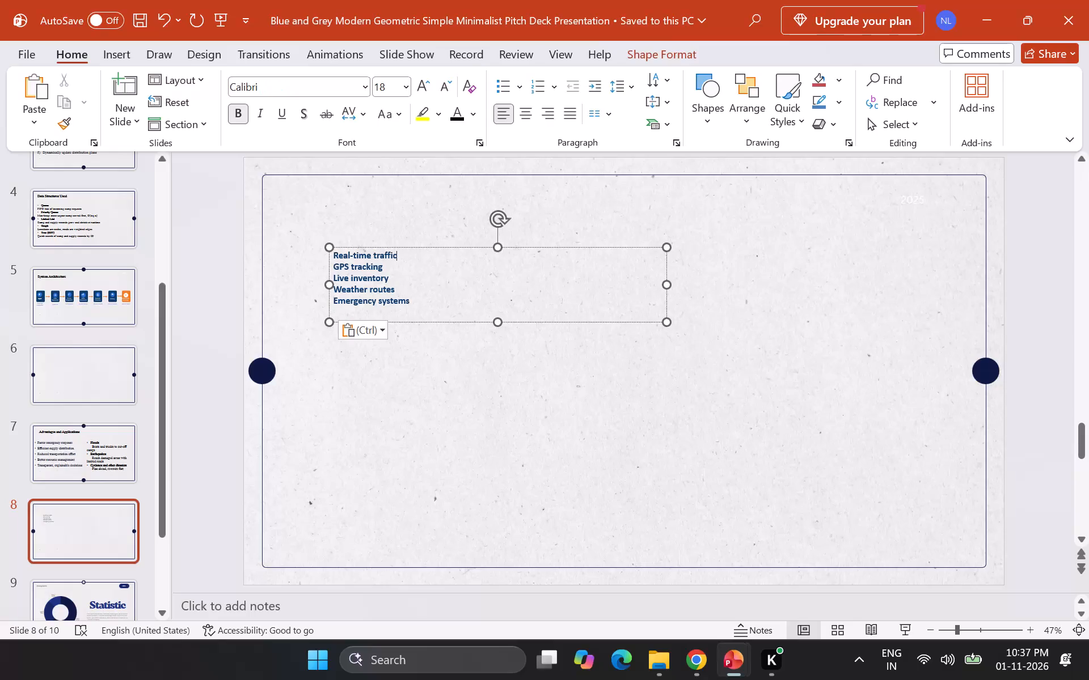
pyautogui.press('Return')
pyautogui.hotkey('alt', 'Tab')
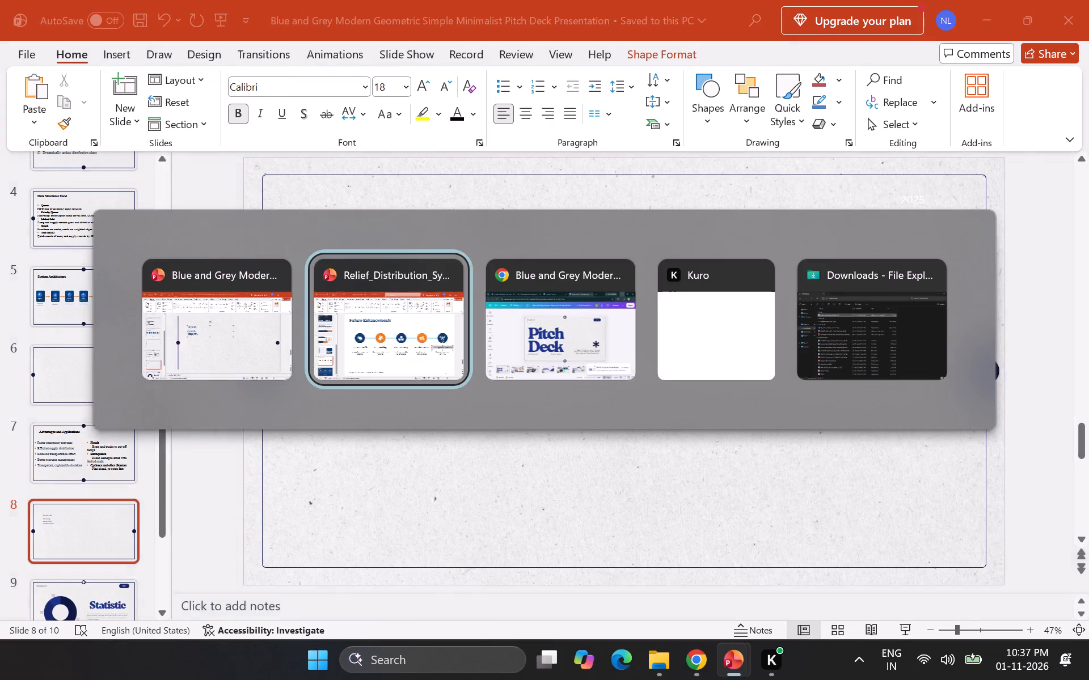
pyautogui.tripleClick(373, 437)
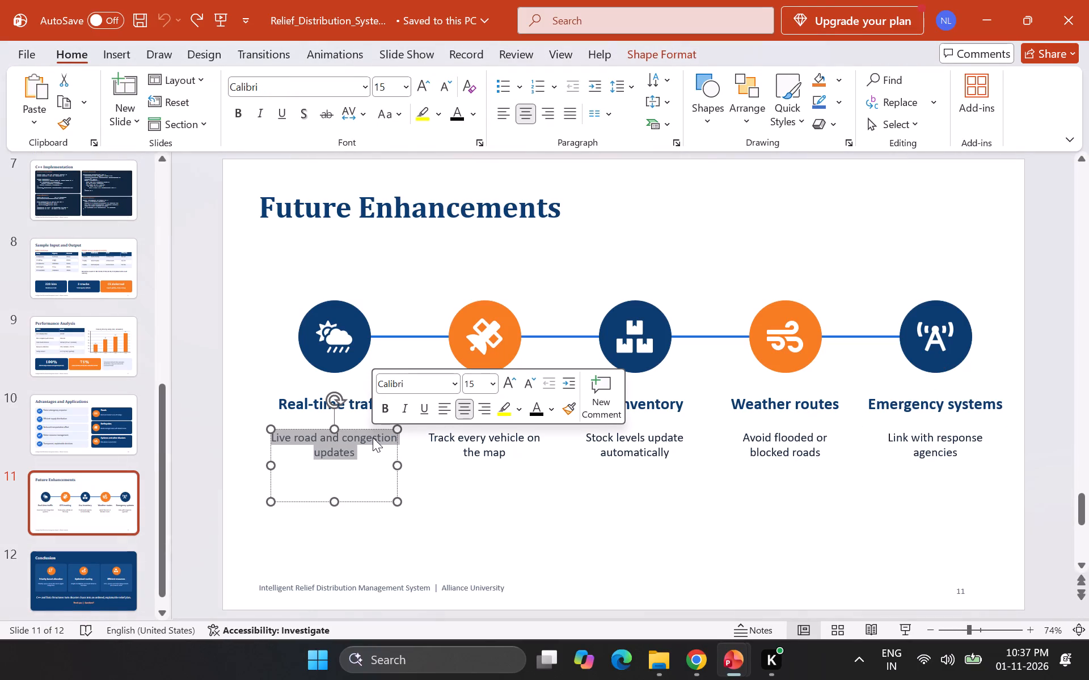
pyautogui.click(371, 436)
pyautogui.hotkey('ctrl', 'c')
pyautogui.hotkey('alt', 'Tab')
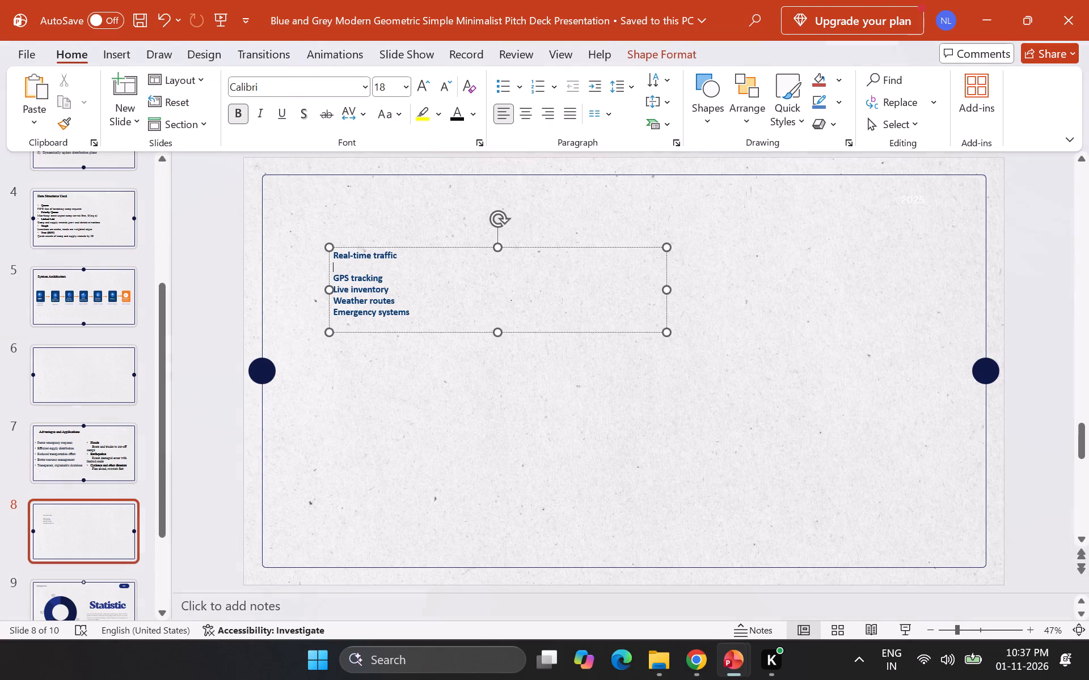
pyautogui.moveTo(354, 393); pyautogui.dragTo(354, 386)
pyautogui.hotkey('ctrl', 'v')
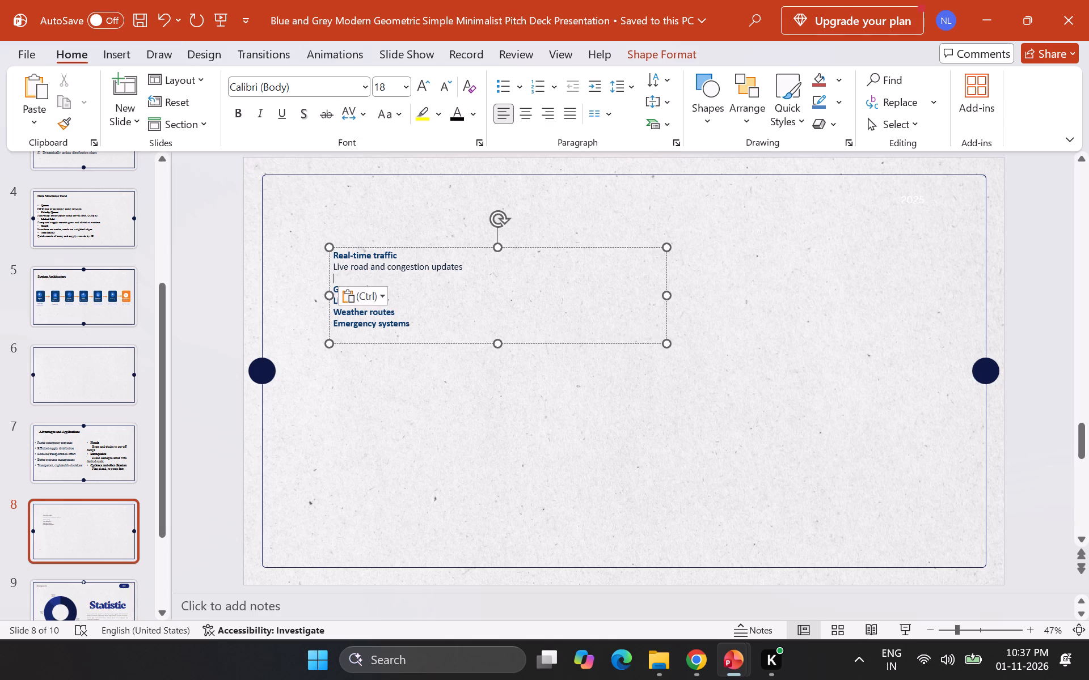
pyautogui.press('BackSpace')
# Insert the source description "Track every vehicle on the map" under the GPS tracking heading on slide 8, without an extra blank line.
pyautogui.click(429, 285)
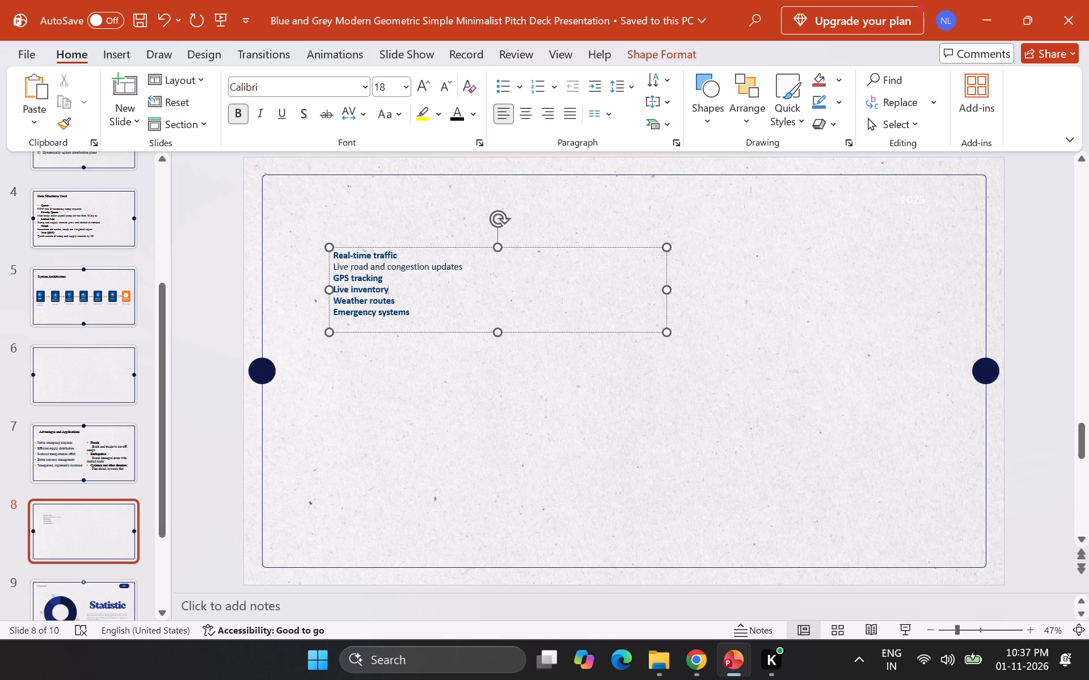
pyautogui.press('Up')
pyautogui.press('Return')
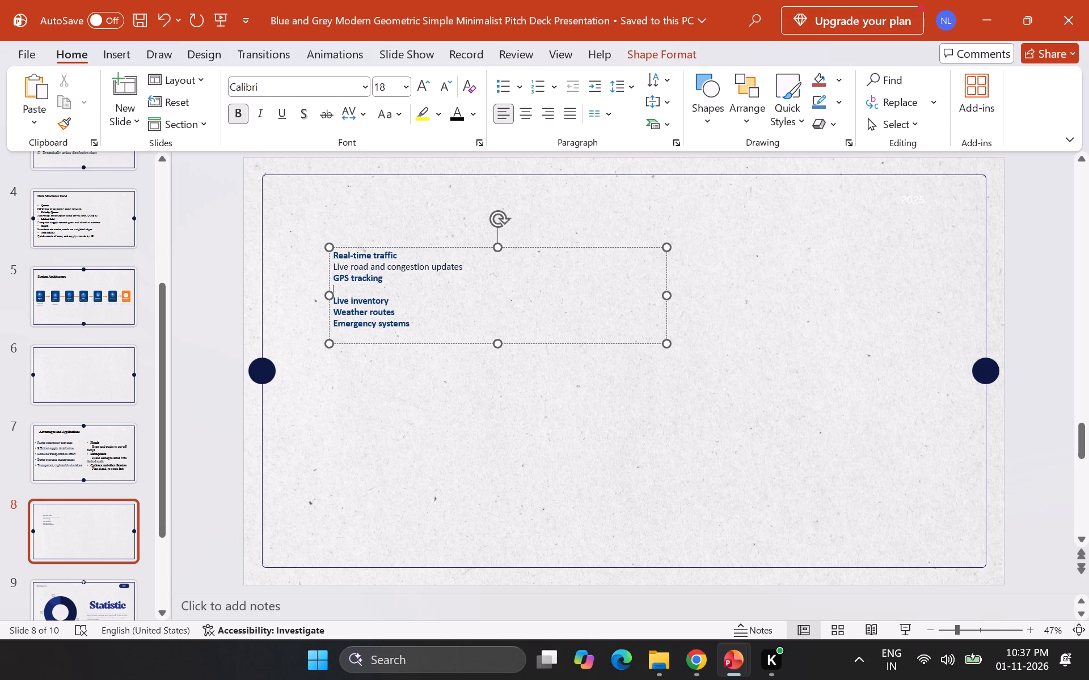
pyautogui.hotkey('alt', 'Tab')
pyautogui.tripleClick(483, 450)
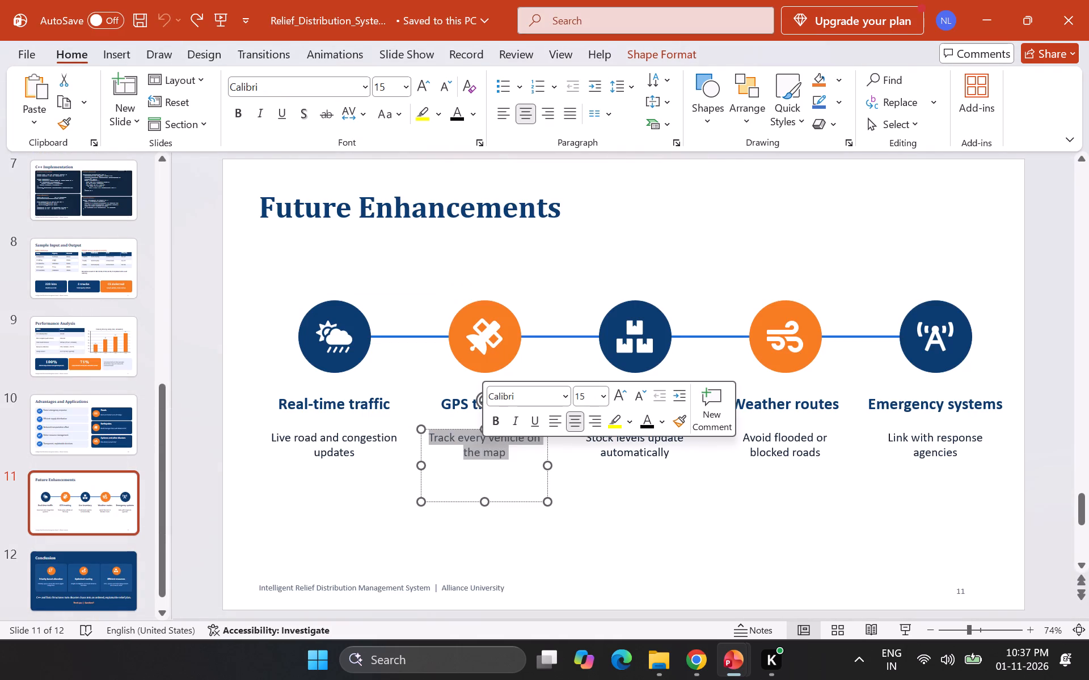
pyautogui.click(483, 450)
pyautogui.hotkey('ctrl', 'c')
pyautogui.hotkey('alt', 'Tab')
pyautogui.click(416, 345)
pyautogui.hotkey('ctrl', 'v')
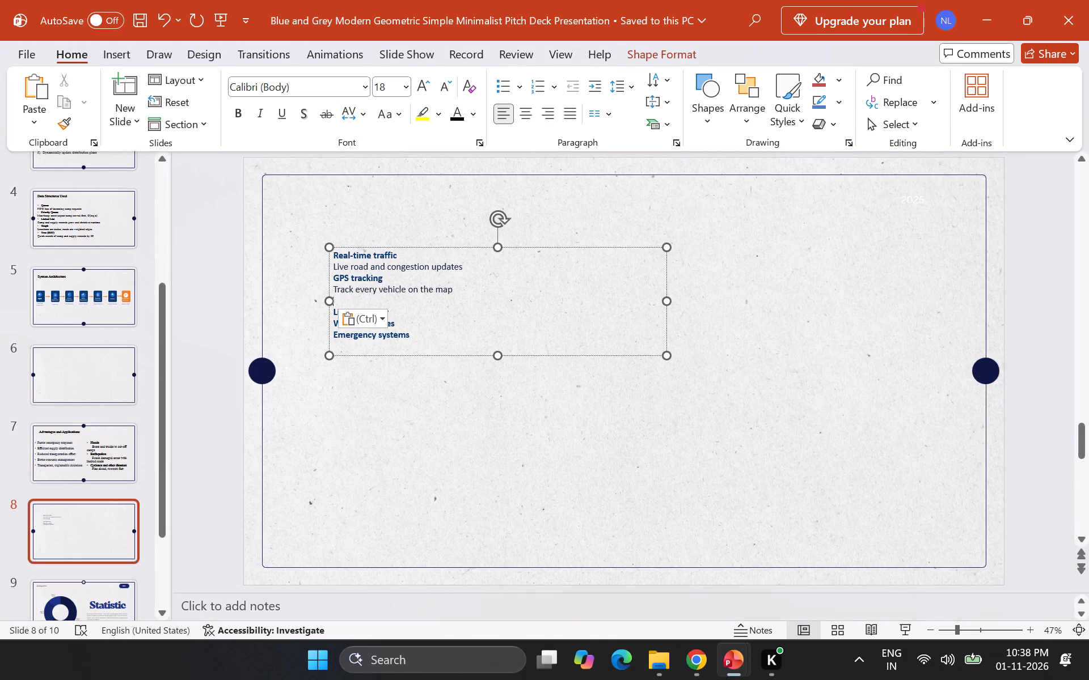
pyautogui.press('BackSpace')
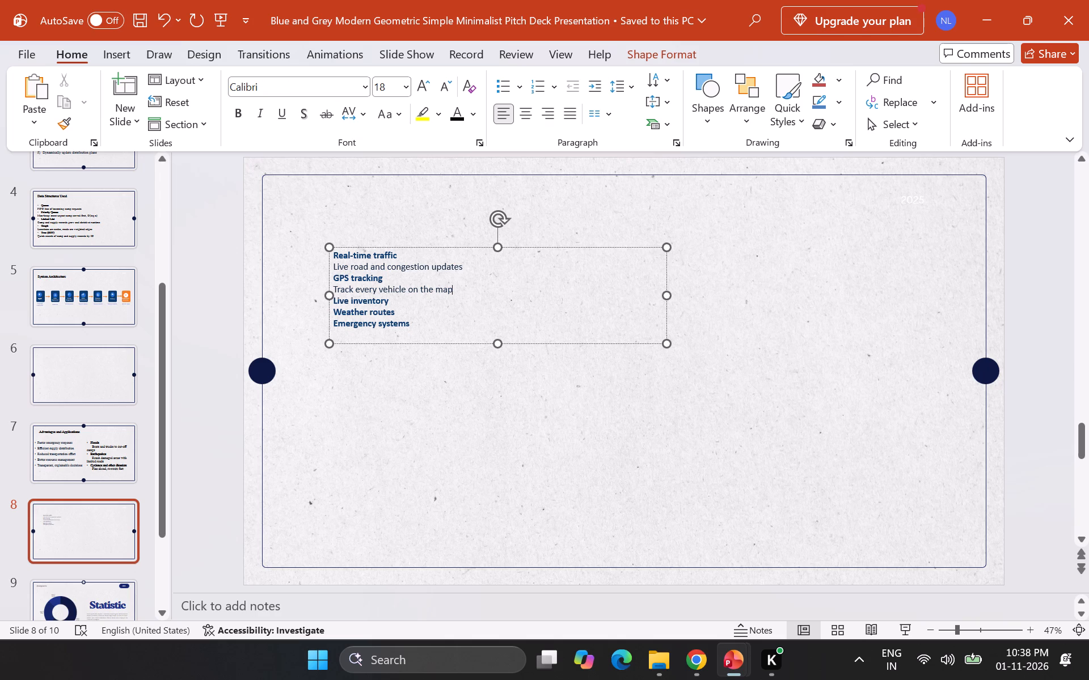
# Insert the source description "Stock levels update automatically" under the Live inventory heading on slide 8, without an extra blank line.
pyautogui.click(408, 301)
pyautogui.press('Return')
pyautogui.hotkey('alt', 'Tab')
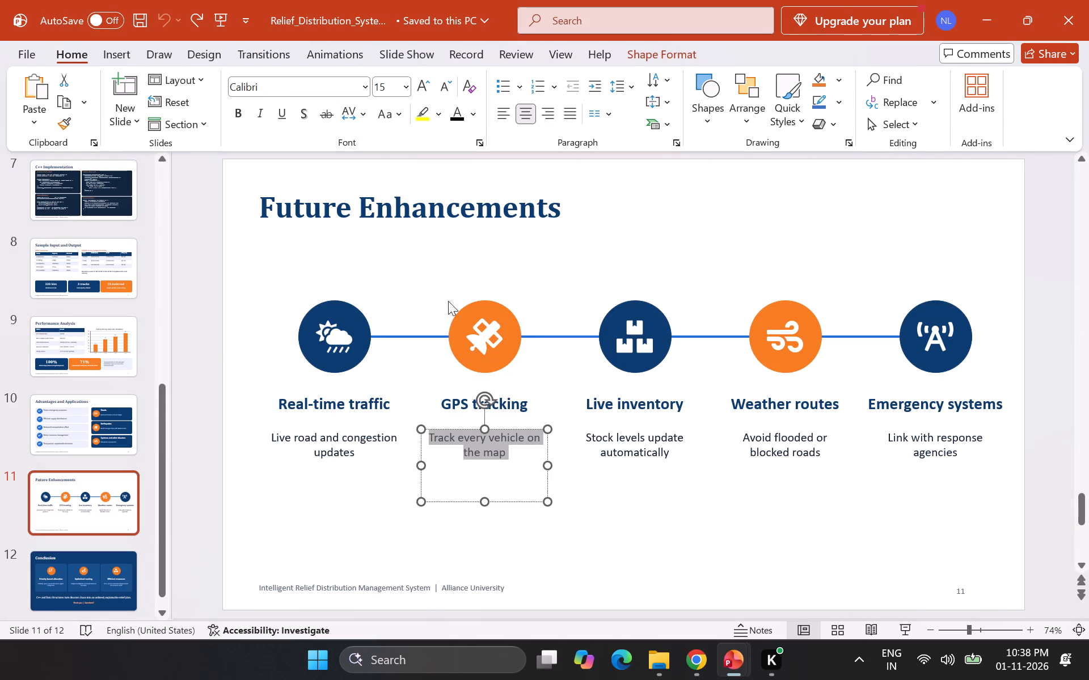
pyautogui.tripleClick(648, 448)
pyautogui.press('Tab')
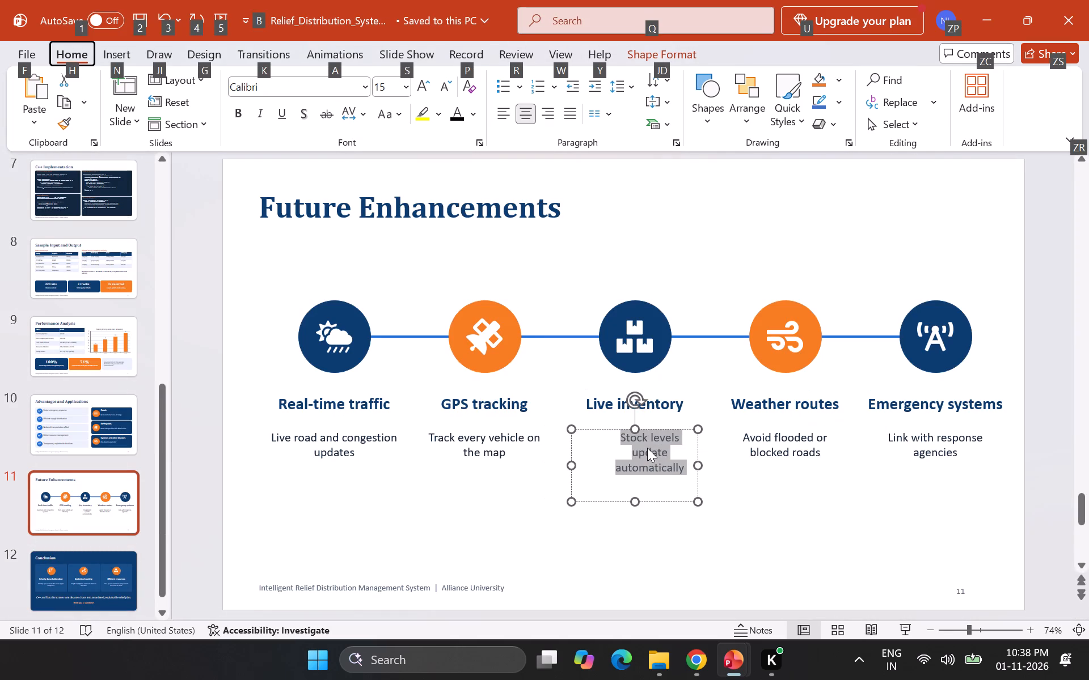
pyautogui.hotkey('ctrl', 'z')
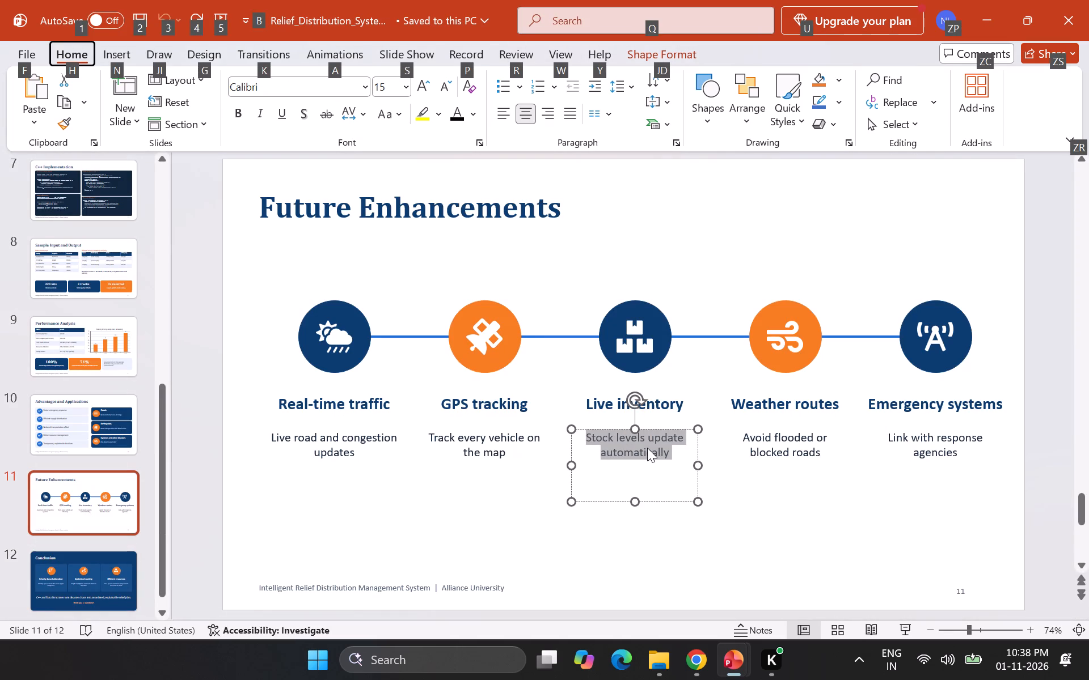
pyautogui.click(647, 448)
pyautogui.hotkey('ctrl', 'c')
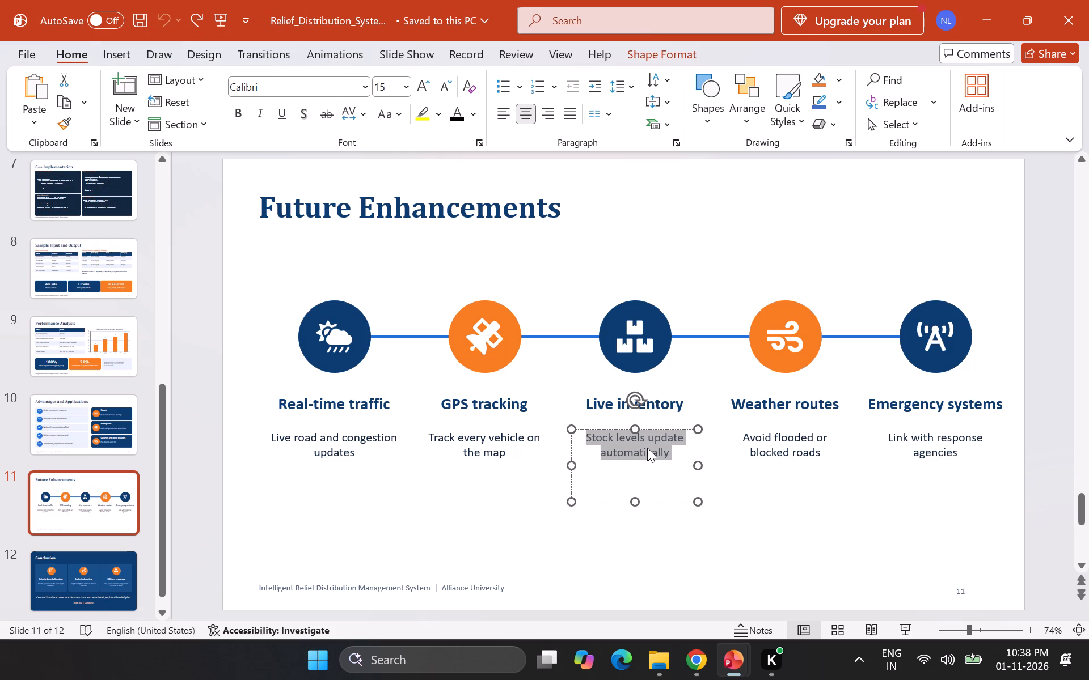
pyautogui.hotkey('alt', 'Tab')
pyautogui.click(492, 320)
pyautogui.hotkey('ctrl', 'v')
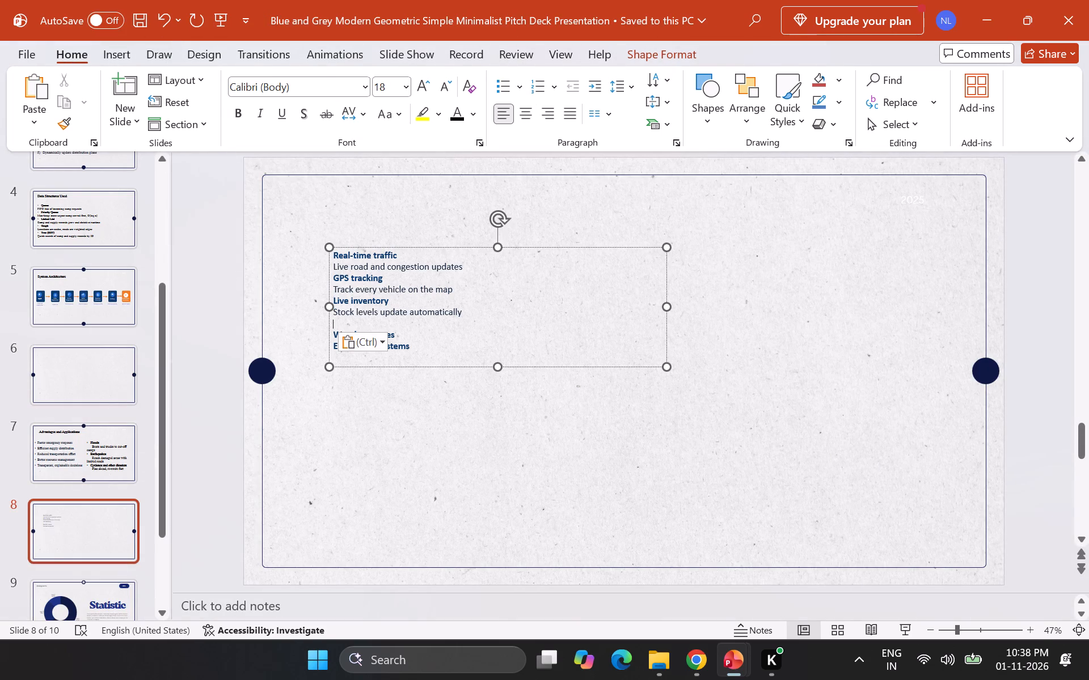
pyautogui.press('BackSpace')
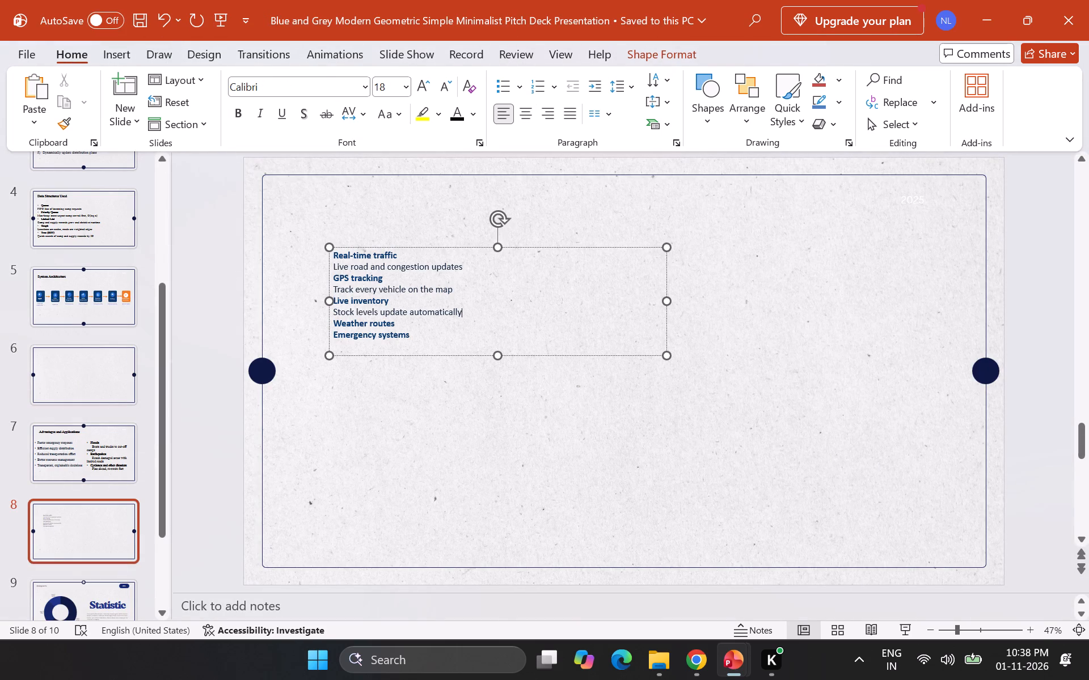
# Insert the source description "Avoid flooded or blocked roads" under the Weather routes heading on slide 8, without an extra blank line.
pyautogui.click(406, 321)
pyautogui.press('Return')
pyautogui.hotkey('alt', 'Tab')
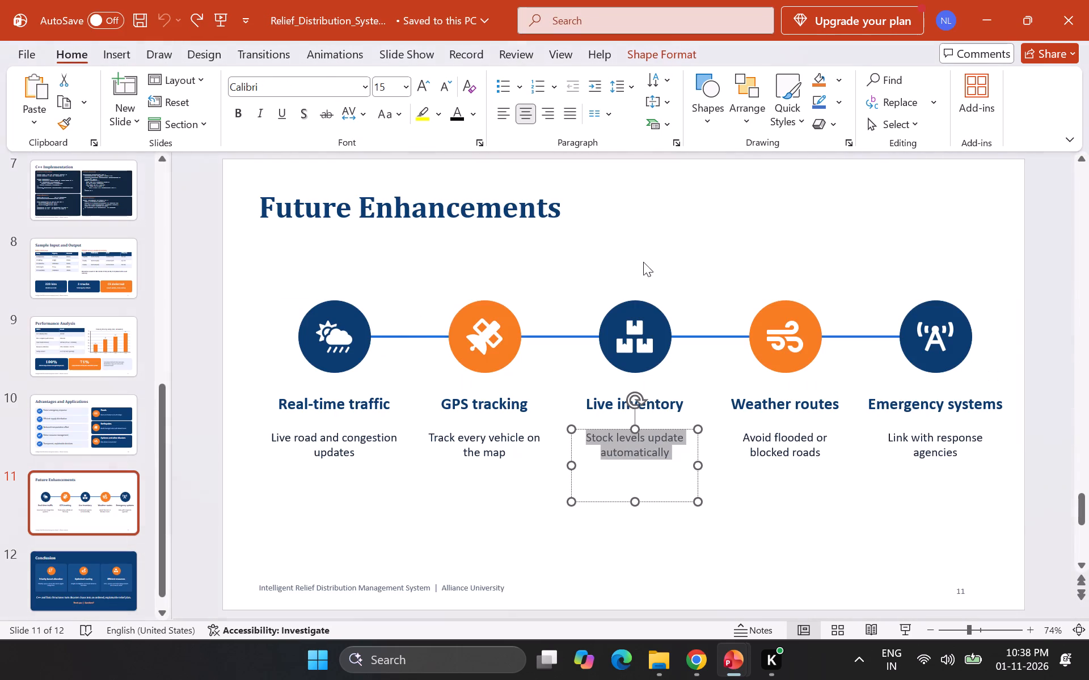
pyautogui.tripleClick(765, 435)
pyautogui.click(765, 435)
pyautogui.hotkey('ctrl', 'c')
pyautogui.hotkey('alt', 'Tab')
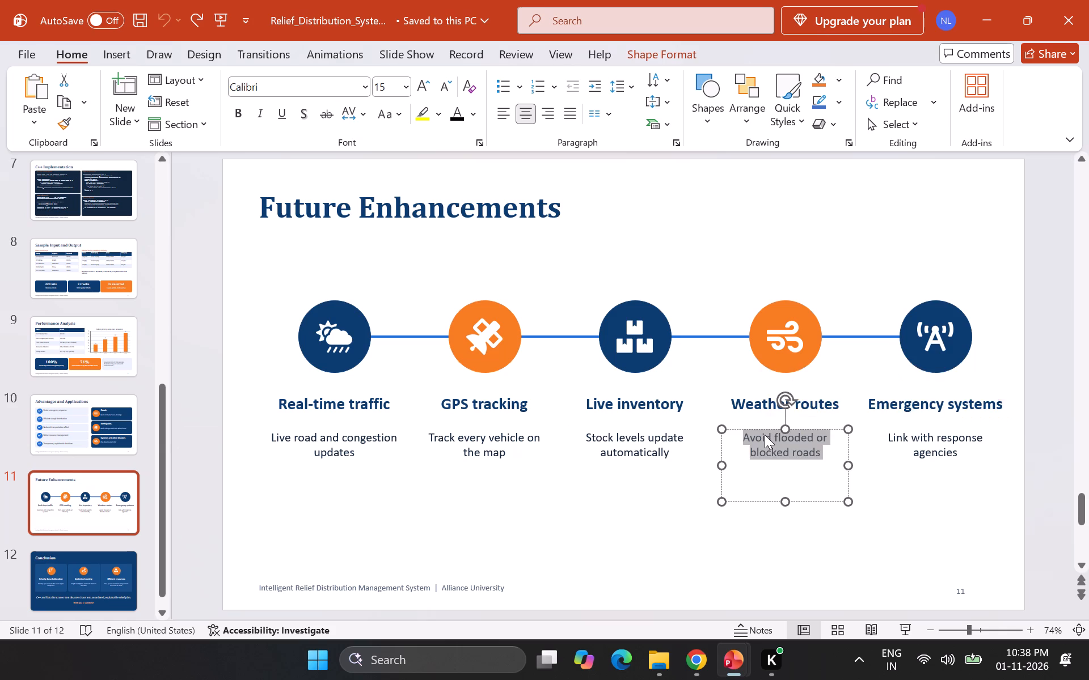
pyautogui.click(655, 386)
pyautogui.hotkey('ctrl', 'v')
pyautogui.press('BackSpace')
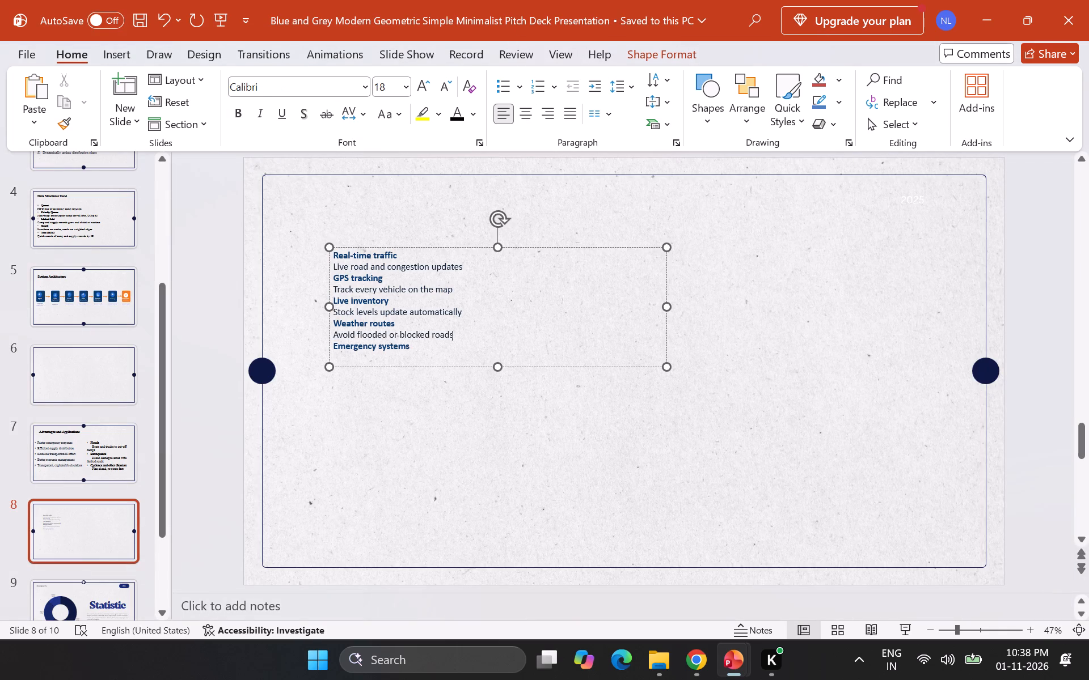
# Insert the source description "Link with response agencies" on the line under the Emergency systems heading on slide 8.
pyautogui.click(356, 360)
pyautogui.hotkey('alt', 'Tab')
pyautogui.tripleClick(917, 439)
pyautogui.click(917, 439)
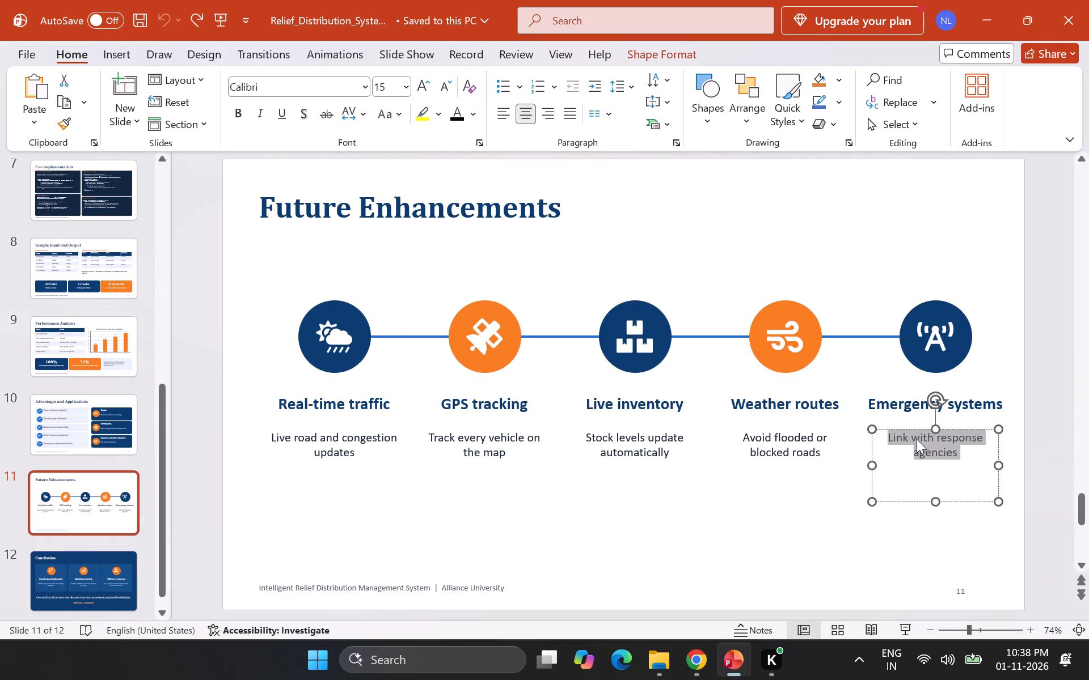
pyautogui.hotkey('ctrl', 'c')
pyautogui.hotkey('alt', 'Tab')
pyautogui.click(581, 447)
pyautogui.hotkey('ctrl', 'v')
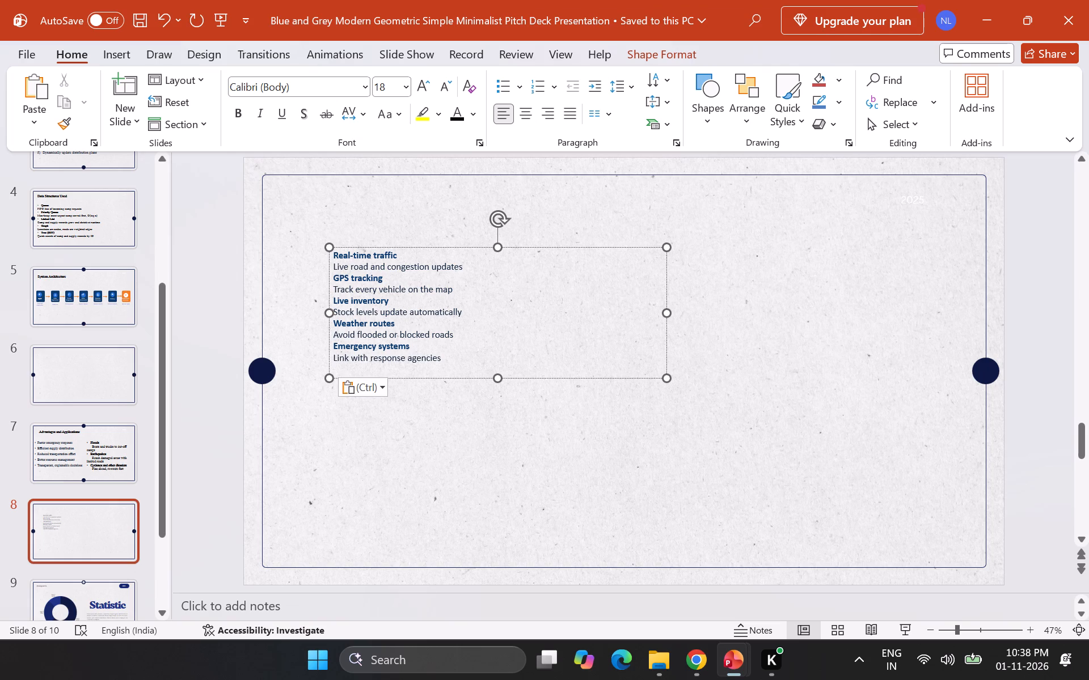
# Move the list's text box down and add a new text box above it containing the source title "Future Enhancements".
pyautogui.moveTo(474, 245); pyautogui.dragTo(474, 345)
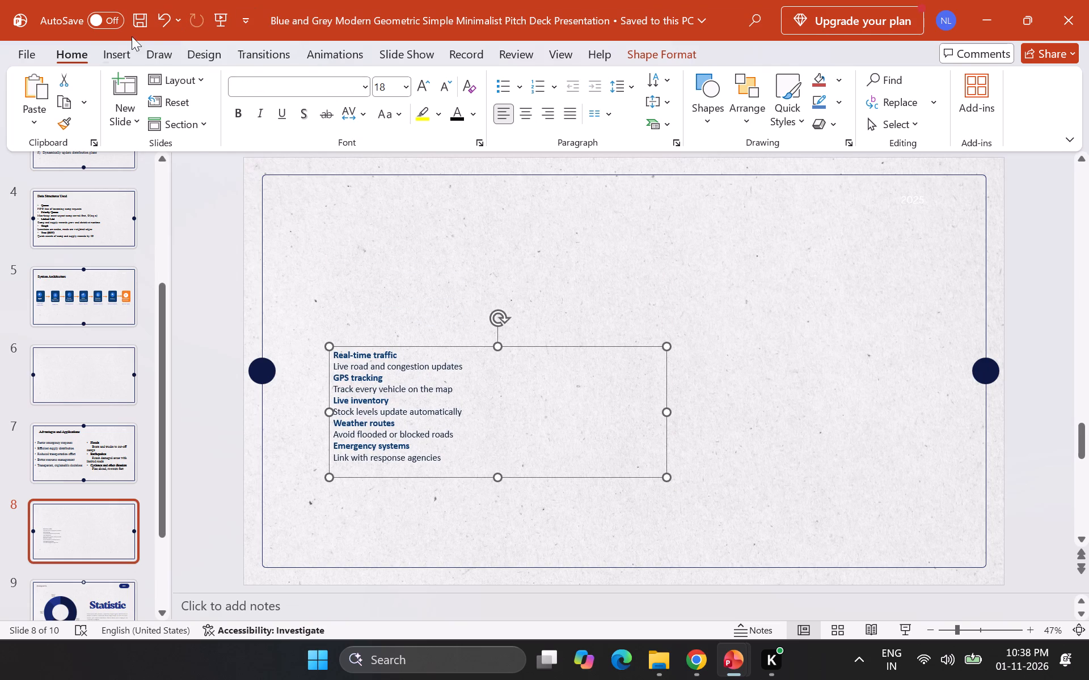
pyautogui.click(110, 57)
pyautogui.click(717, 87)
pyautogui.moveTo(272, 241); pyautogui.dragTo(582, 293)
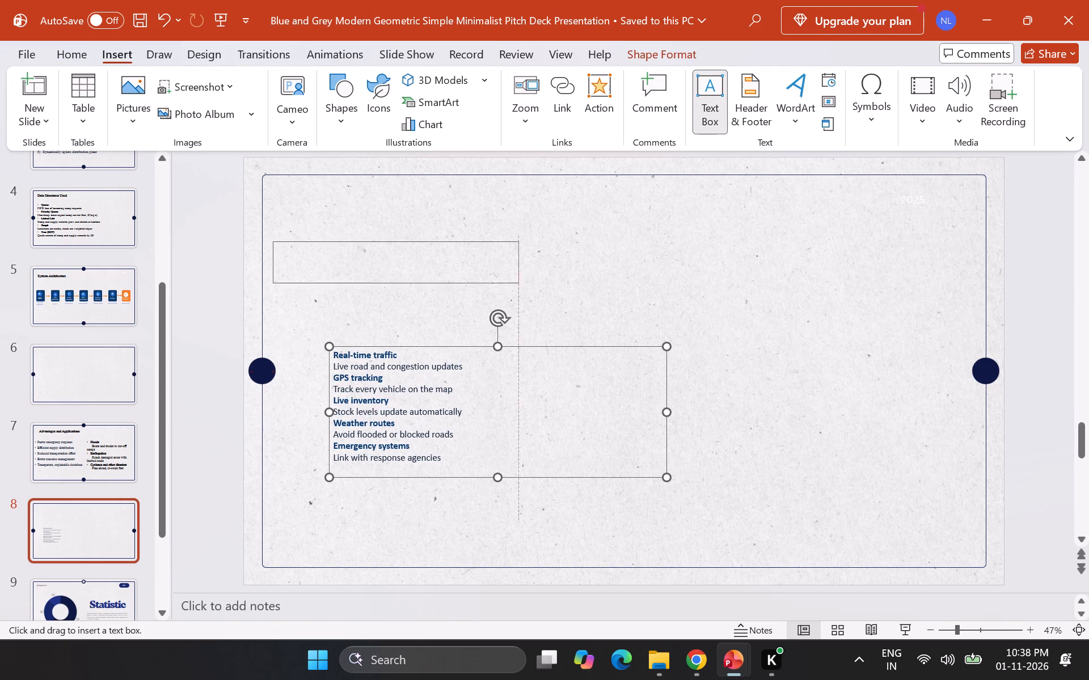
pyautogui.moveTo(582, 293); pyautogui.dragTo(584, 294)
pyautogui.hotkey('alt', 'Tab')
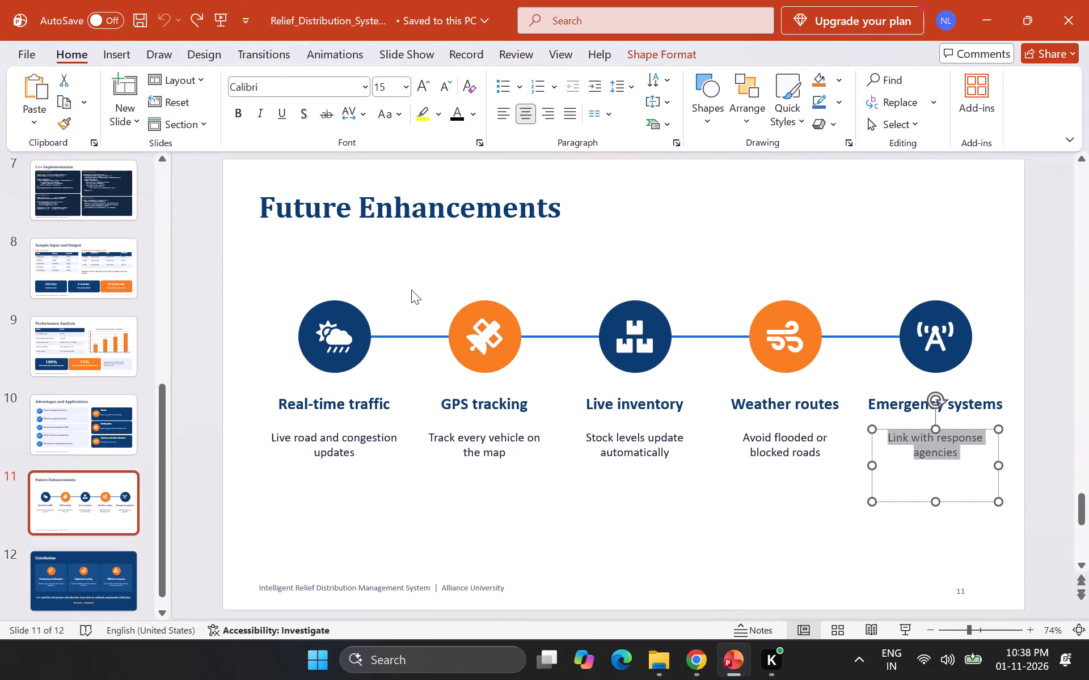
pyautogui.click(402, 187)
pyautogui.tripleClick(402, 212)
pyautogui.click(404, 213)
pyautogui.hotkey('ctrl', 'c')
pyautogui.hotkey('alt', 'Tab')
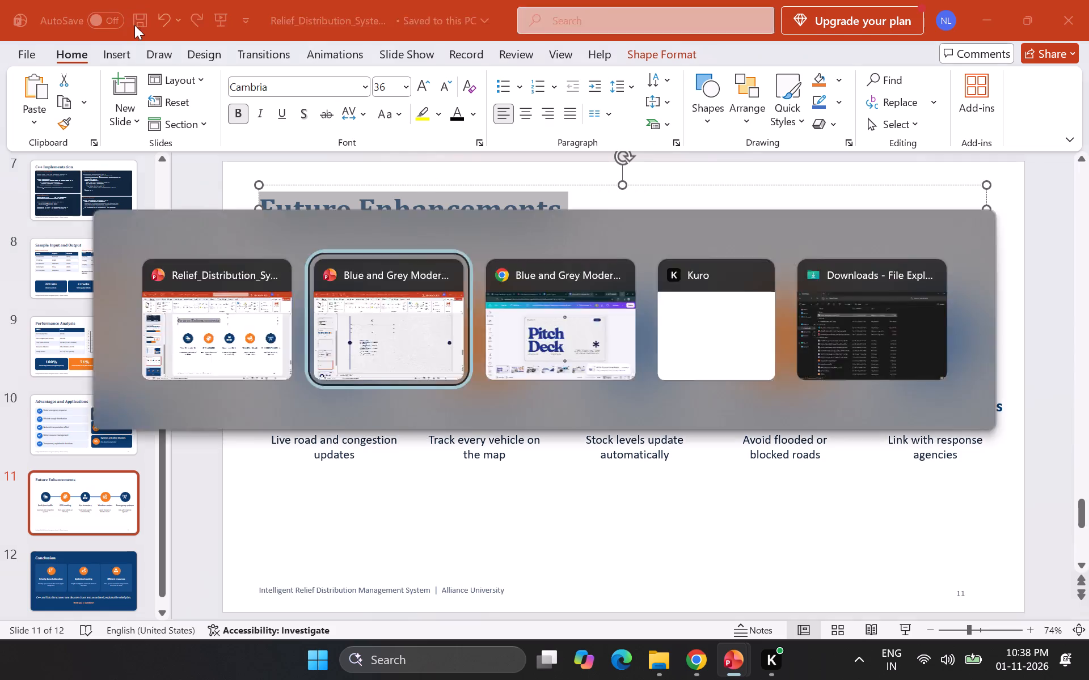
pyautogui.click(360, 316)
pyautogui.hotkey('ctrl', 'v')
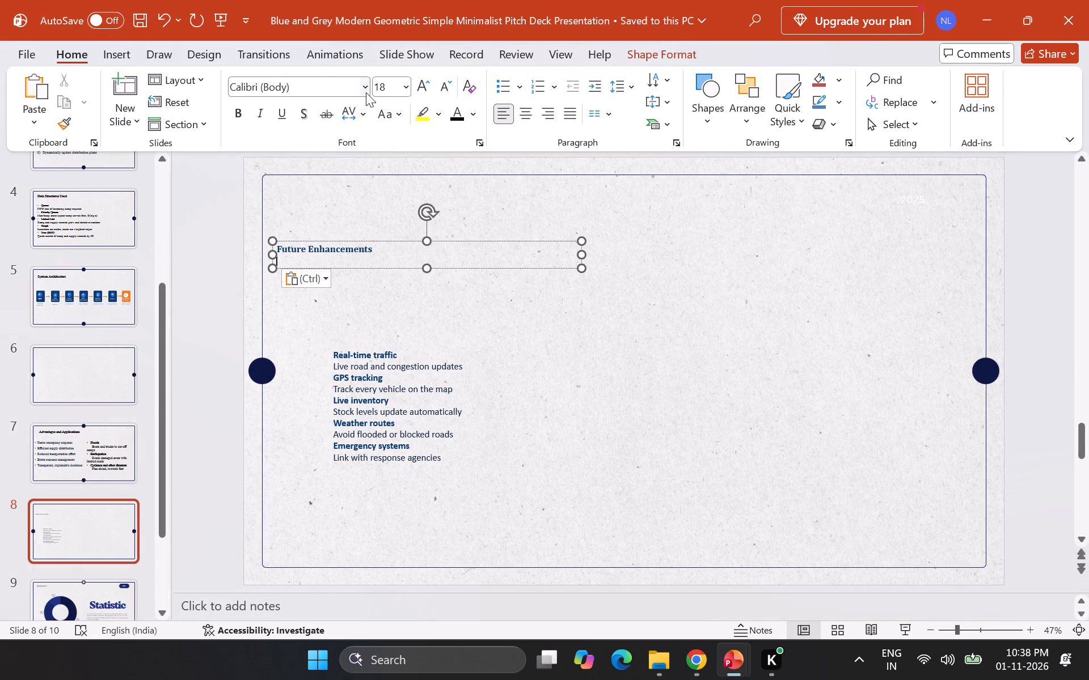
# Format the Future Enhancements title in black 48 pt Mongolian Baiti and move it to the upper-left corner inside the slide's frame.
pyautogui.click(366, 92)
pyautogui.click(374, 208)
pyautogui.tripleClick(368, 258)
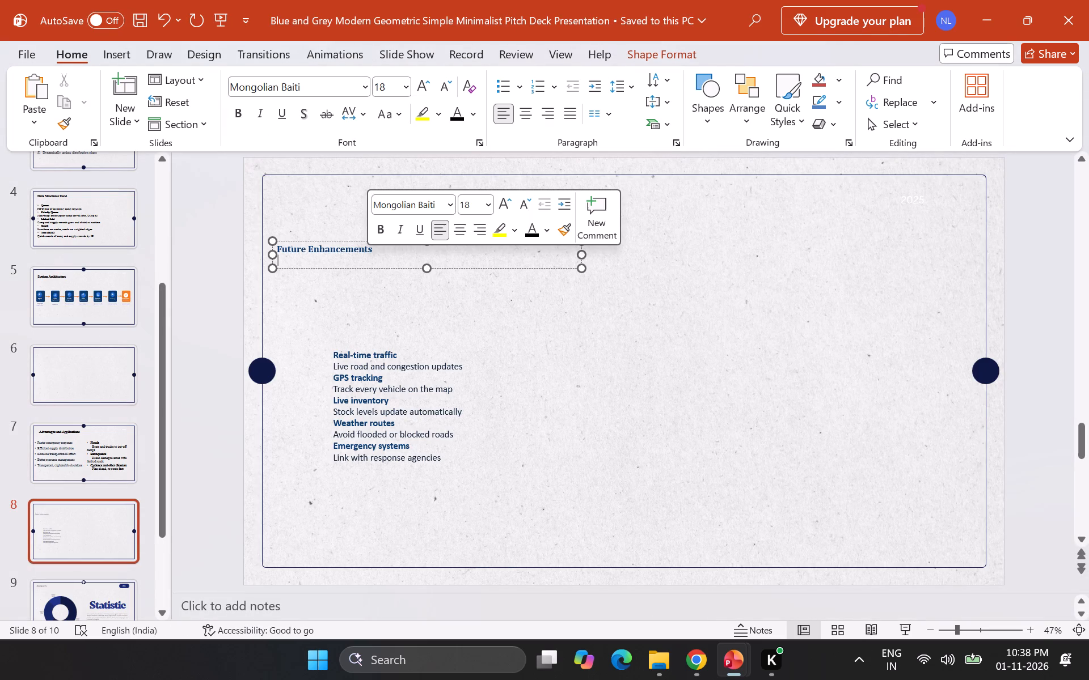
pyautogui.click(368, 258)
pyautogui.tripleClick(363, 249)
pyautogui.tripleClick(363, 249)
pyautogui.click(363, 249)
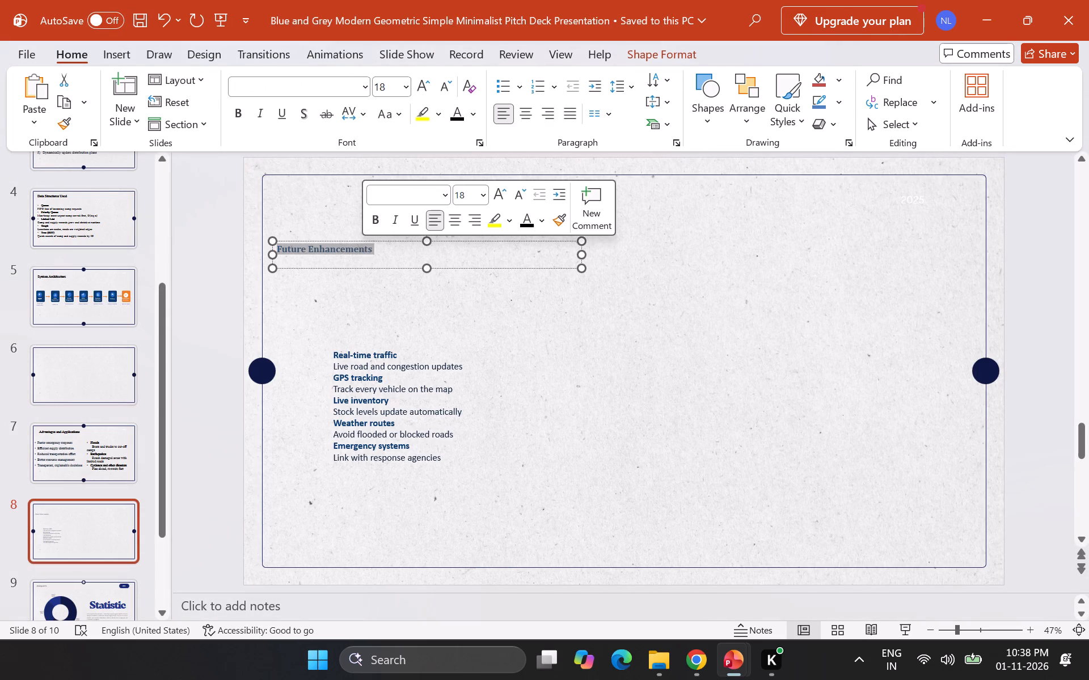
pyautogui.click(366, 90)
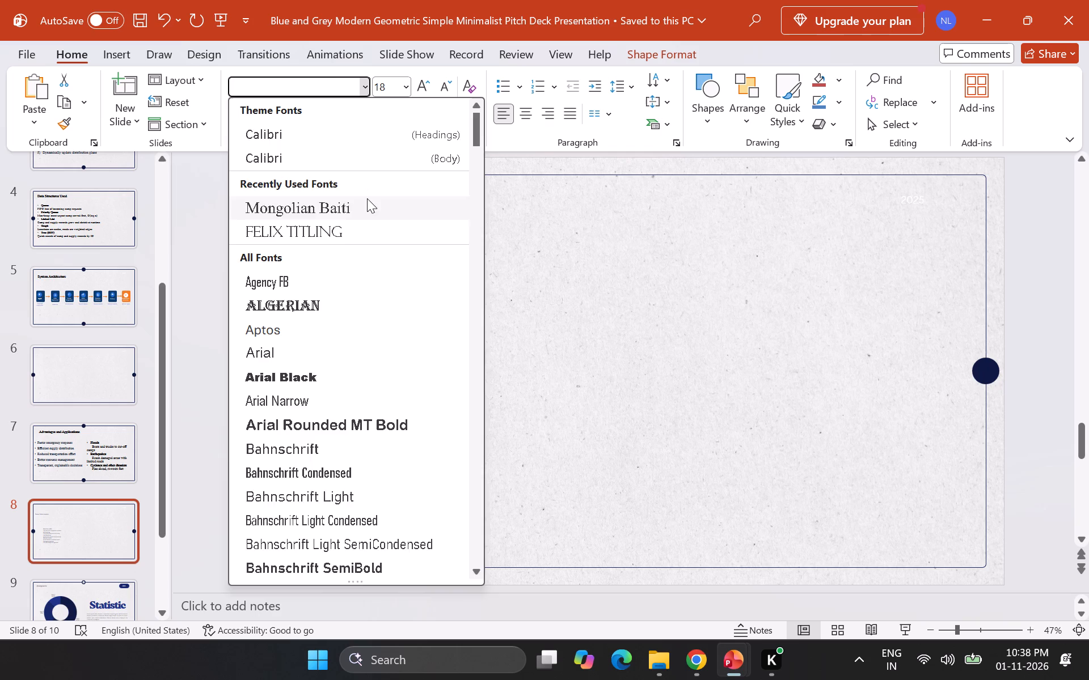
pyautogui.click(367, 198)
pyautogui.tripleClick(417, 86)
pyautogui.tripleClick(417, 86)
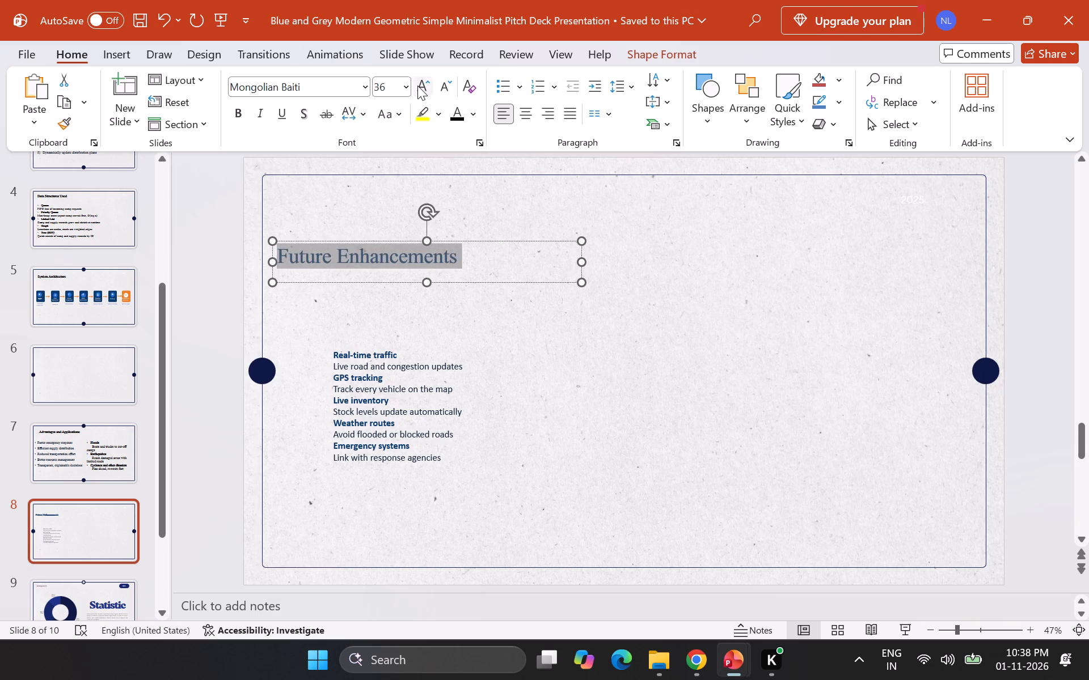
pyautogui.click(417, 86)
pyautogui.click(417, 86)
pyautogui.click(454, 112)
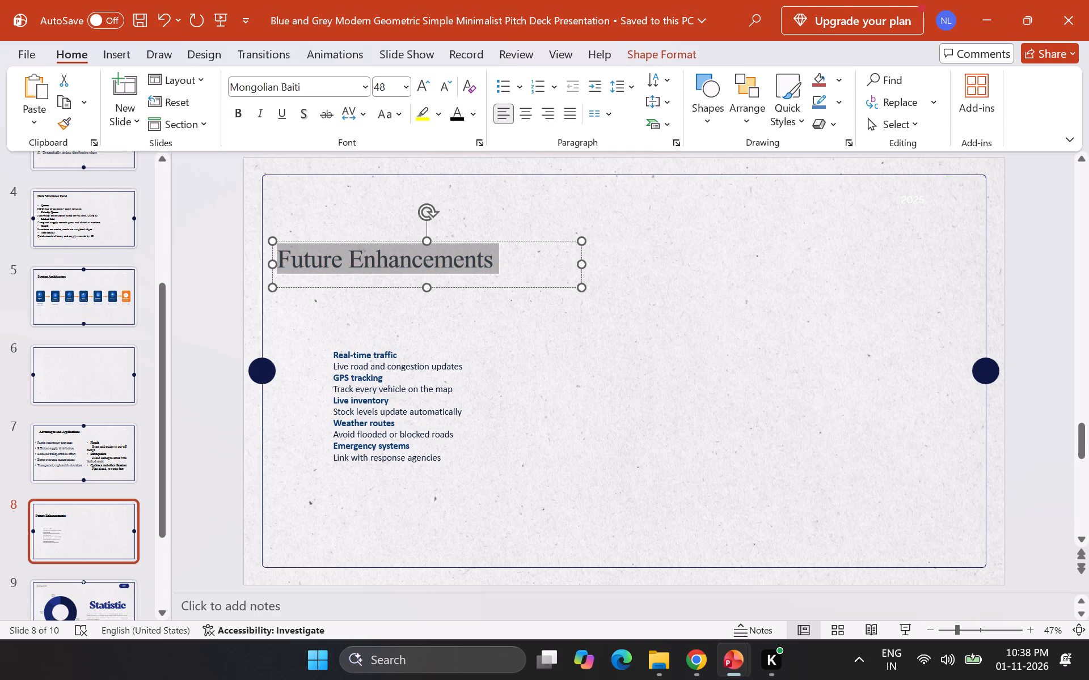
pyautogui.moveTo(385, 239); pyautogui.dragTo(394, 193)
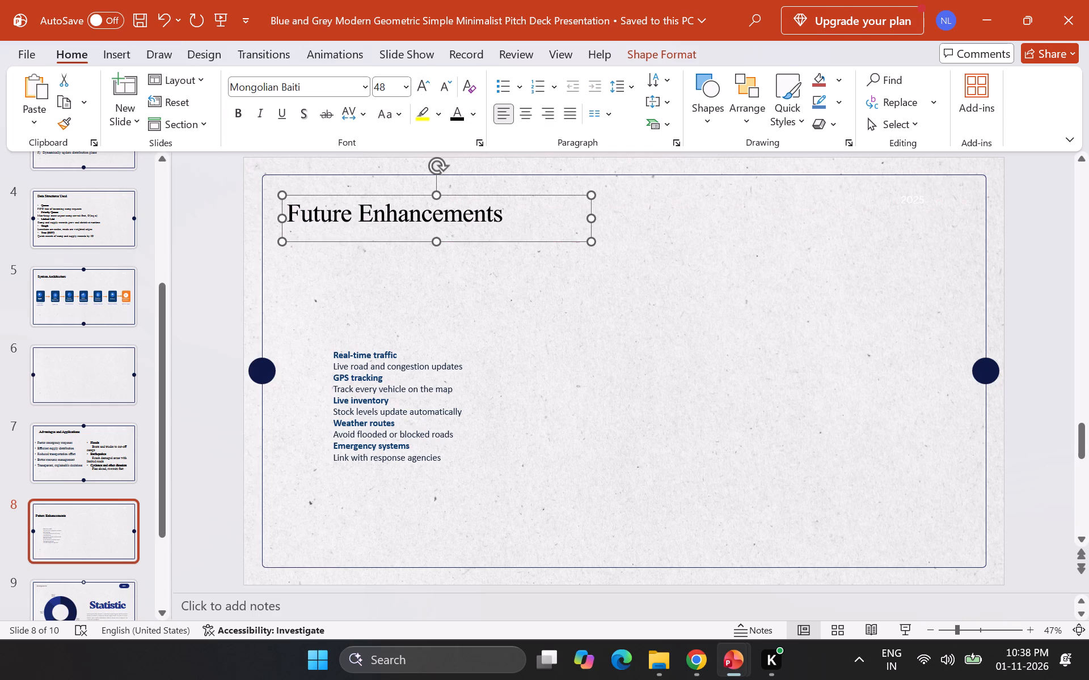
# Make all the headings and descriptions on slide 8 black at 40 pt and move their text box up beneath the title.
pyautogui.click(368, 383)
pyautogui.moveTo(335, 353); pyautogui.dragTo(414, 418)
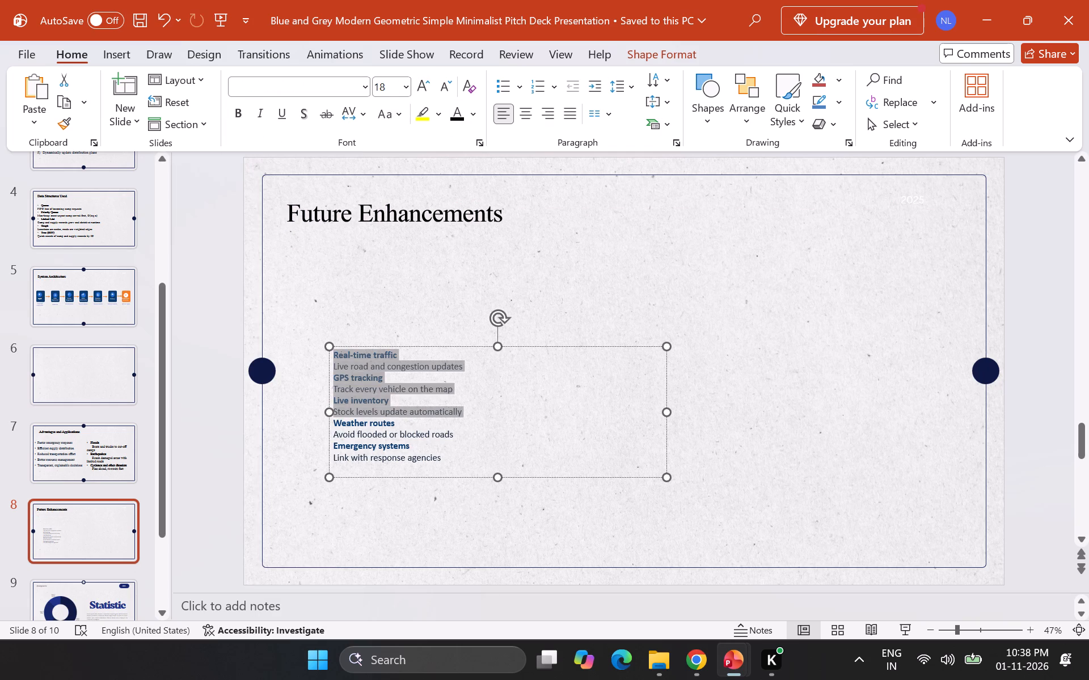
pyautogui.moveTo(414, 418); pyautogui.dragTo(445, 455)
pyautogui.click(465, 120)
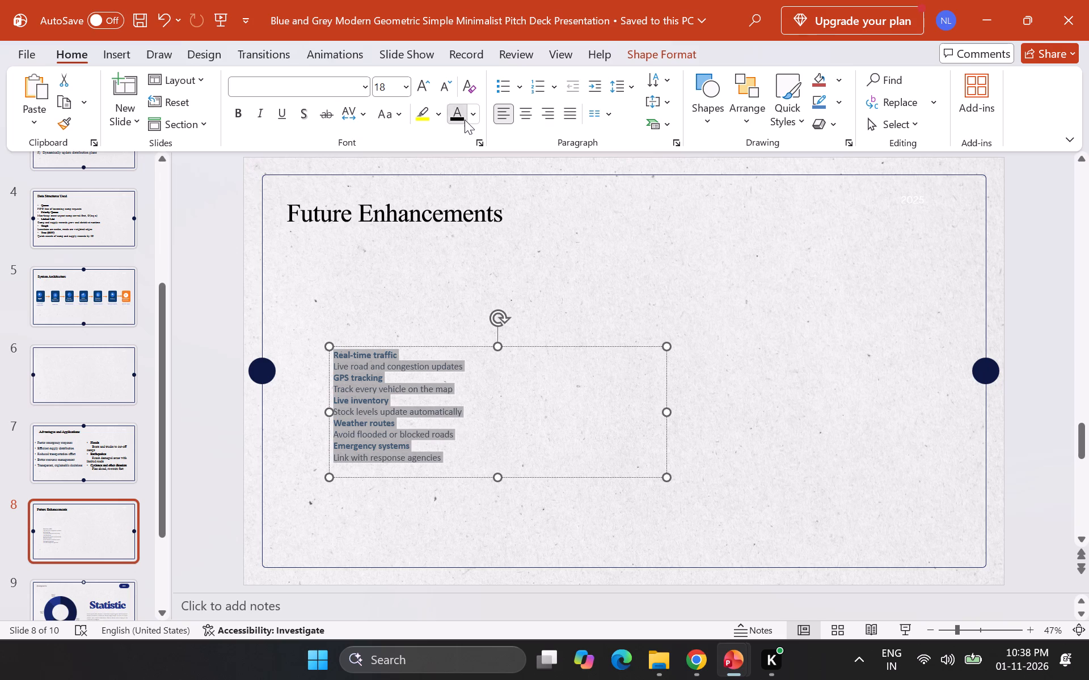
pyautogui.tripleClick(422, 79)
pyautogui.doubleClick(423, 79)
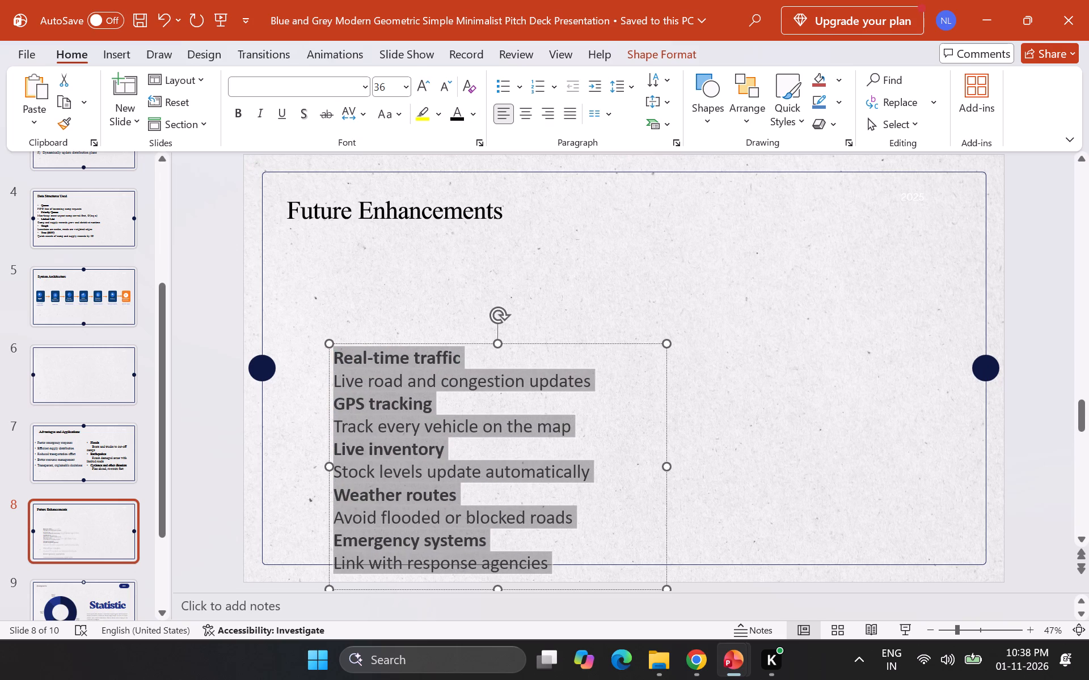
pyautogui.moveTo(454, 344); pyautogui.dragTo(438, 263)
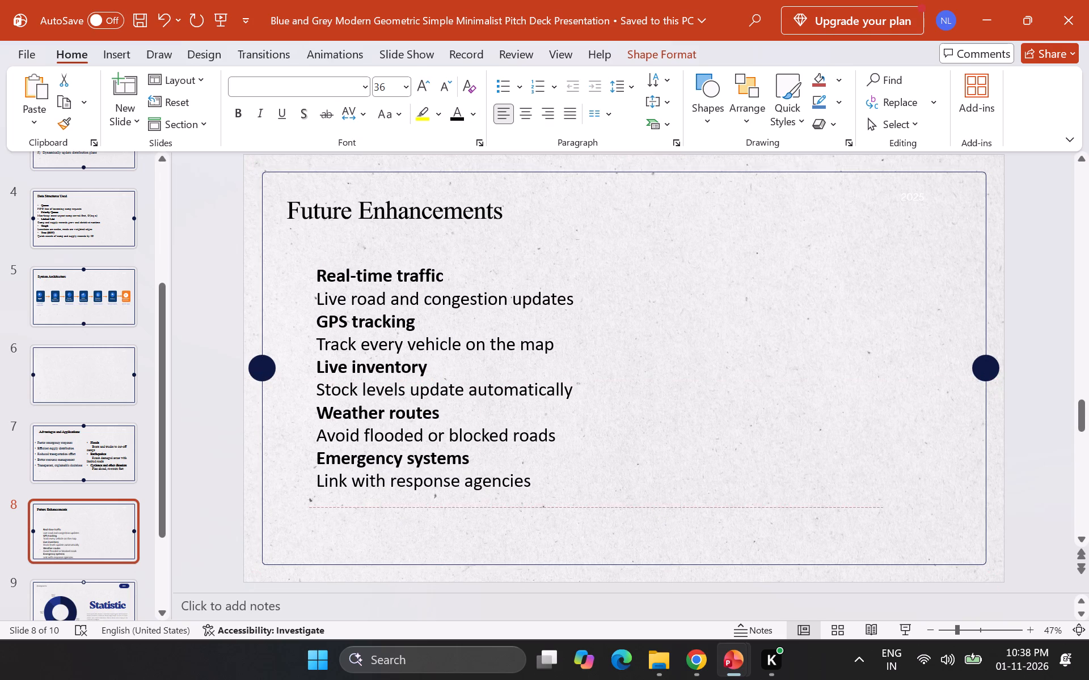
pyautogui.moveTo(438, 263); pyautogui.dragTo(437, 265)
pyautogui.click(432, 86)
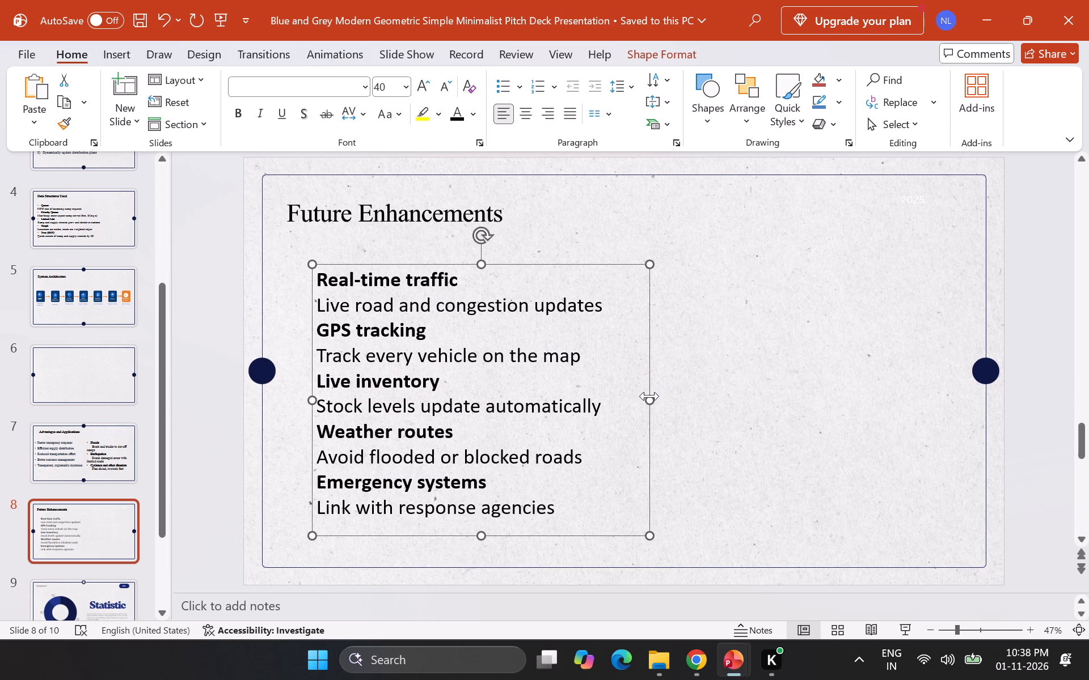
# Widen the headings-and-descriptions text box well past the middle of slide 8.
pyautogui.click(649, 396)
pyautogui.moveTo(651, 402); pyautogui.dragTo(831, 403)
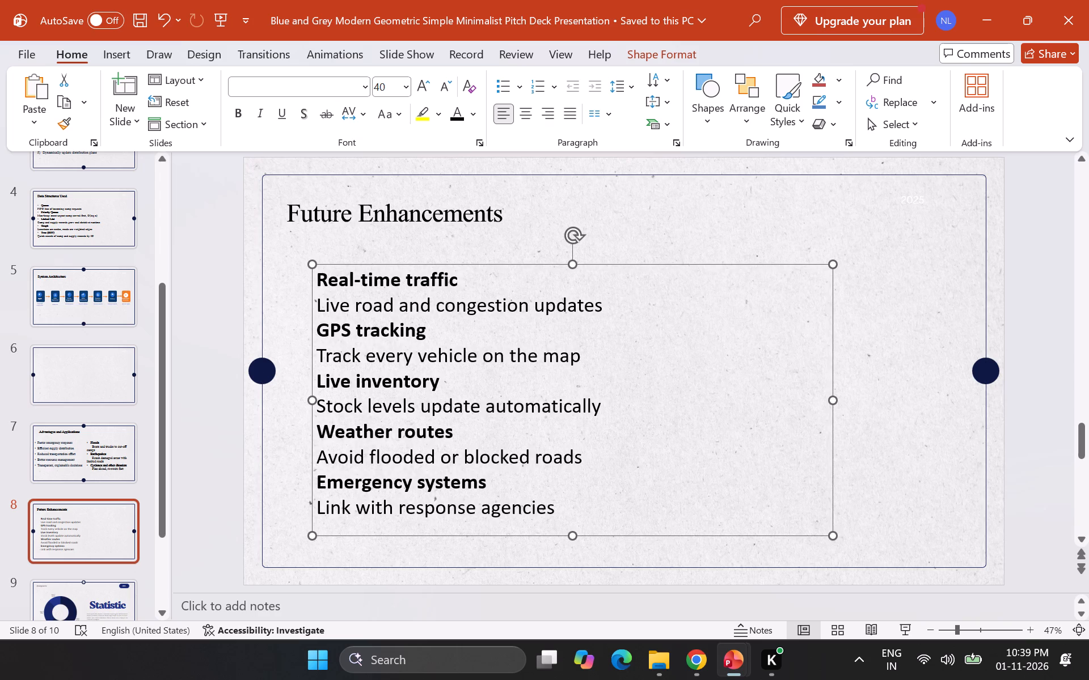
# Apply bullets to the list on slide 8, keeping them on the five headings and removing them from the five descriptions.
pyautogui.click(501, 93)
pyautogui.click(344, 312)
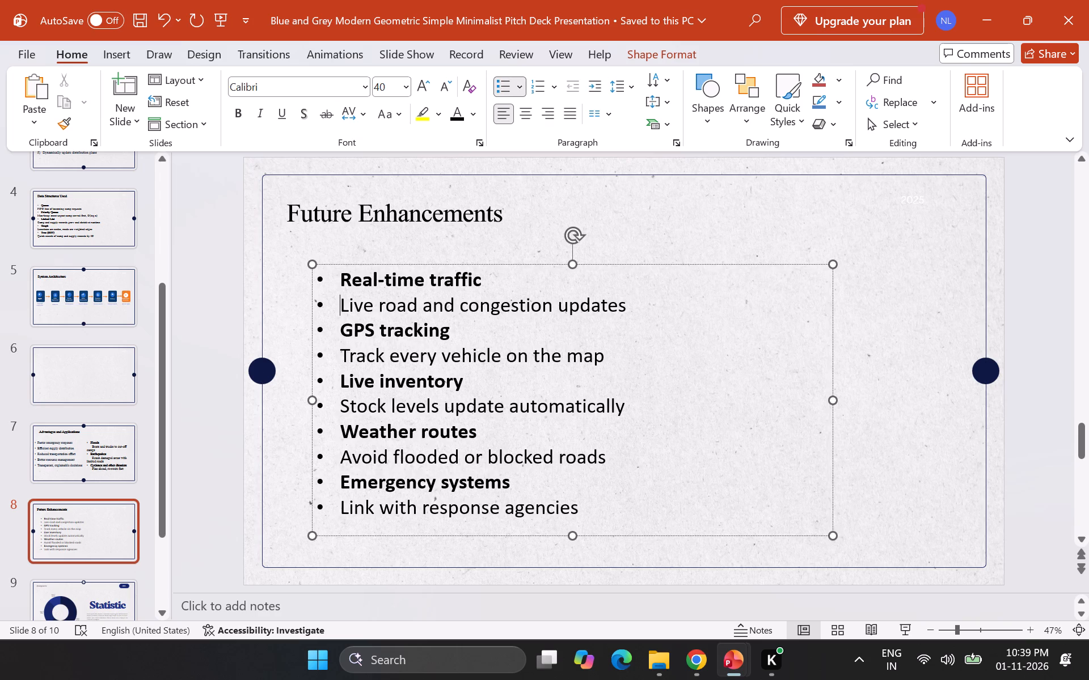
pyautogui.press('BackSpace')
pyautogui.click(339, 357)
pyautogui.press('BackSpace')
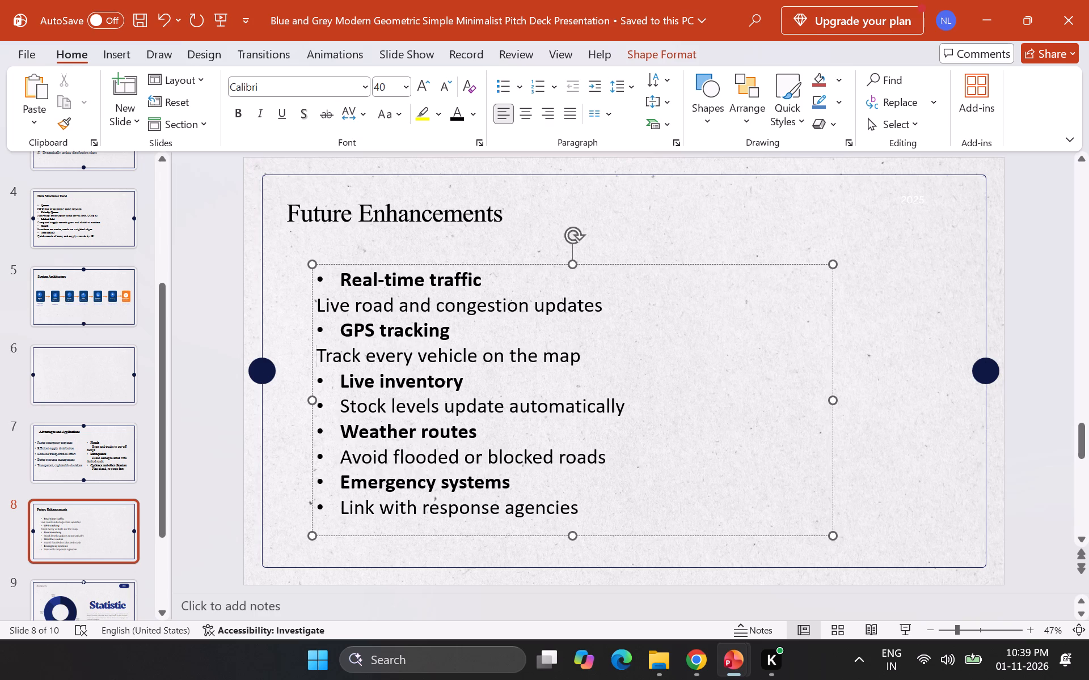
pyautogui.click(333, 413)
pyautogui.press('BackSpace')
pyautogui.click(339, 460)
pyautogui.press('BackSpace')
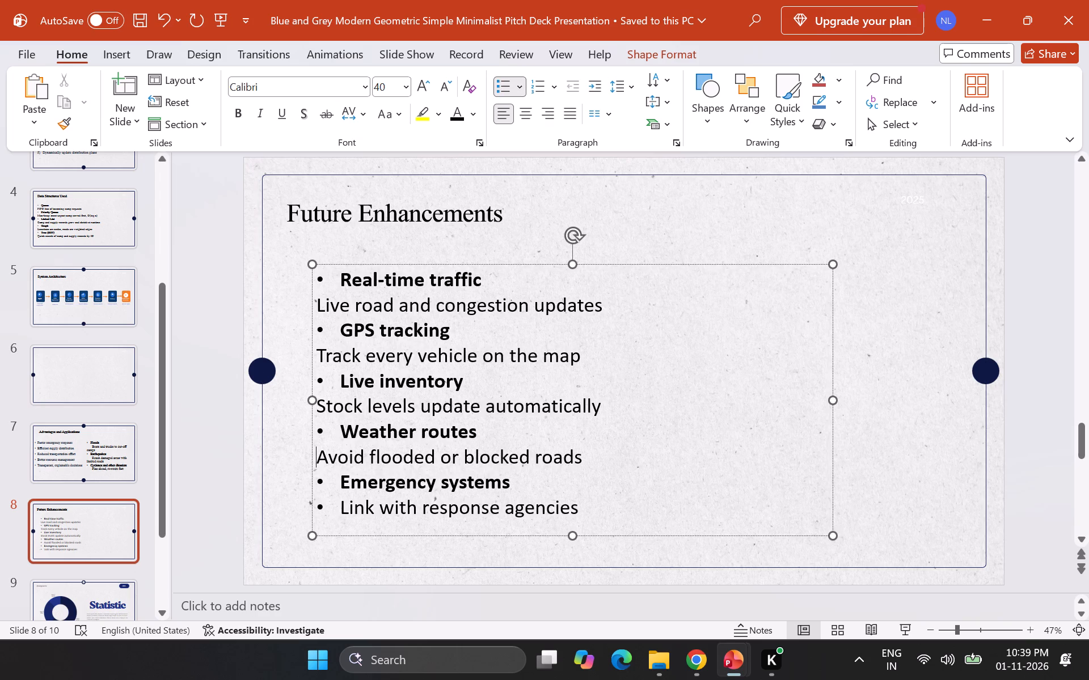
pyautogui.click(342, 509)
pyautogui.press('BackSpace')
# Indent each of the five description lines one tab under its bulleted heading.
pyautogui.press('Tab')
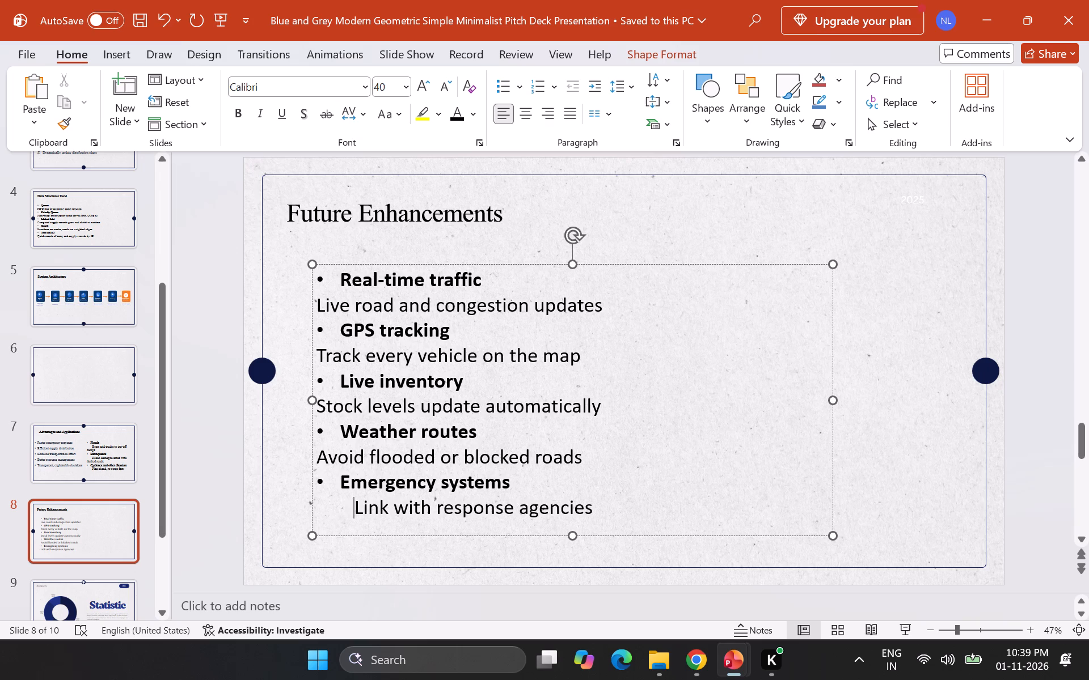
pyautogui.click(319, 312)
pyautogui.press('Tab')
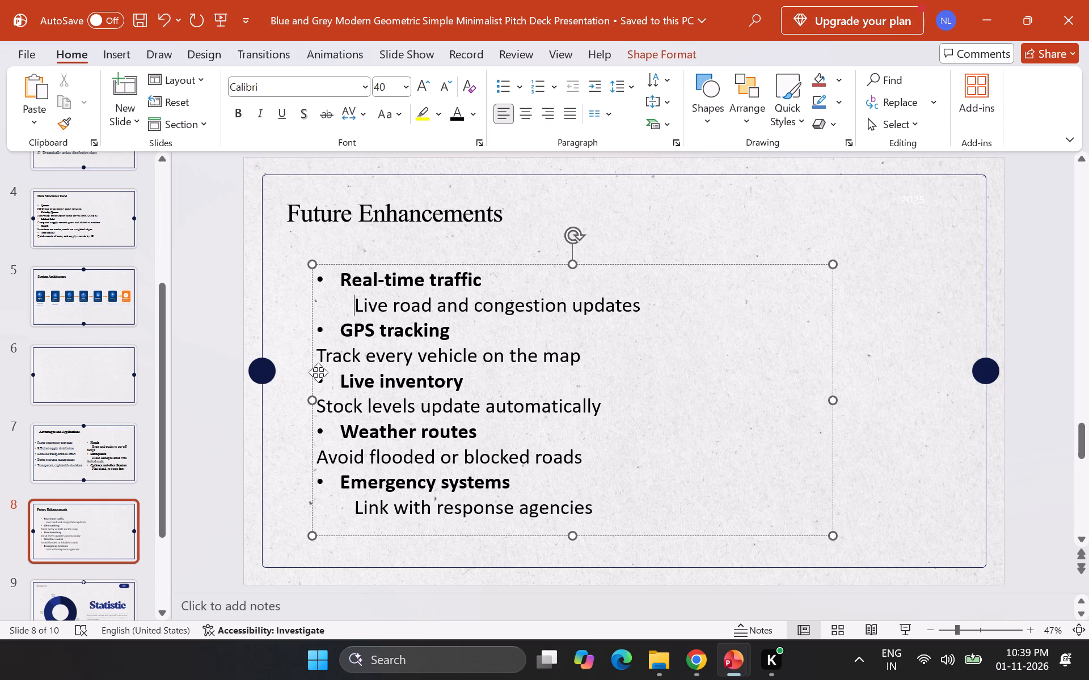
pyautogui.click(318, 358)
pyautogui.press('Tab')
pyautogui.click(318, 409)
pyautogui.press('Tab')
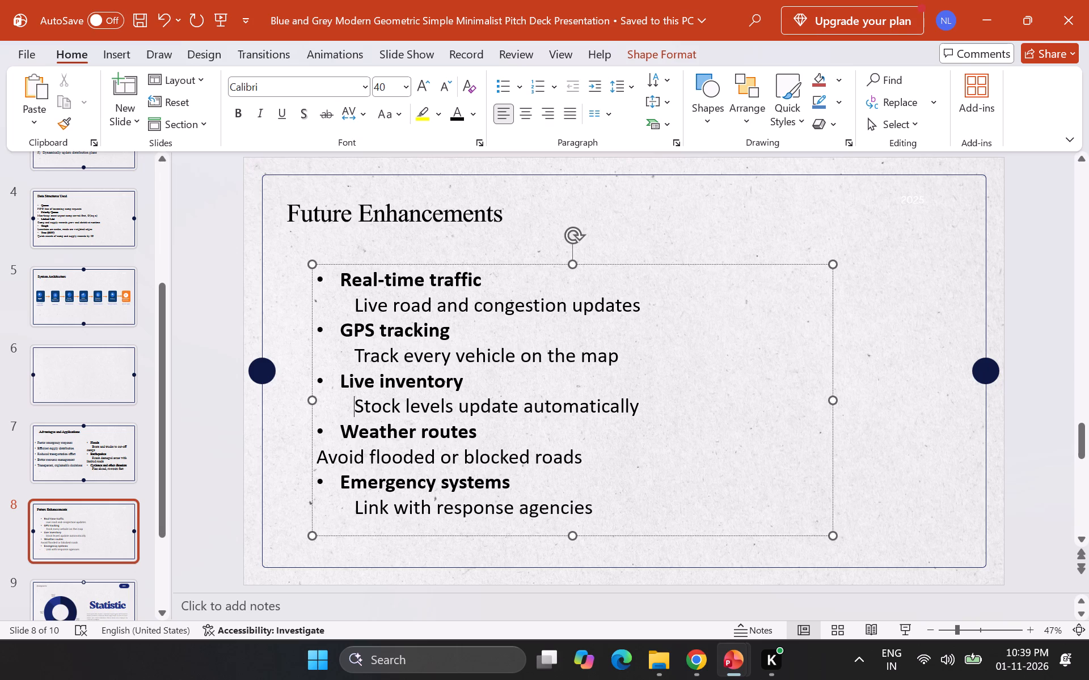
pyautogui.click(321, 462)
pyautogui.press('Tab')
# Shift the bulleted list slightly left and nudge the Future Enhancements title slightly right and down.
pyautogui.moveTo(370, 264); pyautogui.dragTo(343, 262)
pyautogui.click(855, 366)
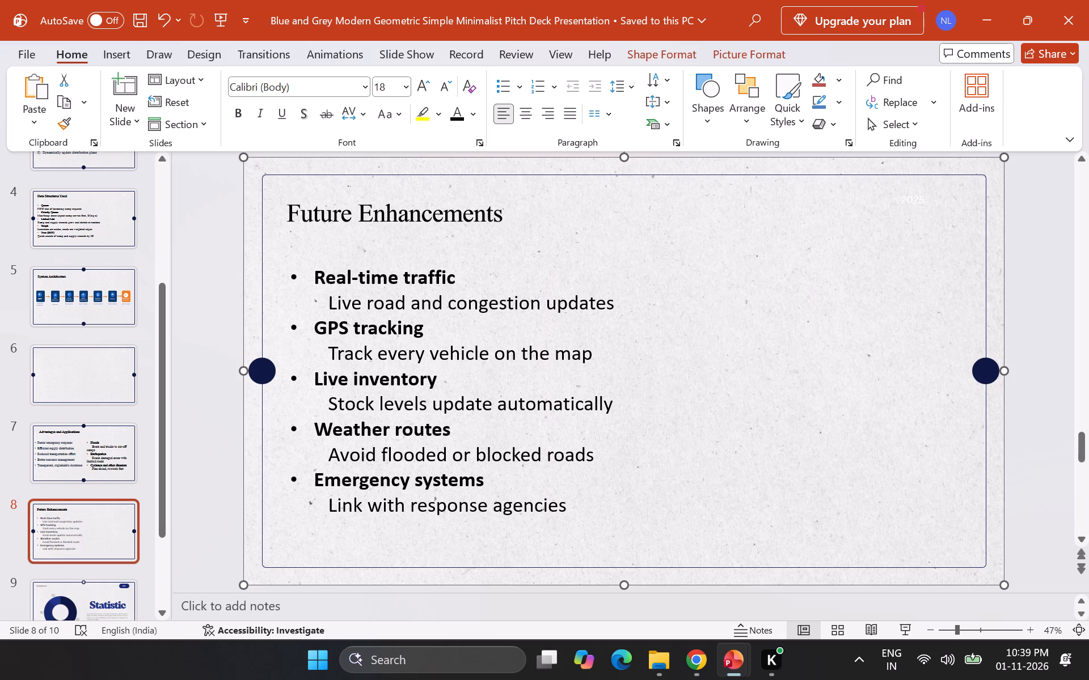
pyautogui.click(364, 218)
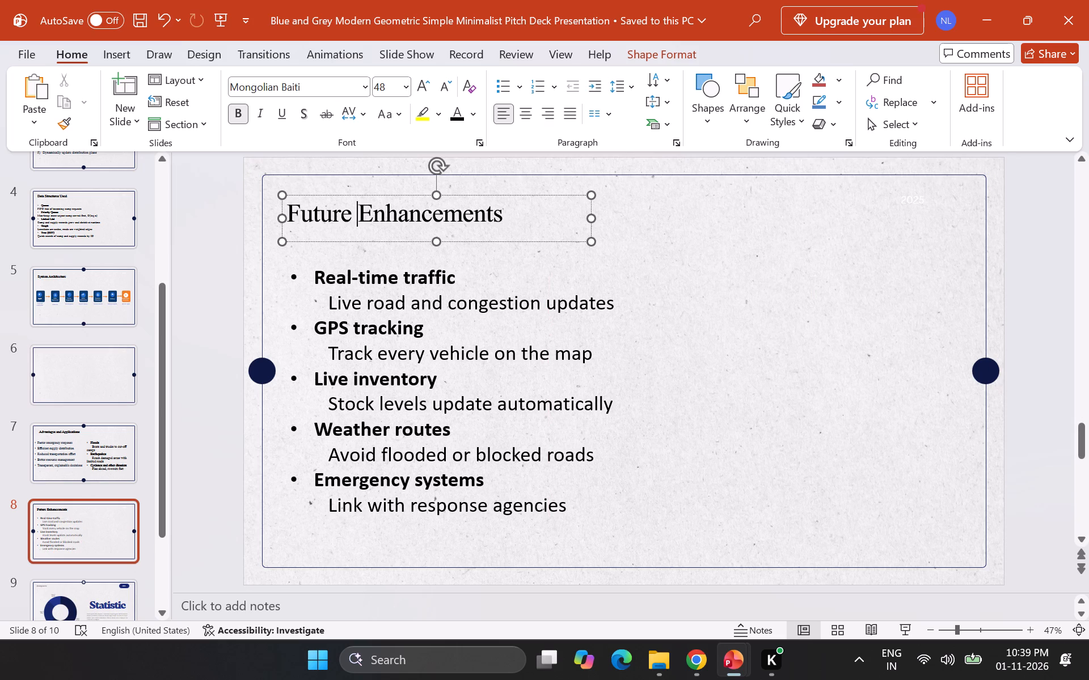
pyautogui.moveTo(402, 195); pyautogui.dragTo(413, 200)
pyautogui.click(620, 325)
pyautogui.click(908, 415)
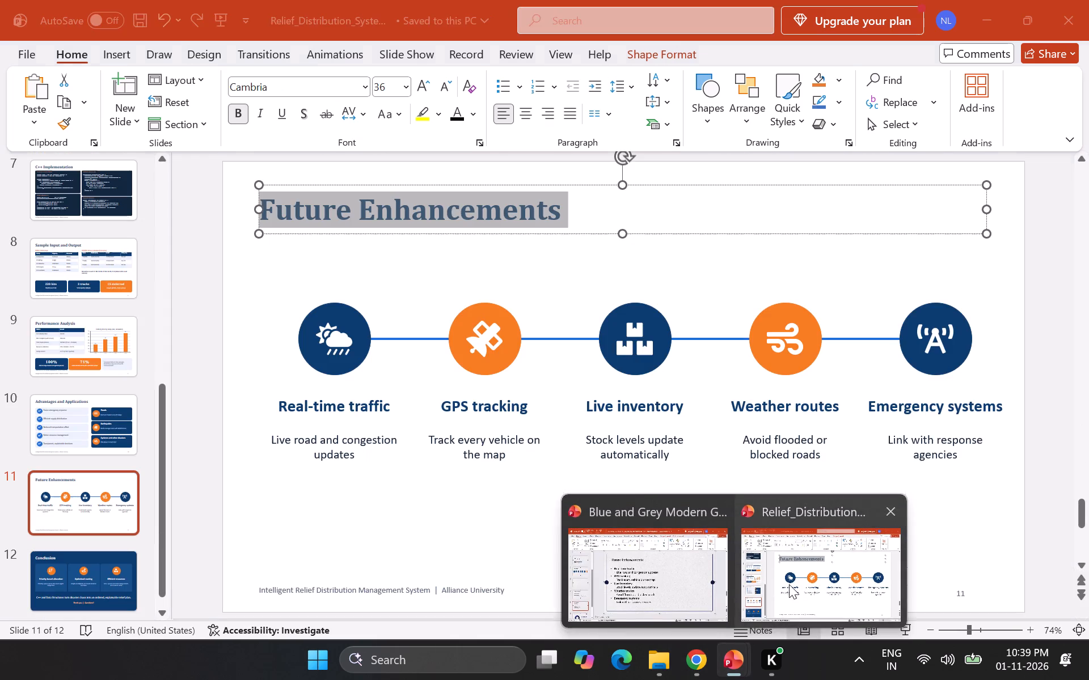
# Copy the title "Conclusion" from slide 12 of the source Relief Distribution presentation and return to the template deck.
pyautogui.click(789, 584)
pyautogui.scroll(-1, 697, 483)
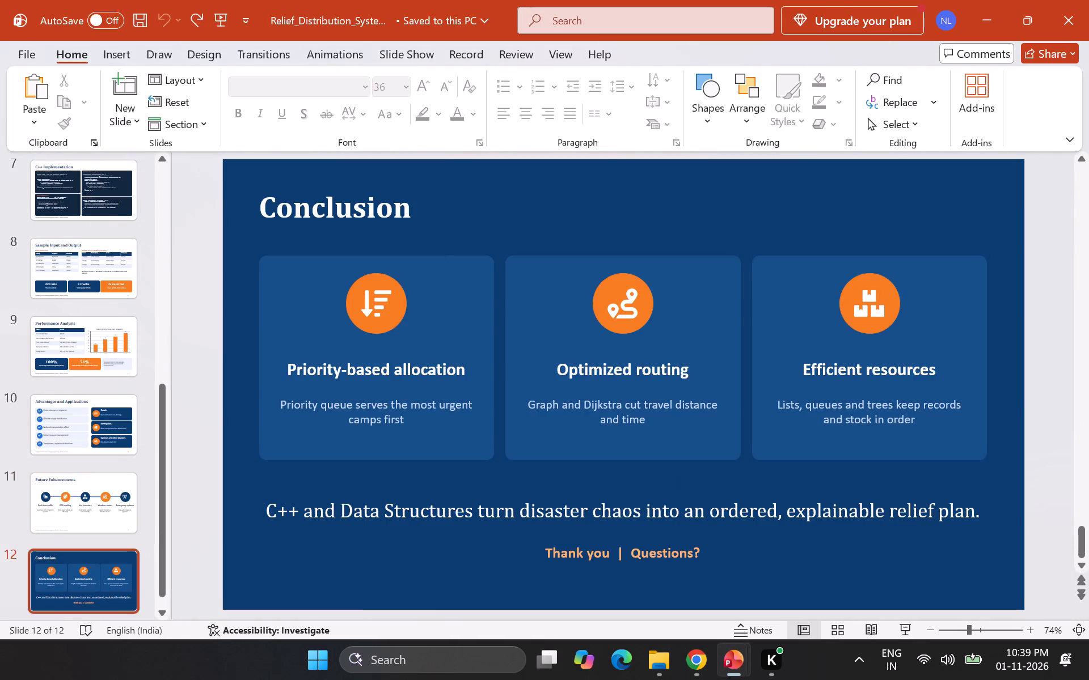
pyautogui.tripleClick(392, 210)
pyautogui.click(392, 210)
pyautogui.hotkey('ctrl', 'c')
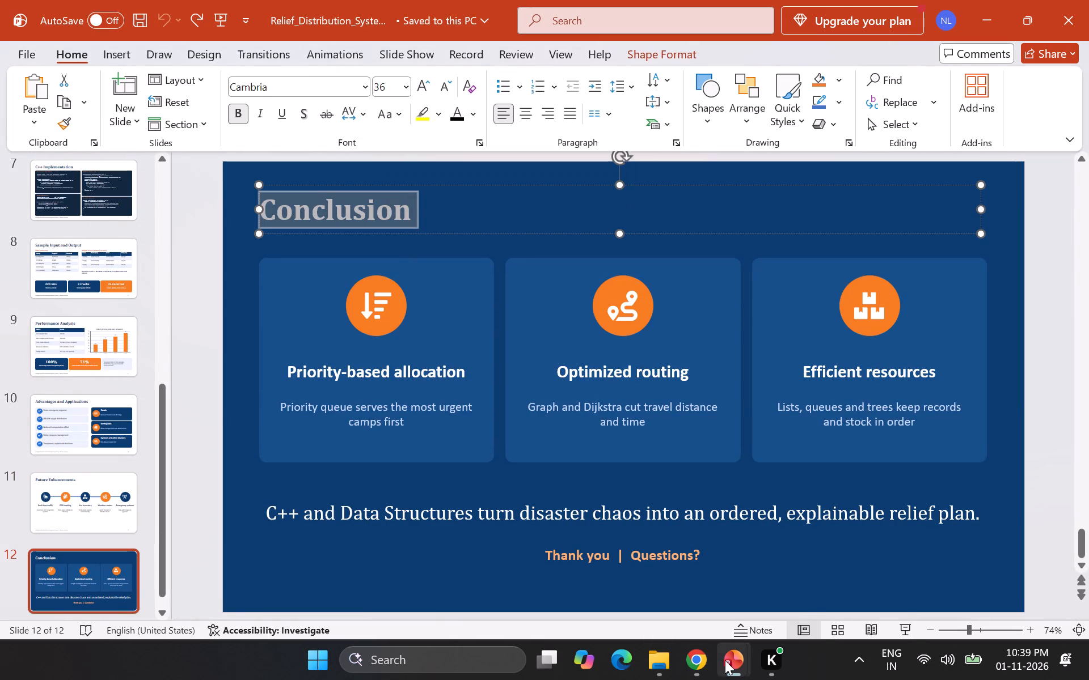
pyautogui.click(660, 587)
pyautogui.click(83, 587)
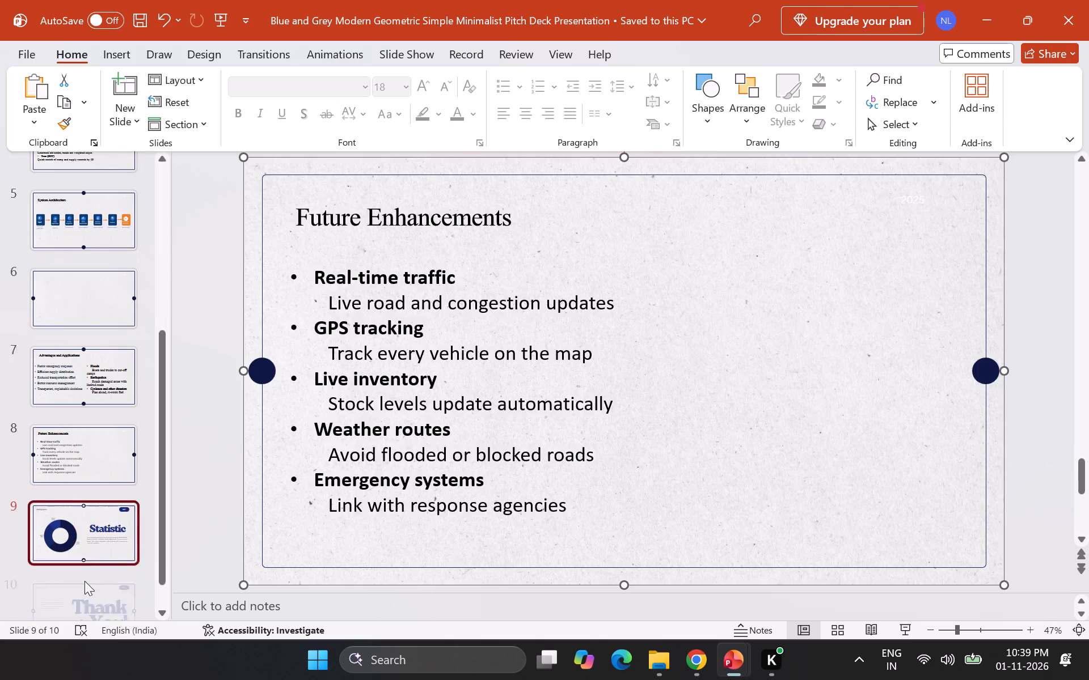
pyautogui.click(484, 380)
pyautogui.press('BackSpace')
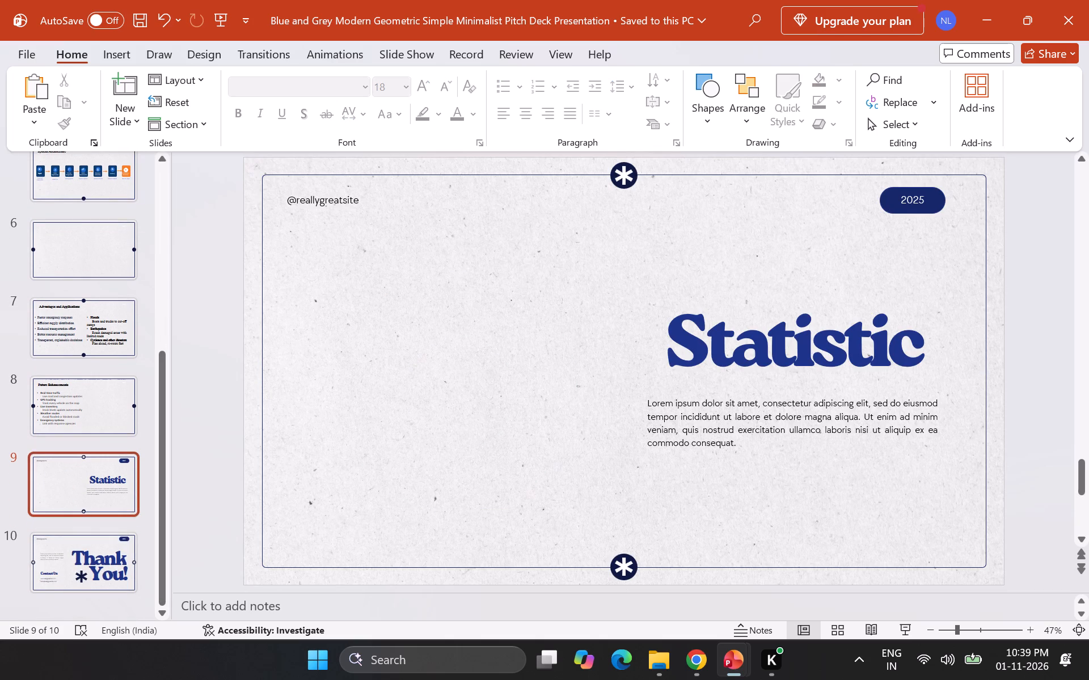
pyautogui.click(345, 194)
pyautogui.doubleClick(353, 194)
pyautogui.tripleClick(363, 197)
pyautogui.tripleClick(348, 202)
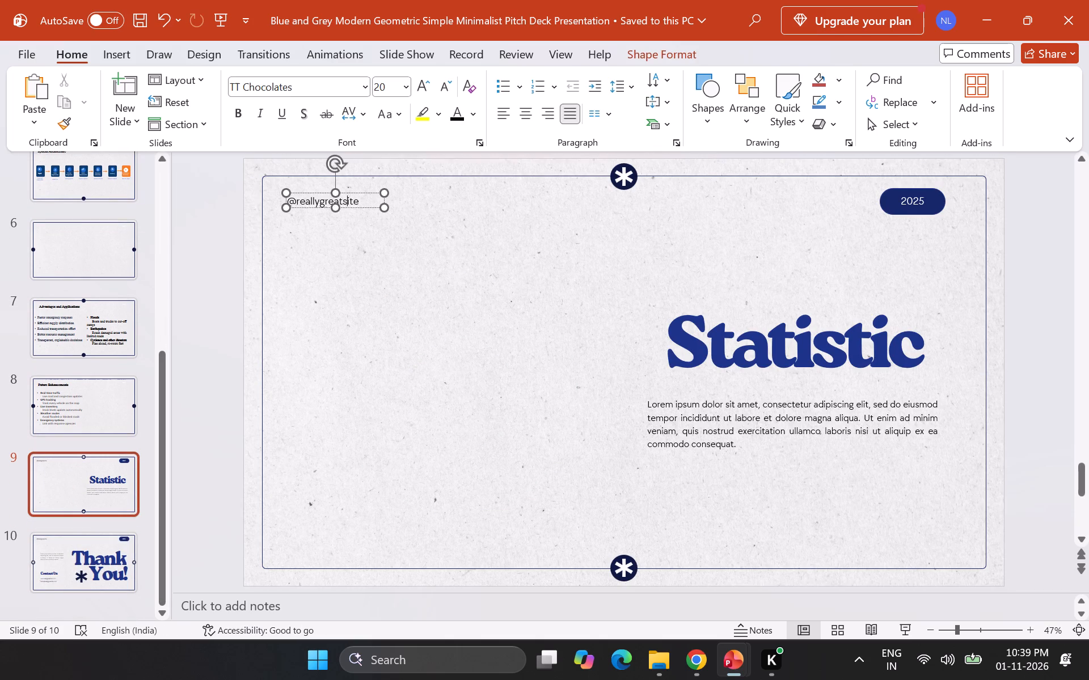
pyautogui.press('BackSpace')
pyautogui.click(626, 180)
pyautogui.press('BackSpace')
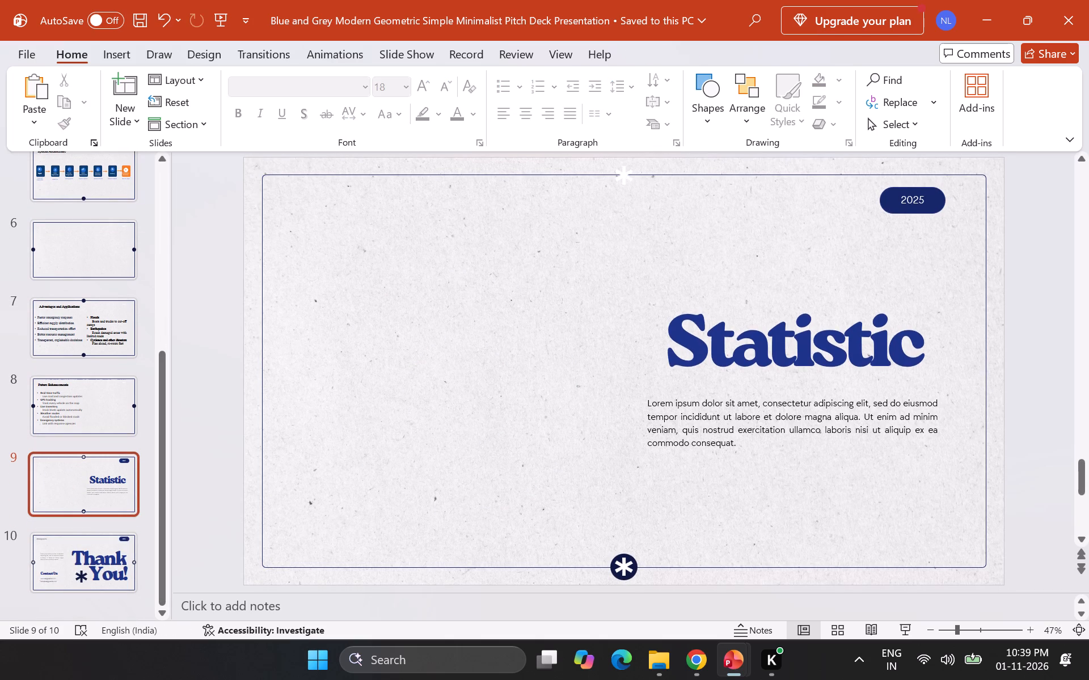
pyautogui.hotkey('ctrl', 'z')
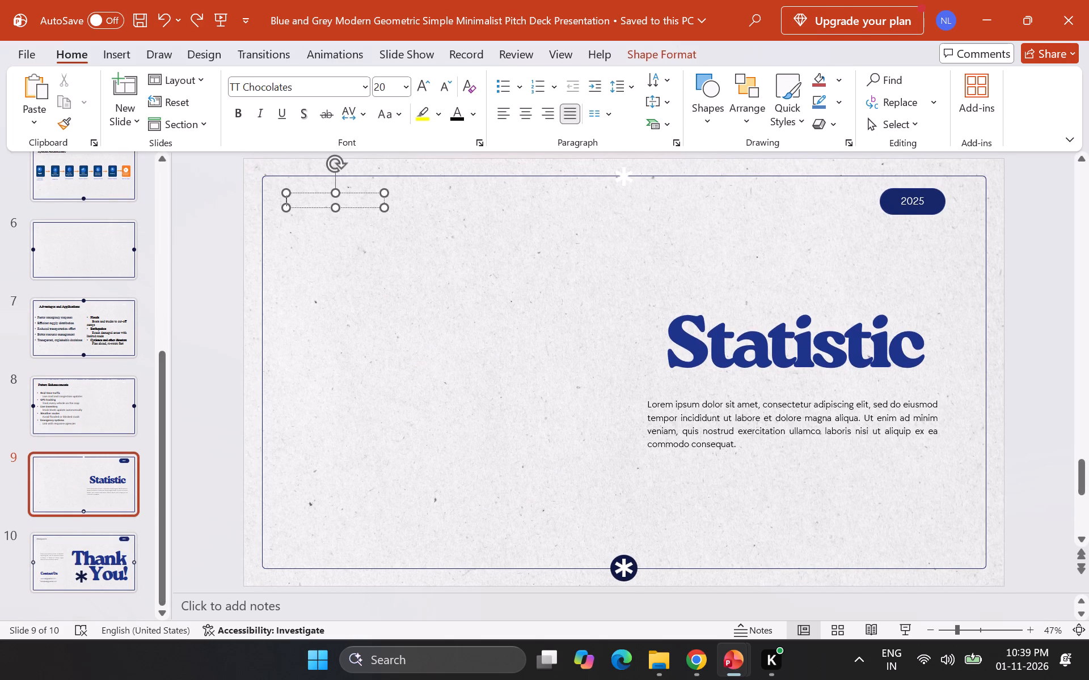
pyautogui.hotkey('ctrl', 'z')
# Delete the white asterisks from the top and bottom circles on slide 9, keeping the dark circles.
pyautogui.click(621, 176)
pyautogui.press('BackSpace')
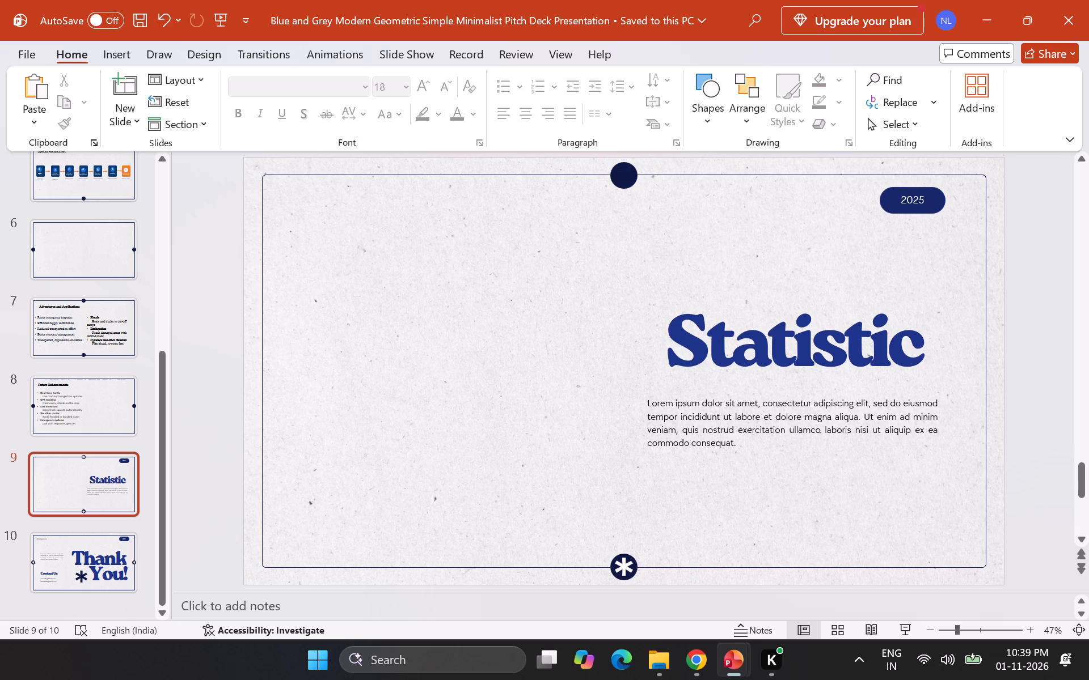
pyautogui.click(628, 566)
pyautogui.press('BackSpace')
# Clear the Statistic title, the lorem ipsum paragraph and the dark 2025 badge shape from slide 9.
pyautogui.tripleClick(771, 348)
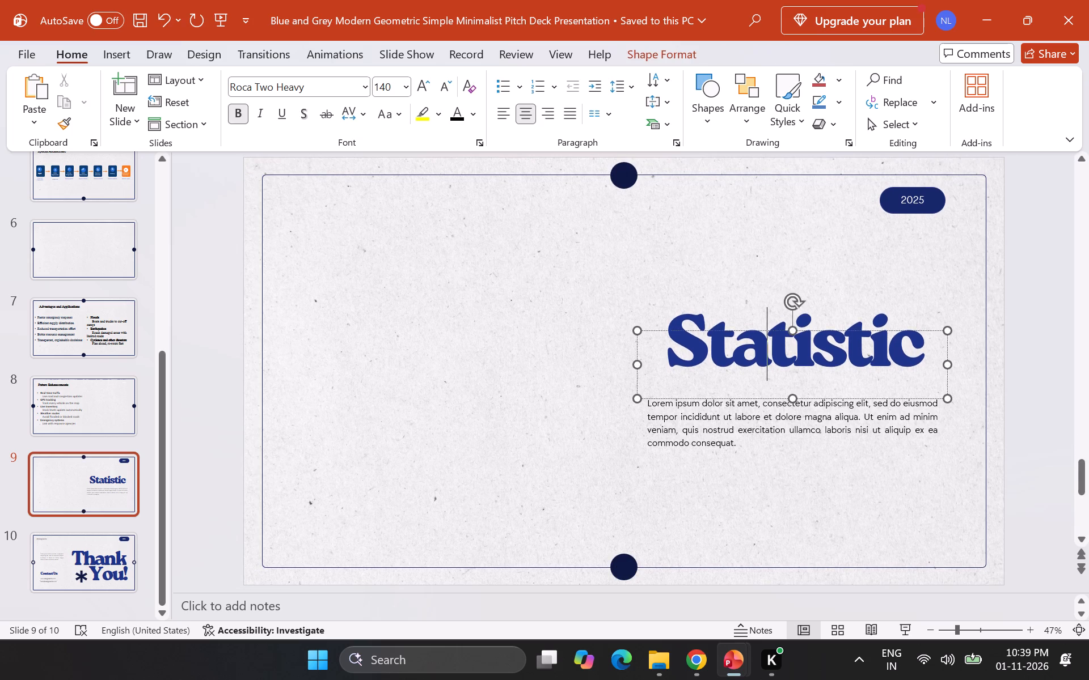
pyautogui.press('BackSpace')
pyautogui.press('BackSpace')
pyautogui.moveTo(793, 367); pyautogui.dragTo(798, 360)
pyautogui.doubleClick(800, 359)
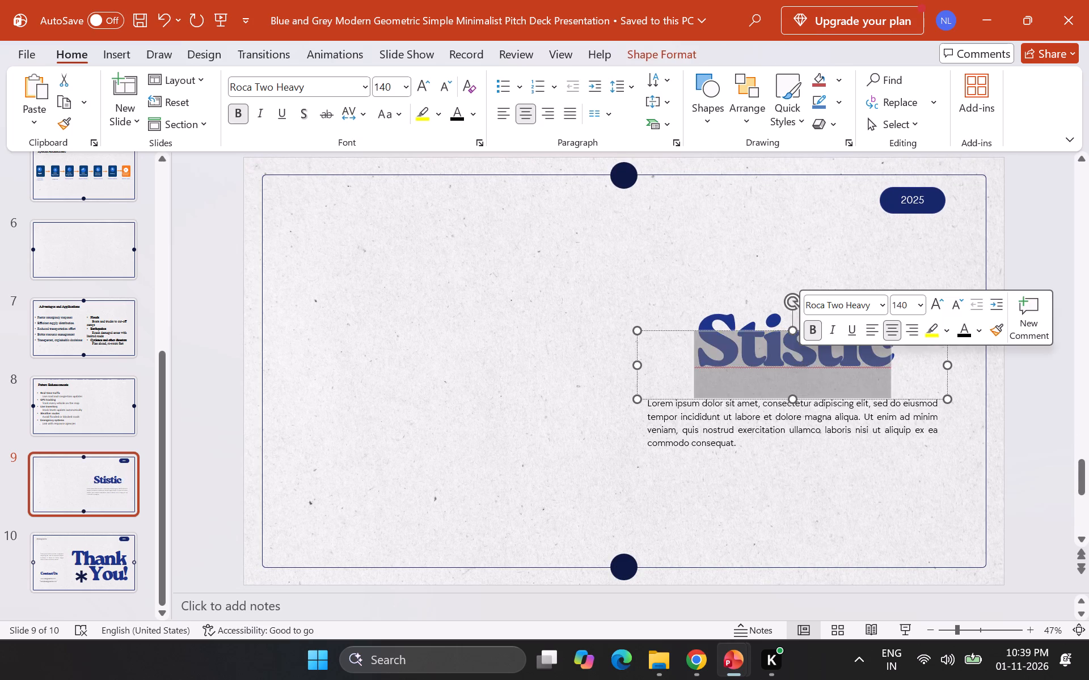
pyautogui.press('BackSpace')
pyautogui.tripleClick(784, 413)
pyautogui.click(781, 415)
pyautogui.press('BackSpace')
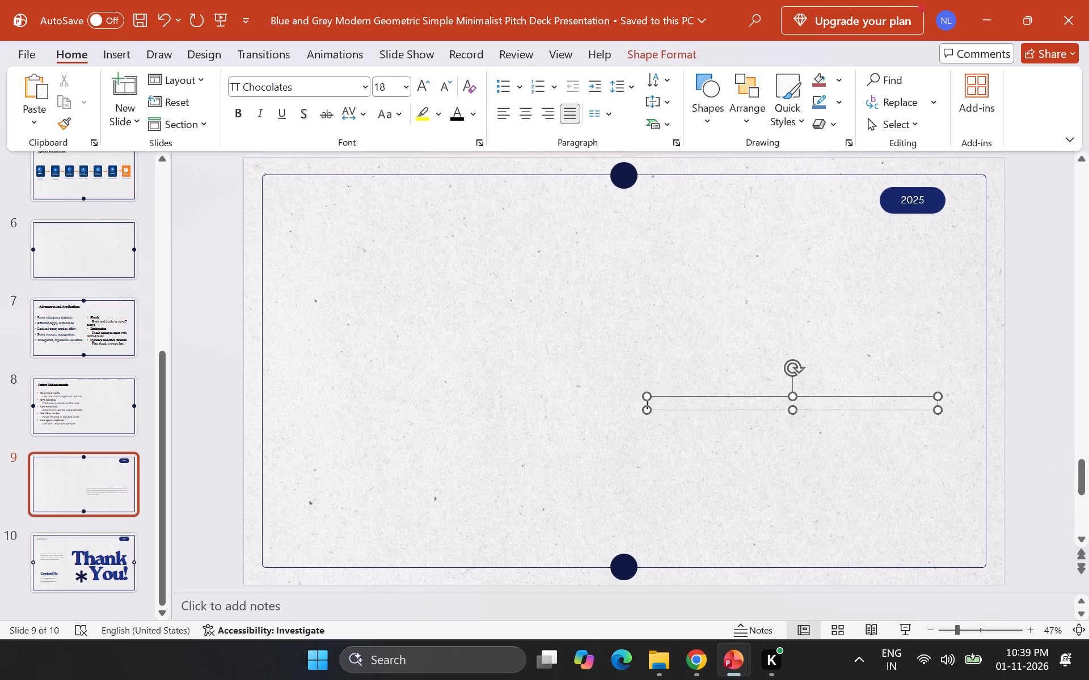
pyautogui.click(880, 205)
pyautogui.press('BackSpace')
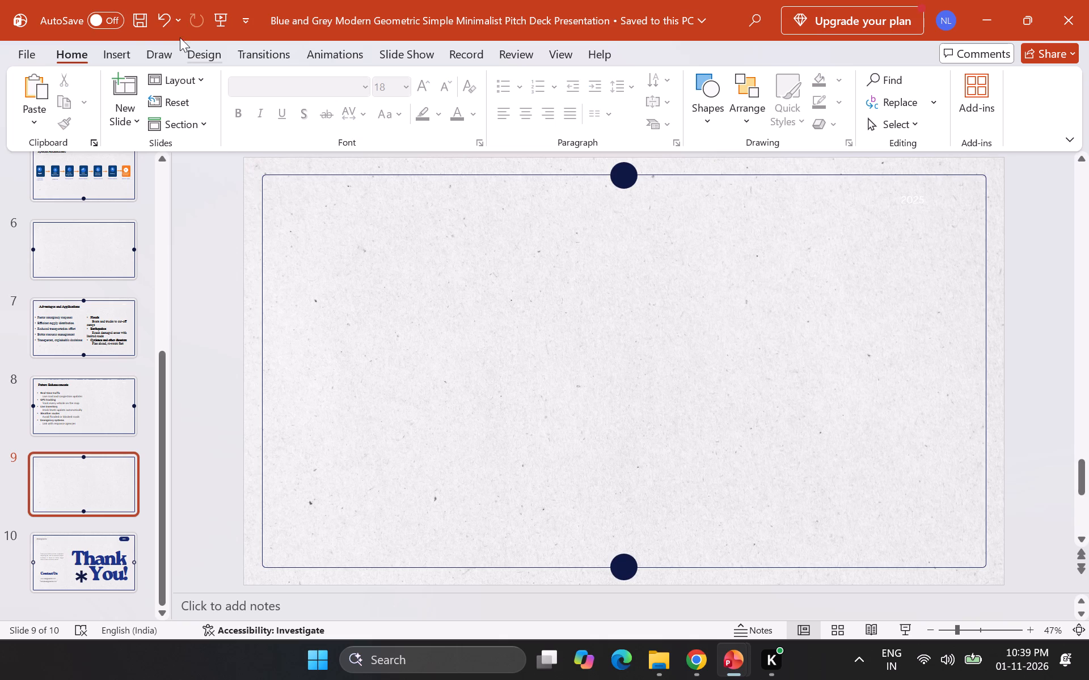
# Insert a text box in the upper part of slide 9 and paste the copied title "Conclusion" into it.
pyautogui.click(121, 48)
pyautogui.click(694, 100)
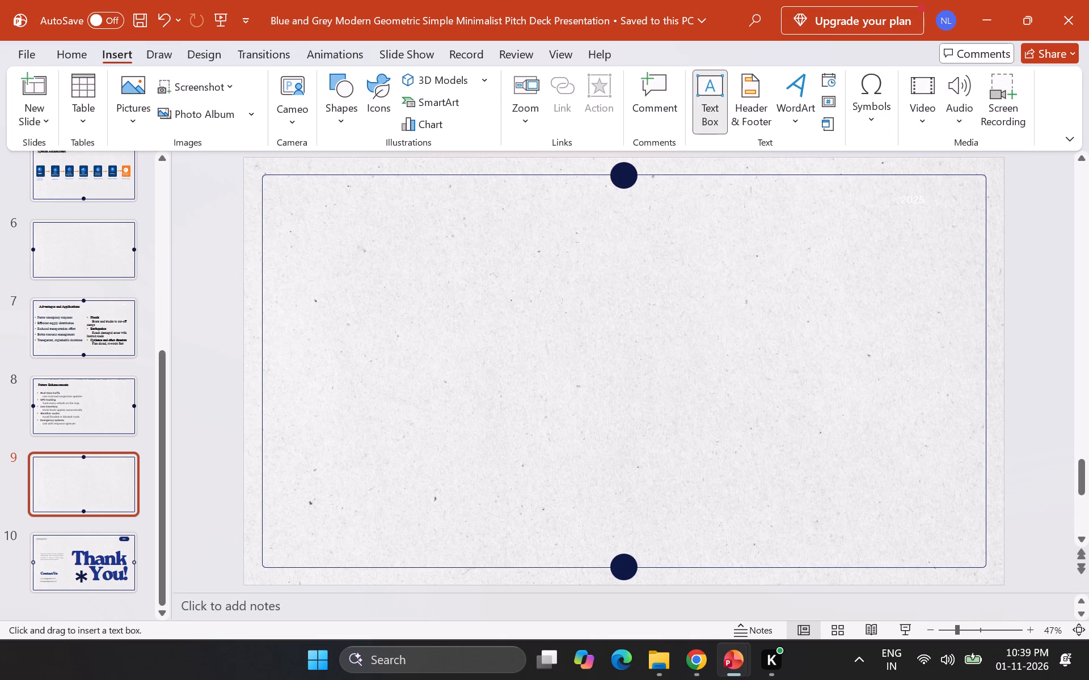
pyautogui.moveTo(382, 248); pyautogui.dragTo(586, 274)
pyautogui.click(577, 280)
pyautogui.hotkey('ctrl', 'v')
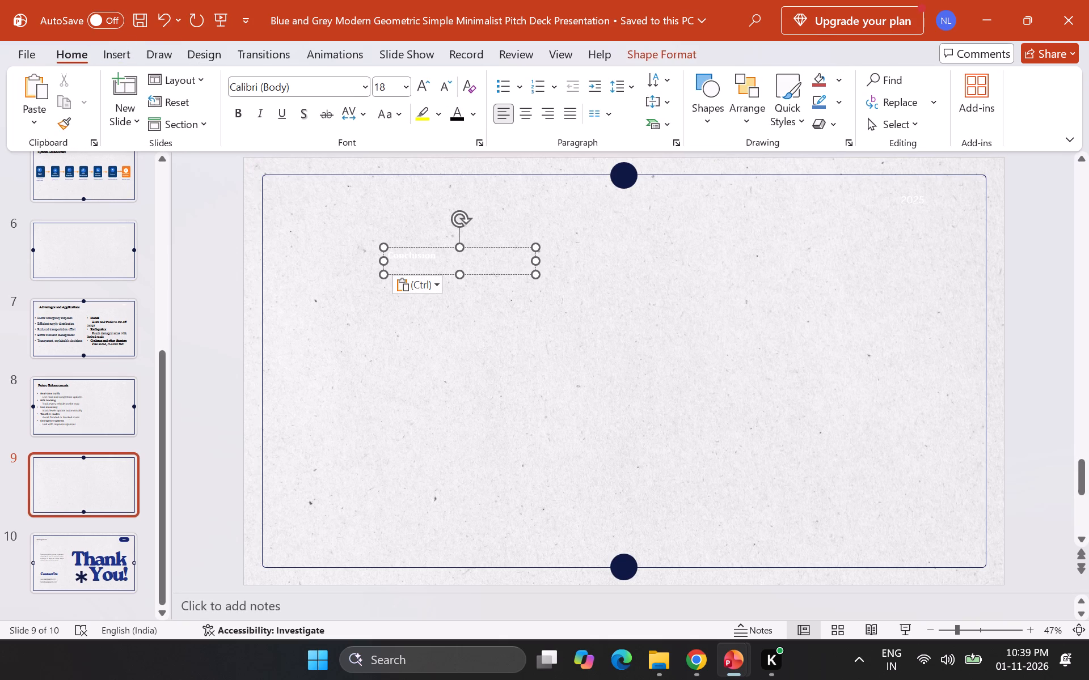
# Format the Conclusion title in black Mongolian Baiti at size 48.
pyautogui.tripleClick(422, 253)
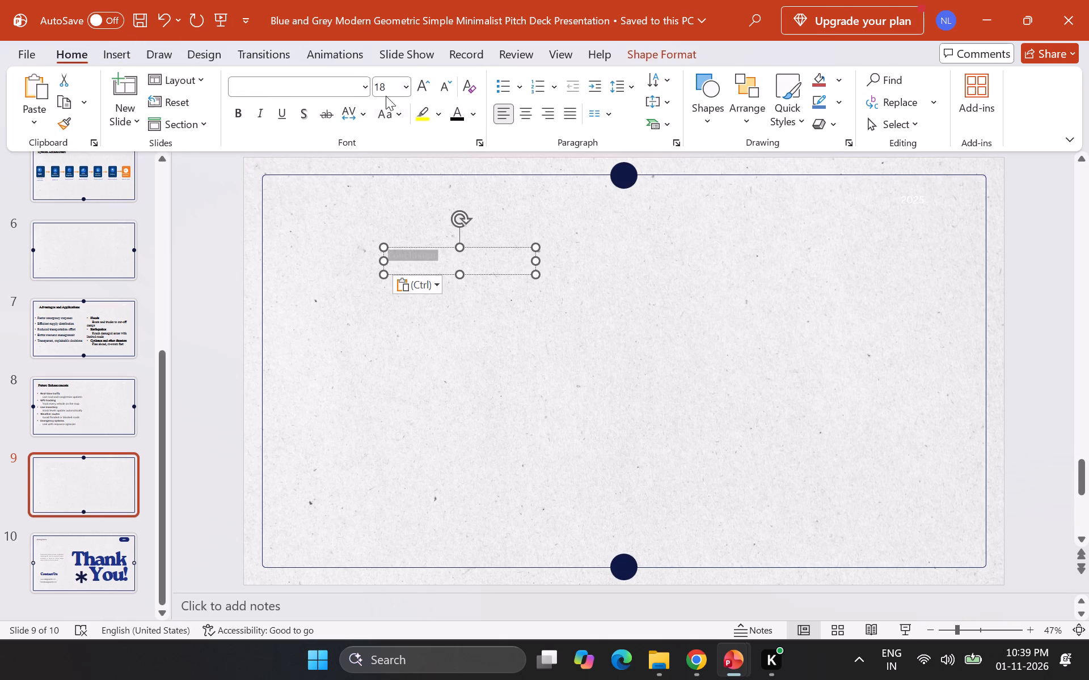
pyautogui.click(370, 86)
pyautogui.click(364, 91)
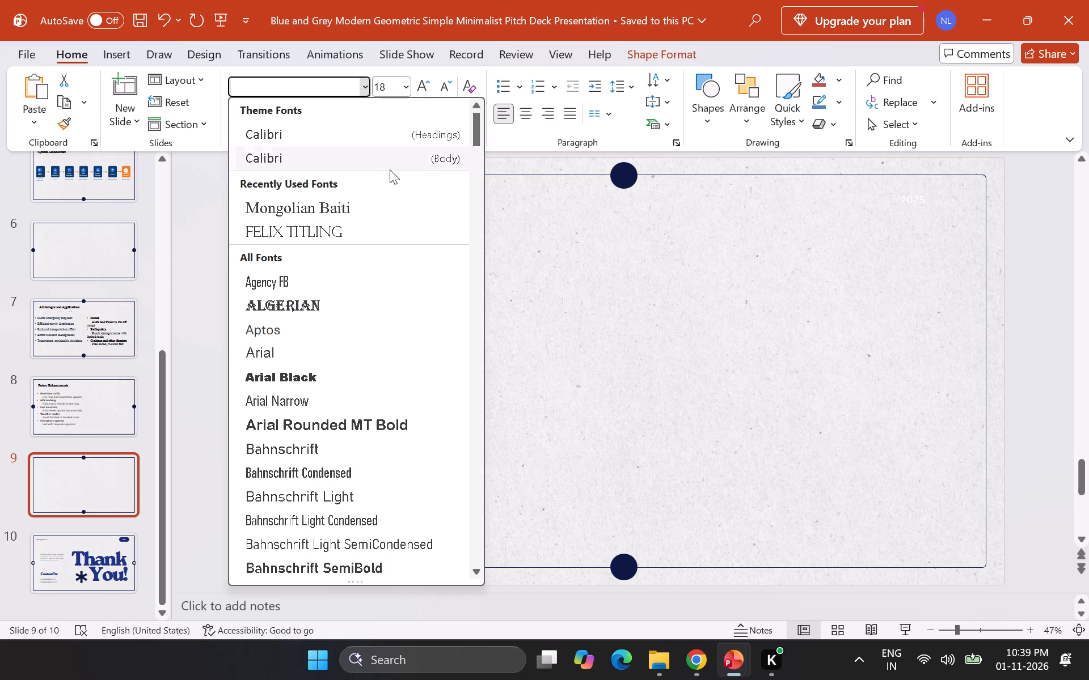
pyautogui.click(374, 201)
pyautogui.click(454, 115)
pyautogui.tripleClick(425, 85)
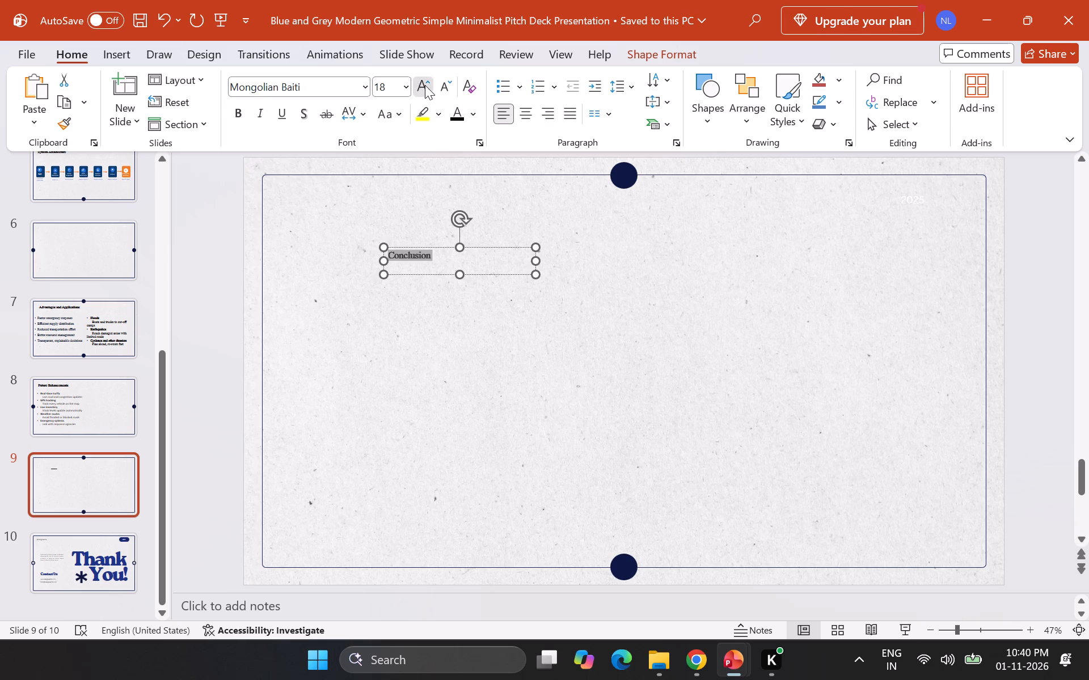
pyautogui.tripleClick(425, 85)
pyautogui.tripleClick(425, 85)
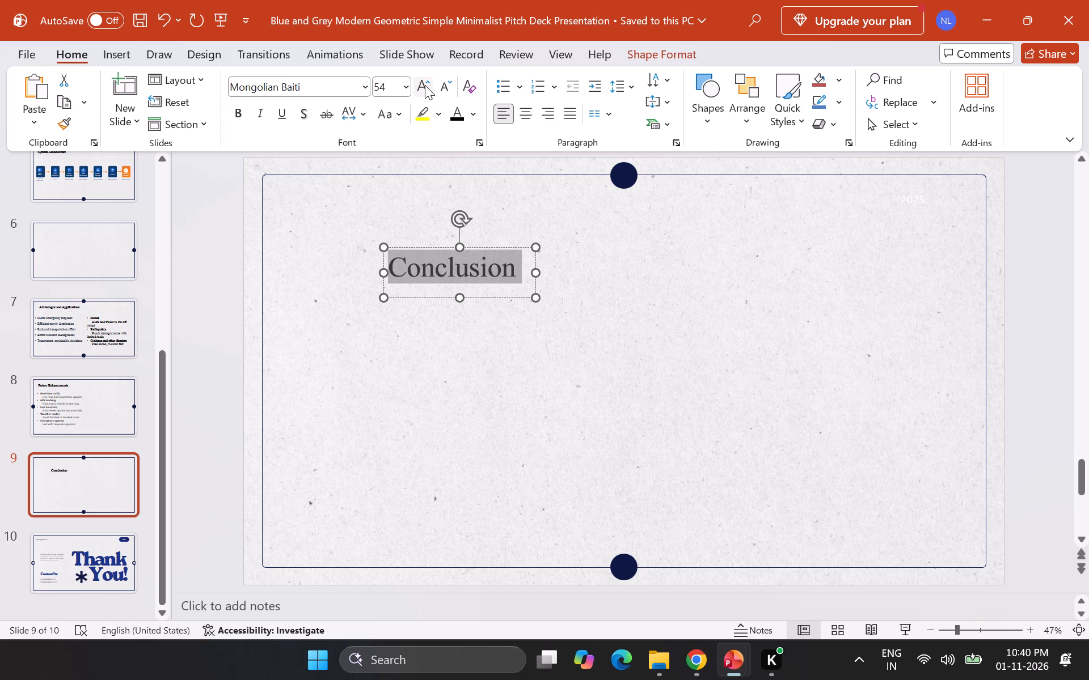
pyautogui.click(440, 85)
# Move the Conclusion title up and left into the upper-left corner of the slide's frame.
pyautogui.moveTo(426, 248); pyautogui.dragTo(336, 199)
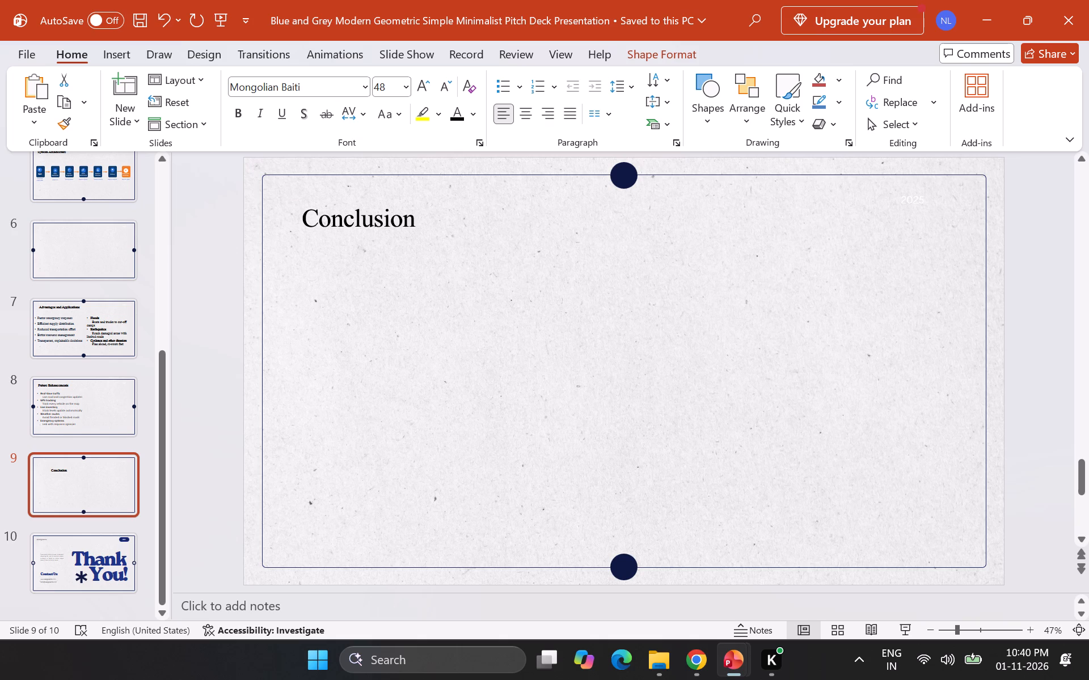
pyautogui.moveTo(336, 199); pyautogui.dragTo(336, 197)
pyautogui.click(545, 327)
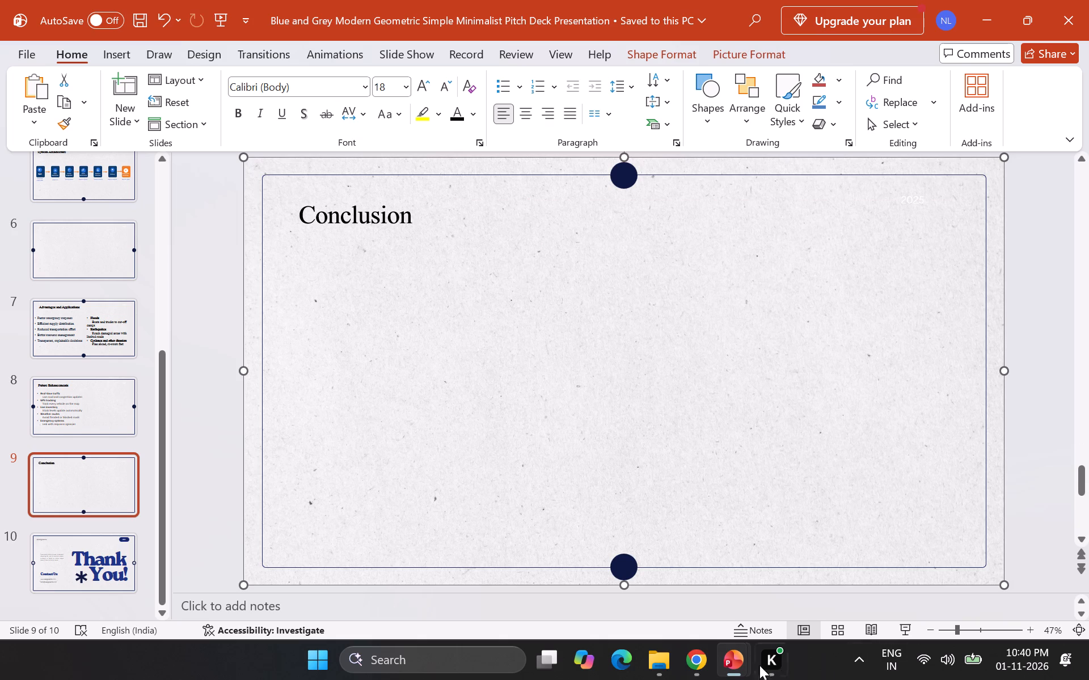
# Copy the heading "Priority-based allocation" from slide 12 of the source presentation and return to the template deck.
pyautogui.click(783, 583)
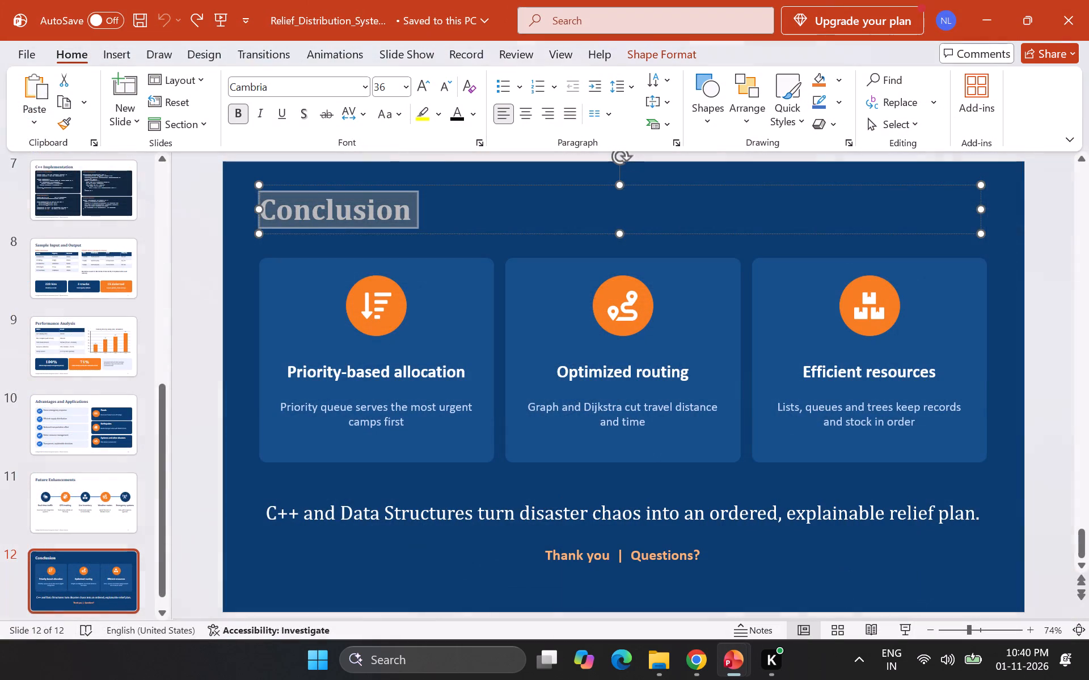
pyautogui.tripleClick(400, 370)
pyautogui.click(400, 370)
pyautogui.hotkey('ctrl', 'c')
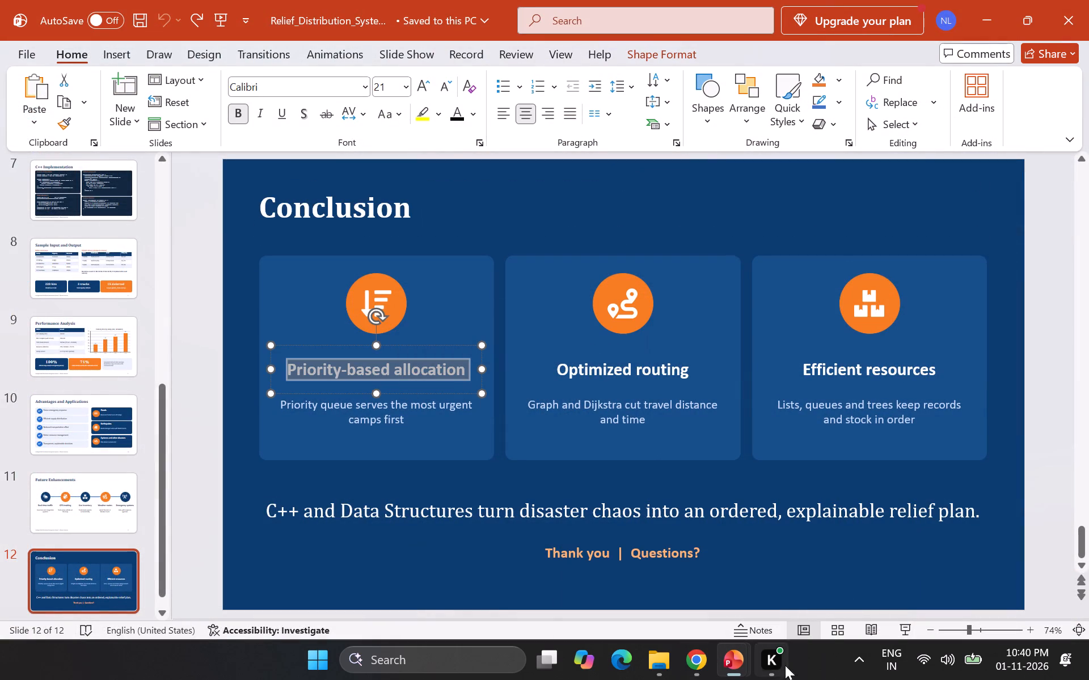
pyautogui.click(689, 589)
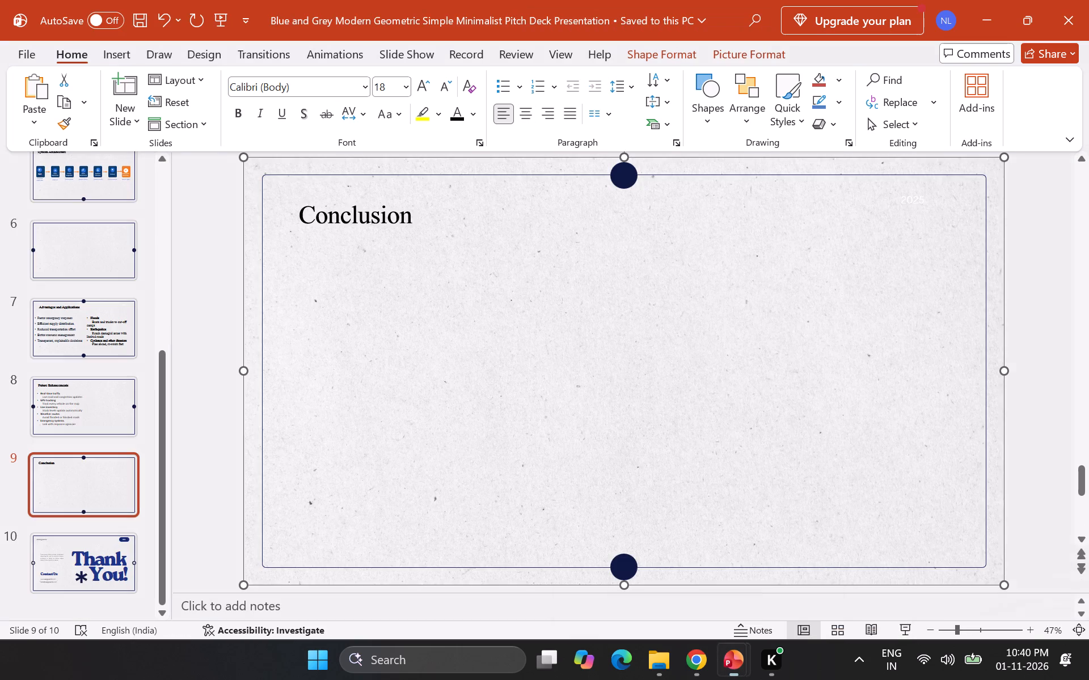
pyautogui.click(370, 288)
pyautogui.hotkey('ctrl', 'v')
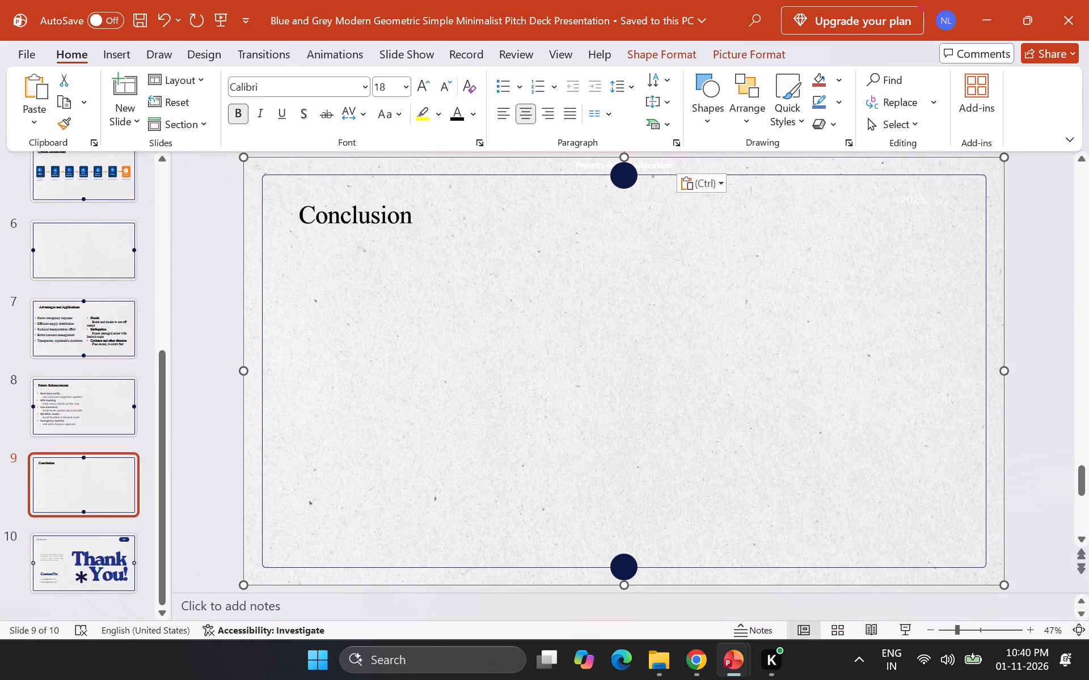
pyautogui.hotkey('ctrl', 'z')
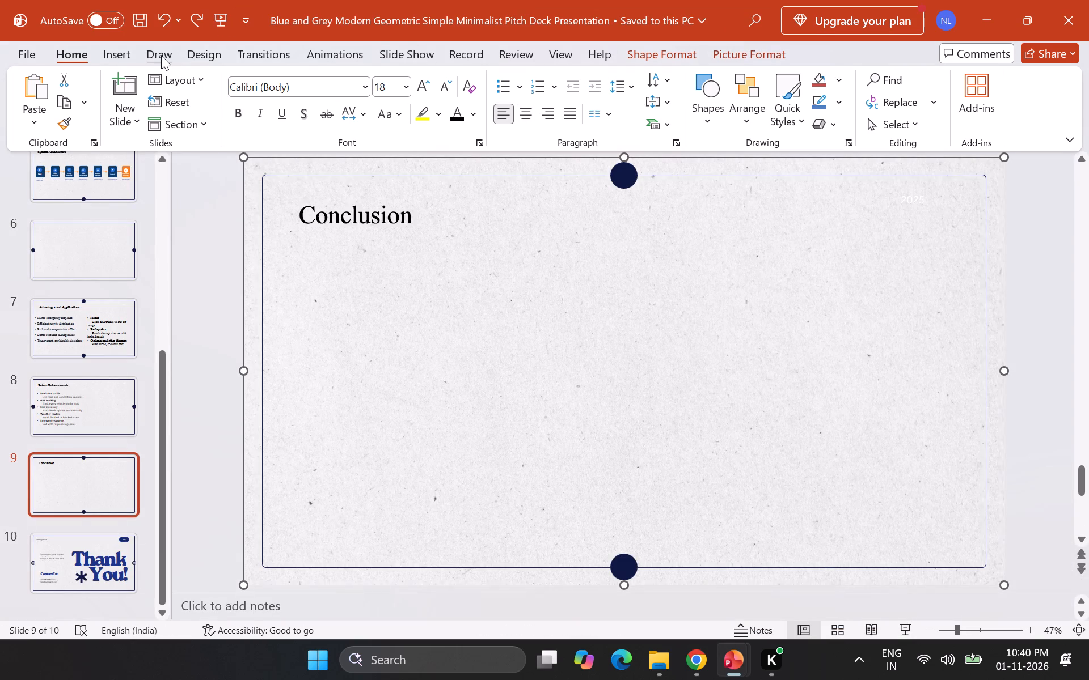
# Insert a wide text box below the Conclusion title and paste the heading "Priority-based allocation" into it.
pyautogui.click(113, 54)
pyautogui.click(706, 92)
pyautogui.moveTo(315, 267); pyautogui.dragTo(335, 277)
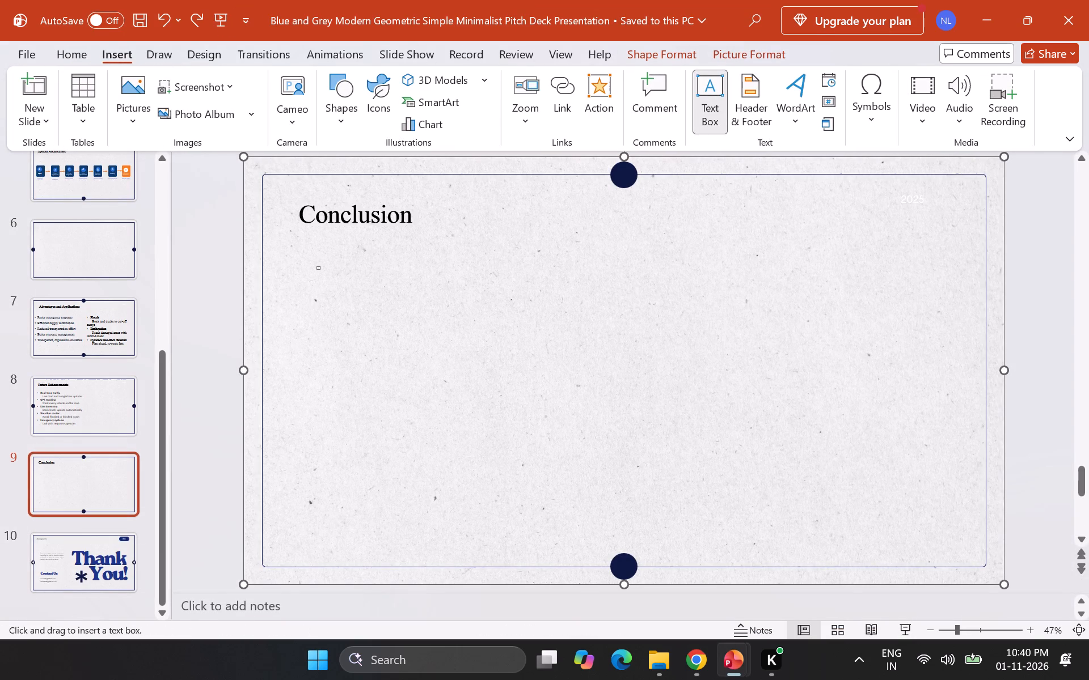
pyautogui.moveTo(335, 277); pyautogui.dragTo(767, 475)
pyautogui.moveTo(353, 335); pyautogui.dragTo(354, 320)
pyautogui.hotkey('ctrl', 'v')
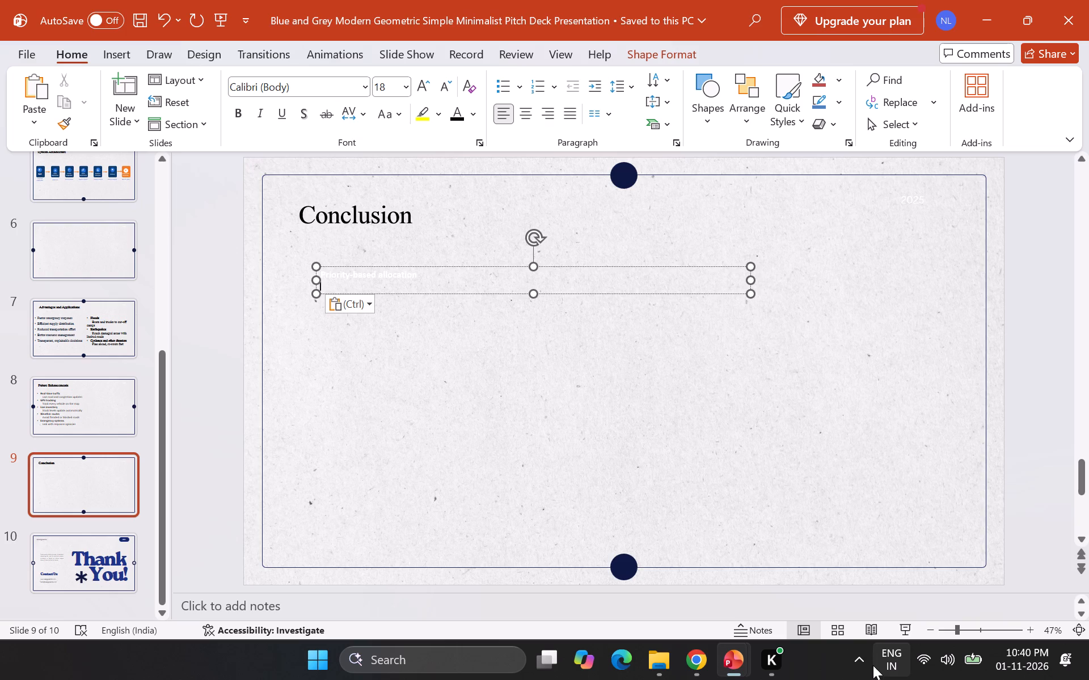
# Copy "Priority queue serves the most urgent camps first" from the source slide and paste it below the Priority-based allocation heading.
pyautogui.hotkey('alt', 'Tab')
pyautogui.tripleClick(419, 410)
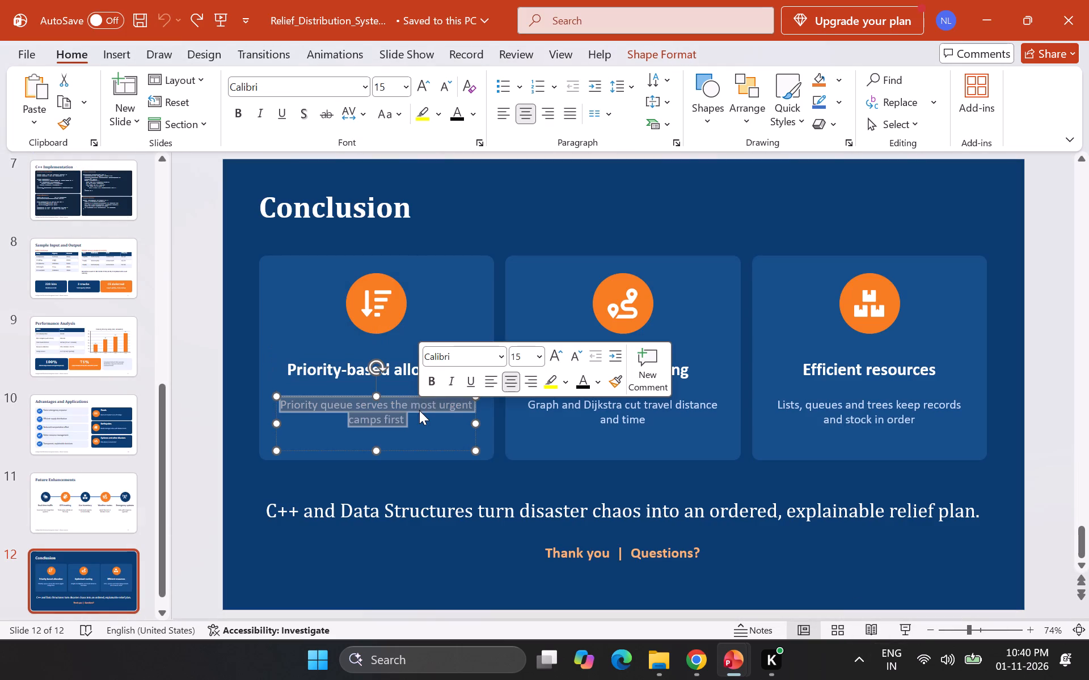
pyautogui.click(419, 410)
pyautogui.hotkey('ctrl', 'c')
pyautogui.hotkey('alt', 'Tab')
pyautogui.click(447, 394)
pyautogui.hotkey('ctrl', 'v')
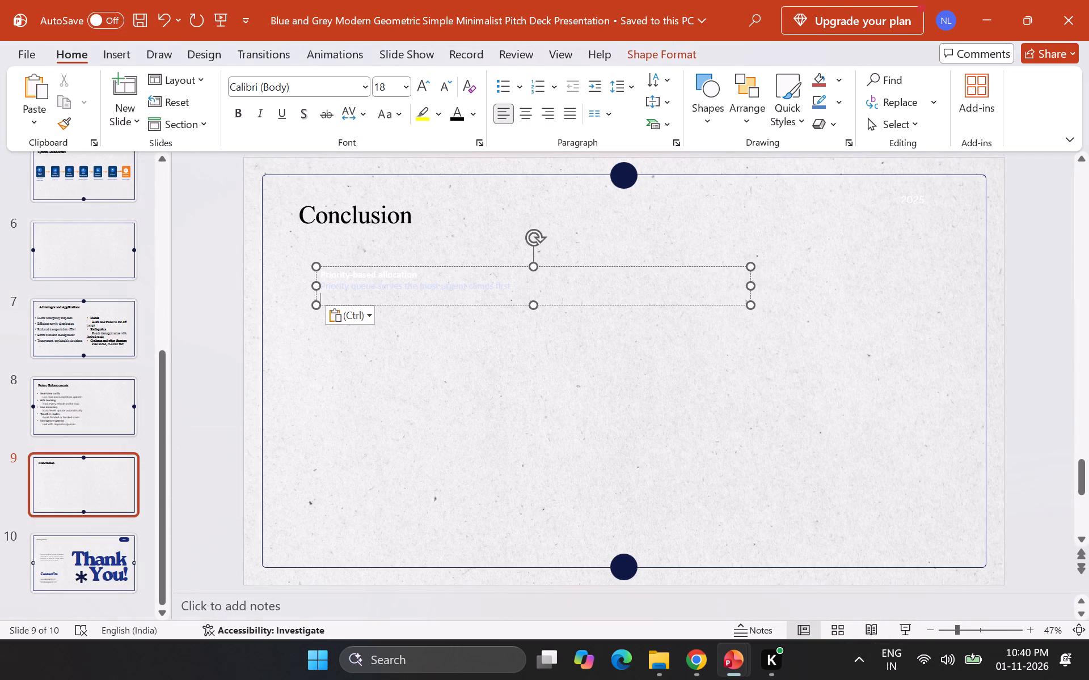
# Add "Optimized routing" and its description "Graph and Dijkstra cut travel distance and time" from the source slide to the text box.
pyautogui.hotkey('alt', 'Tab')
pyautogui.tripleClick(617, 373)
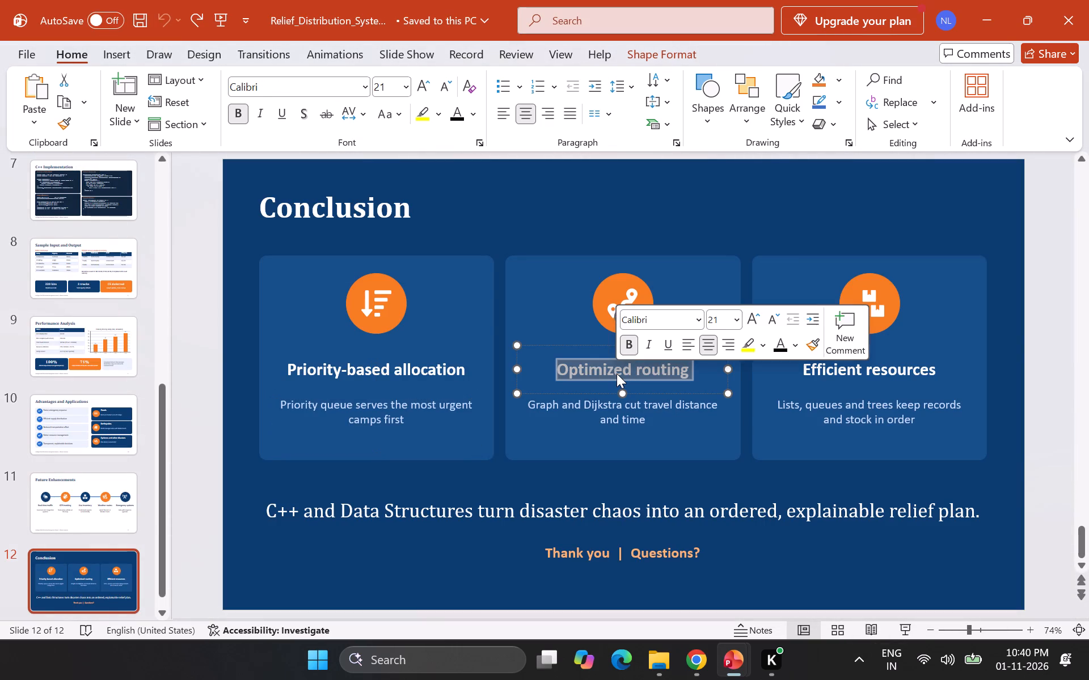
pyautogui.click(617, 373)
pyautogui.hotkey('ctrl', 'c')
pyautogui.hotkey('alt', 'Tab')
pyautogui.click(480, 388)
pyautogui.hotkey('ctrl', 'v')
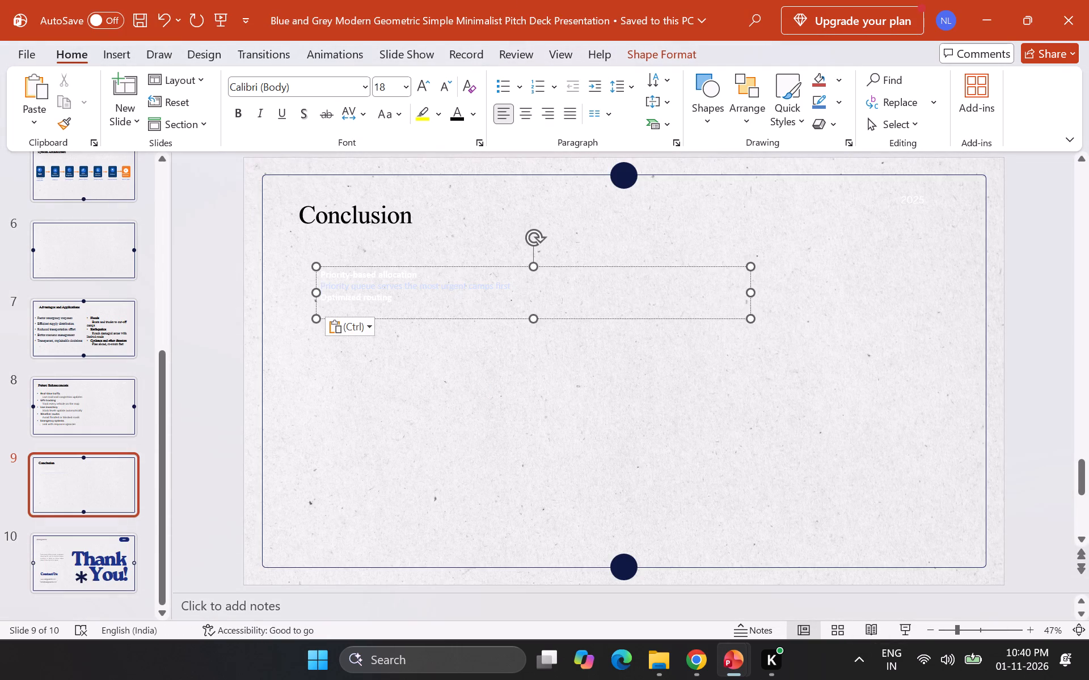
pyautogui.hotkey('alt', 'Tab')
pyautogui.tripleClick(607, 414)
pyautogui.click(608, 415)
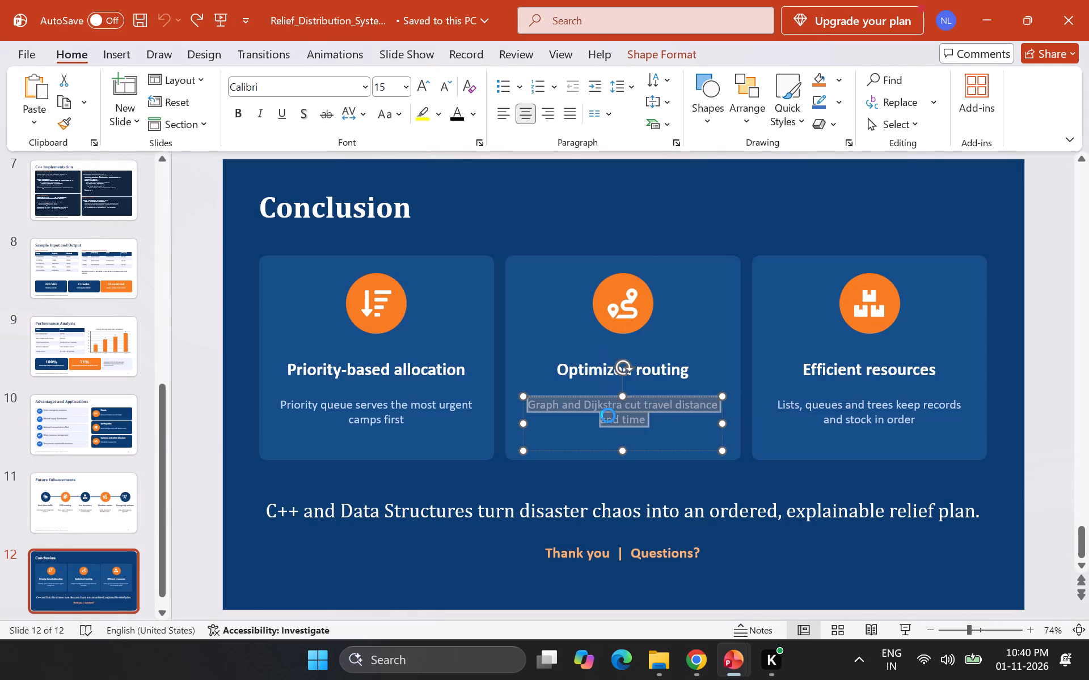
pyautogui.hotkey('ctrl', 'c')
pyautogui.hotkey('alt', 'Tab')
pyautogui.click(517, 391)
pyautogui.hotkey('ctrl', 'v')
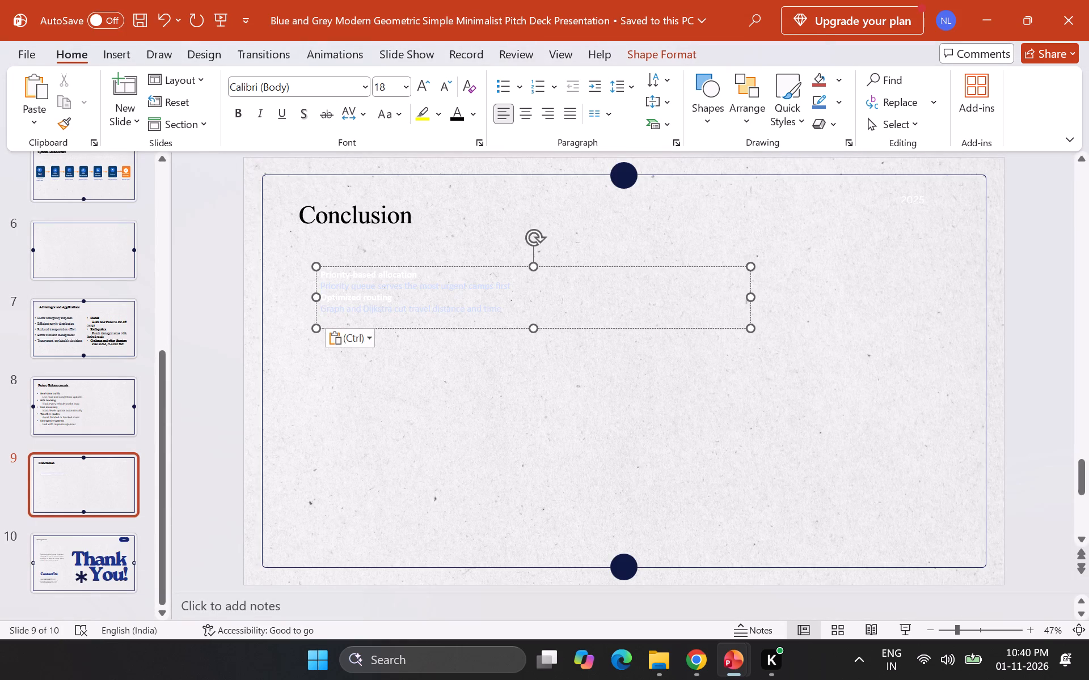
# Add "Efficient resources" and its description "Lists, queues and trees keep records and stock in order" from the source slide to the text box.
pyautogui.hotkey('alt', 'Tab')
pyautogui.tripleClick(916, 371)
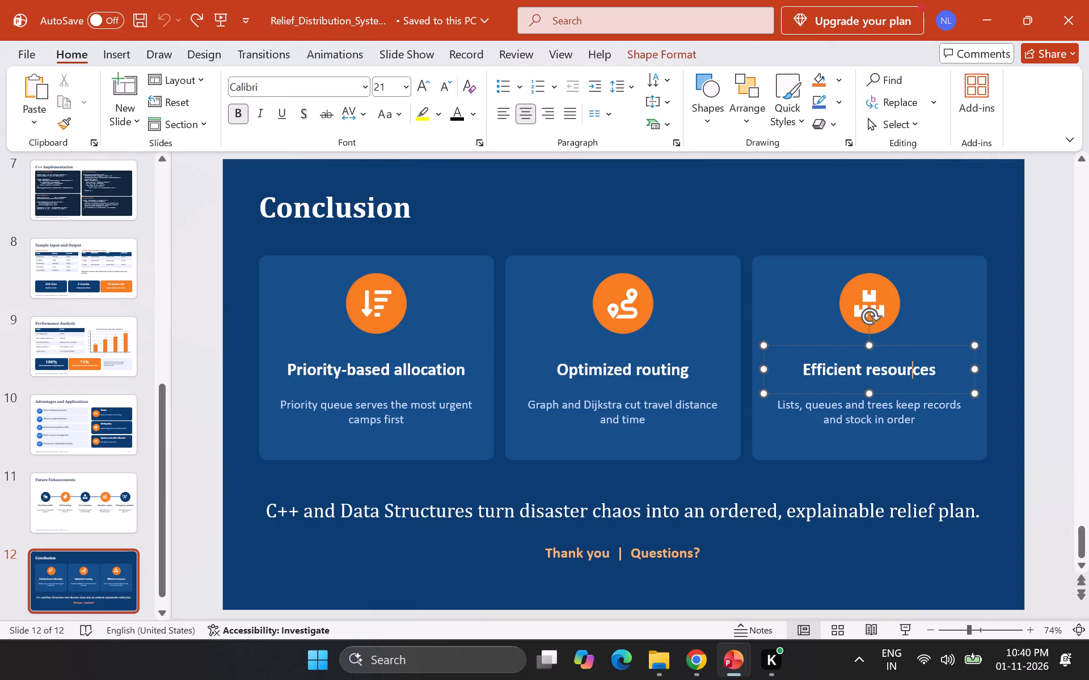
pyautogui.click(916, 371)
pyautogui.hotkey('ctrl', 'c')
pyautogui.hotkey('alt', 'Tab')
pyautogui.click(647, 371)
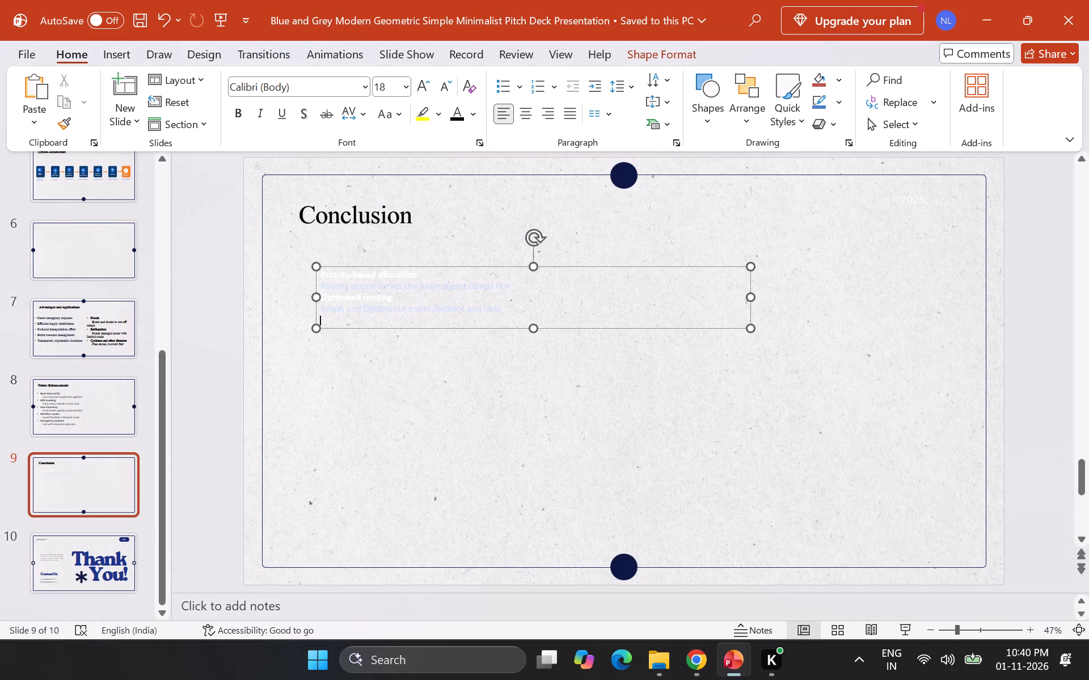
pyautogui.hotkey('ctrl', 'v')
pyautogui.hotkey('alt', 'Tab')
pyautogui.tripleClick(809, 399)
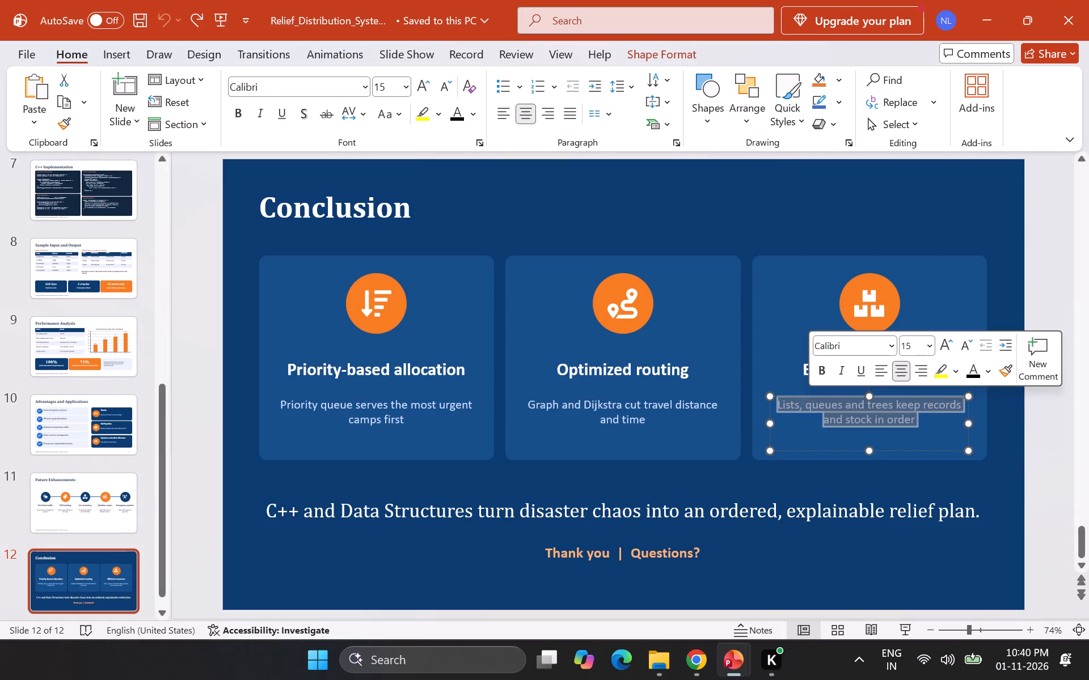
pyautogui.click(805, 397)
pyautogui.hotkey('ctrl', 'c')
pyautogui.hotkey('alt', 'Tab')
pyautogui.click(639, 402)
pyautogui.hotkey('ctrl', 'v')
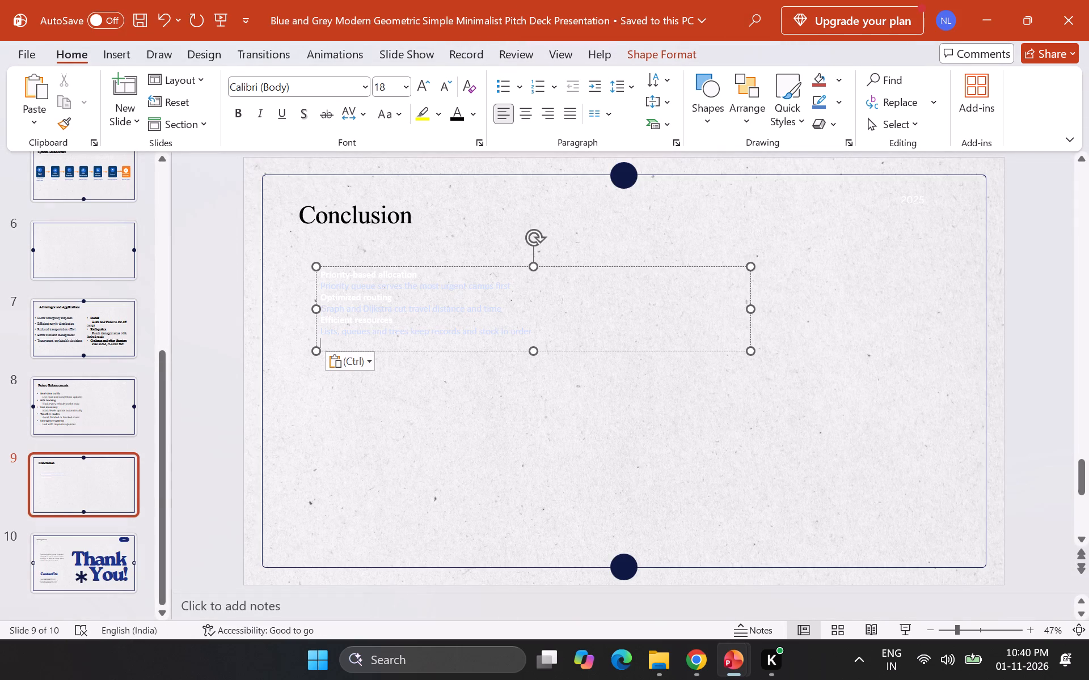
# Recolour all the body text on the Conclusion slide black, enlarge it to size 44 and widen its text box to fit.
pyautogui.moveTo(320, 278); pyautogui.dragTo(357, 300)
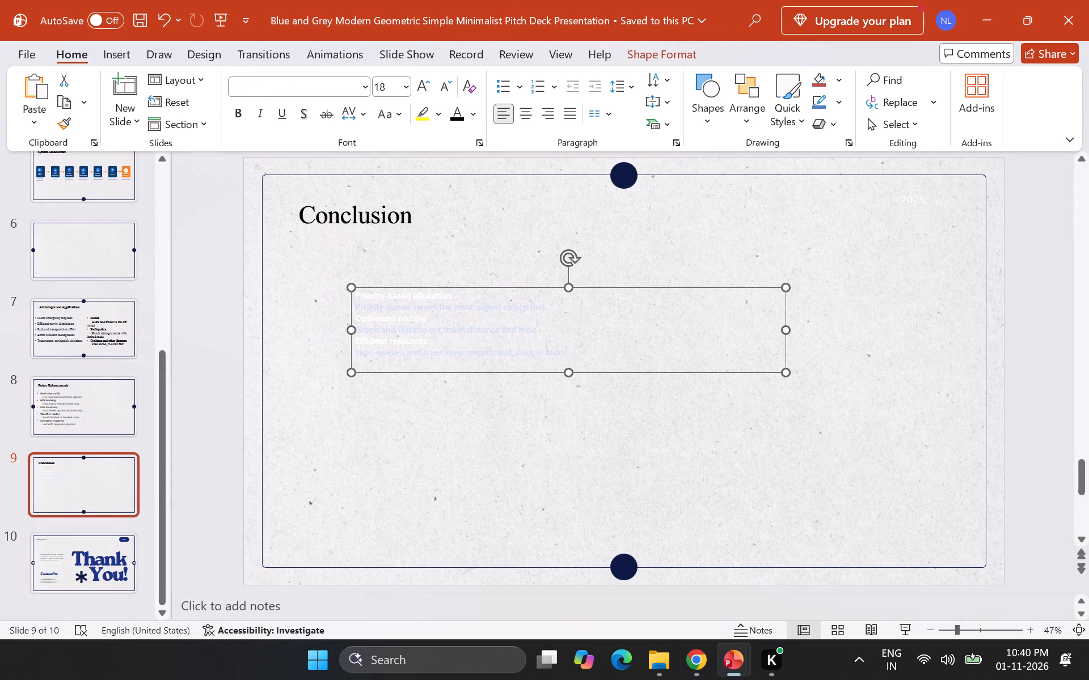
pyautogui.tripleClick(416, 331)
pyautogui.hotkey('ctrl', 'a')
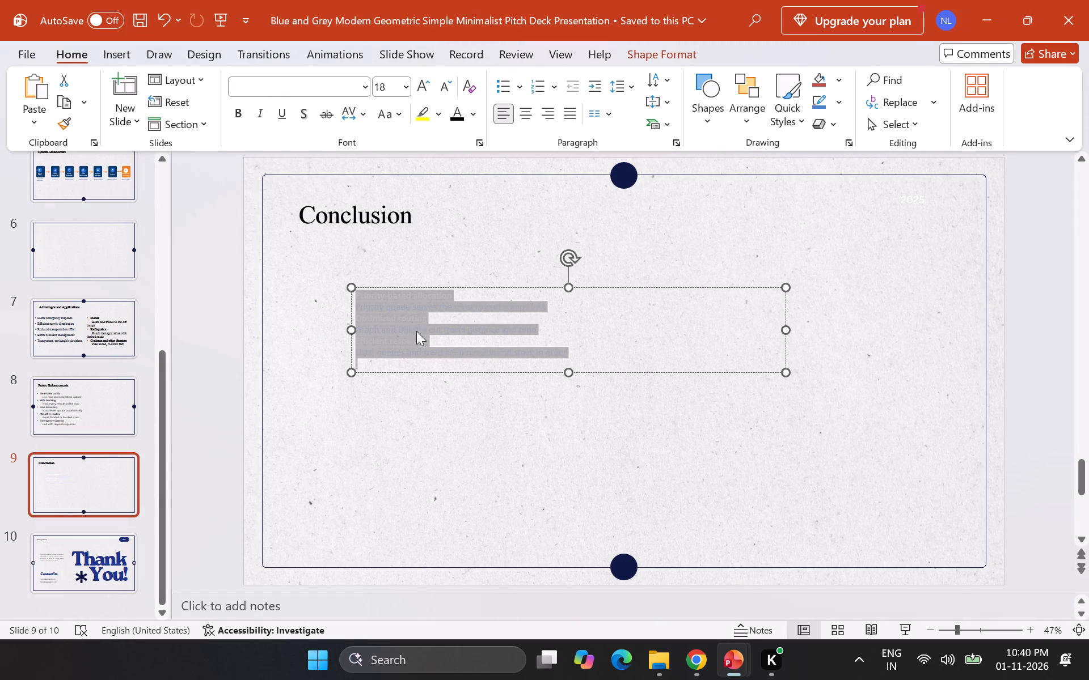
pyautogui.click(462, 119)
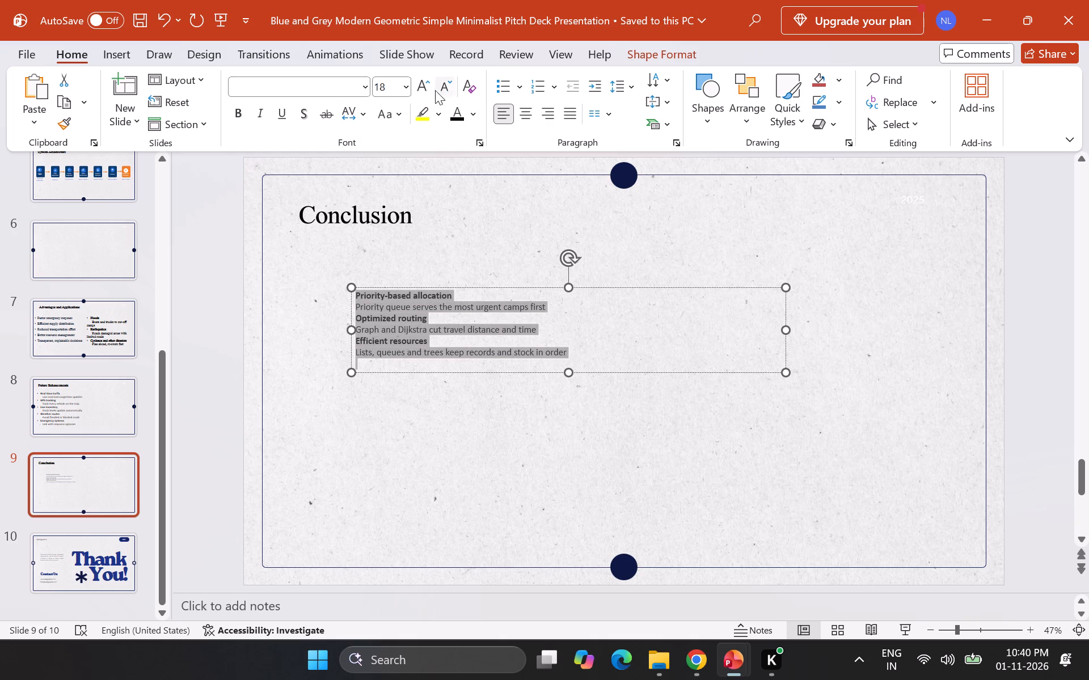
pyautogui.tripleClick(418, 90)
pyautogui.doubleClick(417, 90)
pyautogui.click(417, 90)
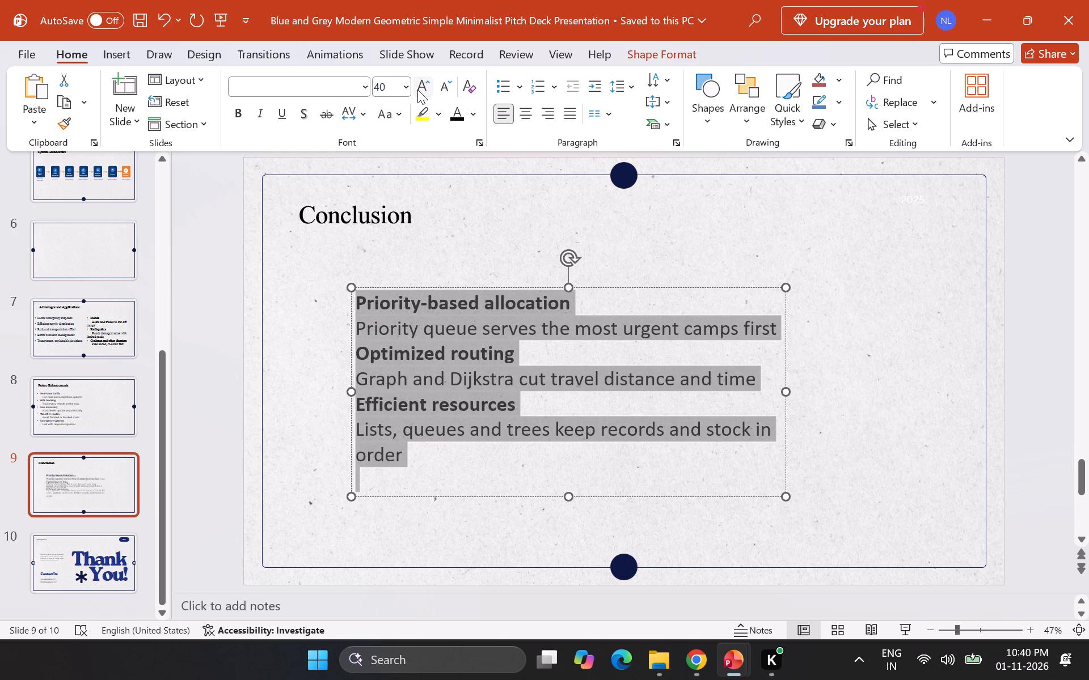
pyautogui.moveTo(788, 389); pyautogui.dragTo(878, 398)
pyautogui.click(419, 87)
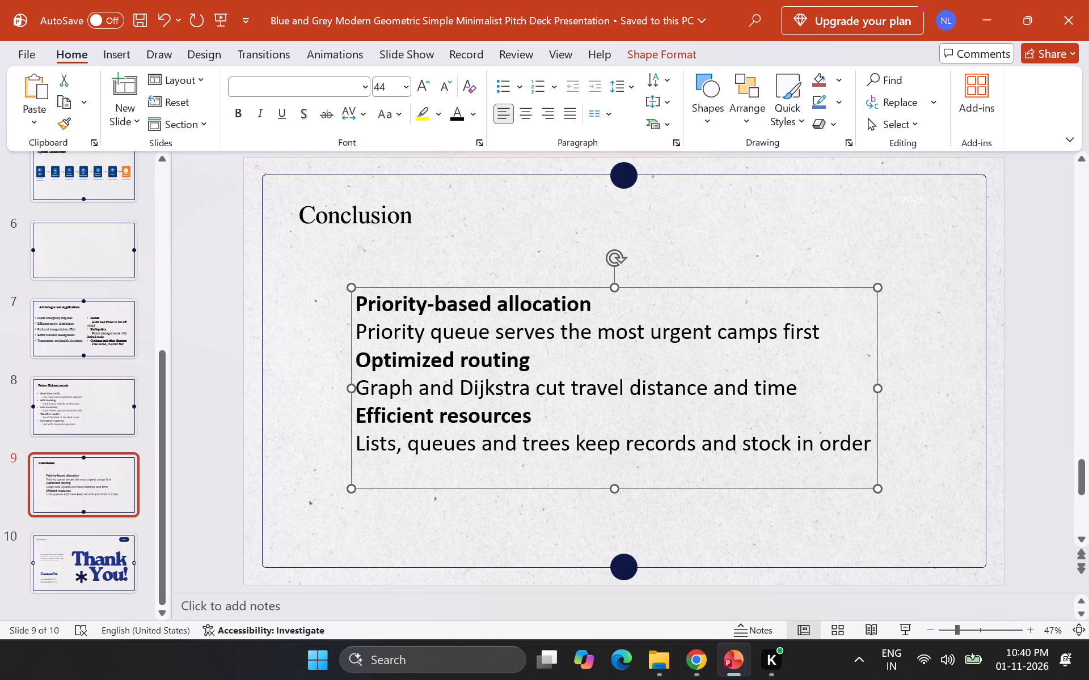
# Align the body text box with the Conclusion title's left edge and set its font to Mongolian Baiti.
pyautogui.moveTo(368, 287); pyautogui.dragTo(307, 285)
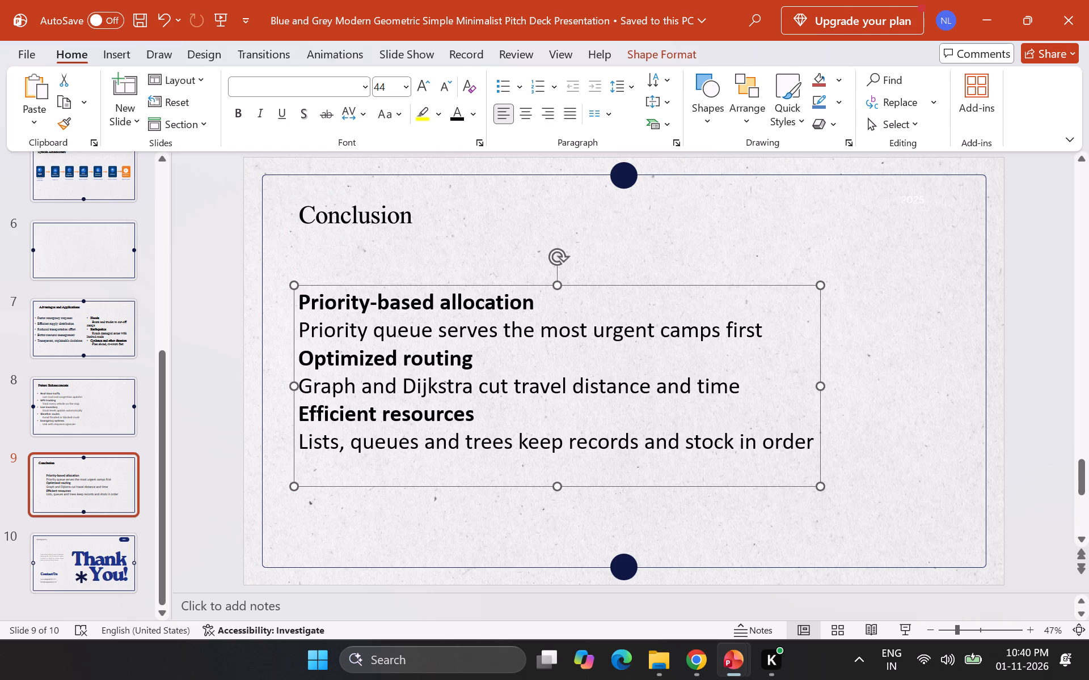
pyautogui.click(368, 91)
pyautogui.click(334, 212)
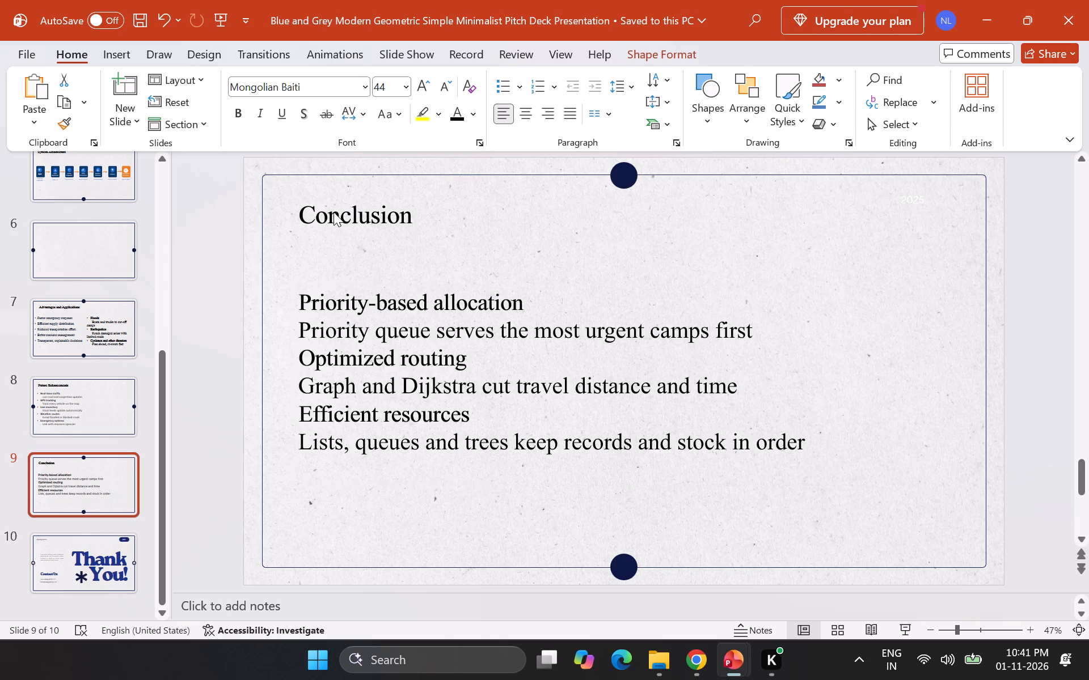
# Add bullets to the headings Priority-based allocation, Optimized routing and Efficient resources.
pyautogui.click(301, 304)
pyautogui.click(499, 87)
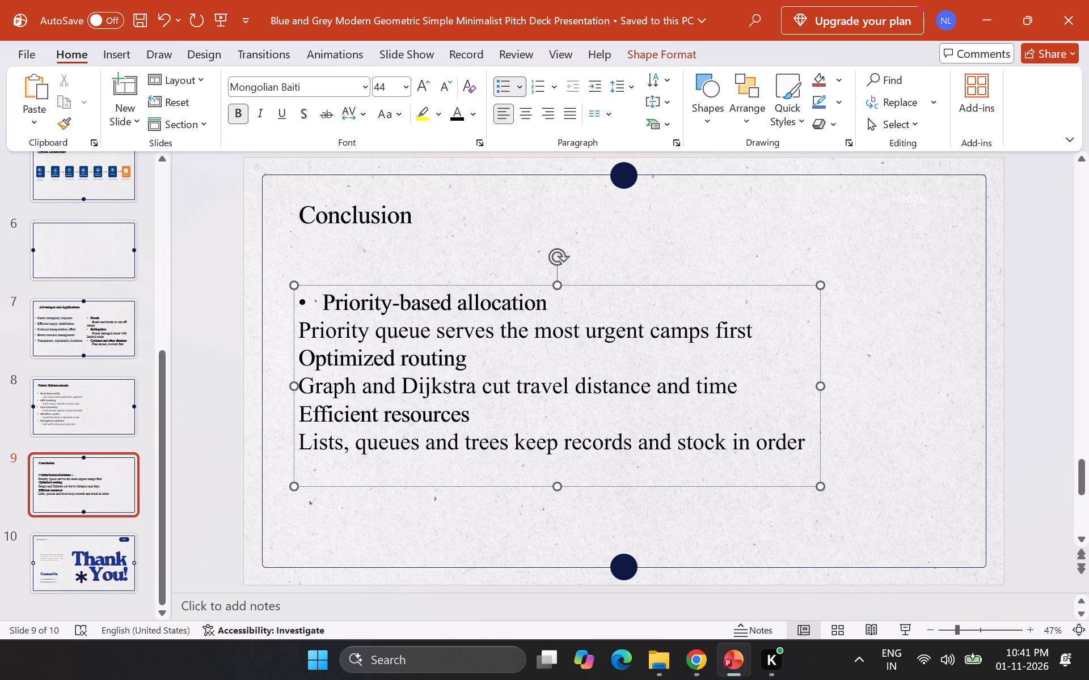
pyautogui.click(298, 361)
pyautogui.click(499, 83)
pyautogui.click(299, 414)
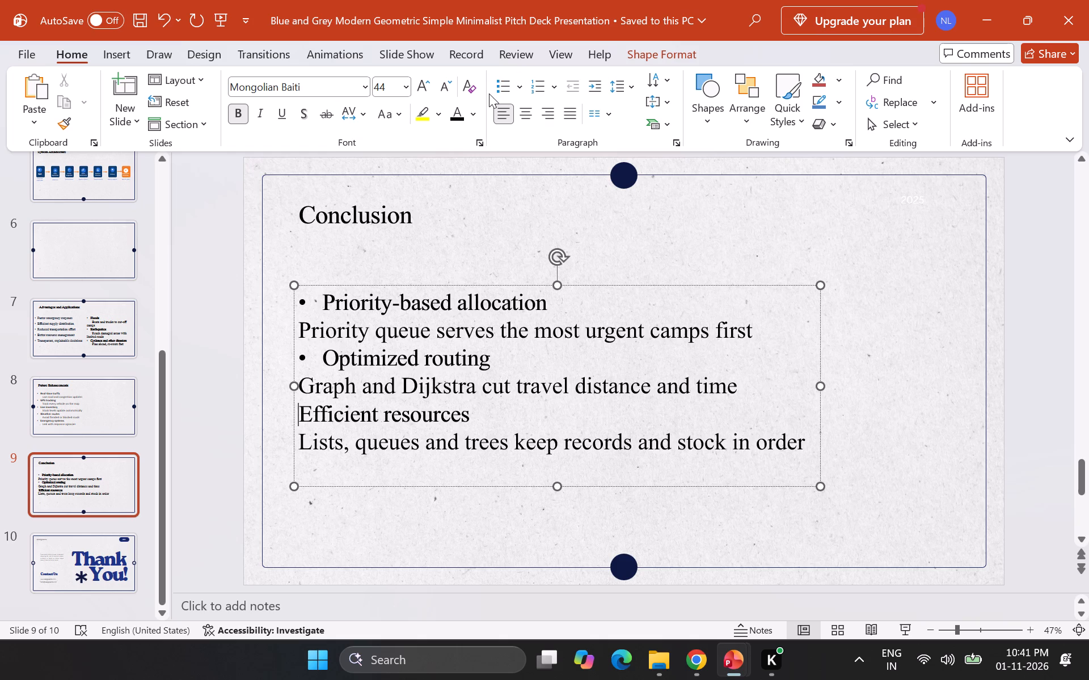
pyautogui.click(504, 93)
# Indent the three descriptions under their headings, then widen the text box to keep each on one line and move it up slightly.
pyautogui.click(301, 335)
pyautogui.press('Tab')
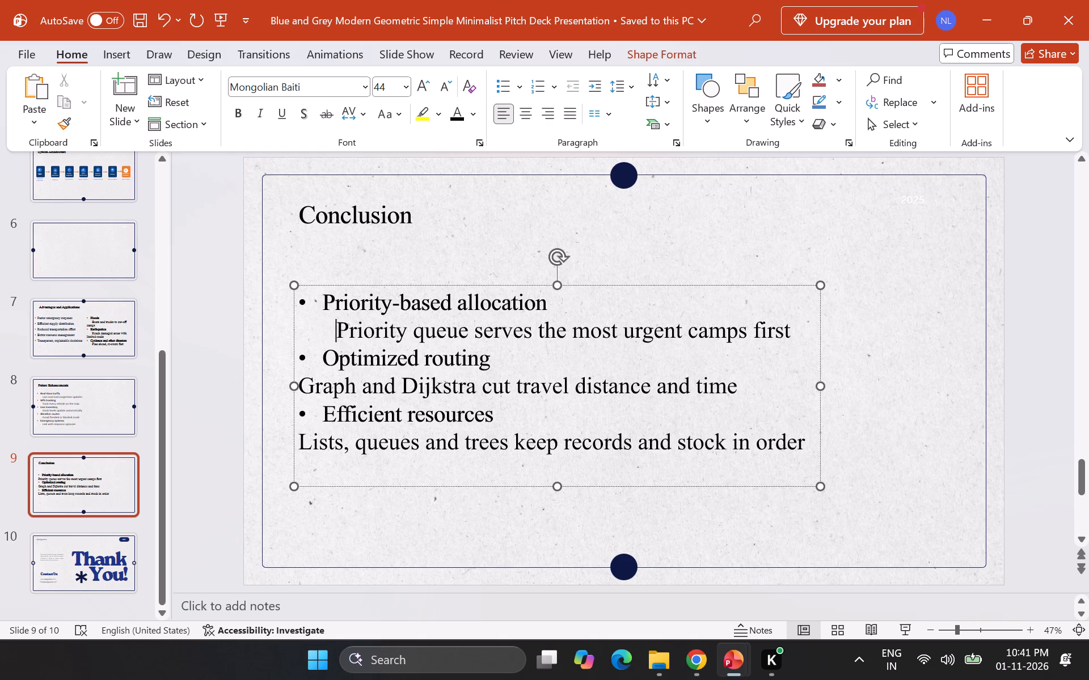
pyautogui.click(301, 388)
pyautogui.press('Tab')
pyautogui.click(297, 440)
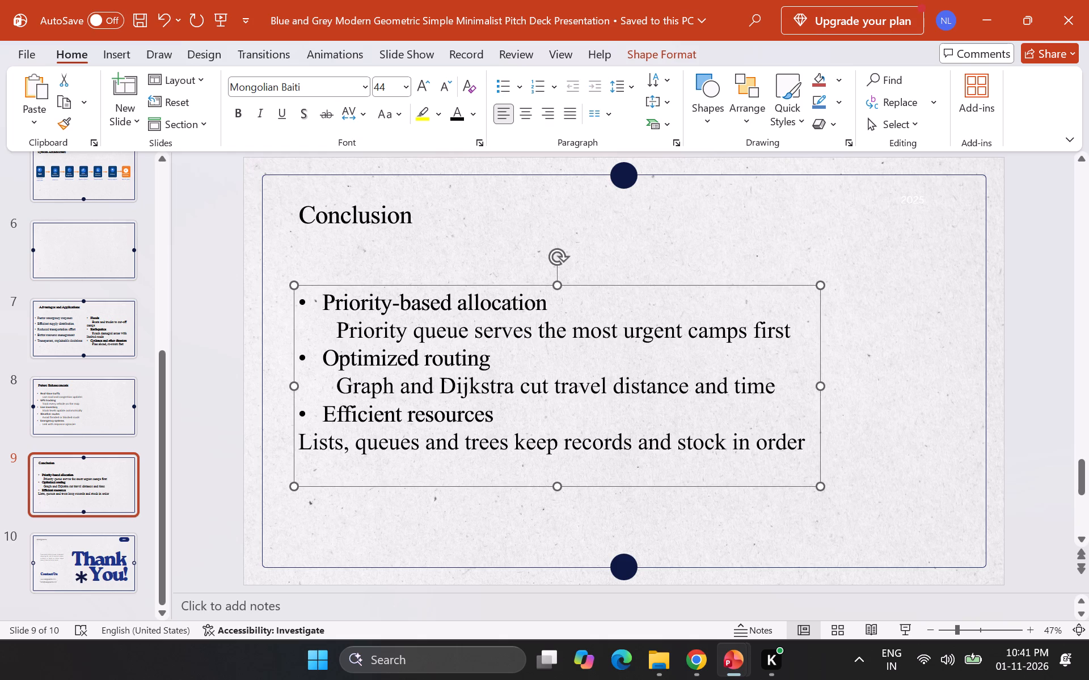
pyautogui.click(297, 441)
pyautogui.click(302, 437)
pyautogui.press('Tab')
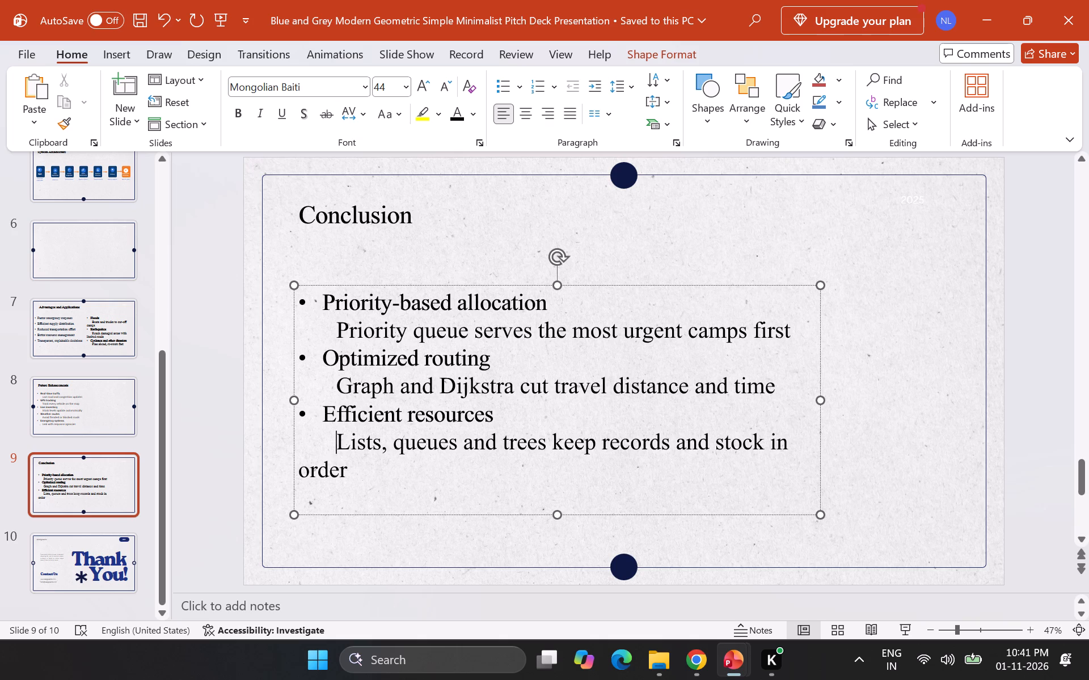
pyautogui.moveTo(820, 400); pyautogui.dragTo(928, 398)
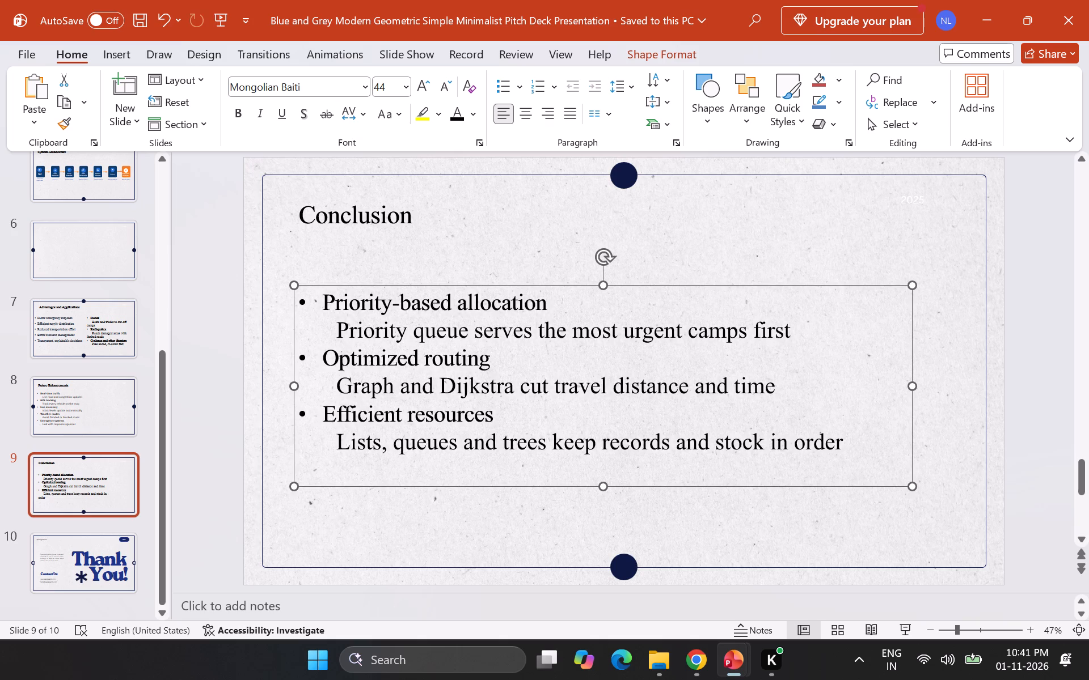
pyautogui.moveTo(537, 286); pyautogui.dragTo(527, 267)
# Set the font of the whole Future Enhancements list on slide 8 to Mongolian Baiti.
pyautogui.click(28, 406)
pyautogui.moveTo(311, 278); pyautogui.dragTo(465, 396)
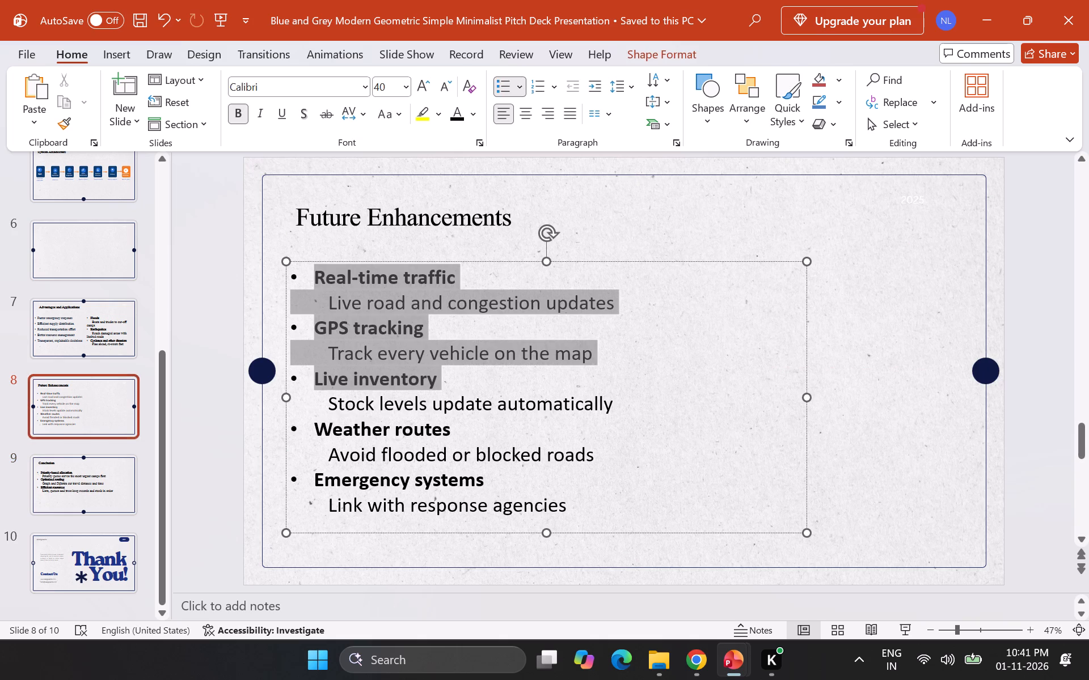
pyautogui.moveTo(465, 396); pyautogui.dragTo(615, 517)
pyautogui.click(358, 79)
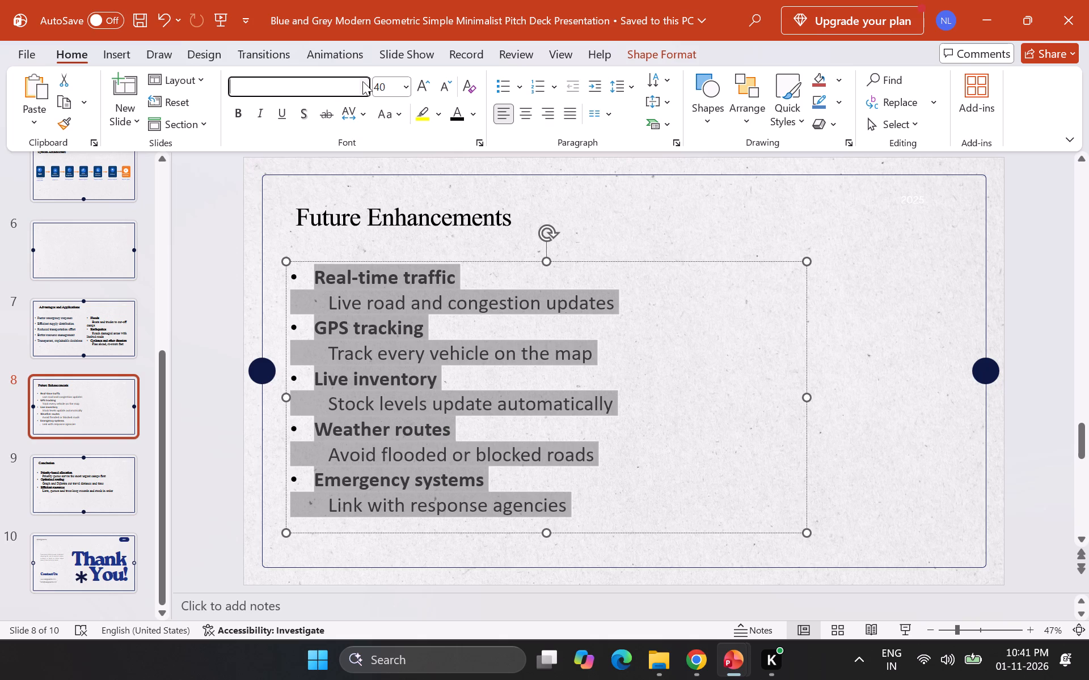
pyautogui.click(362, 81)
pyautogui.click(343, 208)
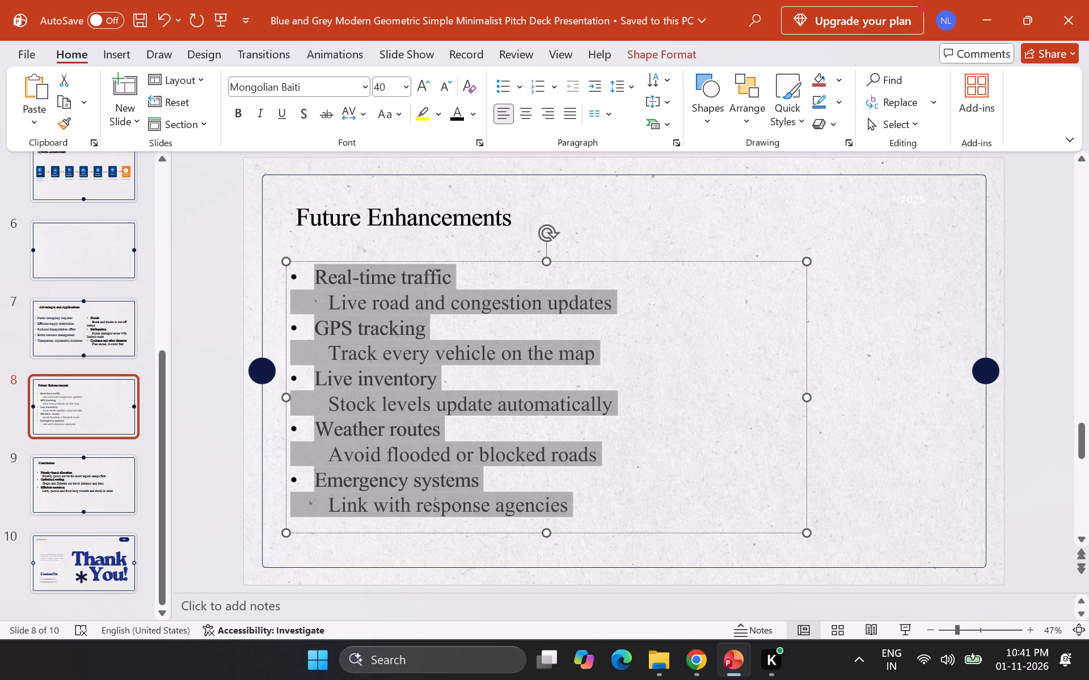
pyautogui.click(762, 372)
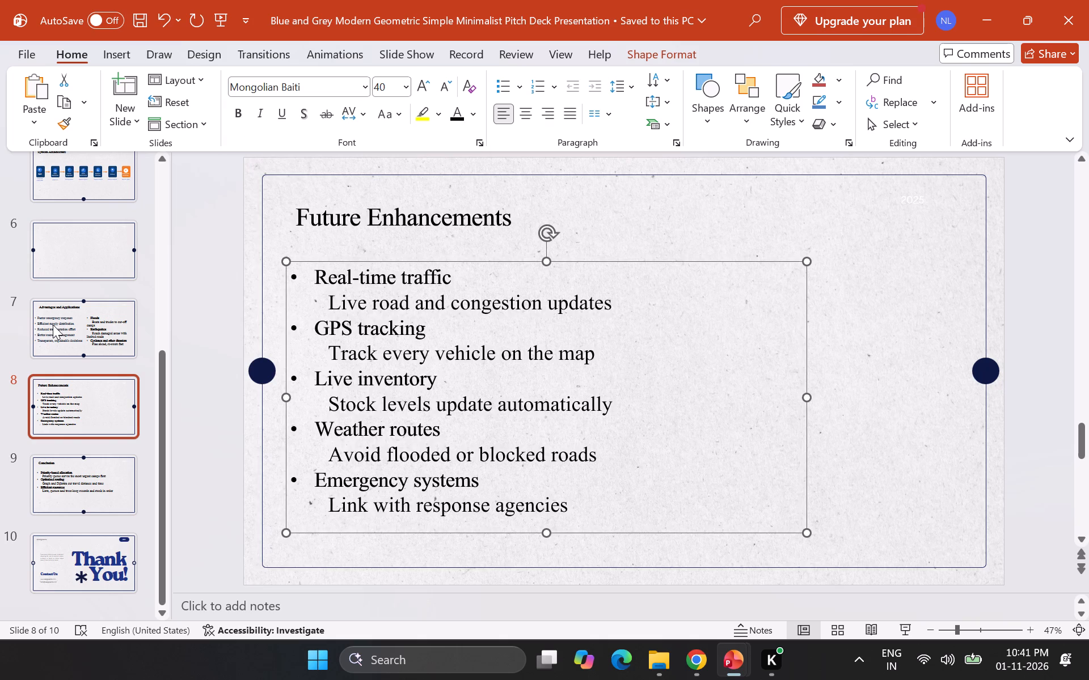
# Remove bold from the Floods, Earthquakes and Cyclones list on slide 7.
pyautogui.click(54, 325)
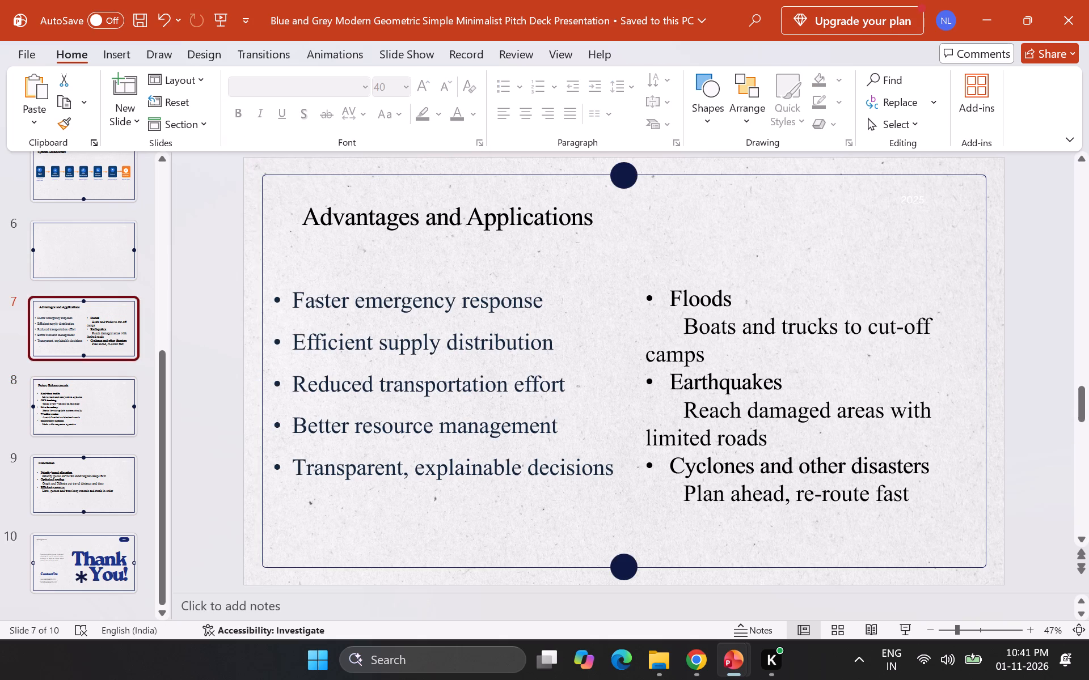
pyautogui.moveTo(669, 290); pyautogui.dragTo(899, 491)
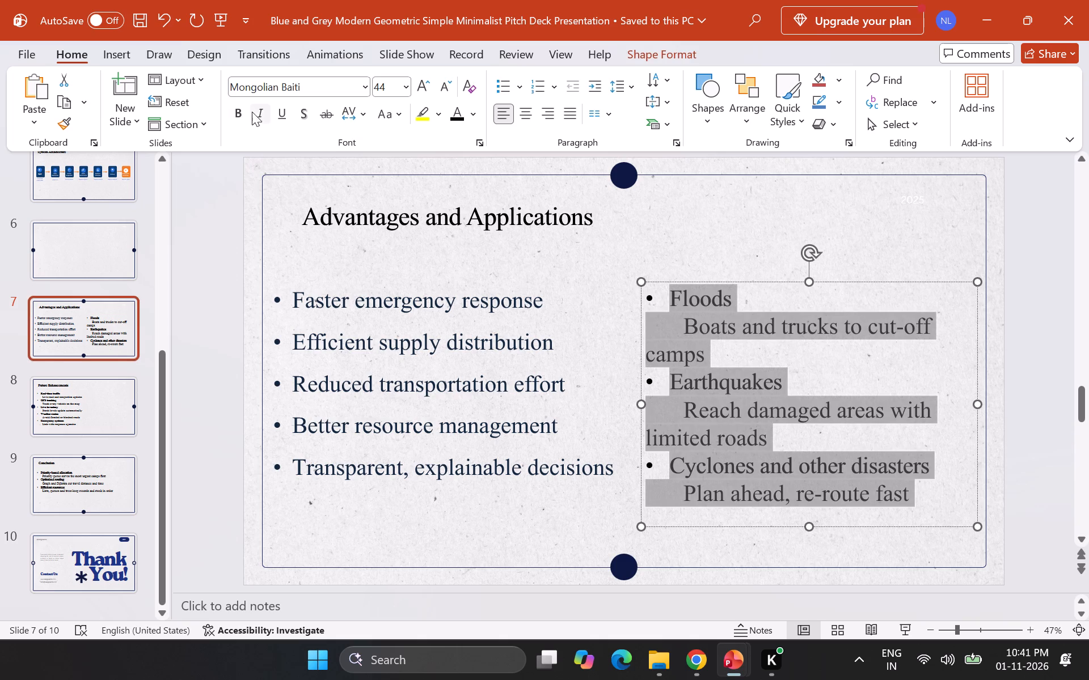
pyautogui.click(244, 107)
pyautogui.click(264, 224)
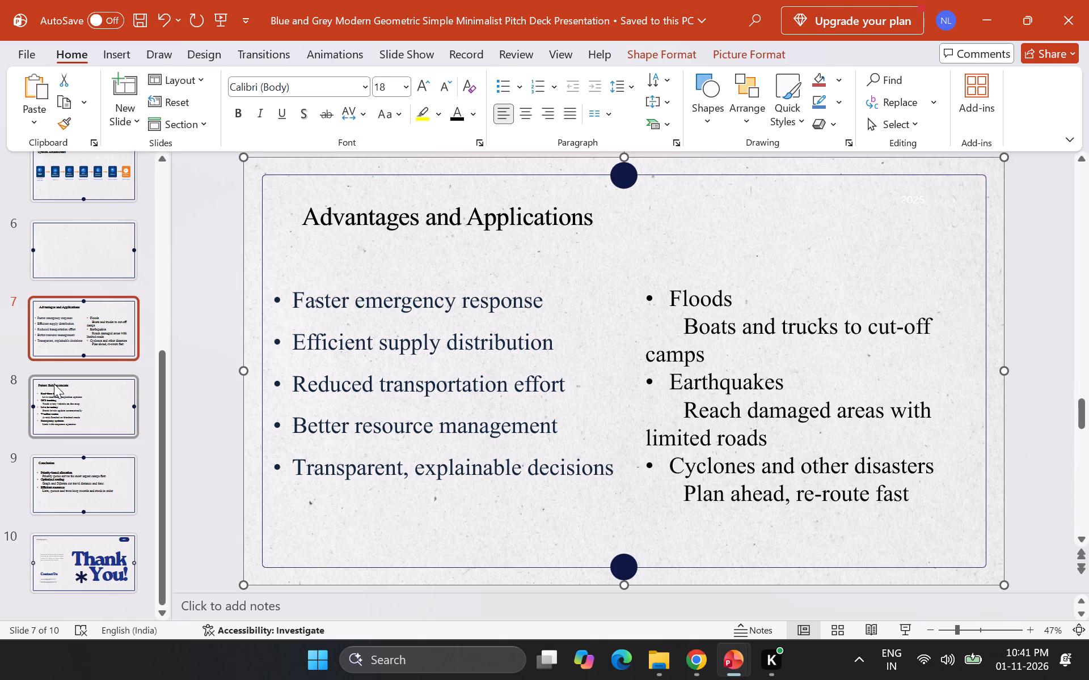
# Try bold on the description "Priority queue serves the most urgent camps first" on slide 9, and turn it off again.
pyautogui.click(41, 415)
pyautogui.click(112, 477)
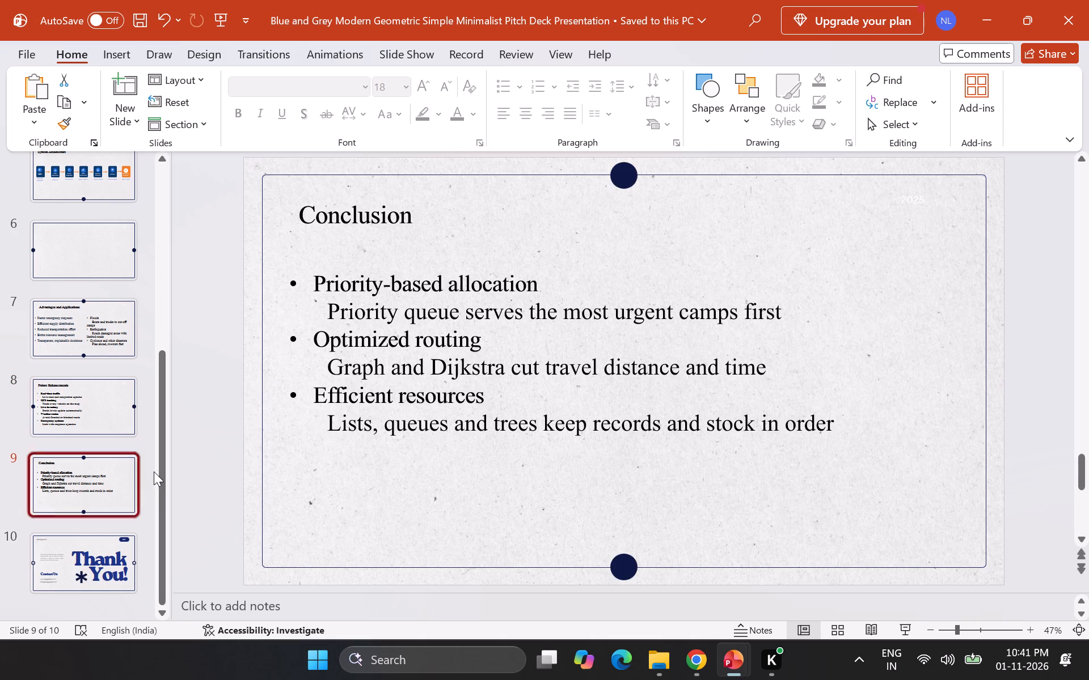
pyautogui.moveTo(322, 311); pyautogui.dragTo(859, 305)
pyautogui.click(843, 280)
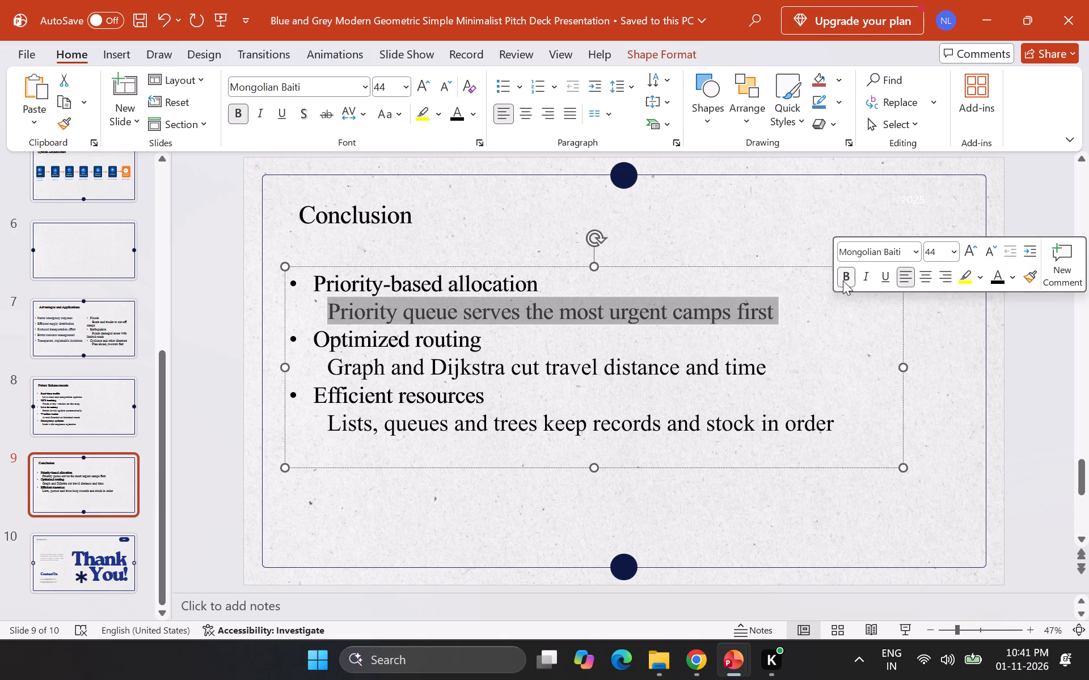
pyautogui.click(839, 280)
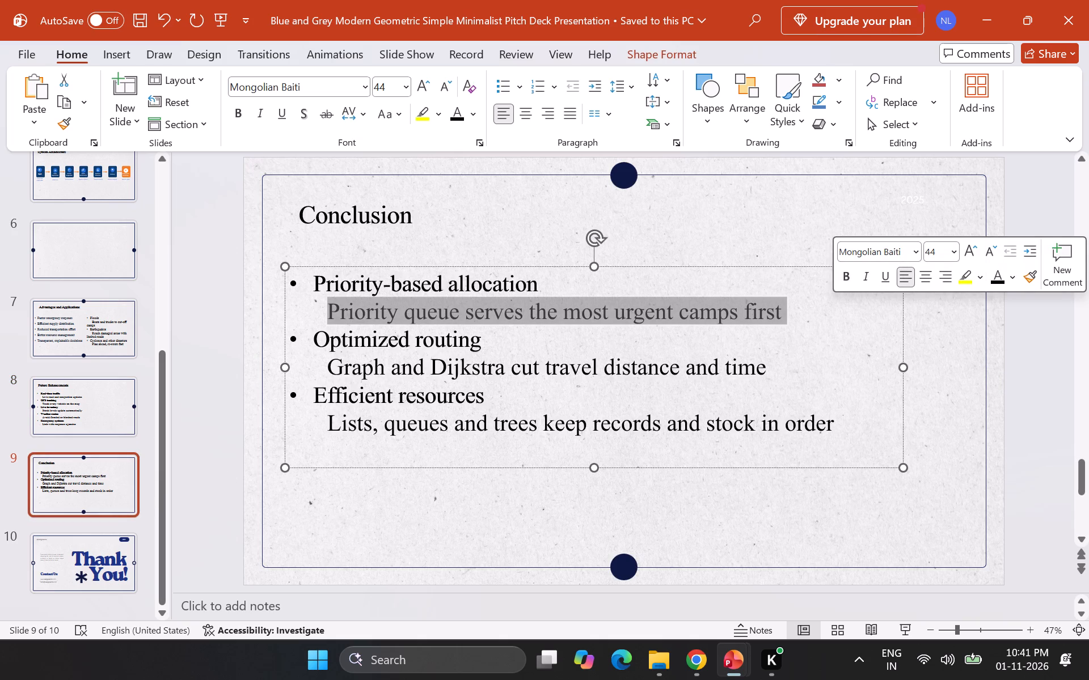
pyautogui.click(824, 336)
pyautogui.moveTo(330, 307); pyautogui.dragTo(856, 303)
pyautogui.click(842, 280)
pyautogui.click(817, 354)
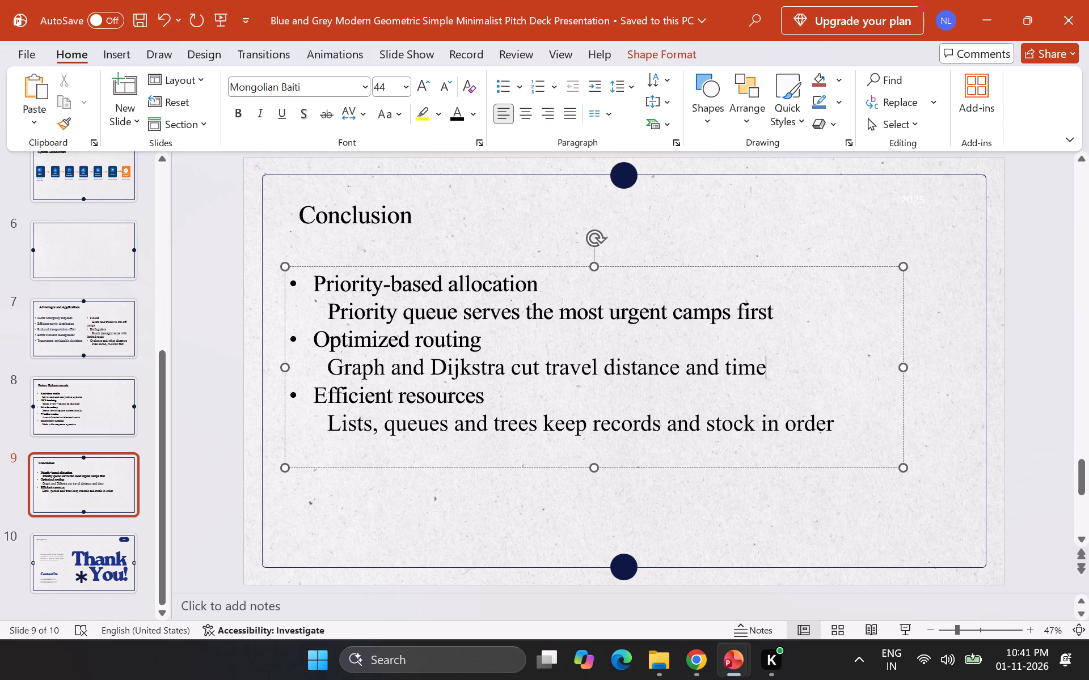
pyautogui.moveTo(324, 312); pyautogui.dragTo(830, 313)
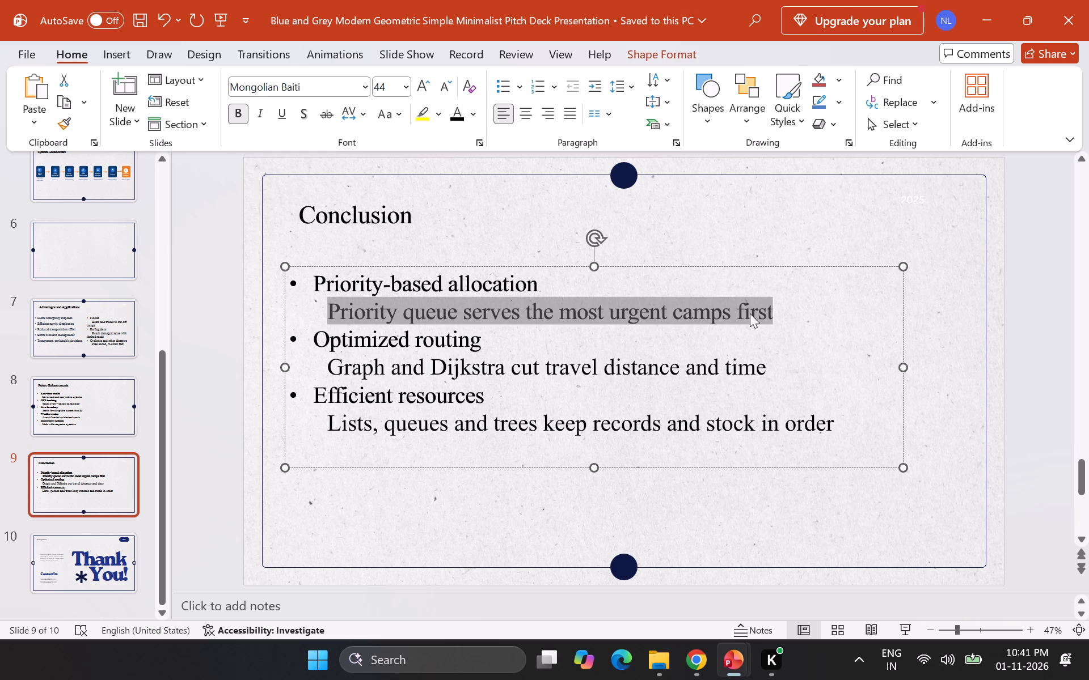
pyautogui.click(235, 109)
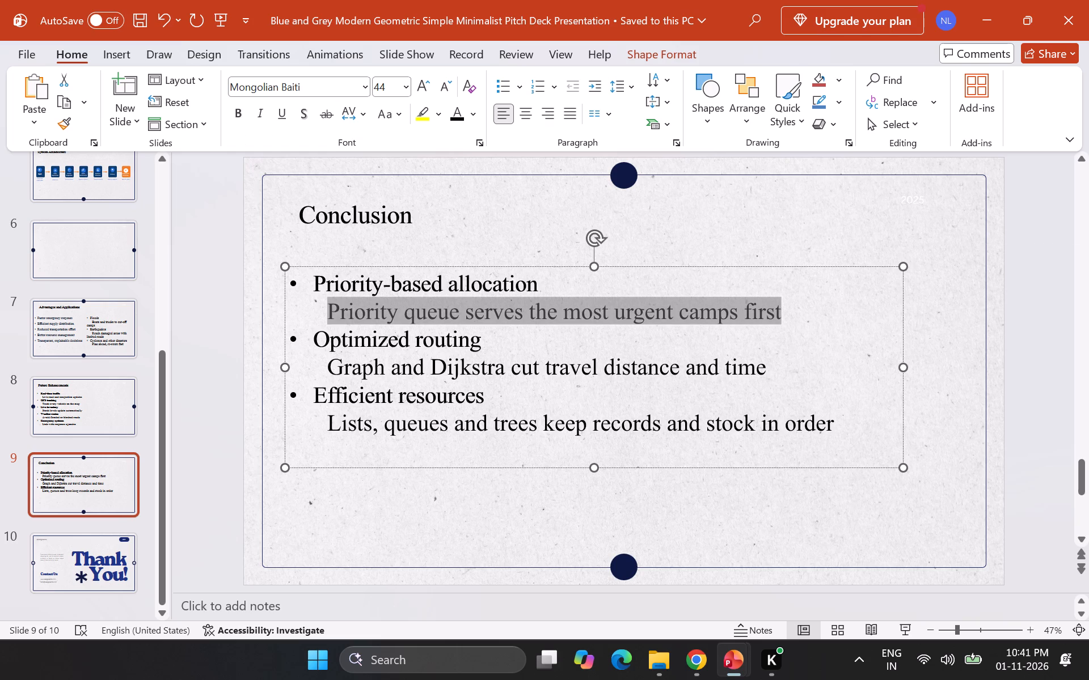
pyautogui.click(597, 375)
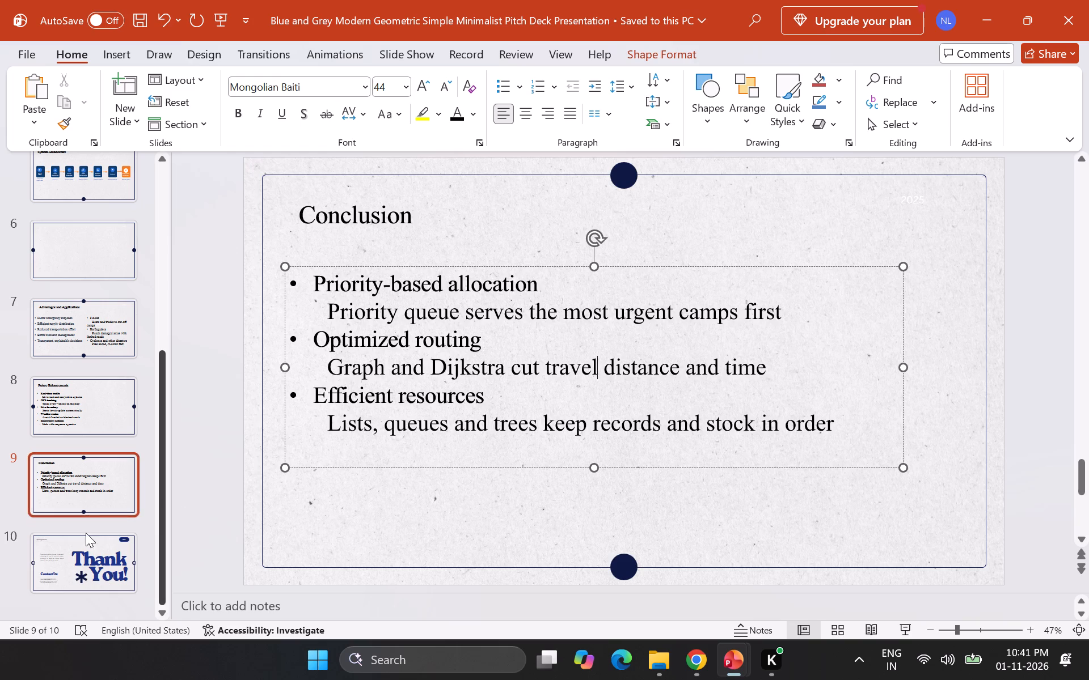
pyautogui.click(87, 538)
pyautogui.tripleClick(395, 331)
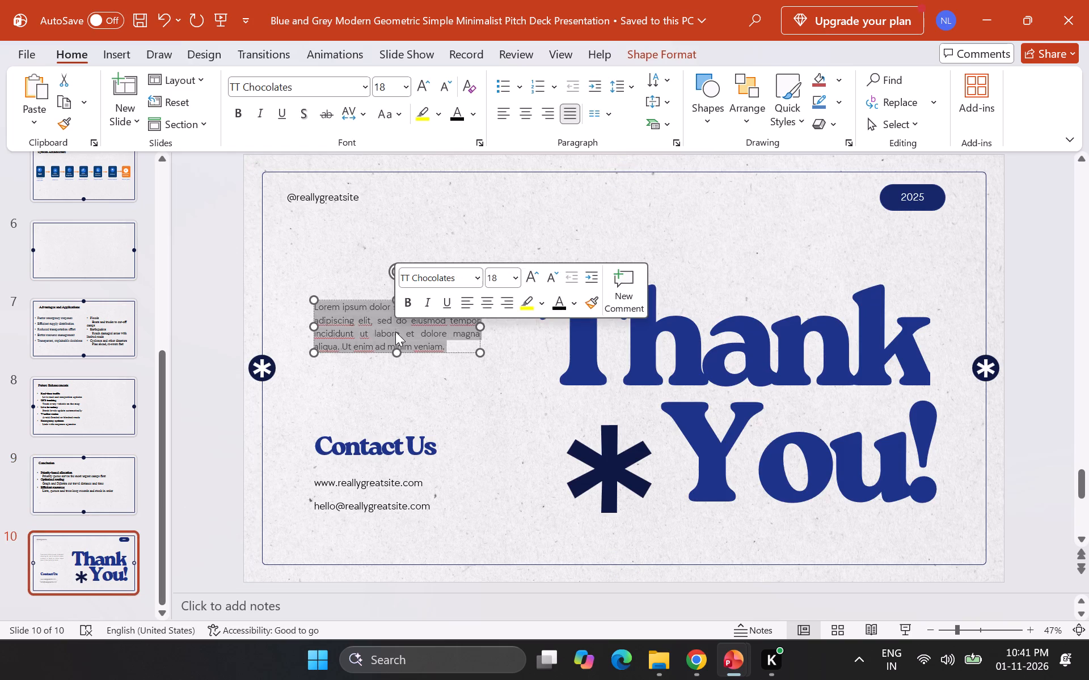
pyautogui.press('BackSpace')
pyautogui.doubleClick(339, 192)
pyautogui.click(342, 192)
pyautogui.doubleClick(362, 191)
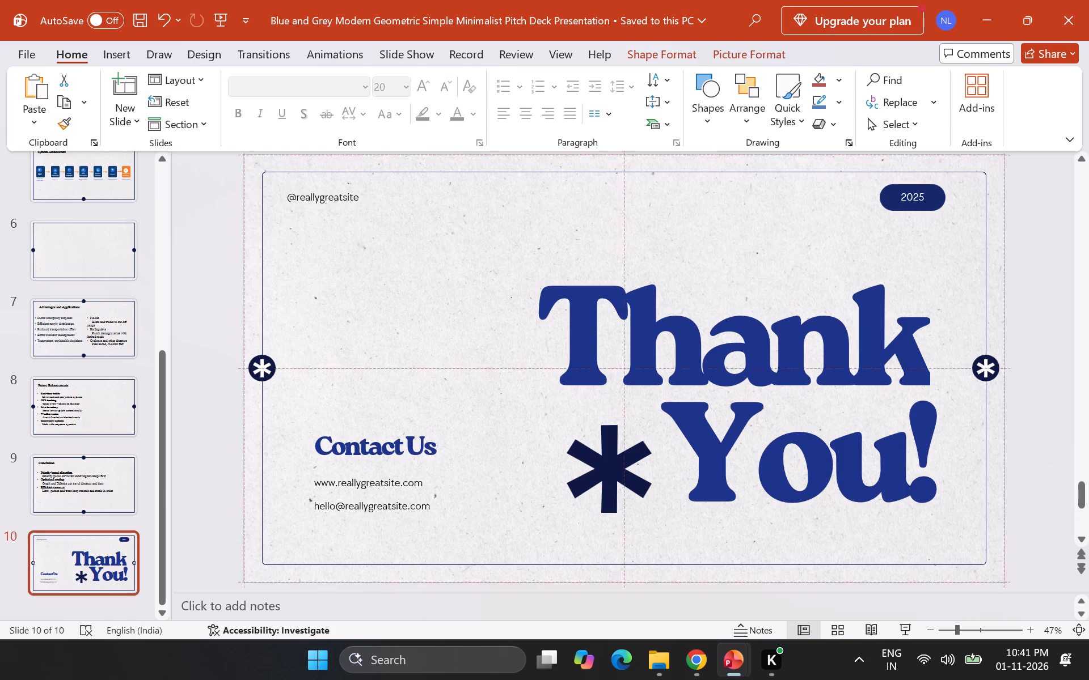
pyautogui.tripleClick(341, 194)
pyautogui.press('BackSpace')
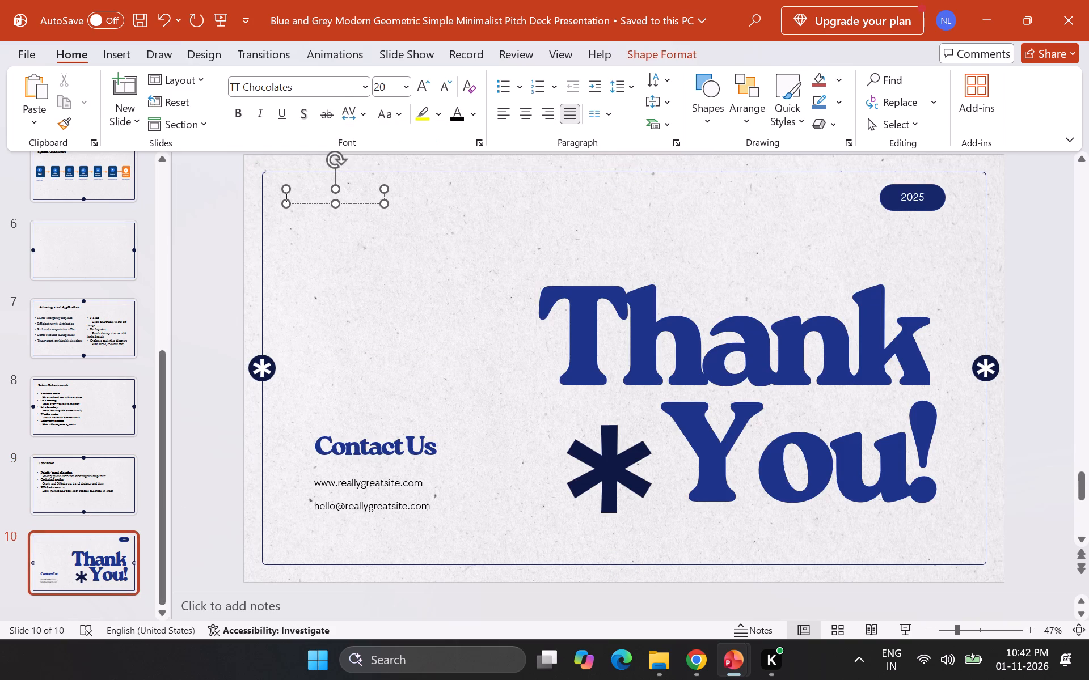
# Delete the dark badge shape behind 2025 and the white asterisks inside the two circles on the slide's frame.
pyautogui.click(910, 209)
pyautogui.press('BackSpace')
pyautogui.click(979, 365)
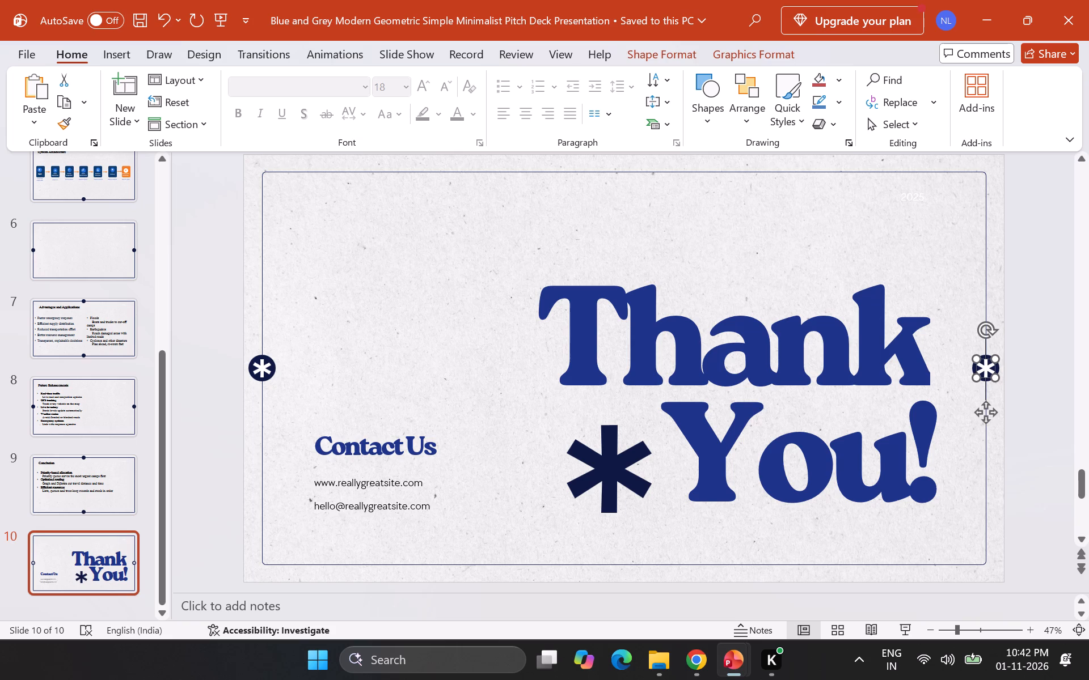
pyautogui.click(987, 367)
pyautogui.press('BackSpace')
pyautogui.click(258, 368)
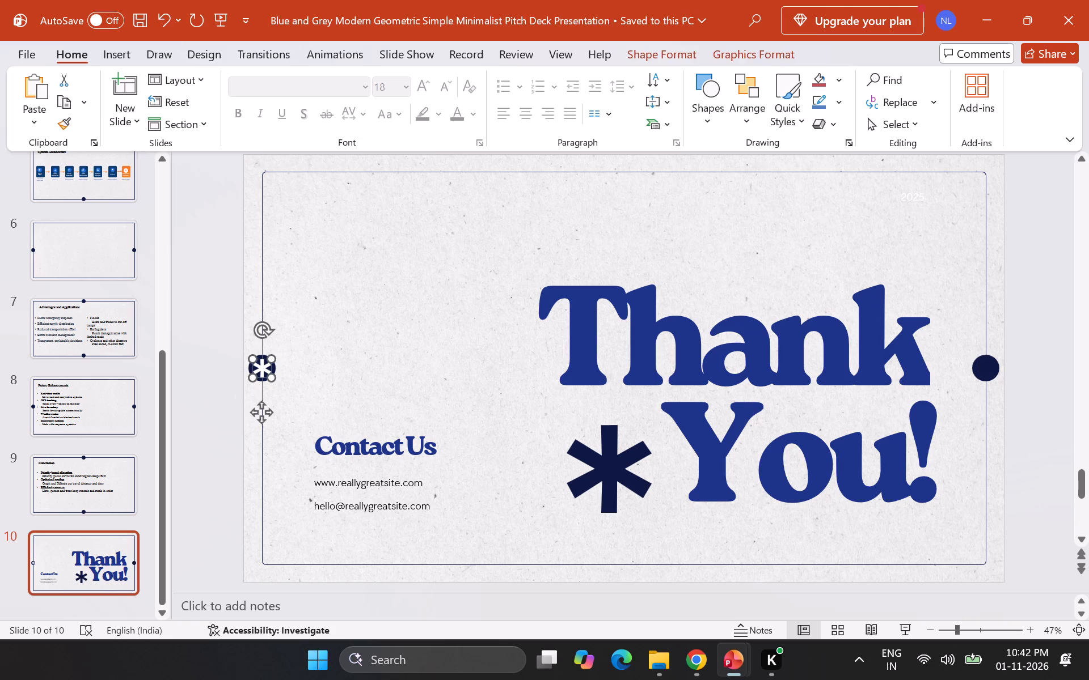
pyautogui.press('BackSpace')
# Clear the Contact Us heading and the placeholder website and e-mail lines beneath it.
pyautogui.tripleClick(340, 456)
pyautogui.press('BackSpace')
pyautogui.doubleClick(350, 476)
pyautogui.doubleClick(347, 477)
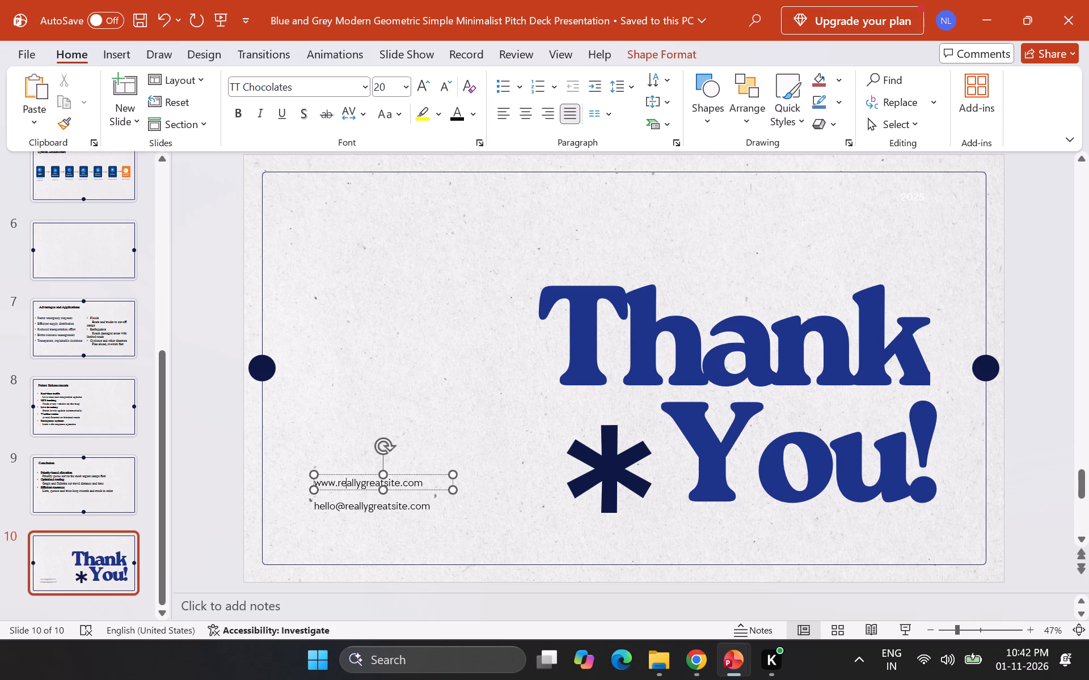
pyautogui.click(347, 483)
pyautogui.tripleClick(347, 483)
pyautogui.click(349, 483)
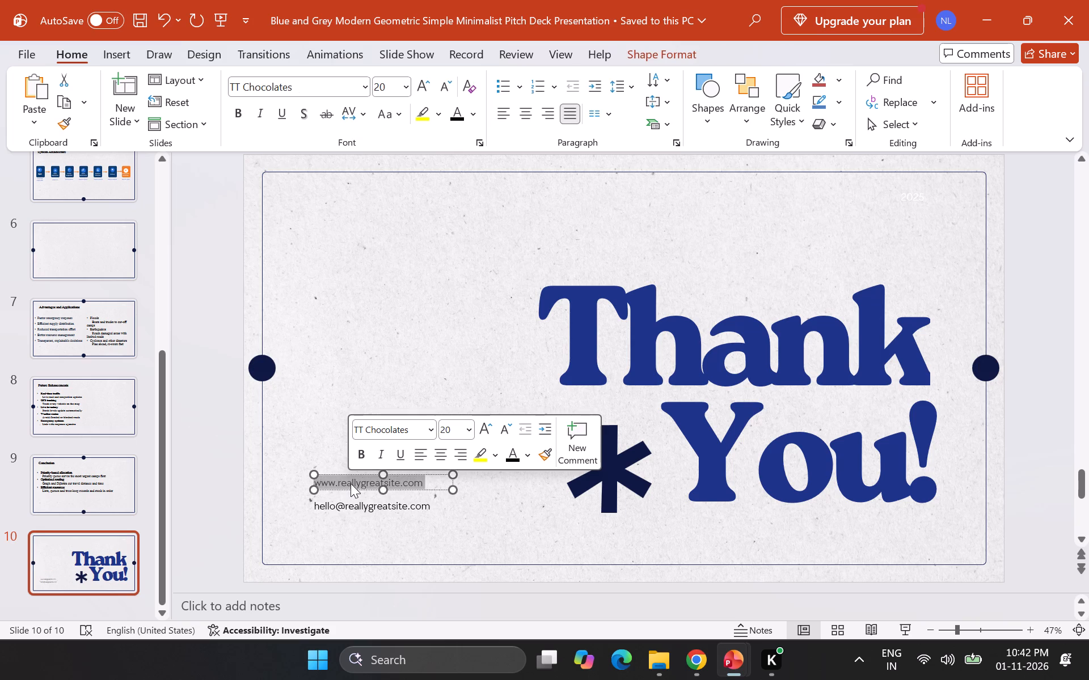
pyautogui.press('BackSpace')
pyautogui.tripleClick(354, 505)
pyautogui.tripleClick(352, 507)
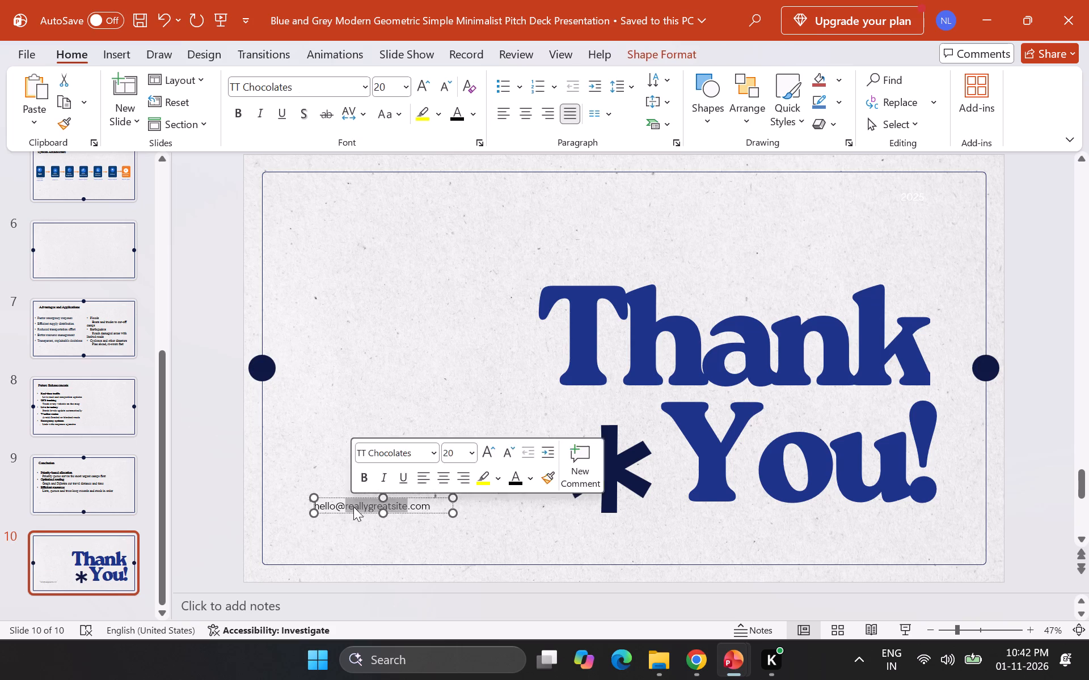
pyautogui.doubleClick(353, 507)
pyautogui.press('BackSpace')
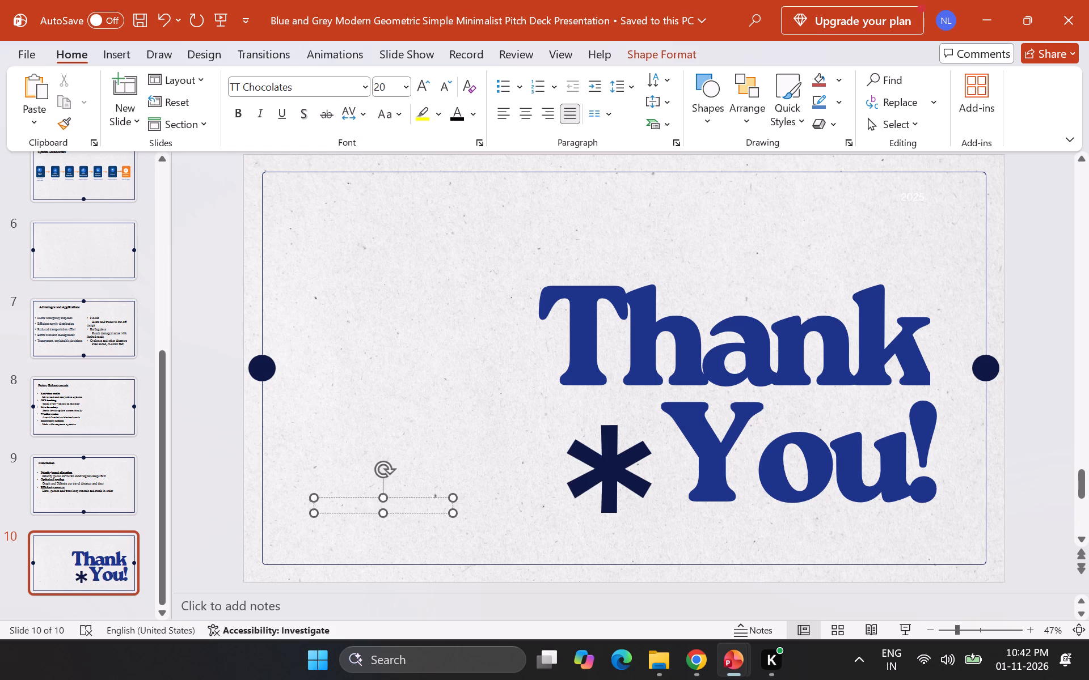
# Move the "Thank You!" text up and left toward the centre of the slide.
pyautogui.click(634, 358)
pyautogui.moveTo(697, 317); pyautogui.dragTo(573, 287)
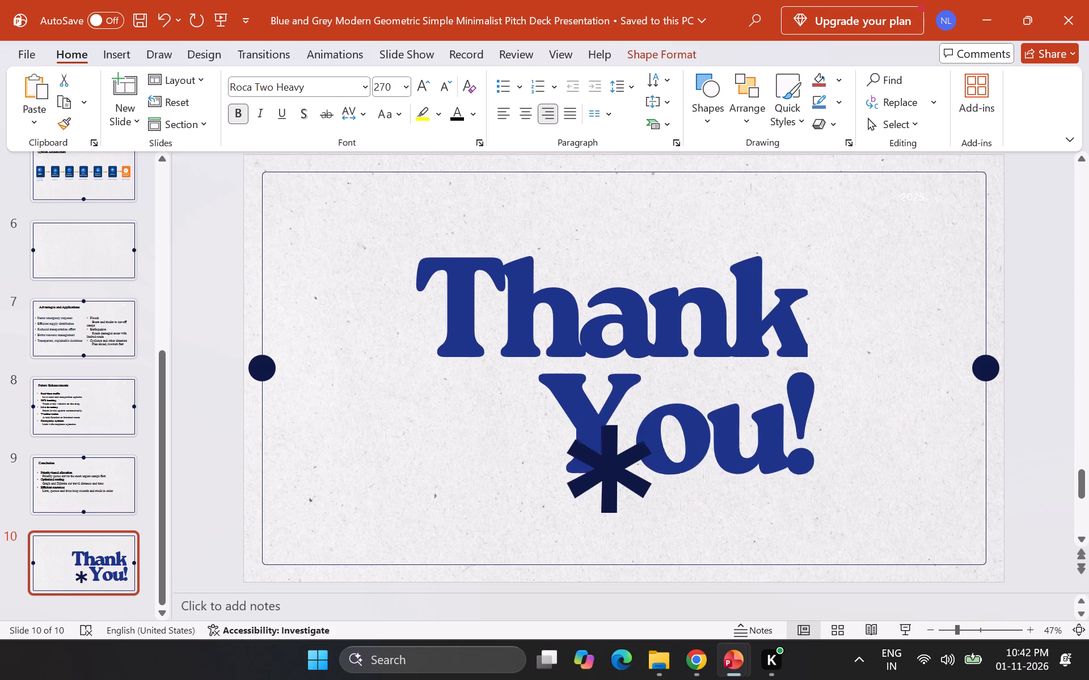
pyautogui.moveTo(573, 287); pyautogui.dragTo(547, 278)
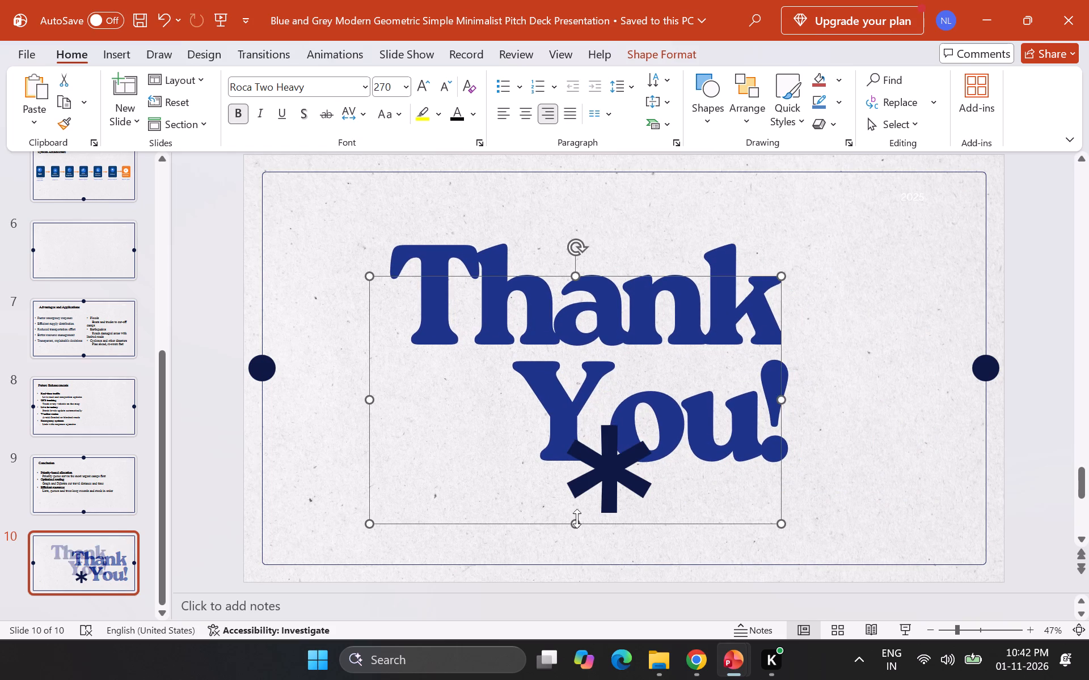
# Delete the large dark asterisk overlapping the "Thank You!" text.
pyautogui.click(605, 492)
pyautogui.press('BackSpace')
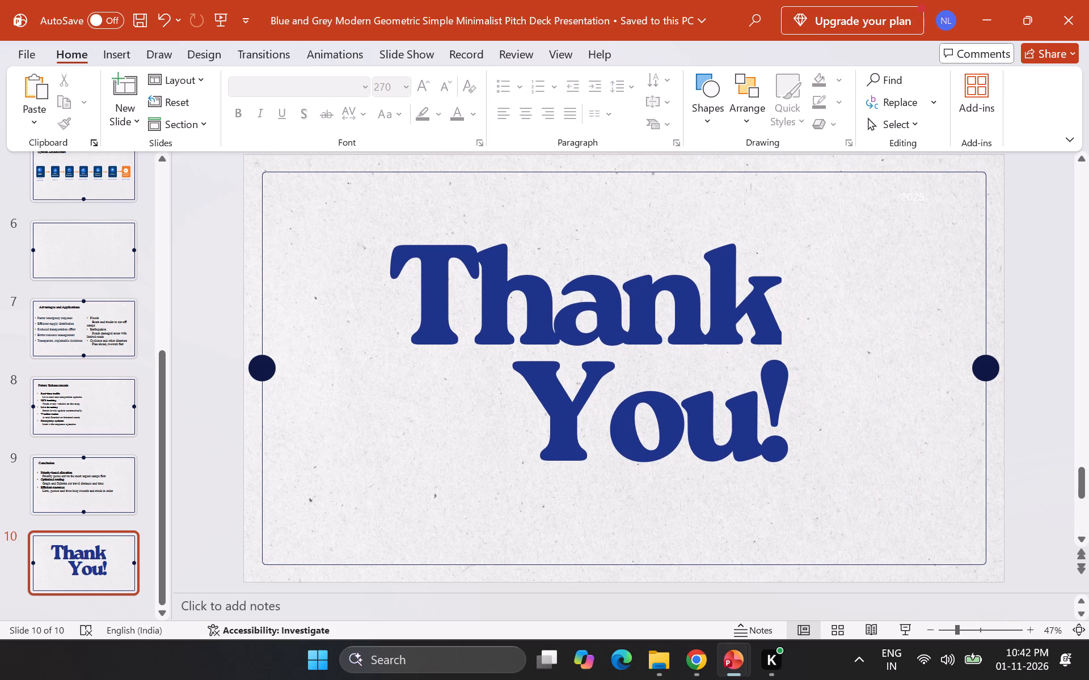
# Widen the "Thank You!" text box on both sides and shift it back toward the slide's centre.
pyautogui.click(682, 357)
pyautogui.moveTo(783, 398); pyautogui.dragTo(875, 398)
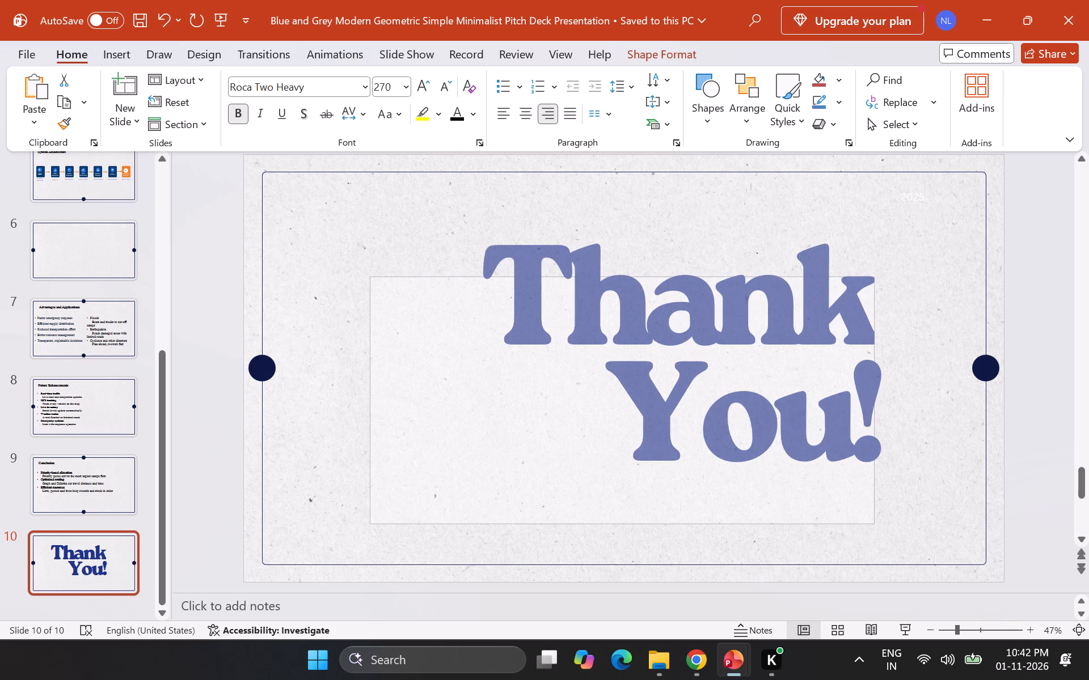
pyautogui.moveTo(875, 398); pyautogui.dragTo(885, 399)
pyautogui.moveTo(372, 402); pyautogui.dragTo(251, 392)
pyautogui.moveTo(660, 275); pyautogui.dragTo(615, 284)
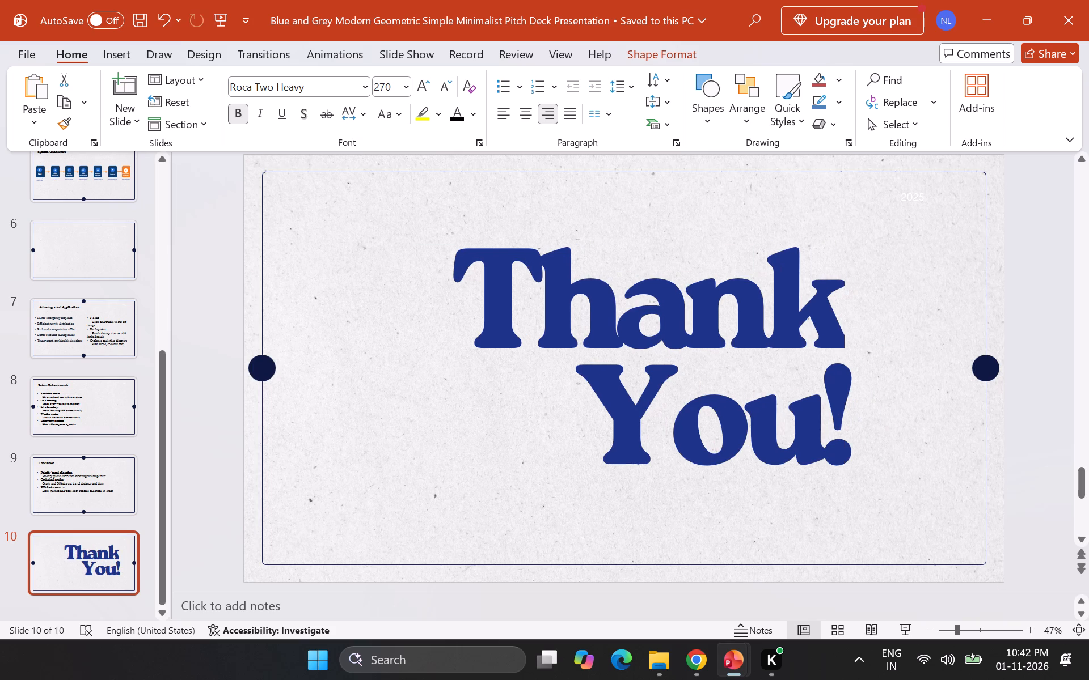
# Centre-align the "Thank You!" text on slide 10 and position it in the middle of the frame.
pyautogui.moveTo(615, 284); pyautogui.dragTo(587, 296)
pyautogui.click(521, 118)
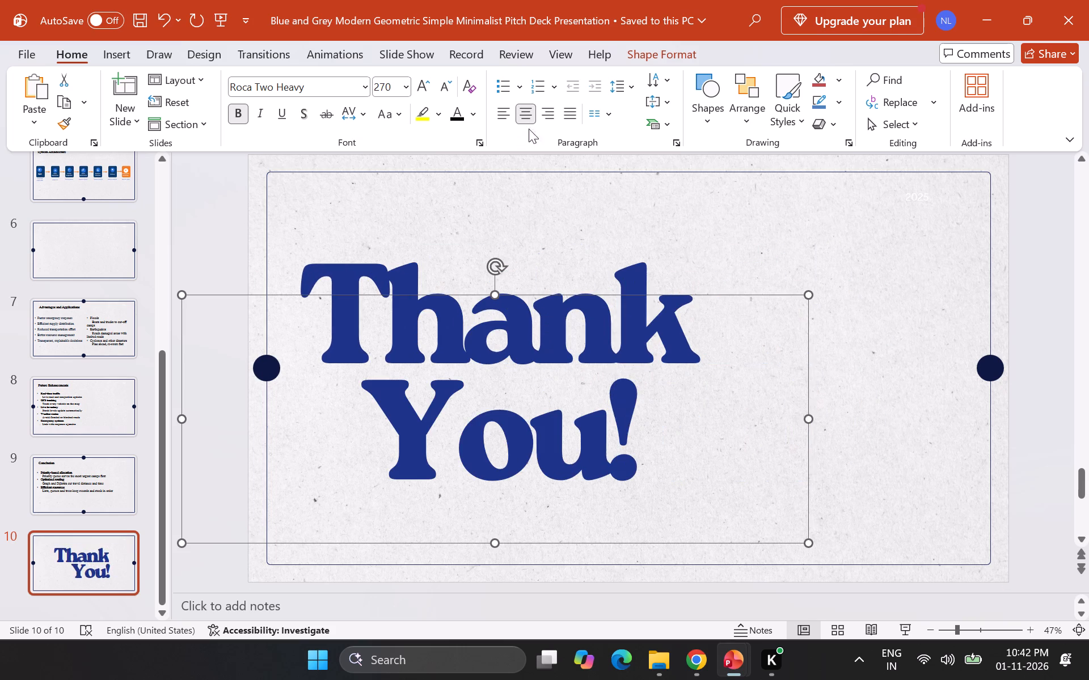
pyautogui.click(647, 297)
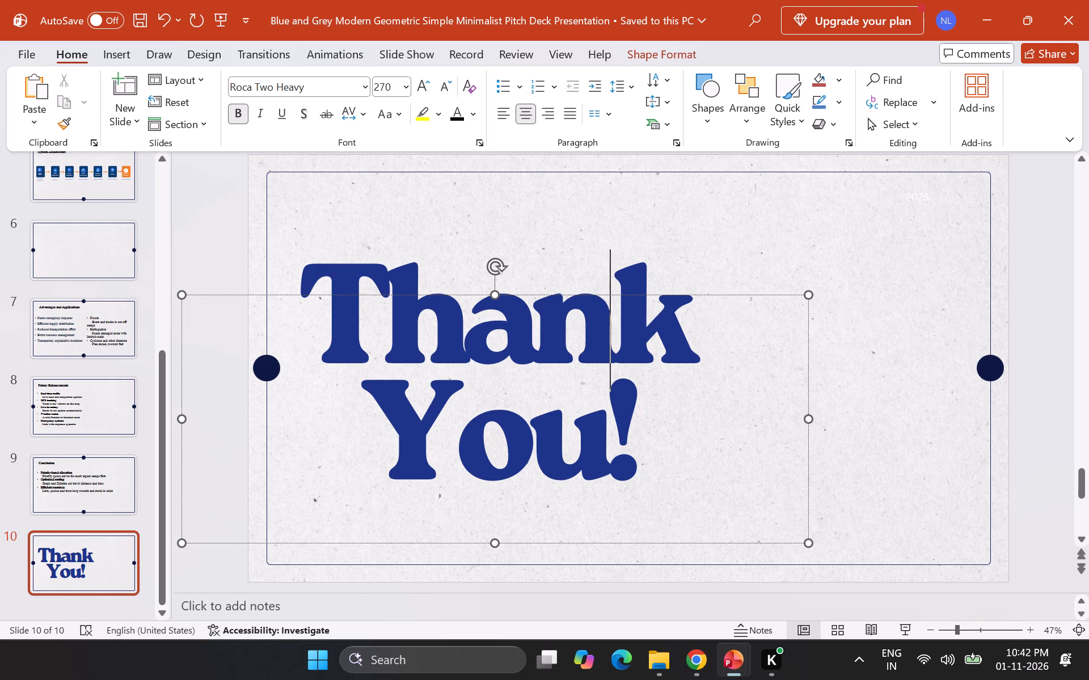
pyautogui.moveTo(655, 292); pyautogui.dragTo(709, 292)
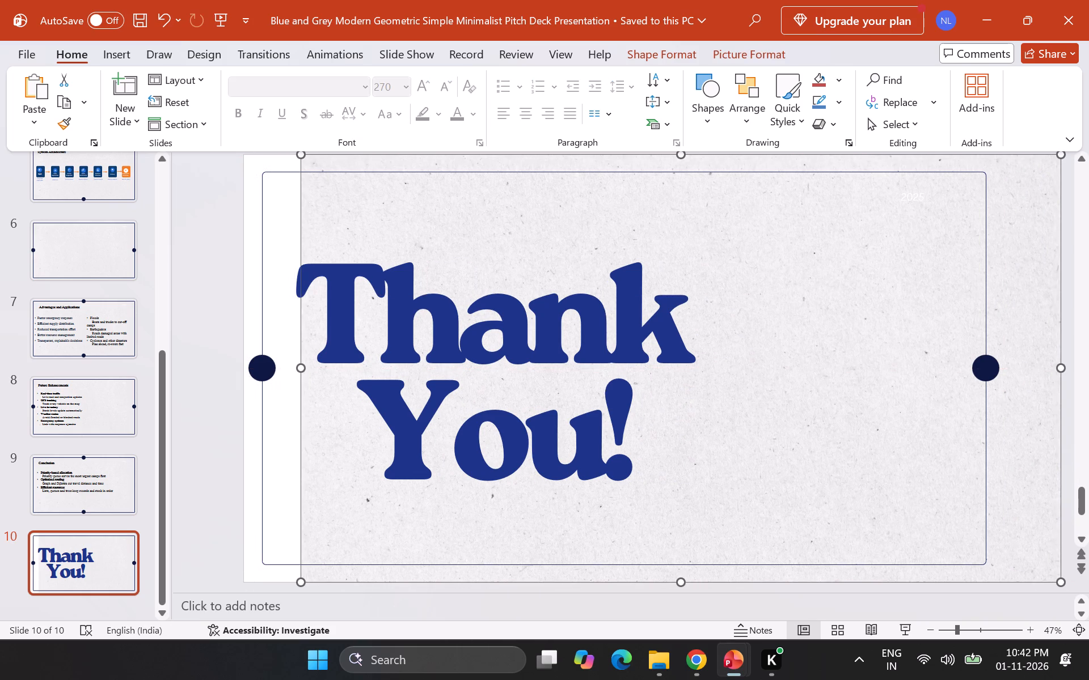
pyautogui.hotkey('ctrl', 'z')
pyautogui.click(556, 333)
pyautogui.moveTo(534, 294); pyautogui.dragTo(668, 287)
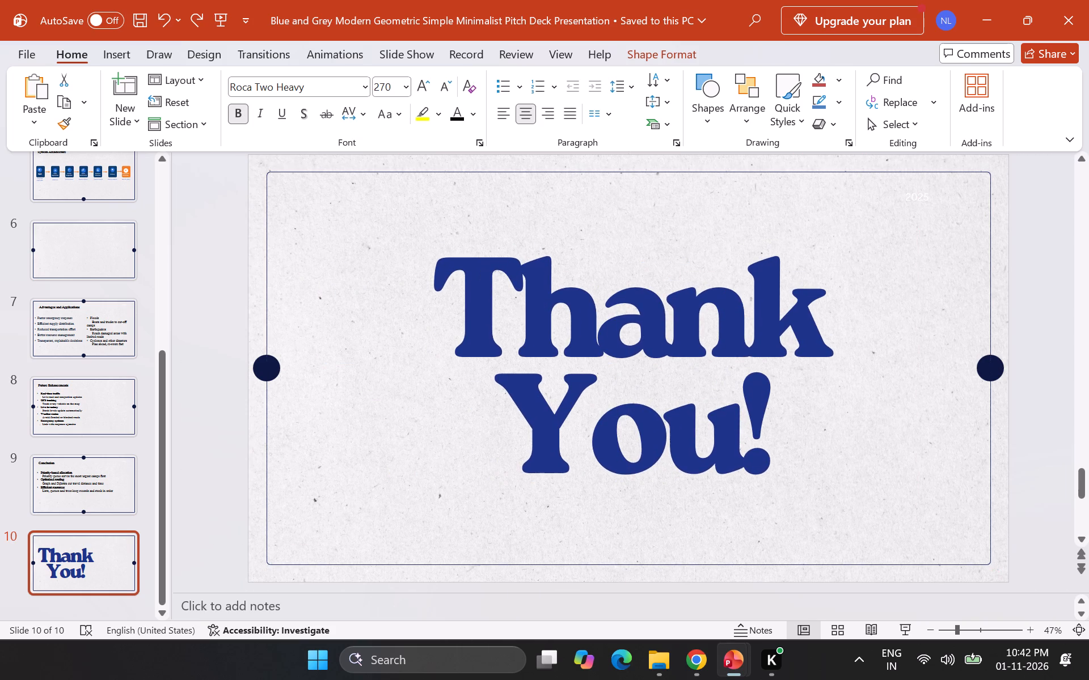
pyautogui.moveTo(668, 287); pyautogui.dragTo(657, 287)
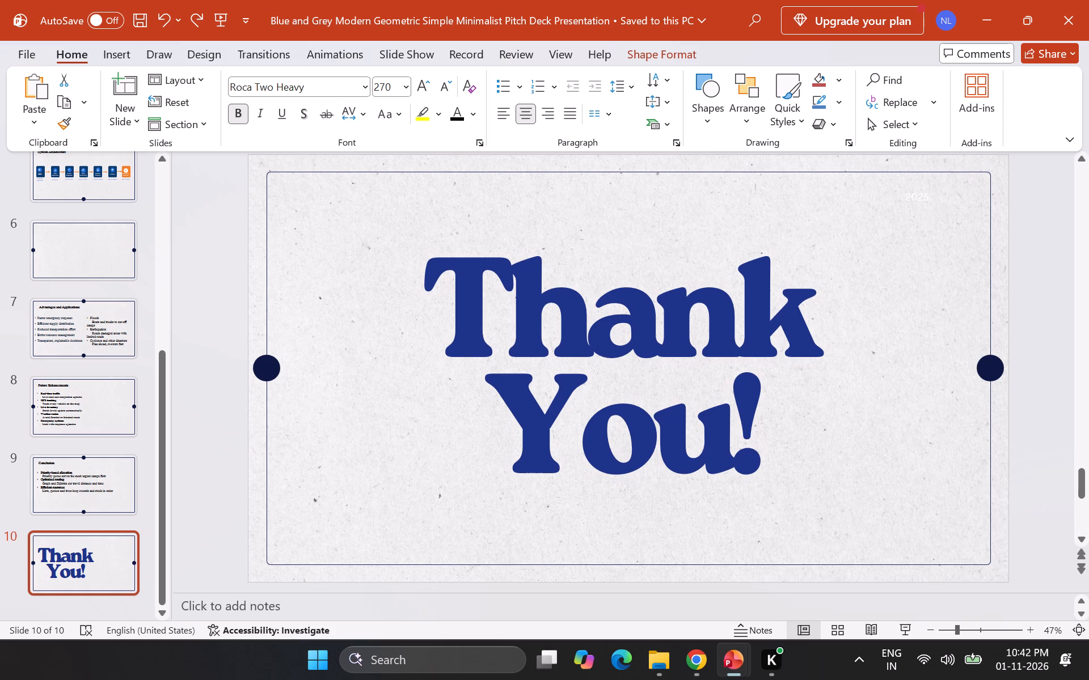
pyautogui.moveTo(657, 287); pyautogui.dragTo(657, 285)
pyautogui.click(1015, 472)
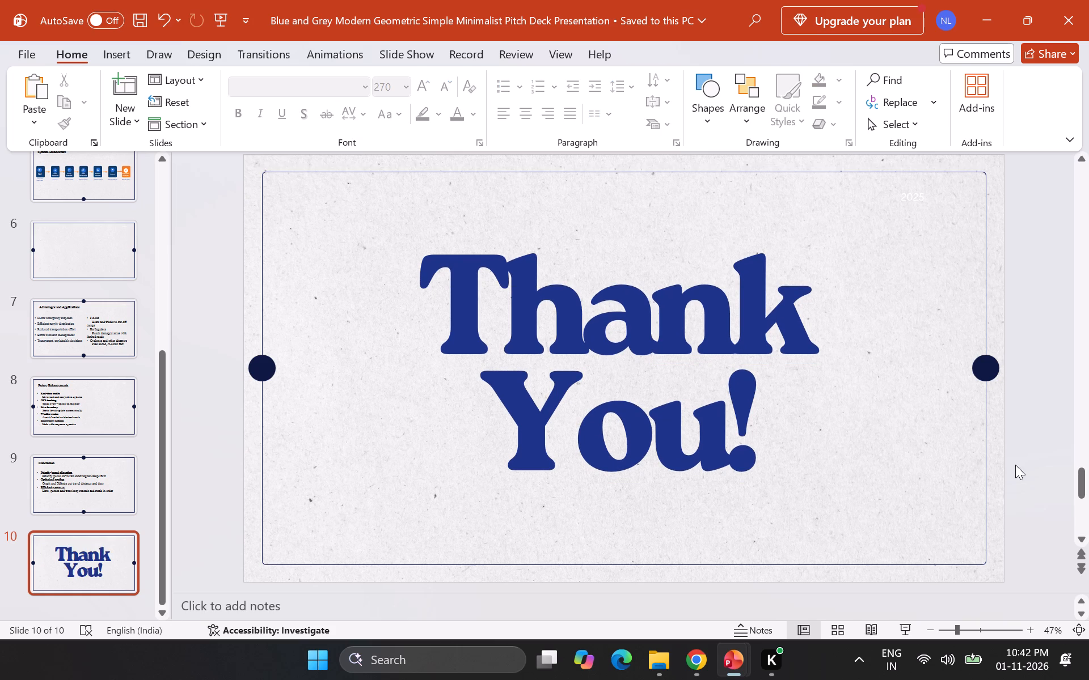
# Go back to slide 6, place the insertion point between slides 6 and 7 and open the slide options there.
pyautogui.click(147, 487)
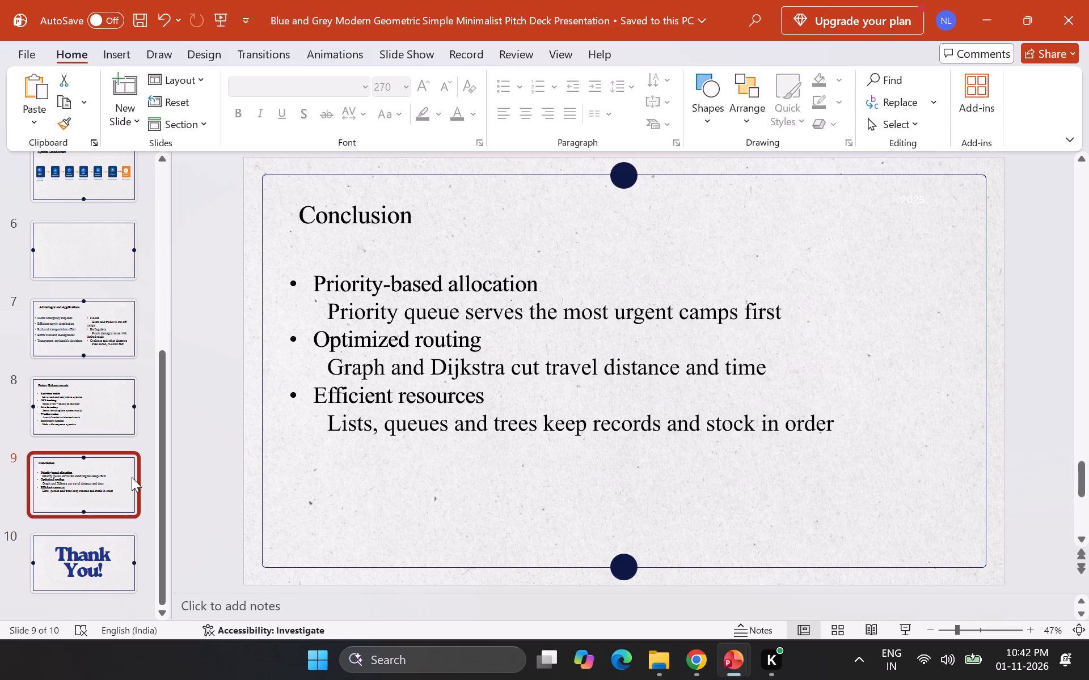
pyautogui.click(116, 386)
pyautogui.click(117, 334)
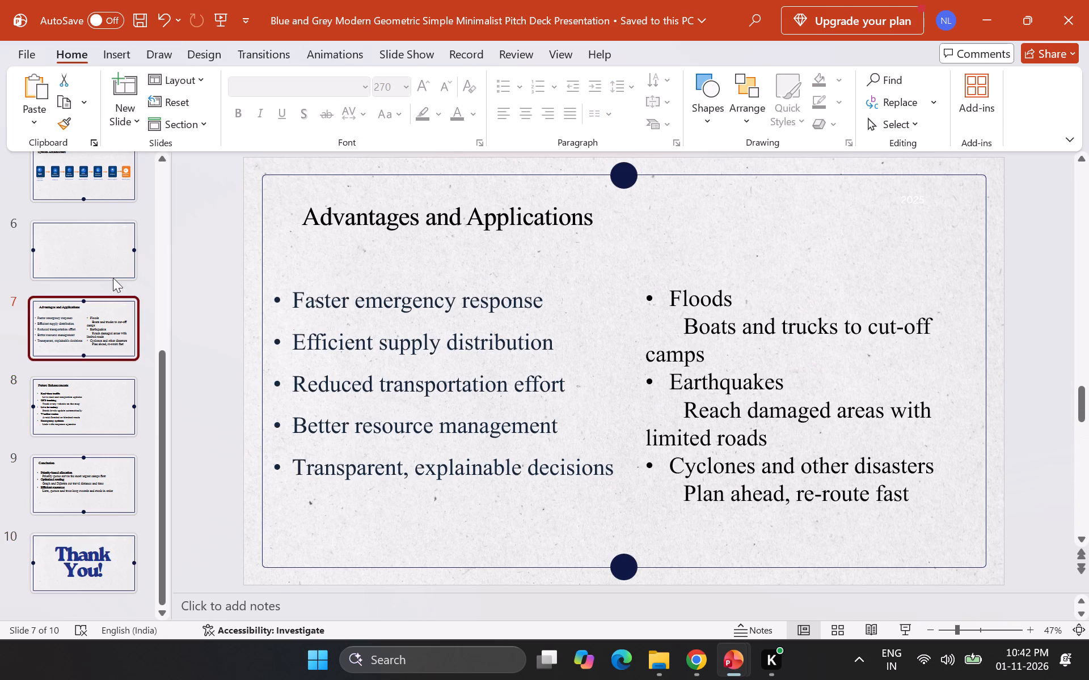
pyautogui.rightClick(113, 243)
pyautogui.click(226, 266)
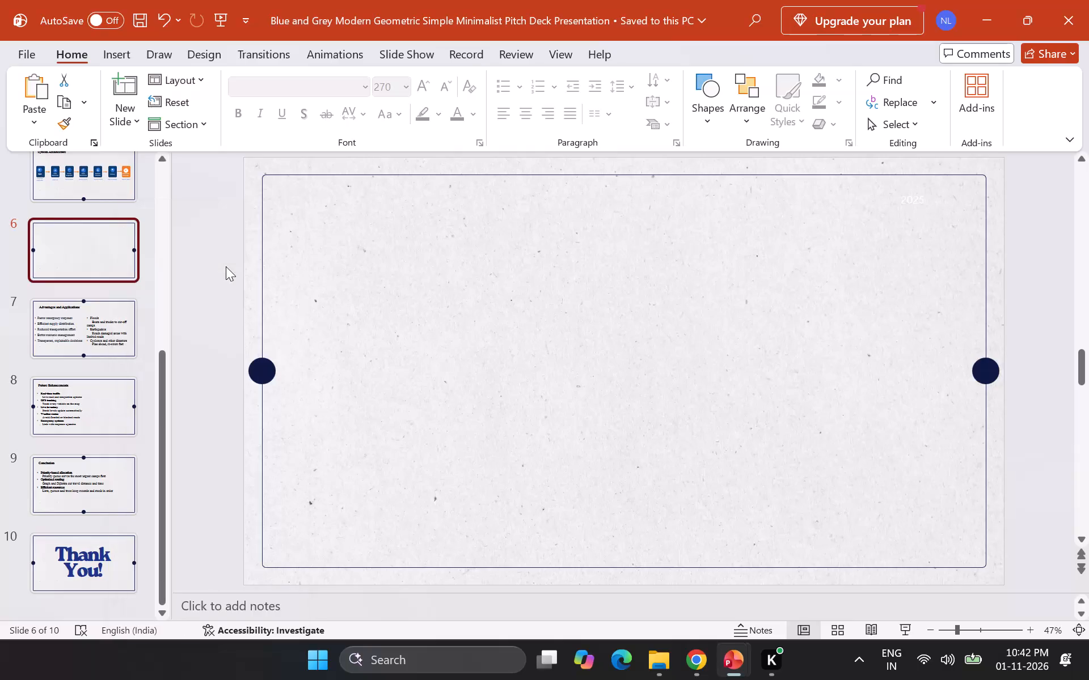
pyautogui.click(130, 290)
pyautogui.rightClick(130, 290)
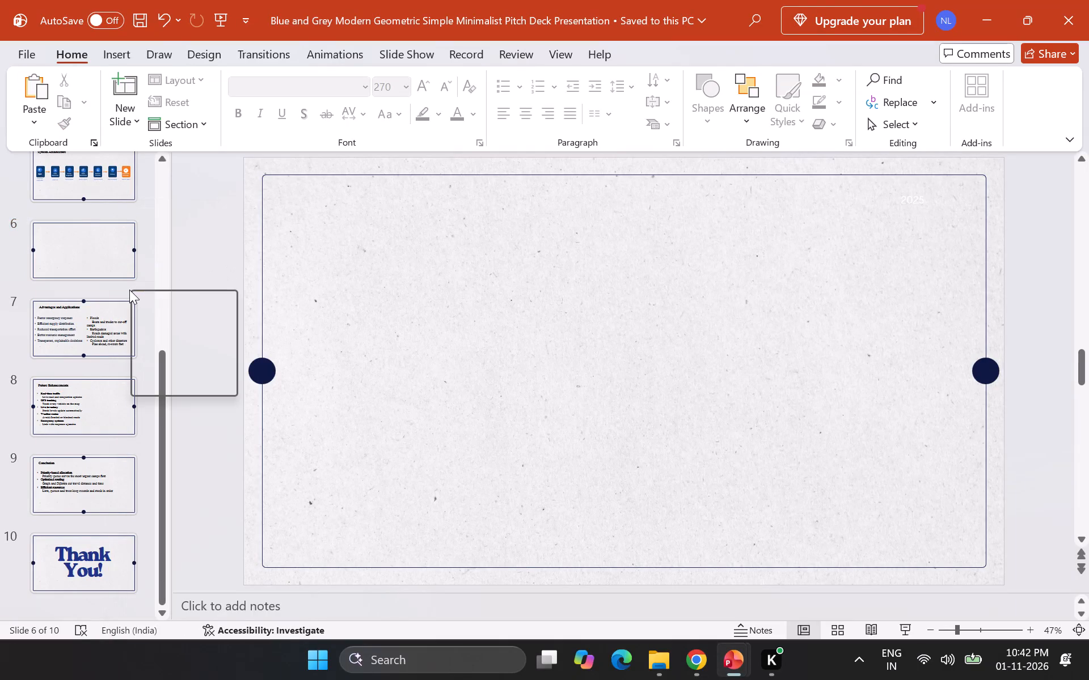
# Paste two copies of the blank framed slide after slide 6, before Advantages and Applications, and return to slide 6.
pyautogui.click(179, 333)
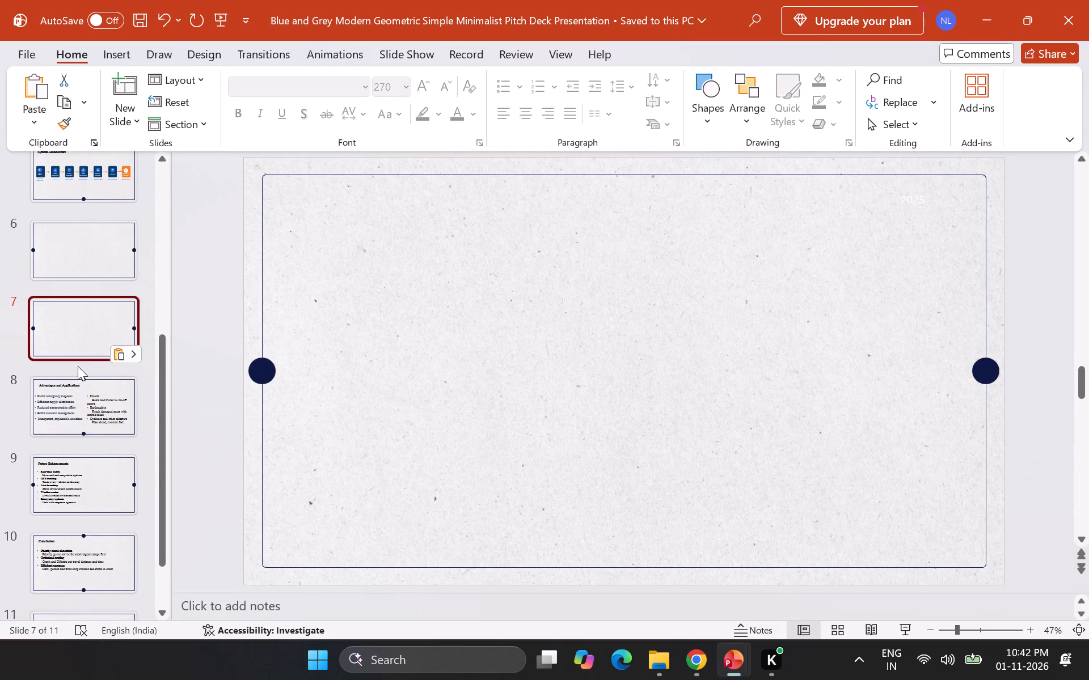
pyautogui.click(78, 366)
pyautogui.rightClick(78, 364)
pyautogui.click(123, 401)
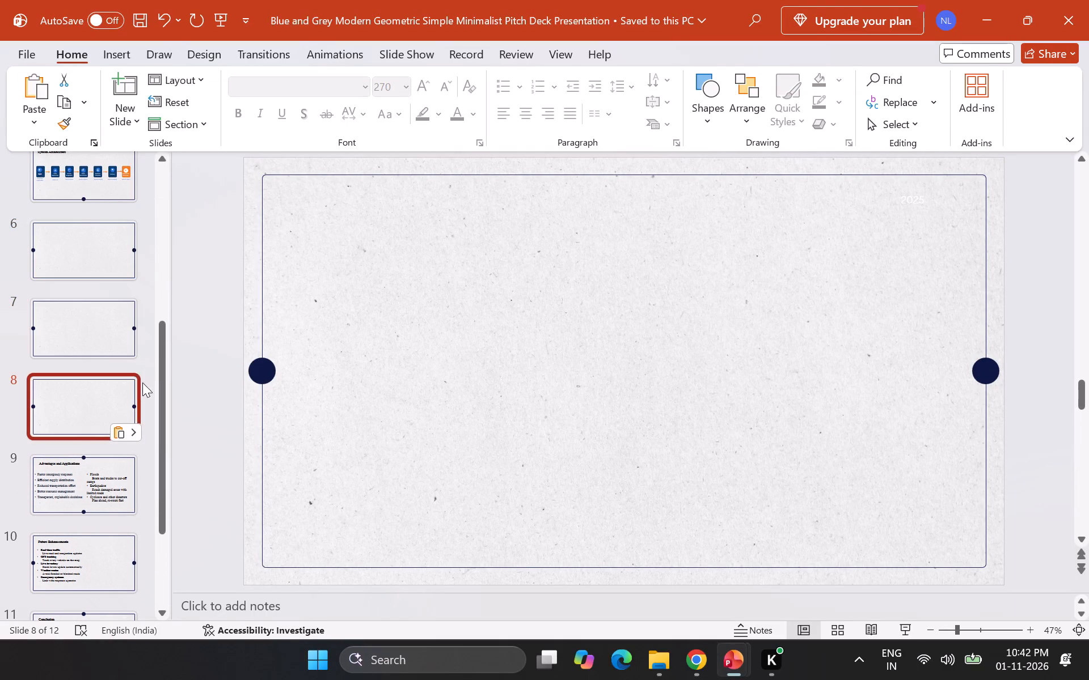
pyautogui.click(88, 264)
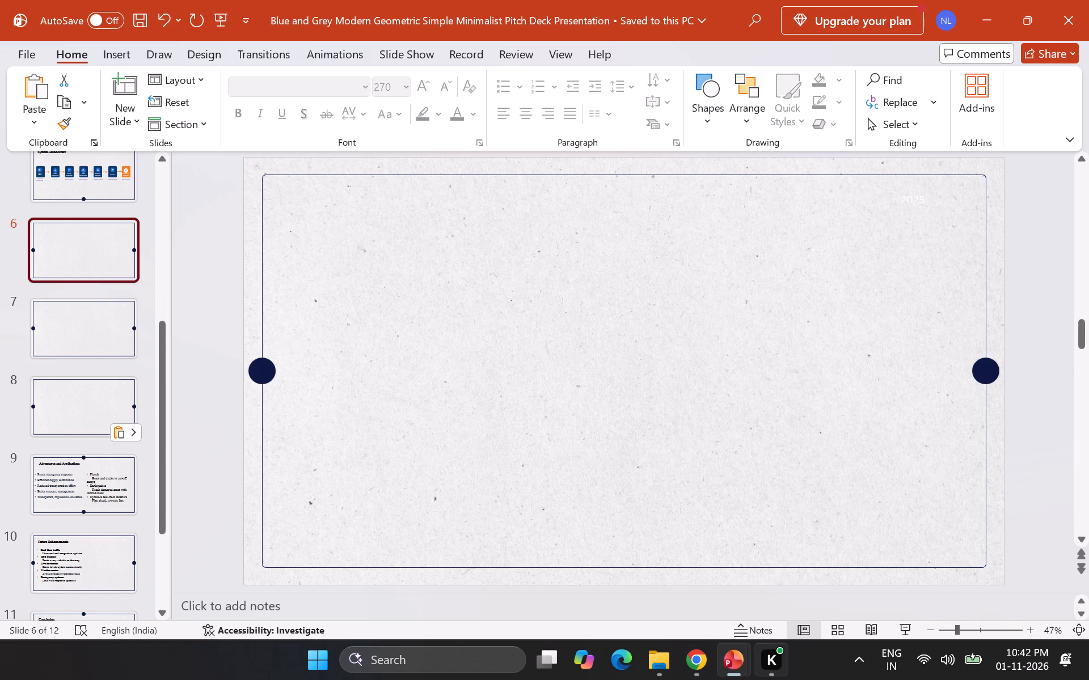
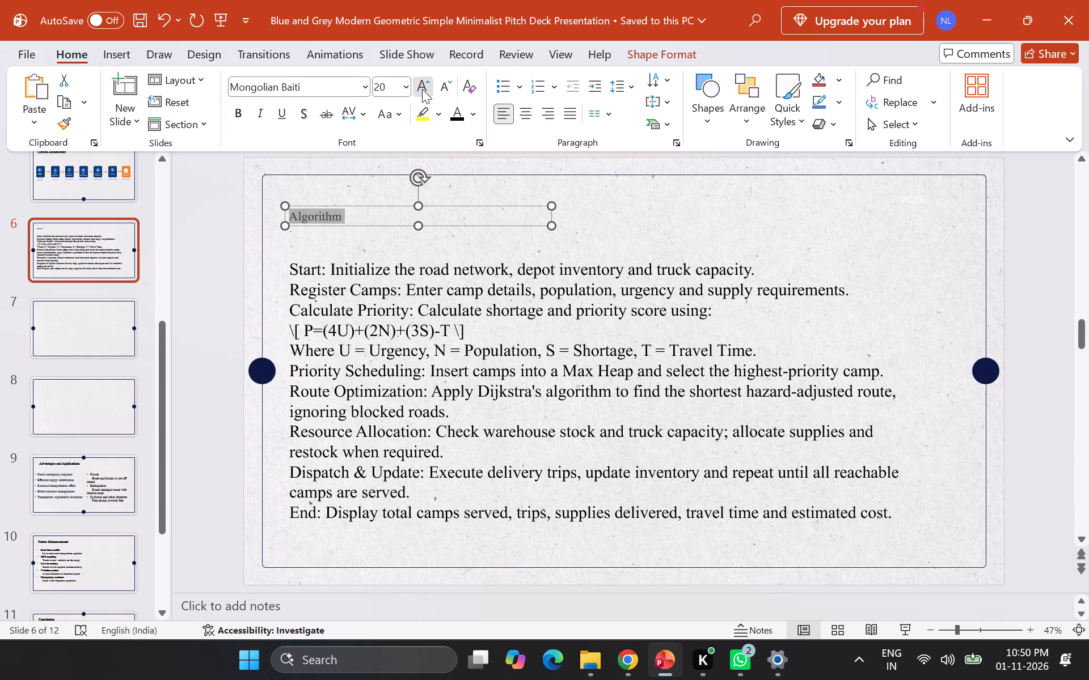
pyautogui.tripleClick(422, 89)
pyautogui.click(422, 89)
pyautogui.click(423, 89)
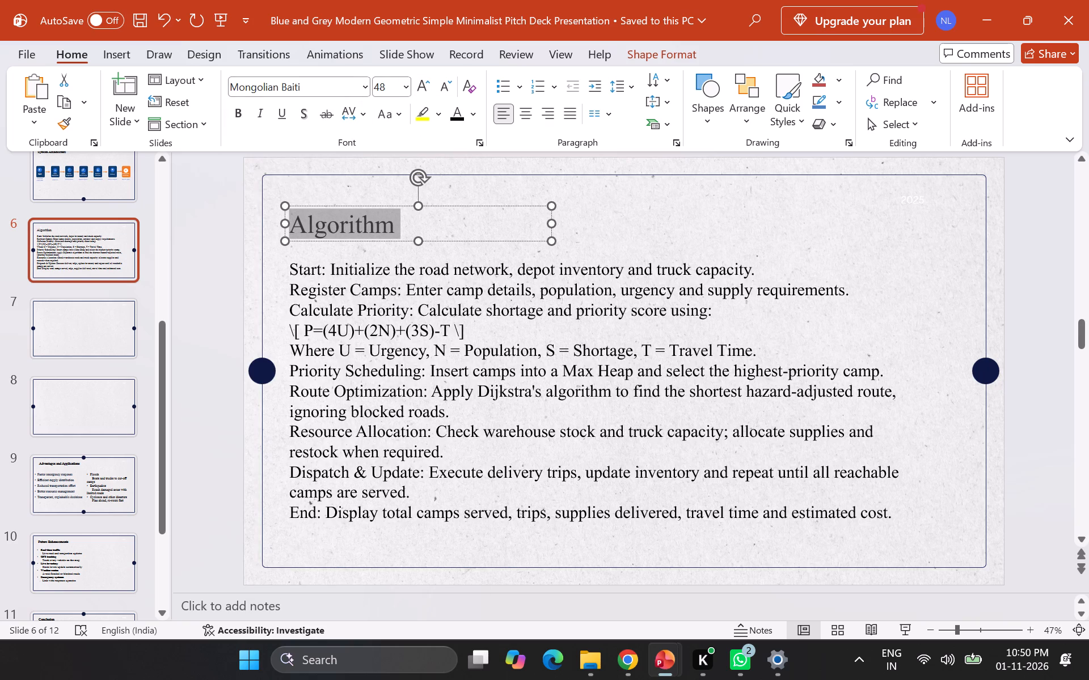
pyautogui.moveTo(433, 204); pyautogui.dragTo(440, 192)
# Make the labels "Start:", "Register Camps:" and "Calculate Priority:" bold in the algorithm text.
pyautogui.click(408, 329)
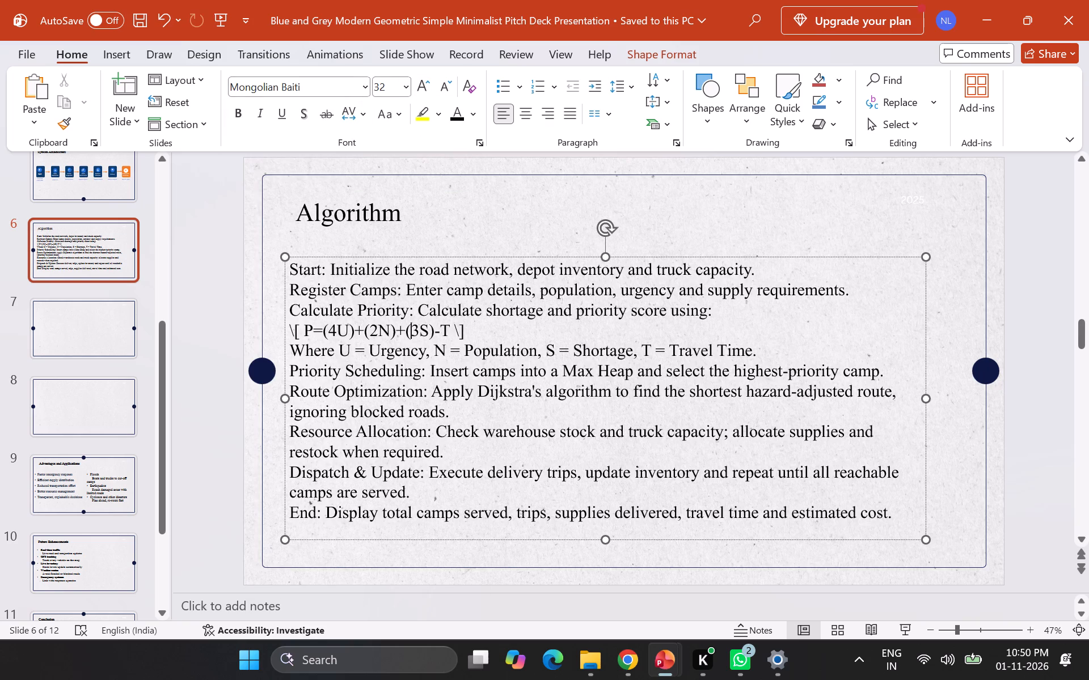
pyautogui.tripleClick(303, 273)
pyautogui.click(324, 263)
pyautogui.moveTo(325, 266); pyautogui.dragTo(316, 266)
pyautogui.moveTo(316, 266); pyautogui.dragTo(293, 266)
pyautogui.click(309, 241)
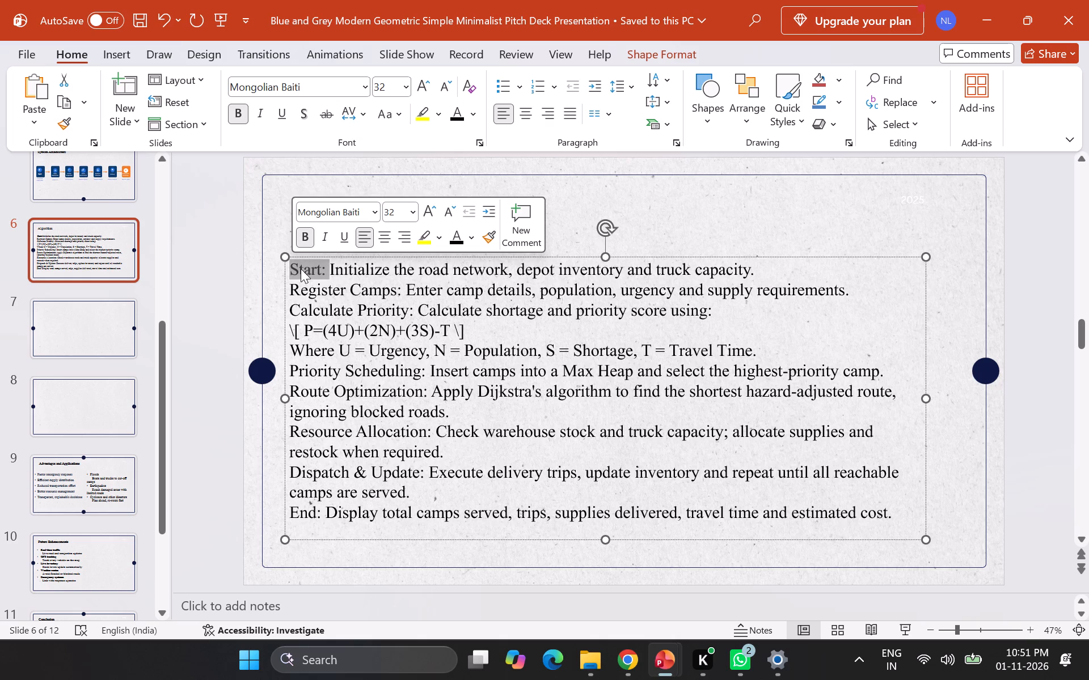
pyautogui.moveTo(403, 290); pyautogui.dragTo(319, 288)
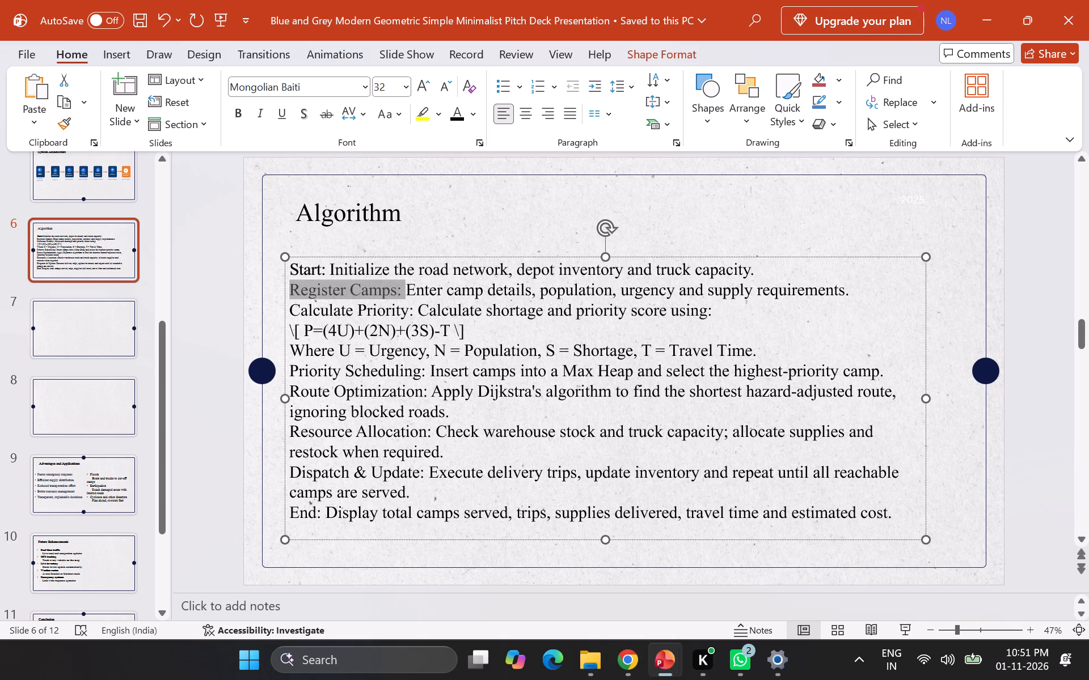
pyautogui.moveTo(319, 288); pyautogui.dragTo(310, 288)
pyautogui.click(319, 263)
pyautogui.moveTo(414, 311); pyautogui.dragTo(340, 309)
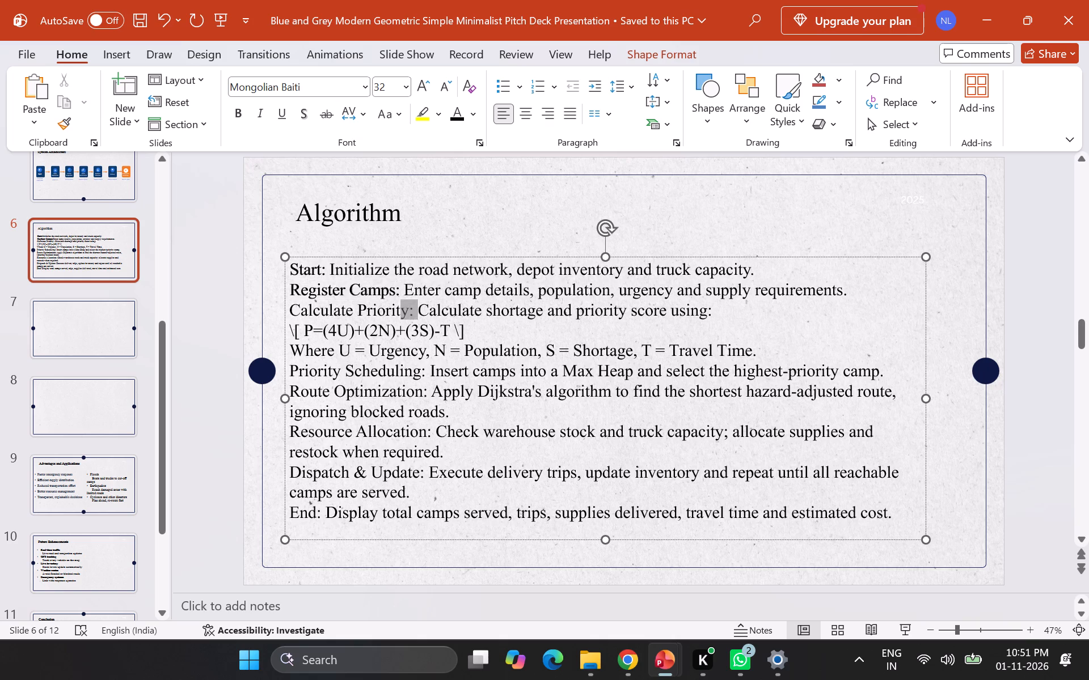
pyautogui.moveTo(340, 309); pyautogui.dragTo(307, 309)
pyautogui.click(323, 283)
pyautogui.click(535, 355)
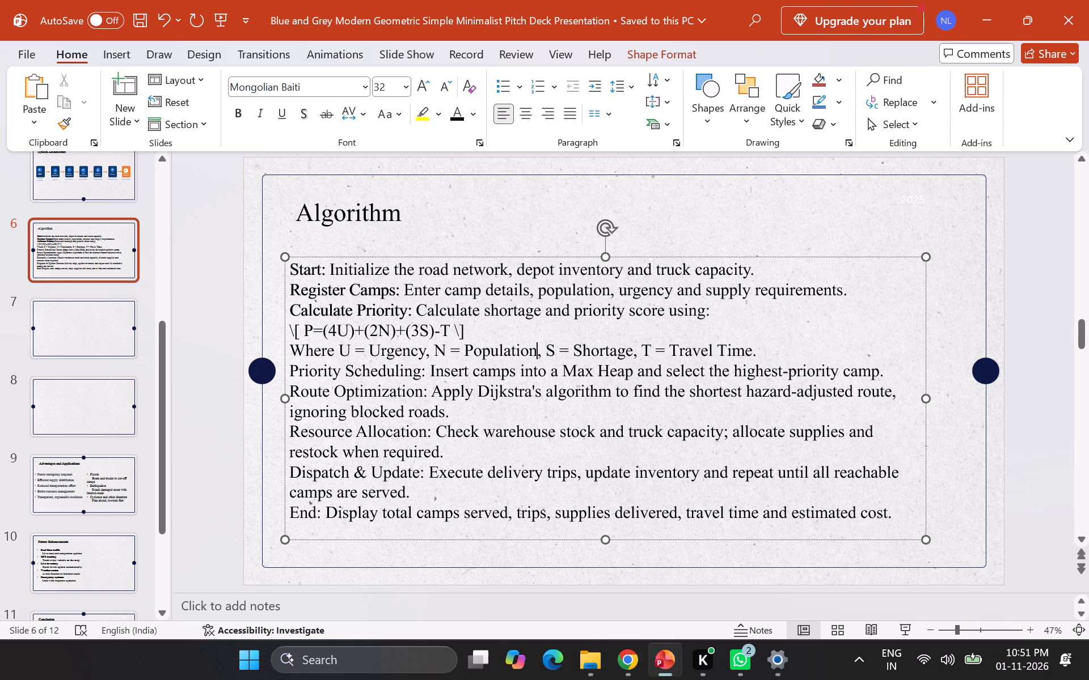
# Convert the priority score formula line P=(4U)+(2N)+(3S)-T in the algorithm text into an equation.
pyautogui.moveTo(290, 326); pyautogui.dragTo(468, 330)
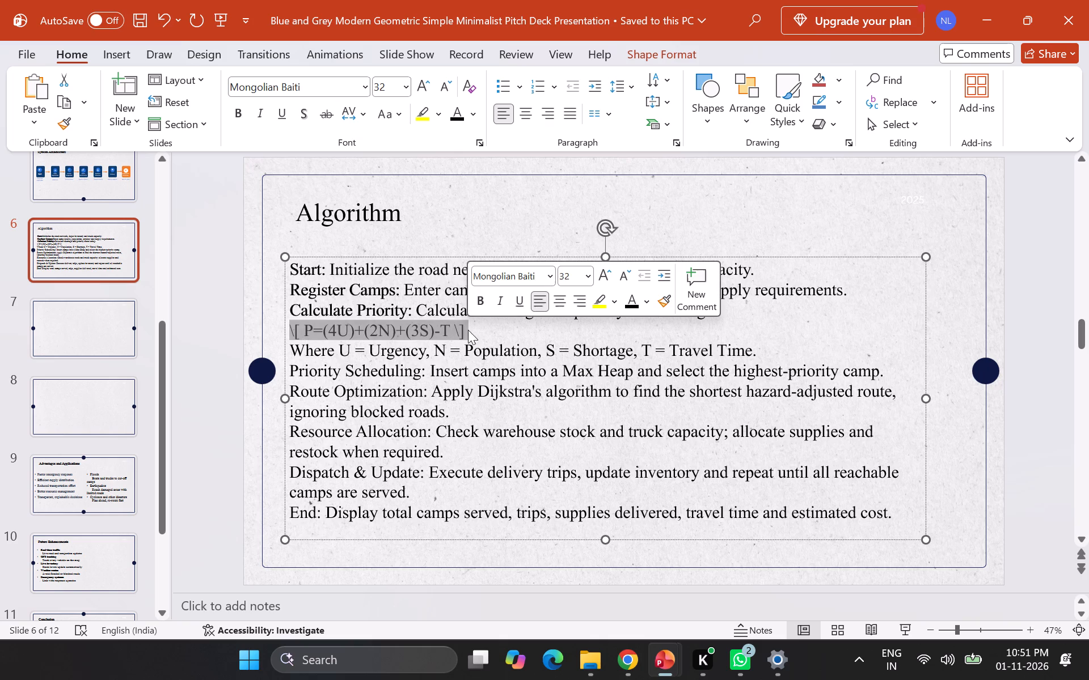
pyautogui.click(129, 50)
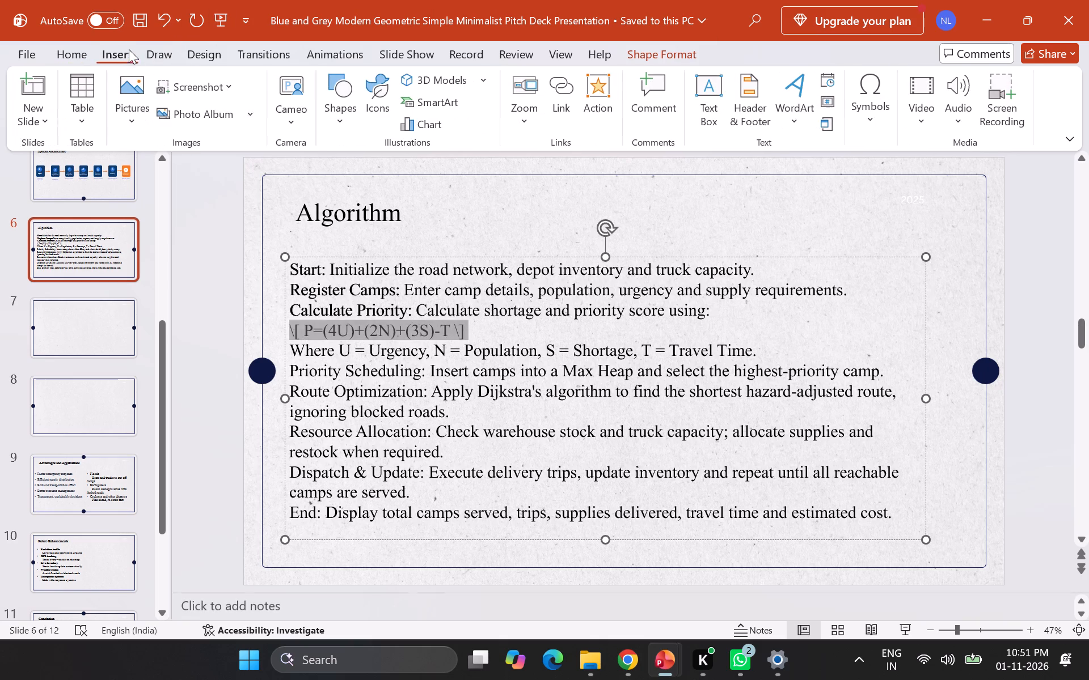
pyautogui.click(178, 53)
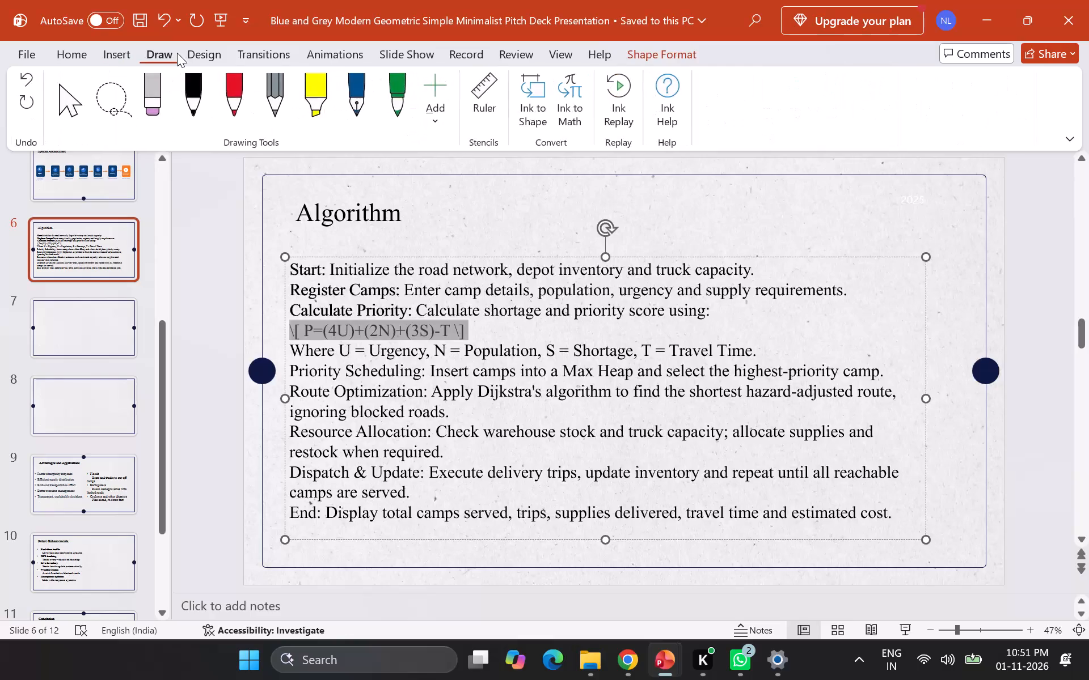
pyautogui.click(214, 57)
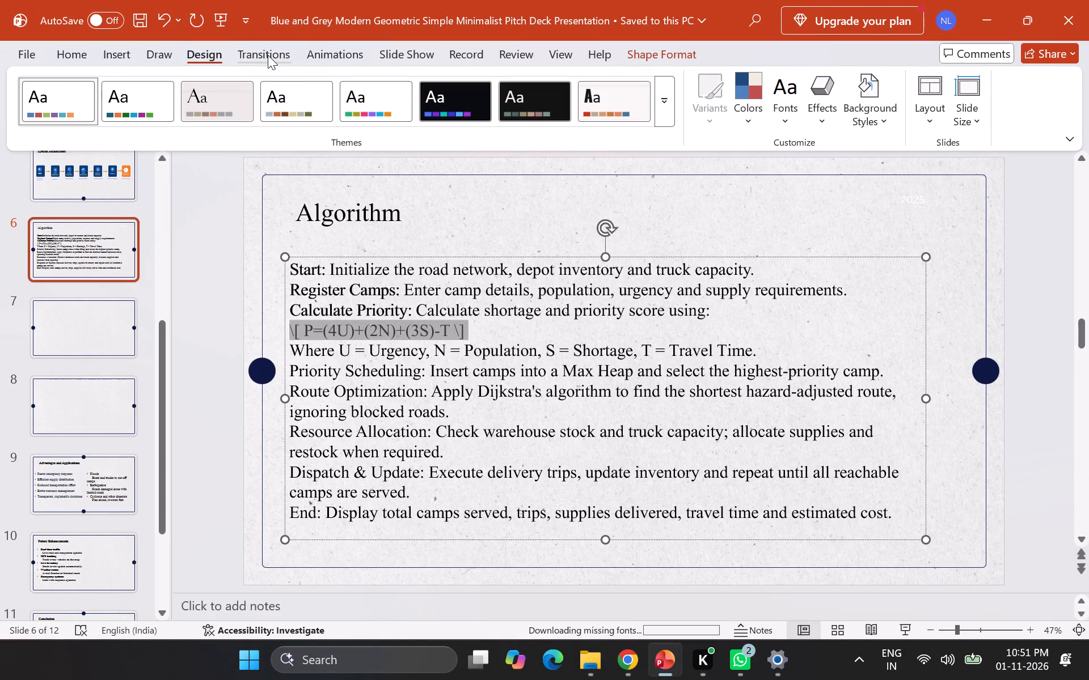
pyautogui.click(261, 46)
pyautogui.click(354, 52)
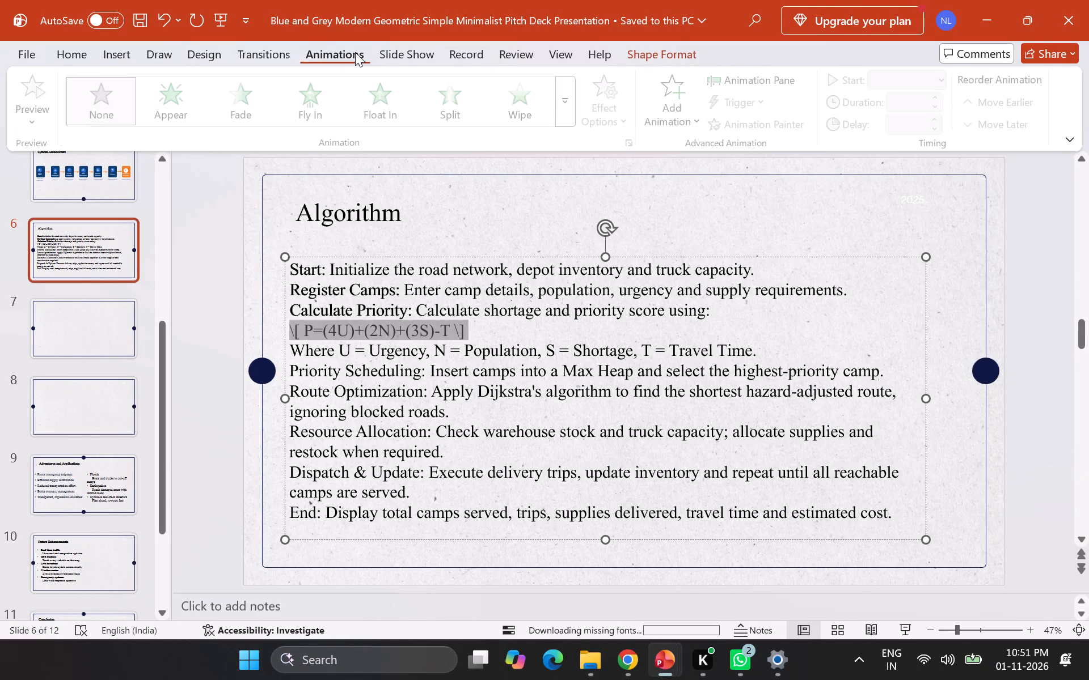
pyautogui.click(400, 52)
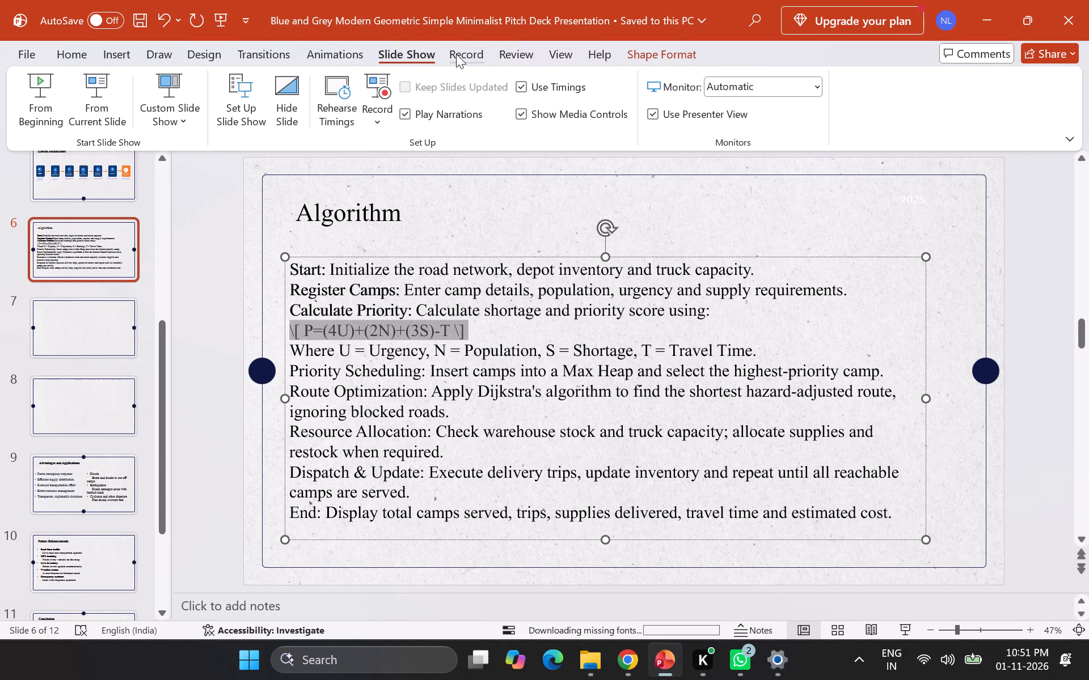
pyautogui.click(456, 54)
pyautogui.click(521, 50)
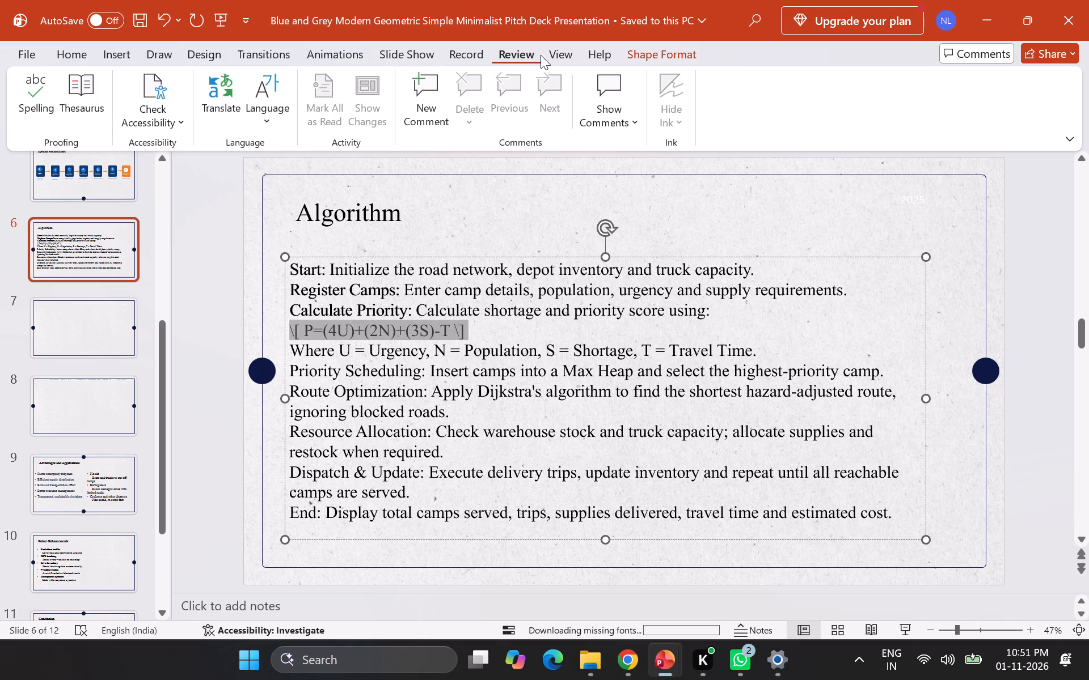
pyautogui.click(552, 52)
pyautogui.click(81, 50)
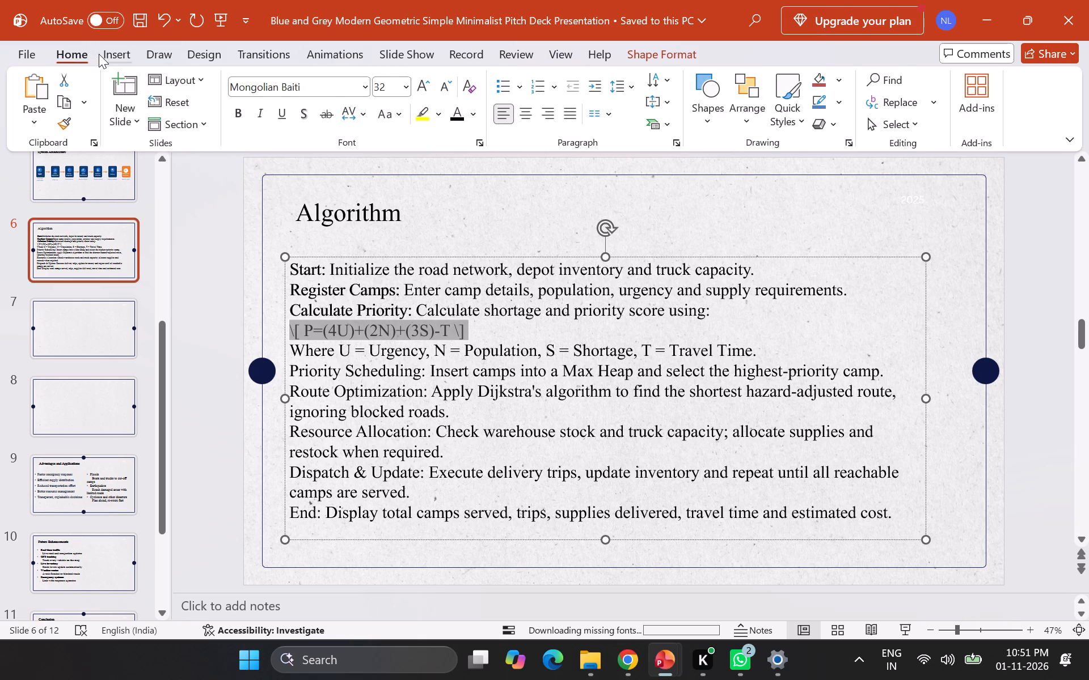
pyautogui.click(100, 54)
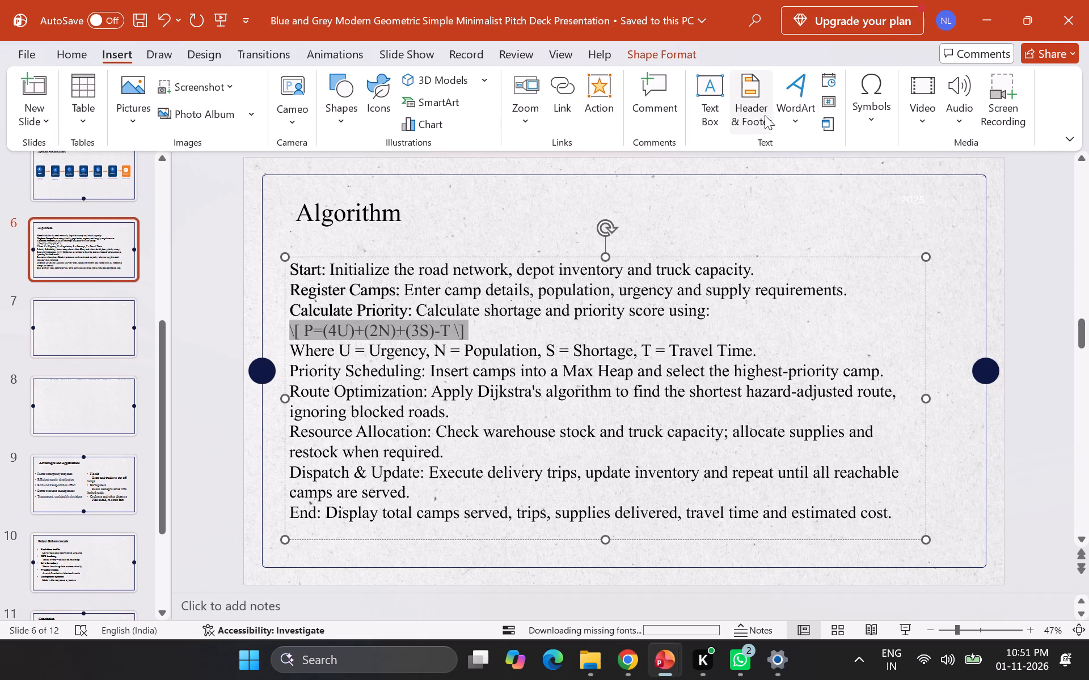
pyautogui.click(883, 122)
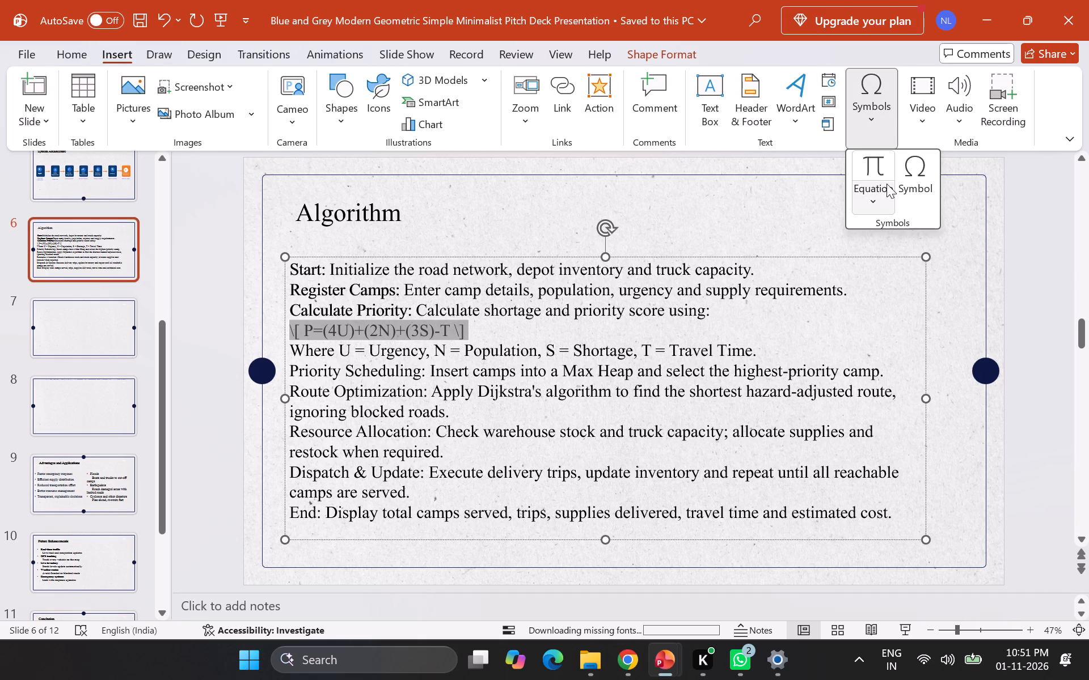
pyautogui.click(887, 184)
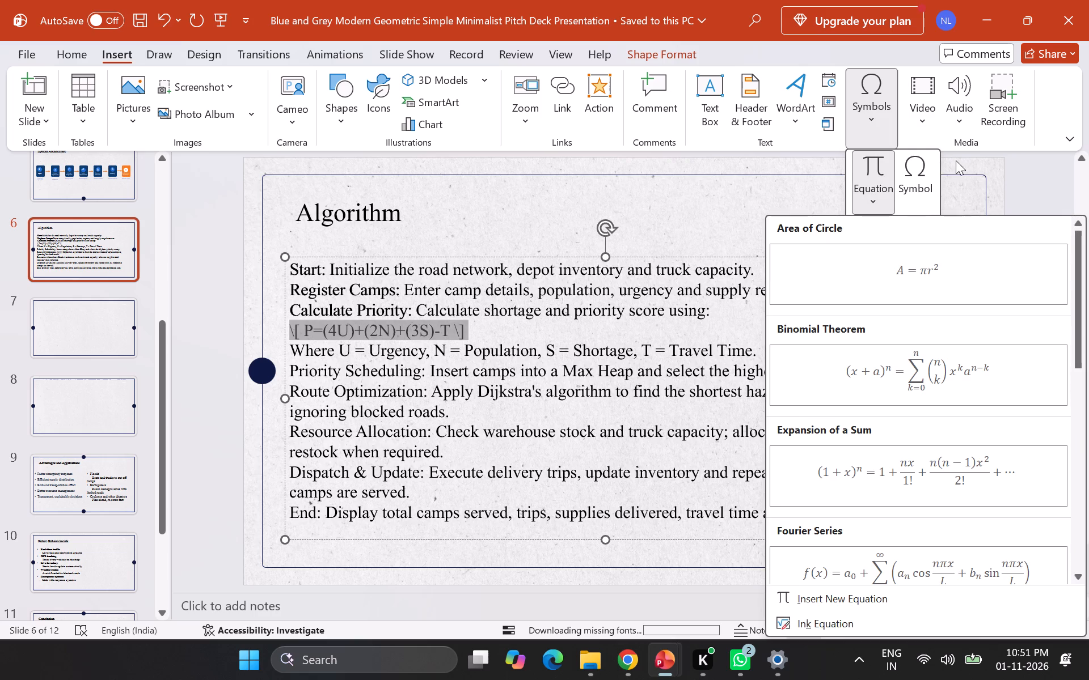
pyautogui.click(866, 171)
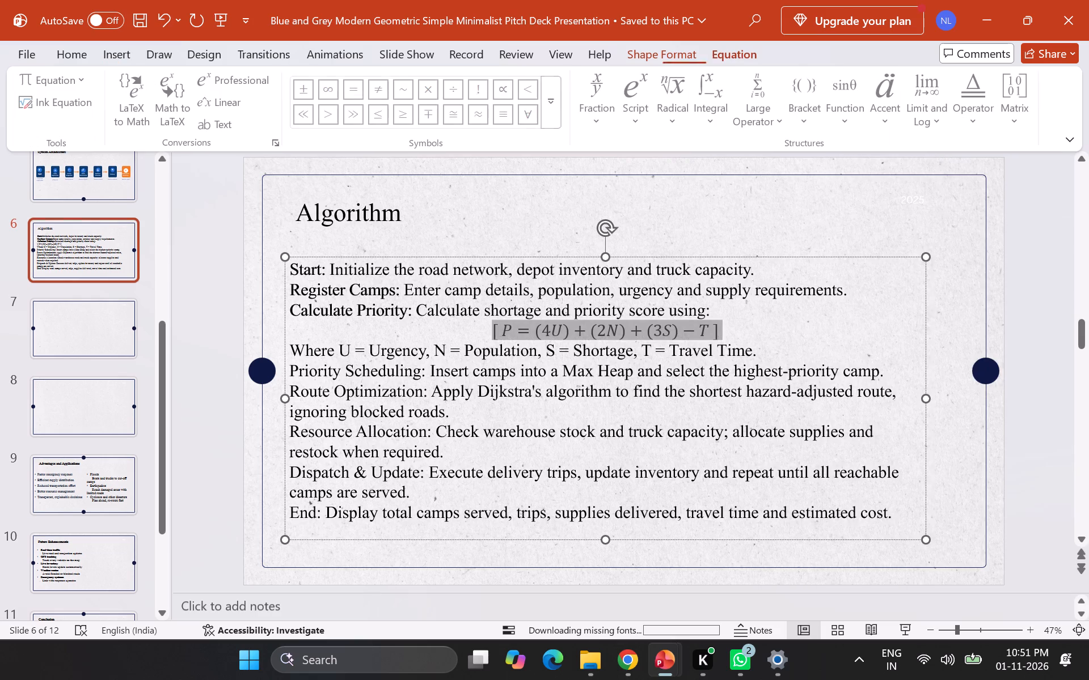
pyautogui.click(593, 329)
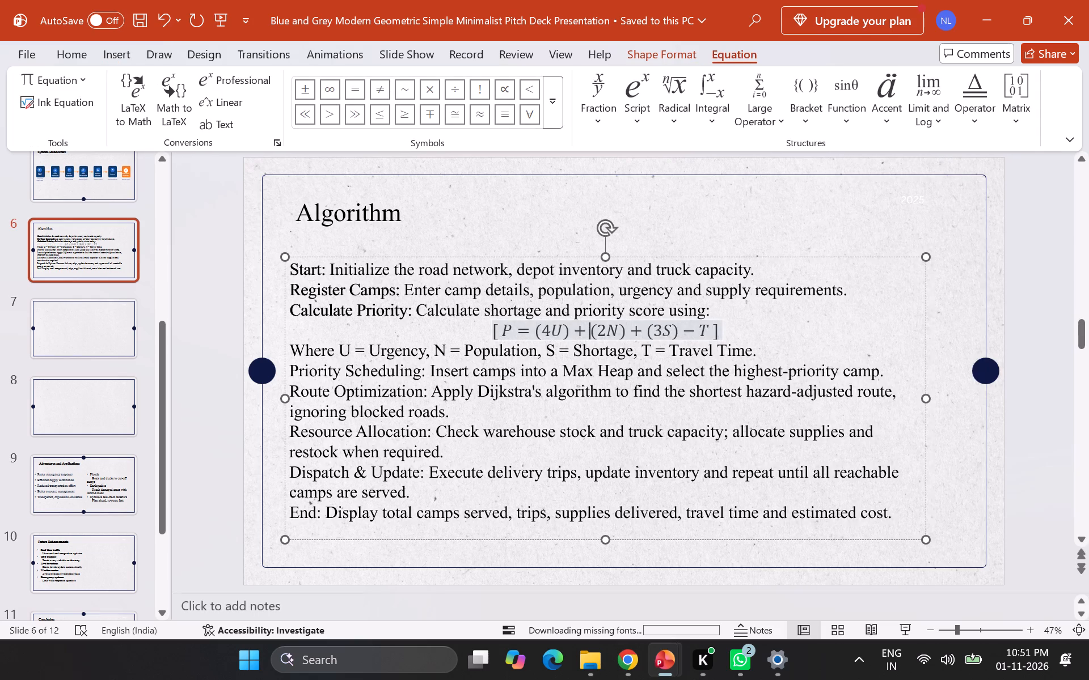
# Indent the "Where U = Urgency, N = Population..." line below the equation by one tab.
pyautogui.click(292, 347)
pyautogui.press('Tab')
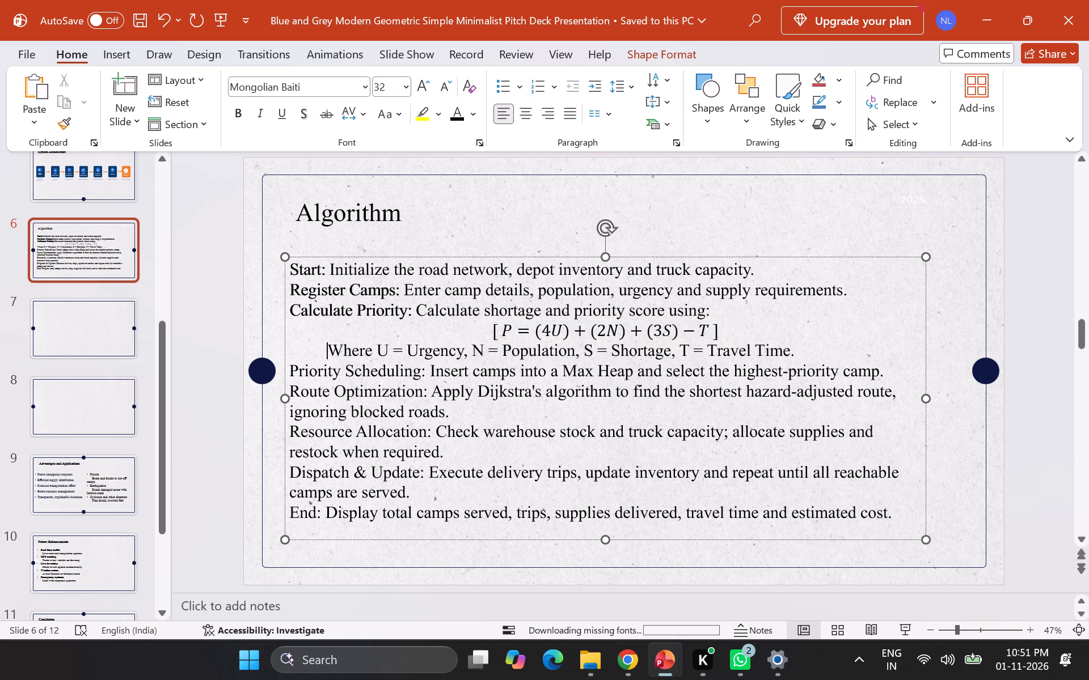
# Make the labels "Priority Scheduling:", "Resource Allocation:" and "Route Optimization:" bold in the algorithm text.
pyautogui.click(331, 372)
pyautogui.moveTo(429, 369); pyautogui.dragTo(303, 367)
pyautogui.click(314, 341)
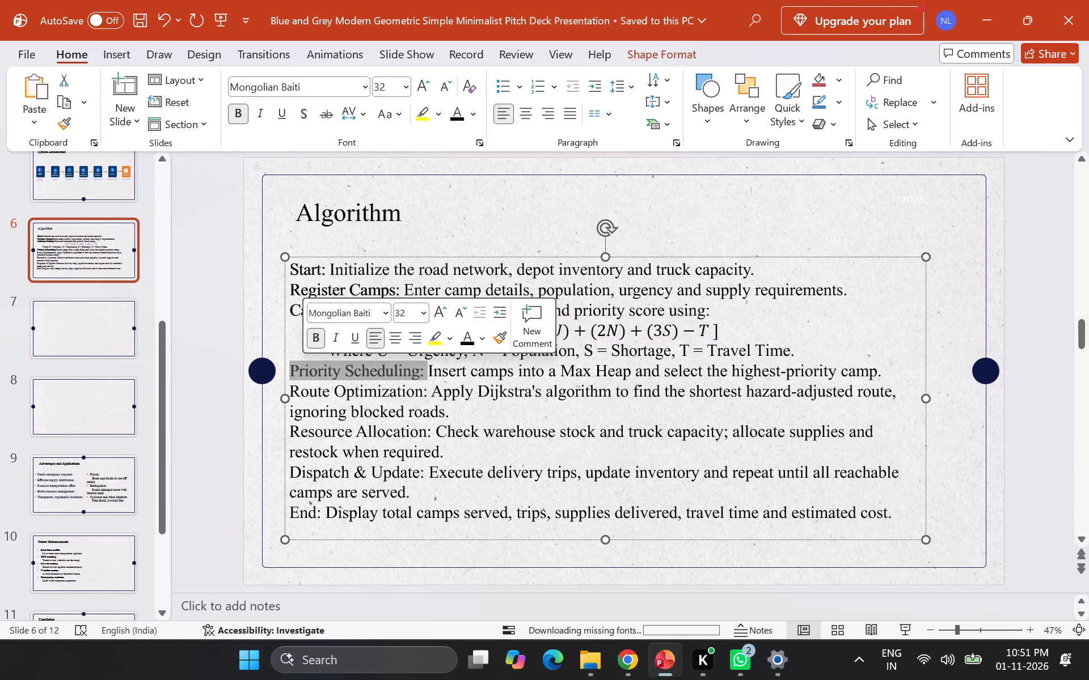
pyautogui.moveTo(432, 433); pyautogui.dragTo(302, 427)
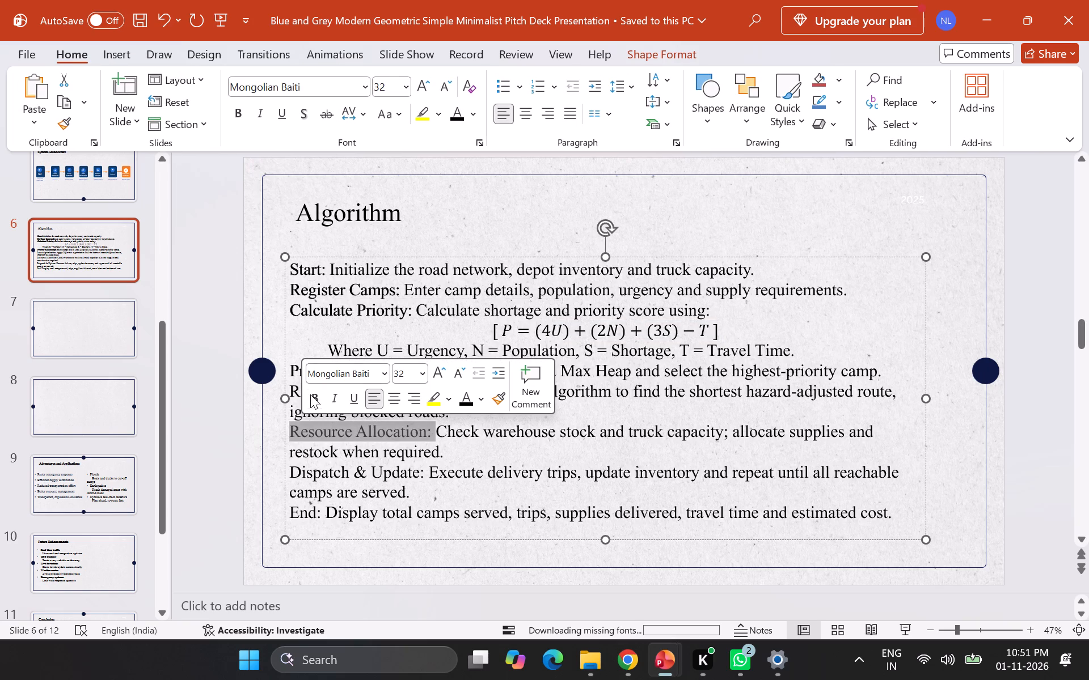
pyautogui.click(310, 394)
pyautogui.click(435, 331)
pyautogui.moveTo(428, 392); pyautogui.dragTo(323, 392)
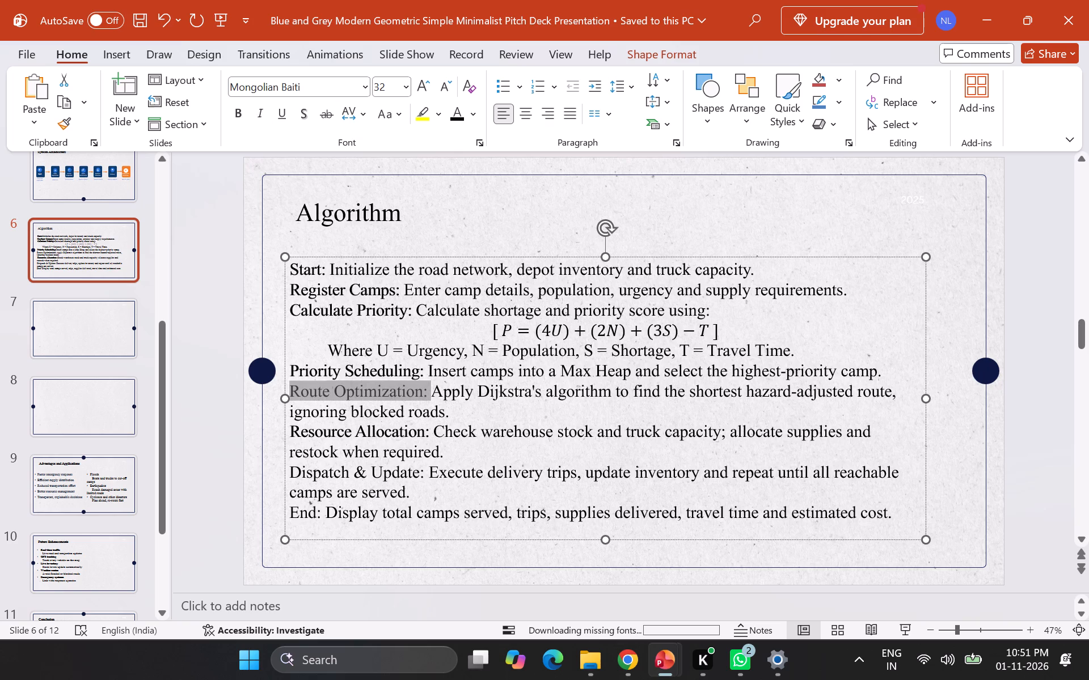
pyautogui.moveTo(323, 392); pyautogui.dragTo(303, 392)
pyautogui.click(306, 363)
pyautogui.click(319, 359)
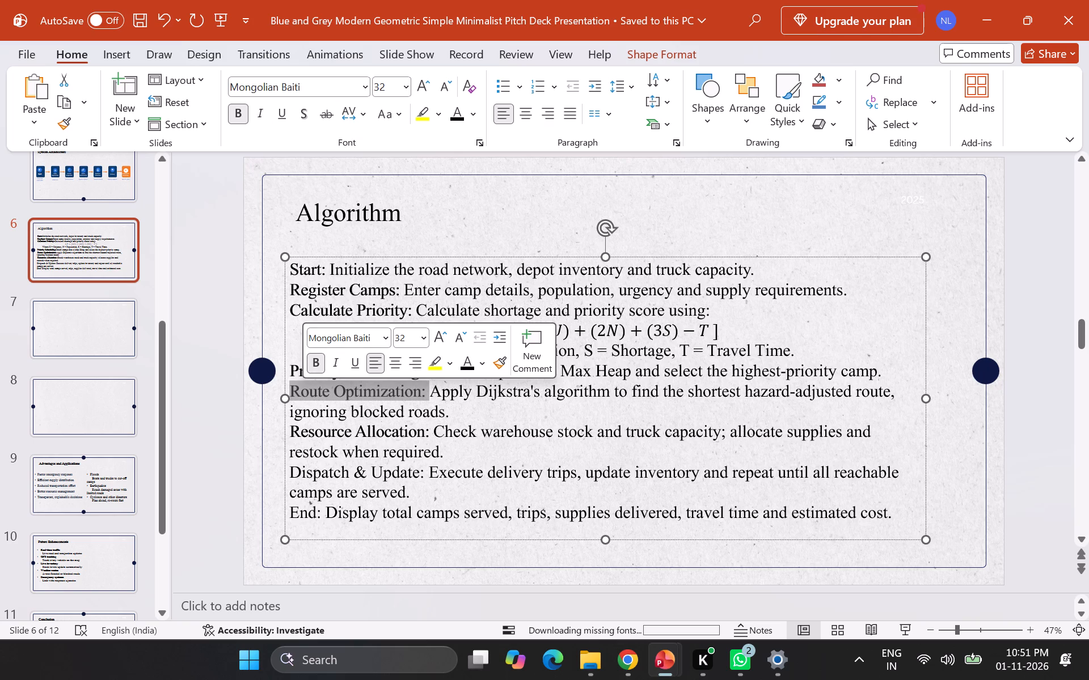
# Italicize the bold labels "Start:", "Register Camps:" and "Priority Scheduling:" in the algorithm text.
pyautogui.click(322, 274)
pyautogui.click(327, 274)
pyautogui.moveTo(328, 274); pyautogui.dragTo(297, 271)
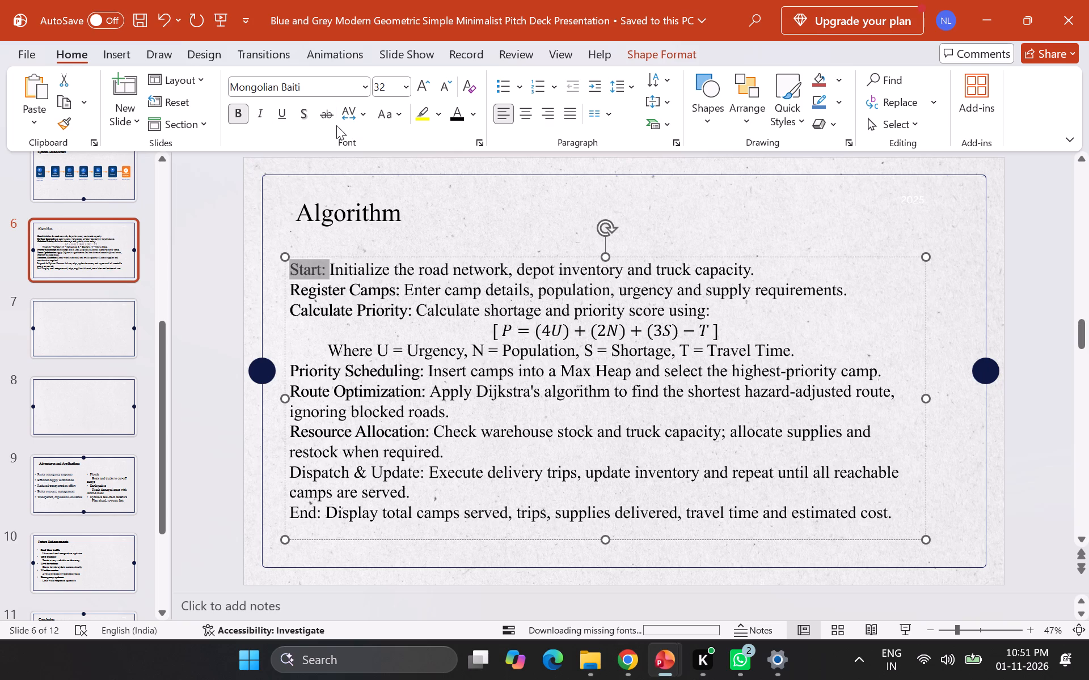
pyautogui.click(262, 114)
pyautogui.moveTo(399, 294); pyautogui.dragTo(295, 290)
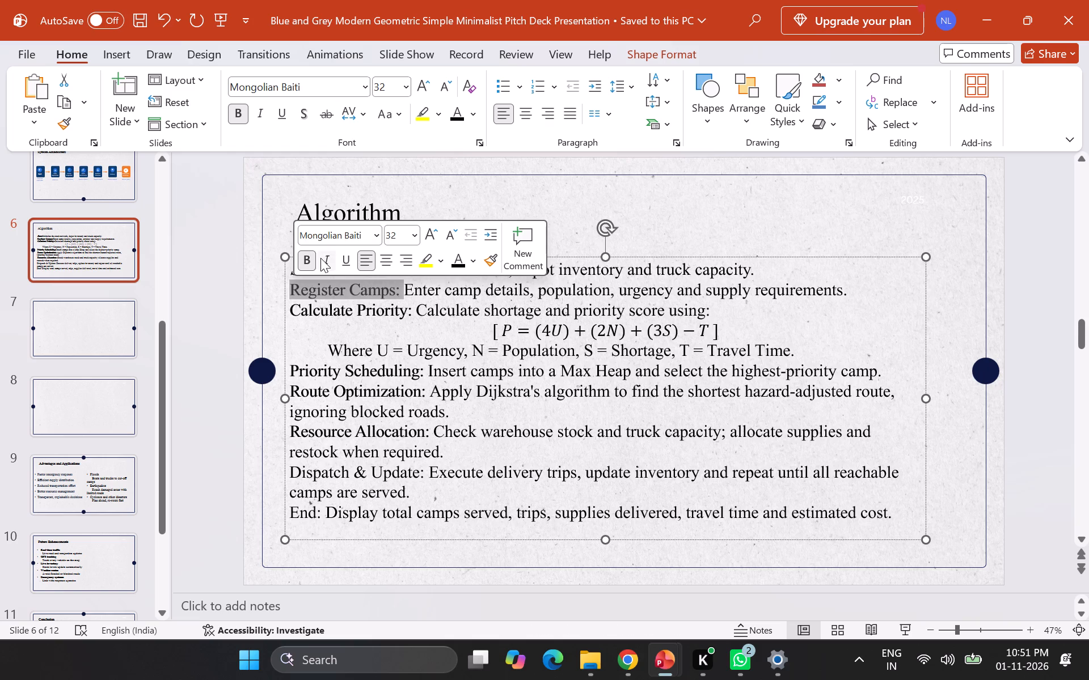
pyautogui.click(320, 258)
pyautogui.moveTo(429, 375); pyautogui.dragTo(303, 373)
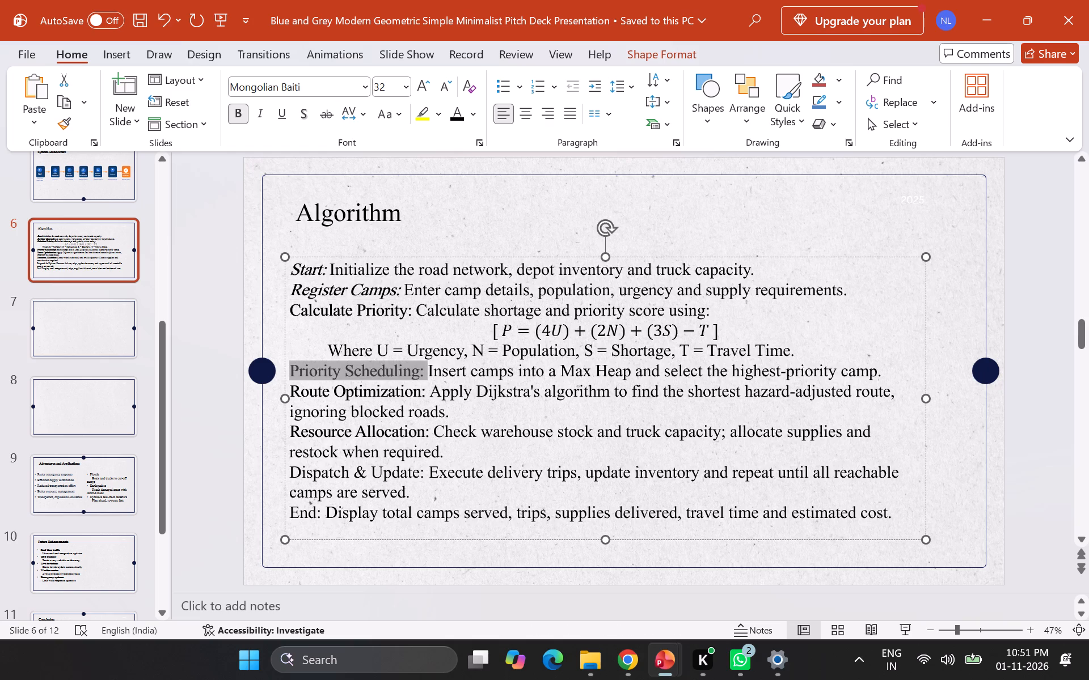
pyautogui.moveTo(303, 373); pyautogui.dragTo(296, 369)
pyautogui.click(329, 335)
pyautogui.click(399, 295)
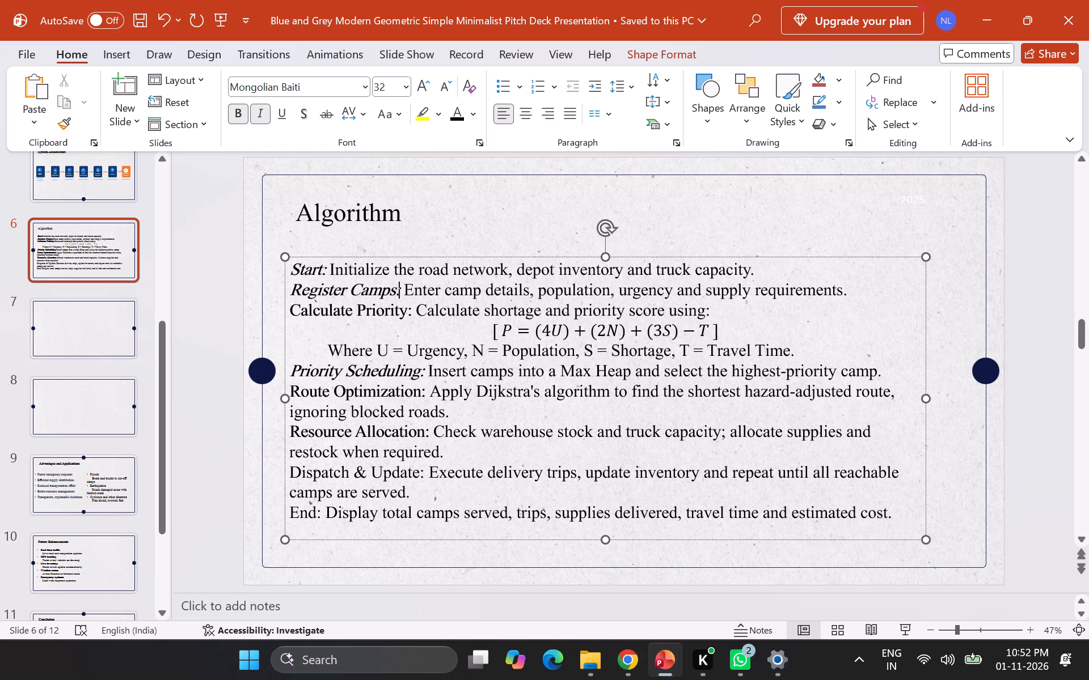
# Italicize the bold labels "Calculate Priority:", "Route Optimization:" and "Resource Allocation:" in the algorithm text.
pyautogui.moveTo(415, 314); pyautogui.dragTo(326, 310)
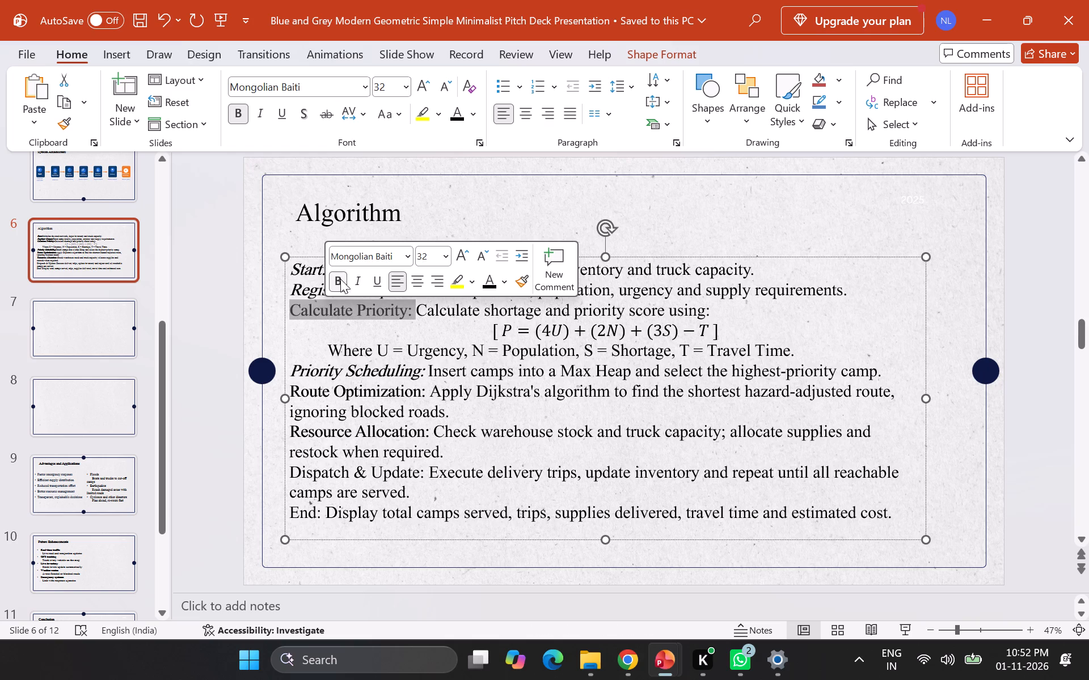
pyautogui.click(352, 280)
pyautogui.moveTo(430, 396); pyautogui.dragTo(341, 391)
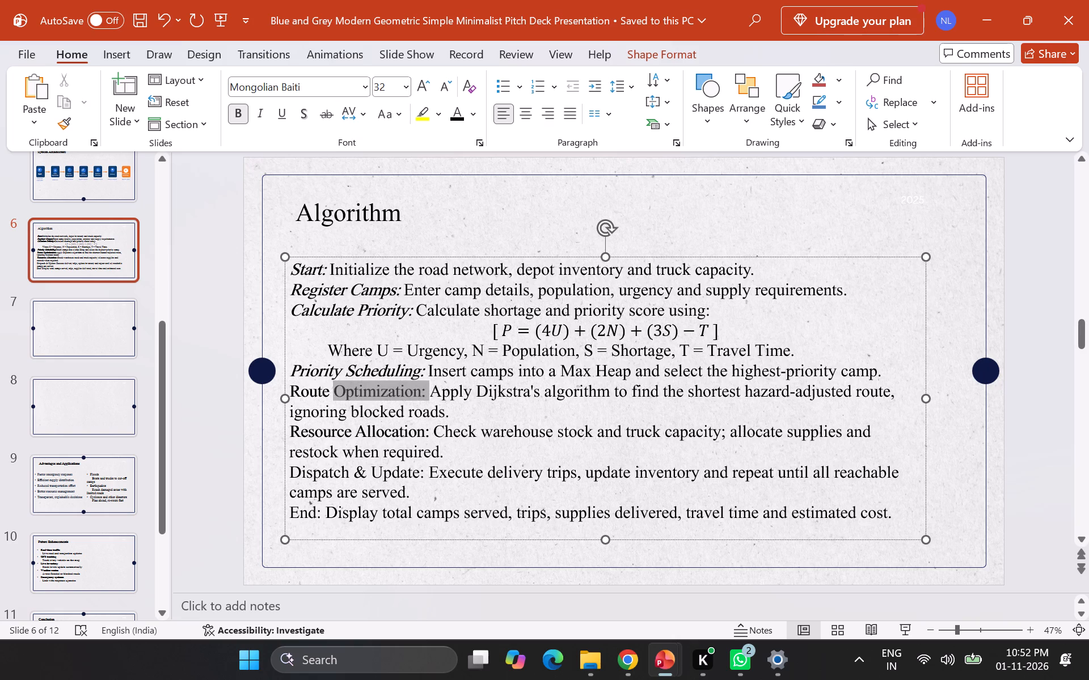
pyautogui.moveTo(341, 391); pyautogui.dragTo(299, 391)
pyautogui.click(330, 360)
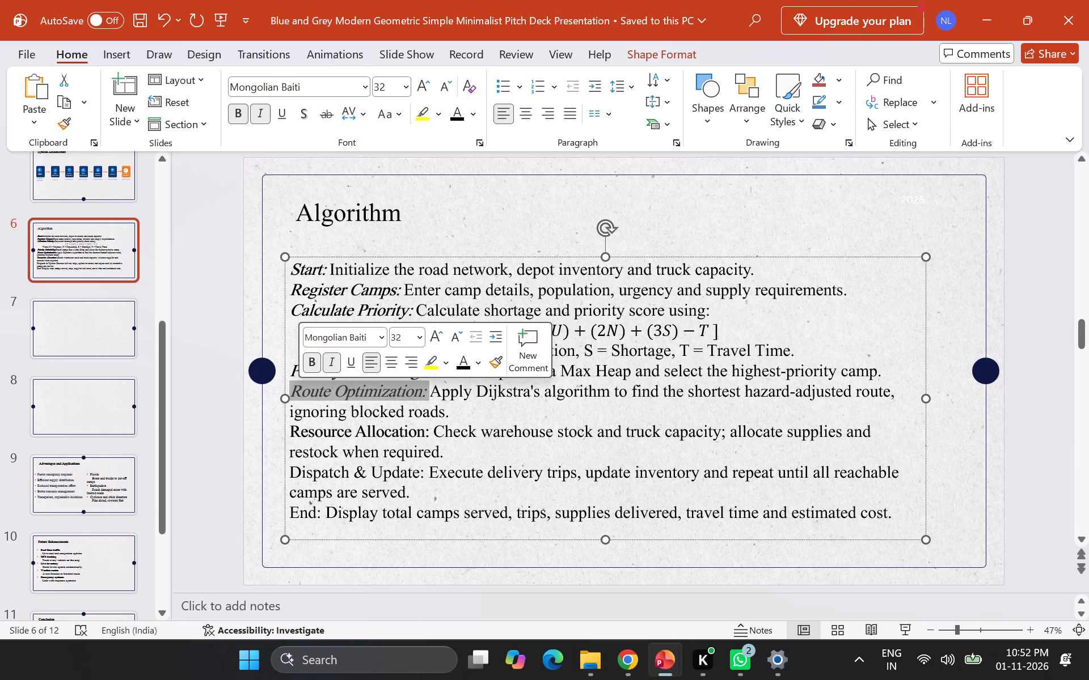
pyautogui.moveTo(430, 433); pyautogui.dragTo(280, 427)
pyautogui.click(311, 400)
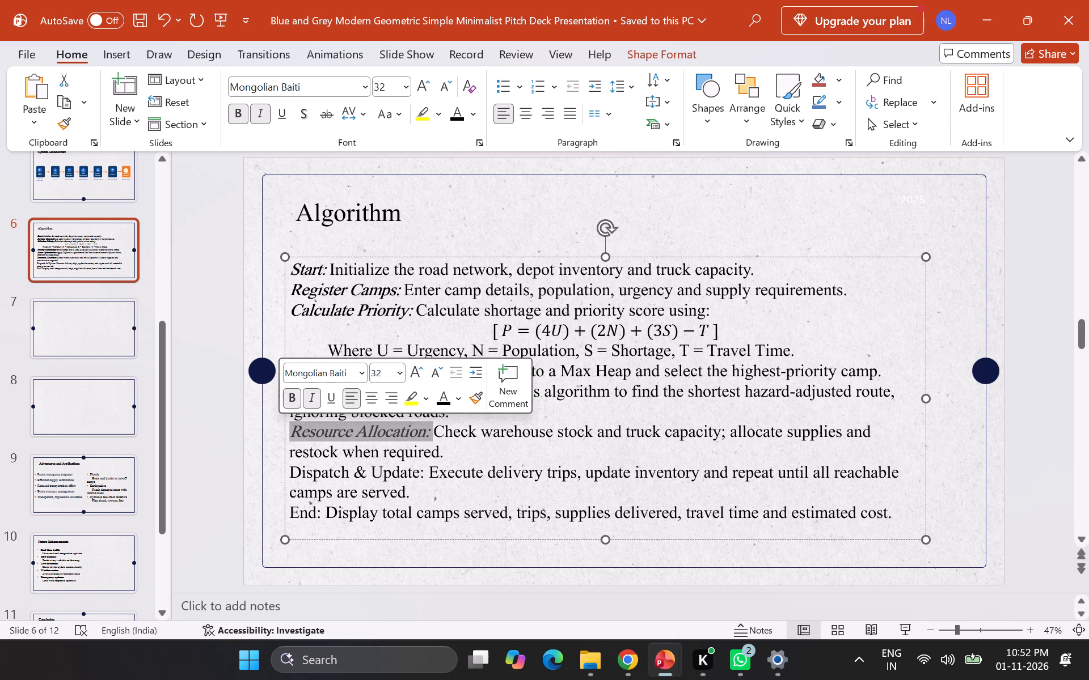
# Make the labels "Dispatch & Update:" and "End:" bold and italic in the algorithm text.
pyautogui.moveTo(423, 475); pyautogui.dragTo(297, 469)
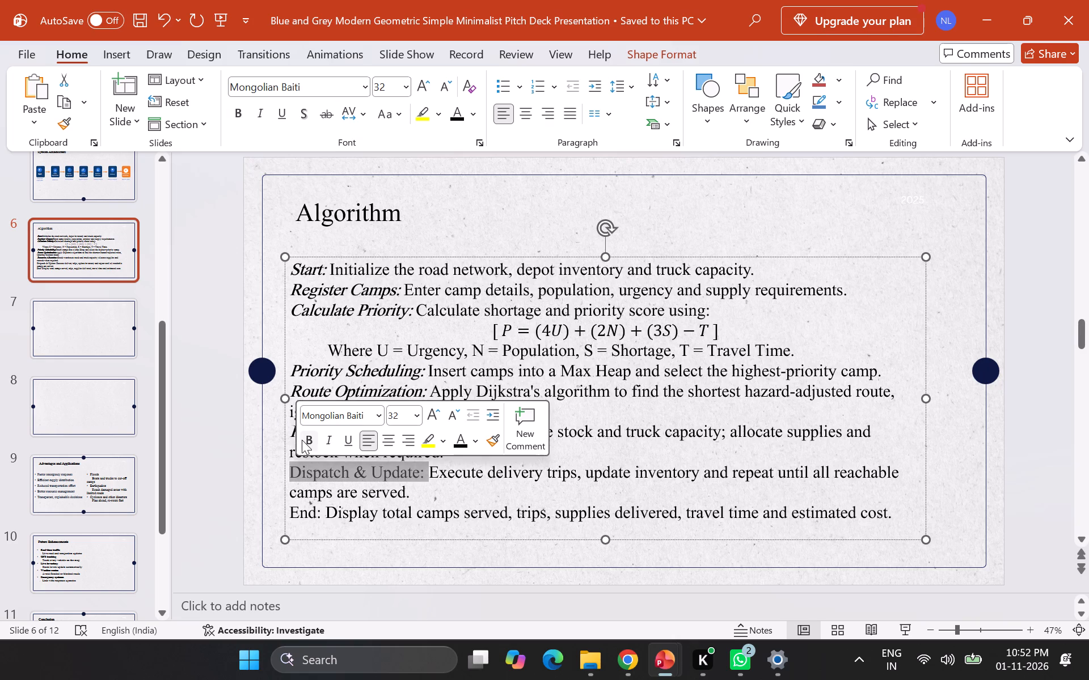
pyautogui.click(302, 438)
pyautogui.click(331, 443)
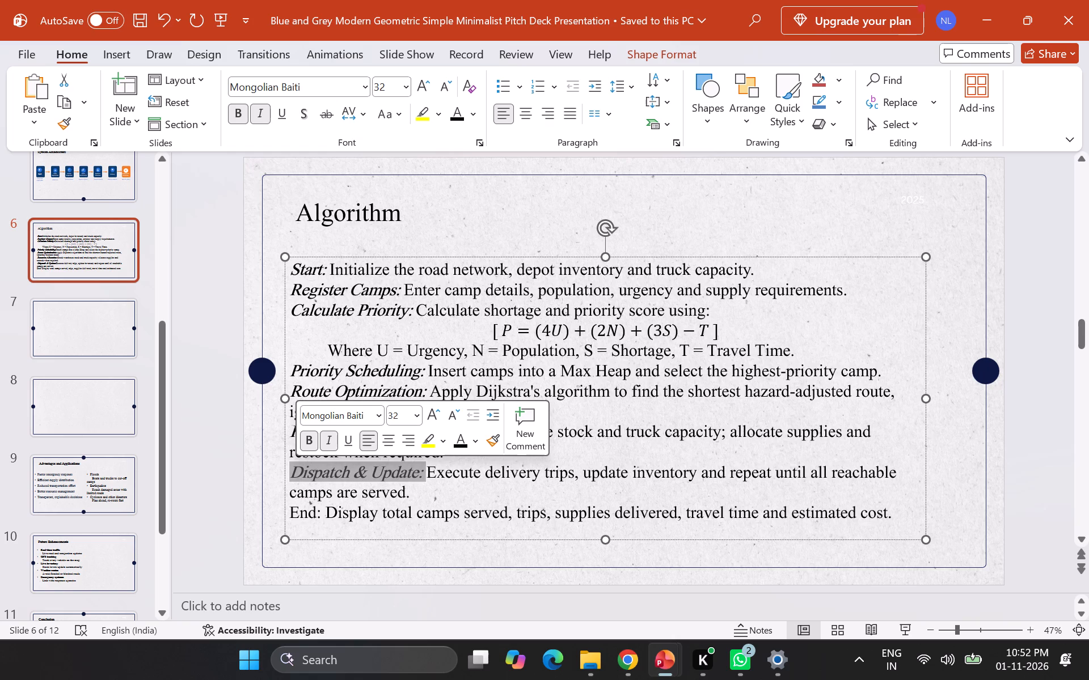
pyautogui.moveTo(326, 515); pyautogui.dragTo(297, 516)
pyautogui.click(302, 488)
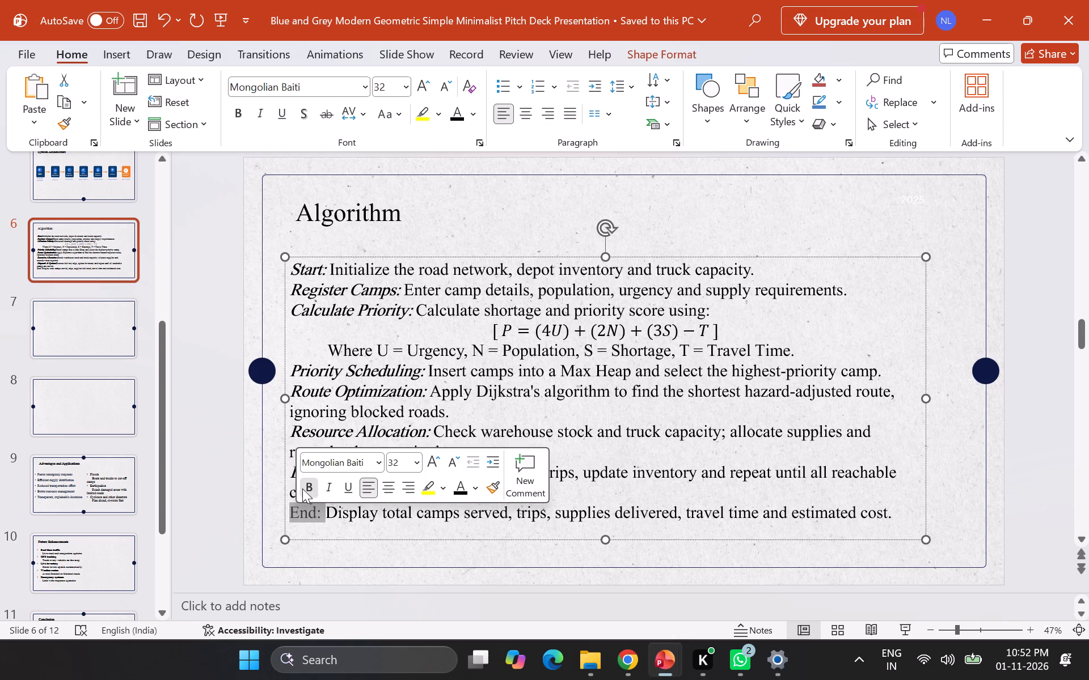
pyautogui.click(328, 487)
pyautogui.click(369, 539)
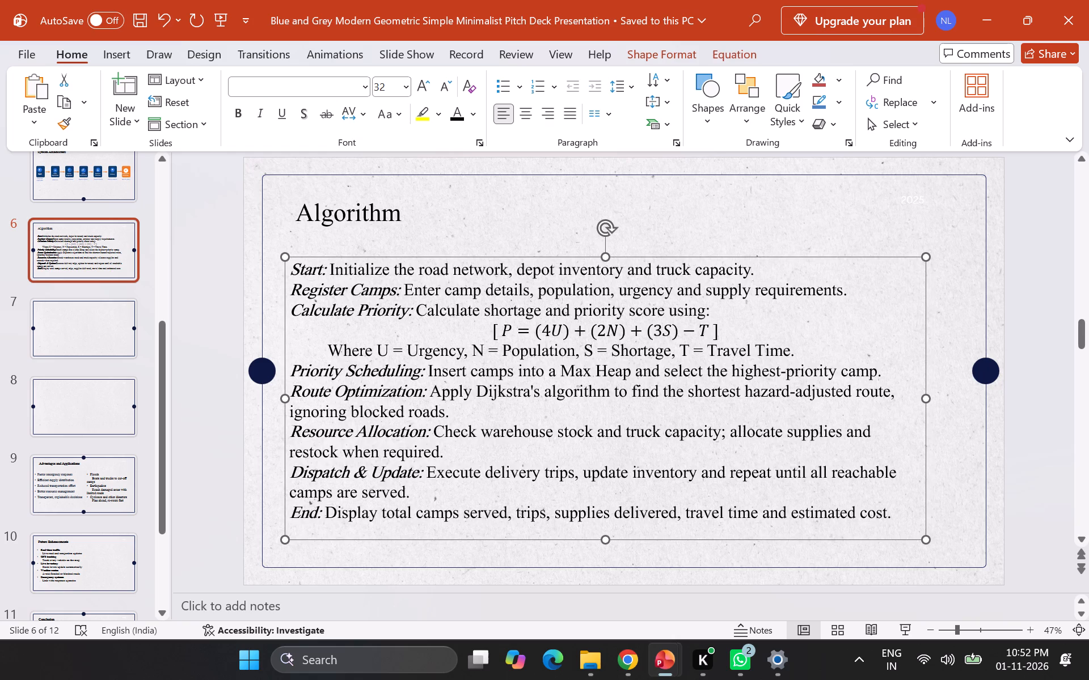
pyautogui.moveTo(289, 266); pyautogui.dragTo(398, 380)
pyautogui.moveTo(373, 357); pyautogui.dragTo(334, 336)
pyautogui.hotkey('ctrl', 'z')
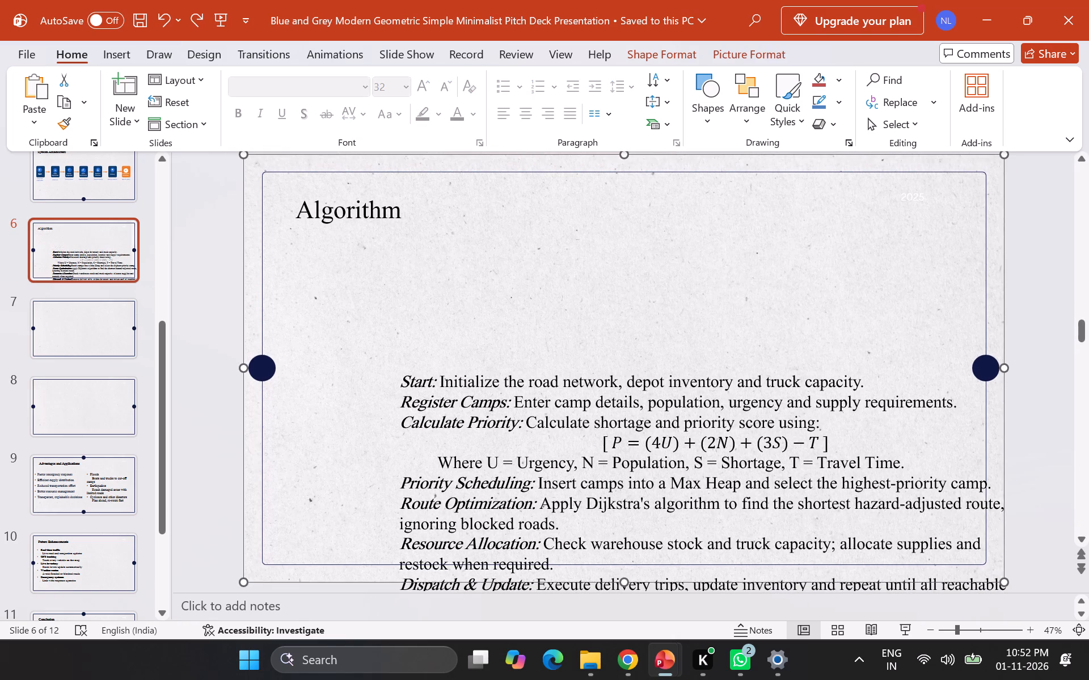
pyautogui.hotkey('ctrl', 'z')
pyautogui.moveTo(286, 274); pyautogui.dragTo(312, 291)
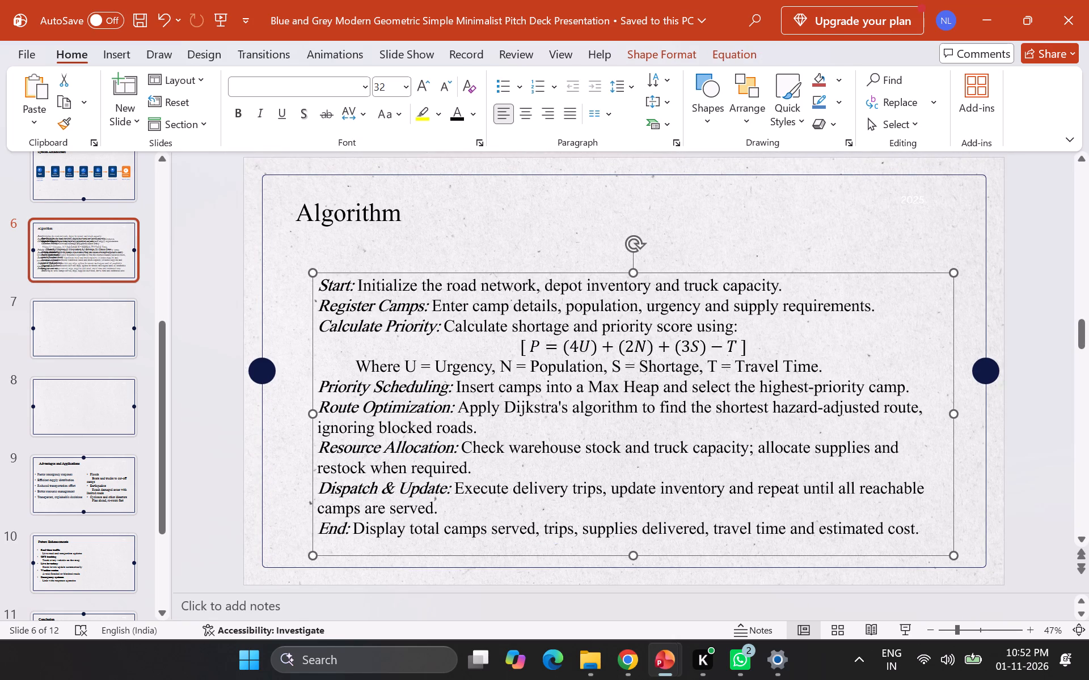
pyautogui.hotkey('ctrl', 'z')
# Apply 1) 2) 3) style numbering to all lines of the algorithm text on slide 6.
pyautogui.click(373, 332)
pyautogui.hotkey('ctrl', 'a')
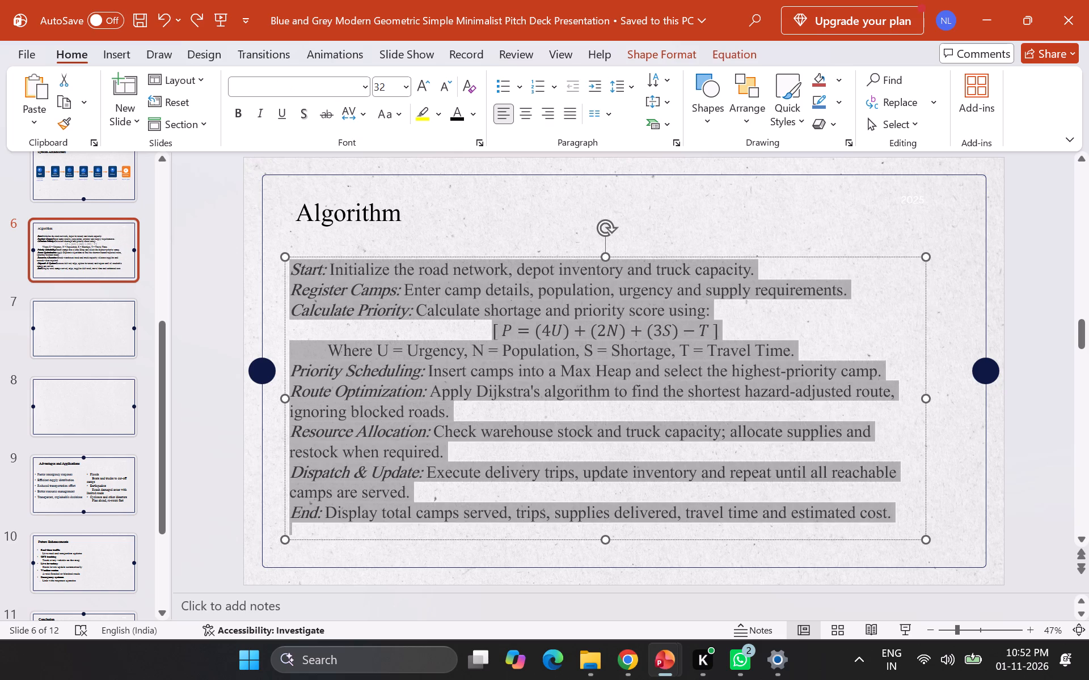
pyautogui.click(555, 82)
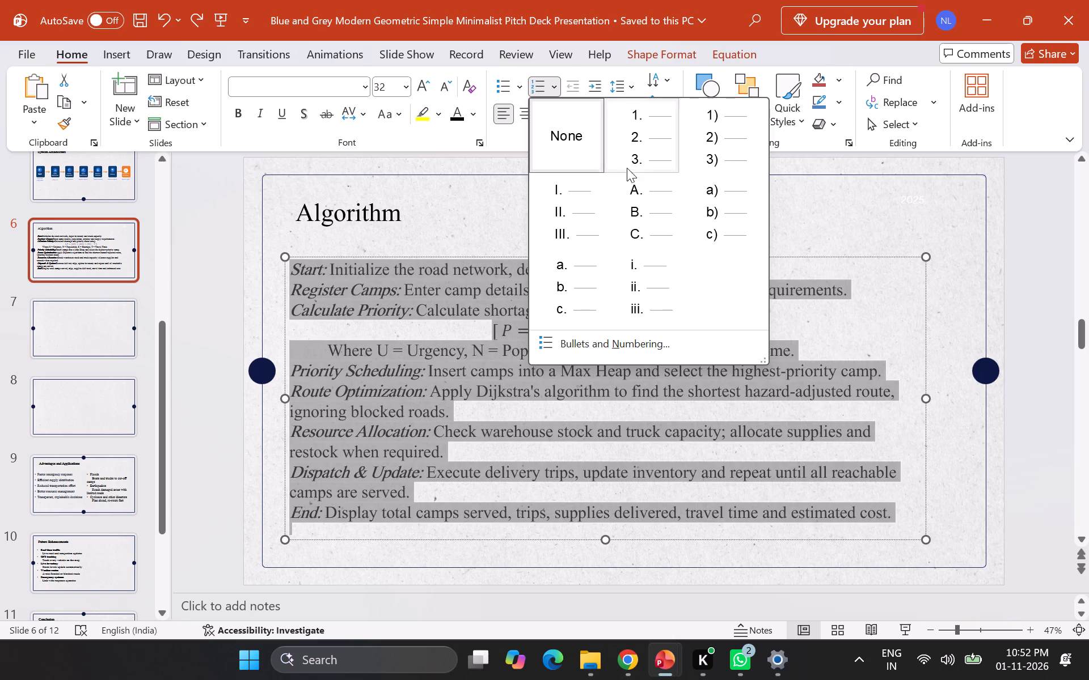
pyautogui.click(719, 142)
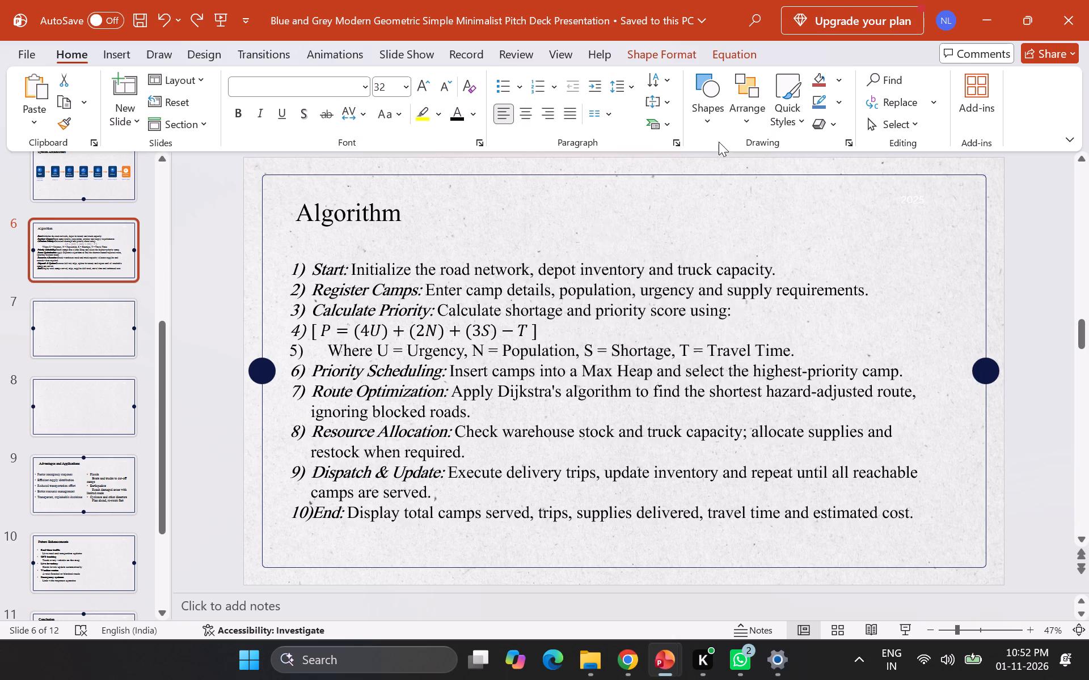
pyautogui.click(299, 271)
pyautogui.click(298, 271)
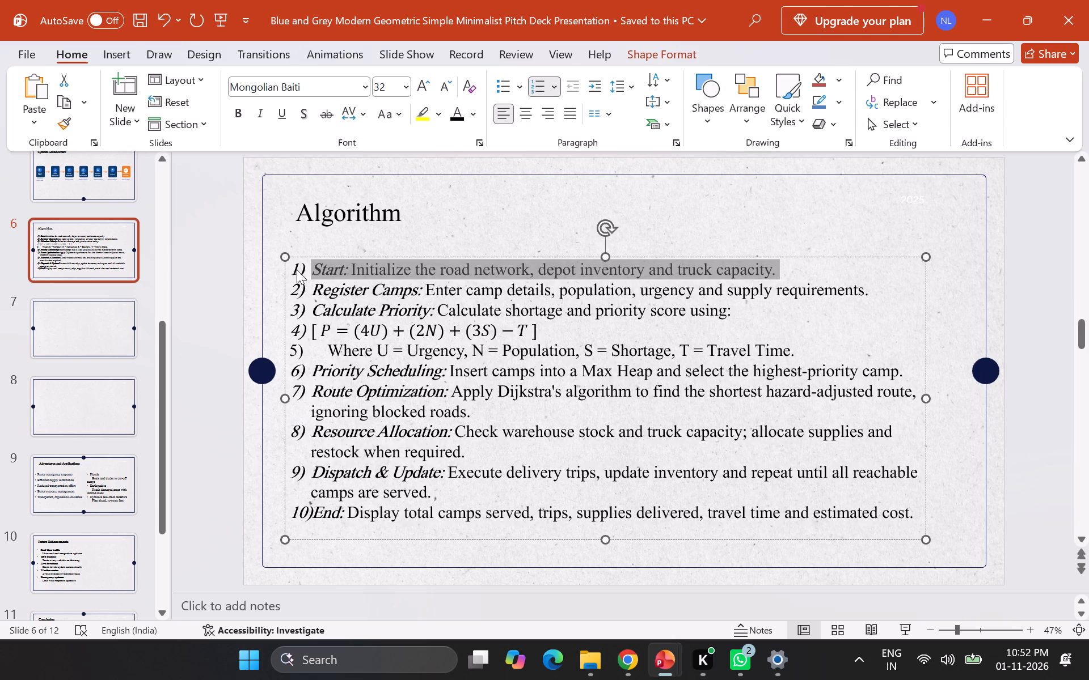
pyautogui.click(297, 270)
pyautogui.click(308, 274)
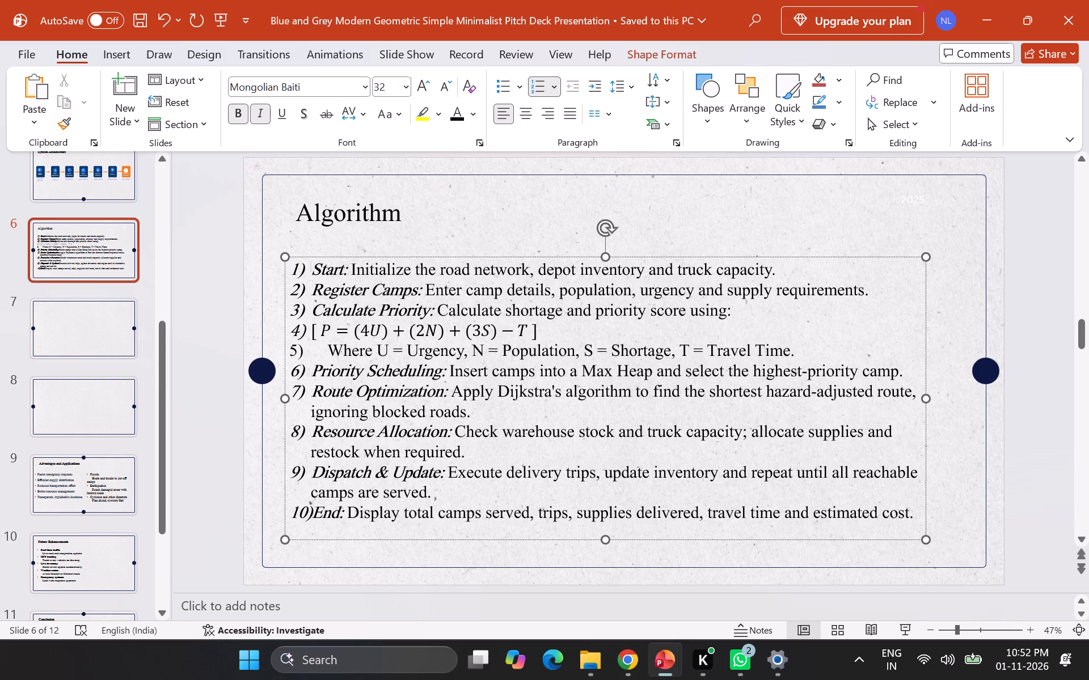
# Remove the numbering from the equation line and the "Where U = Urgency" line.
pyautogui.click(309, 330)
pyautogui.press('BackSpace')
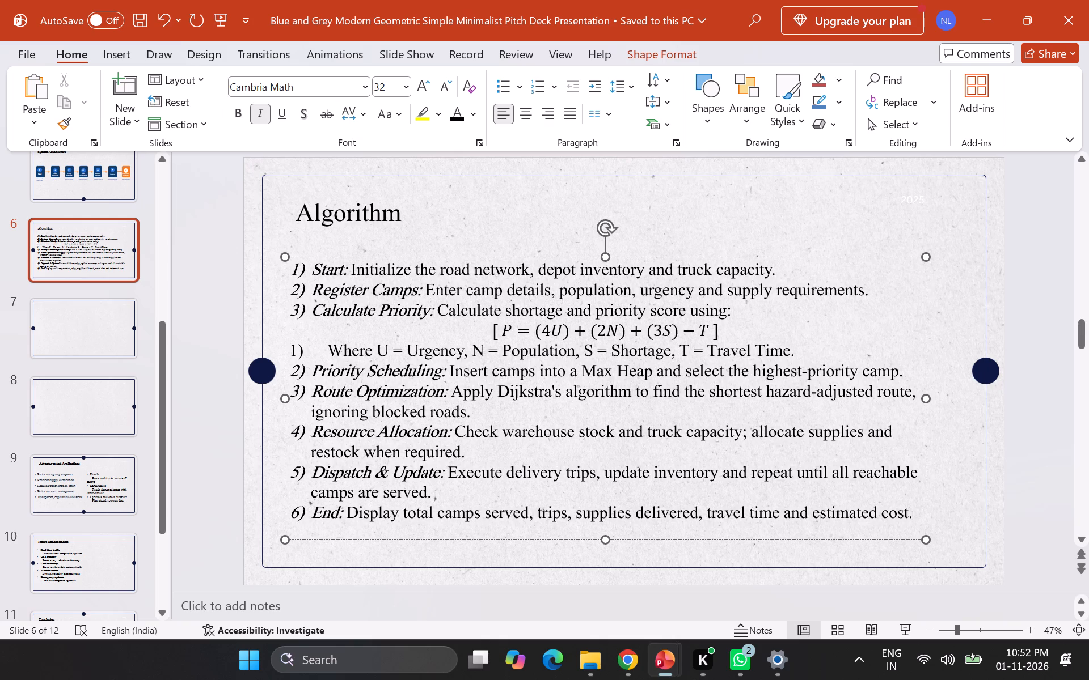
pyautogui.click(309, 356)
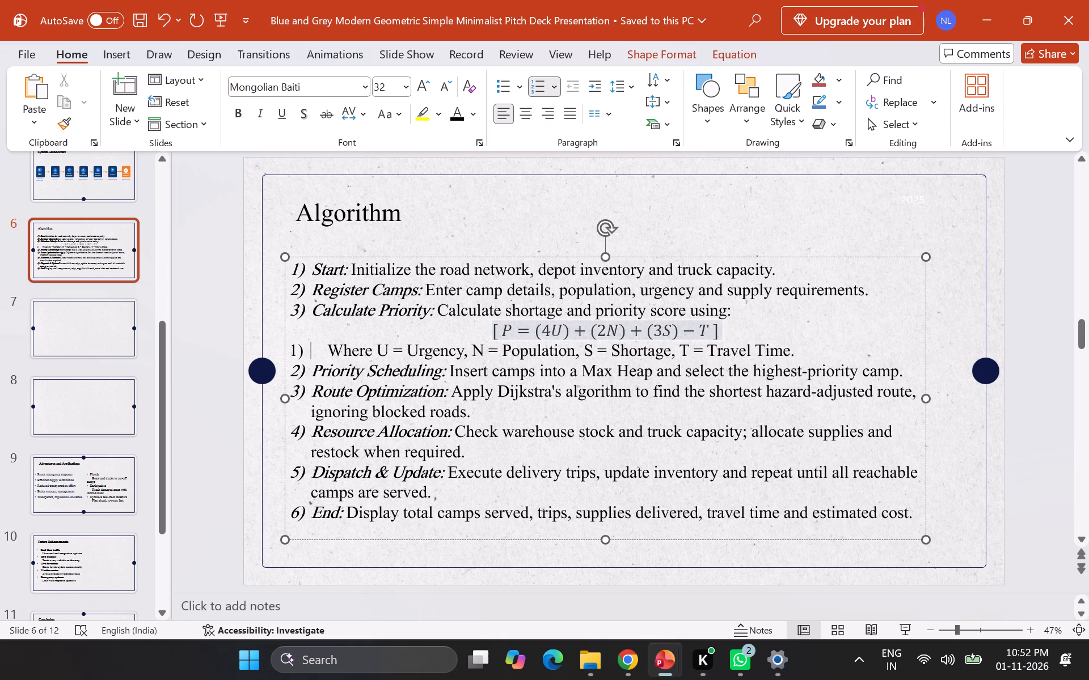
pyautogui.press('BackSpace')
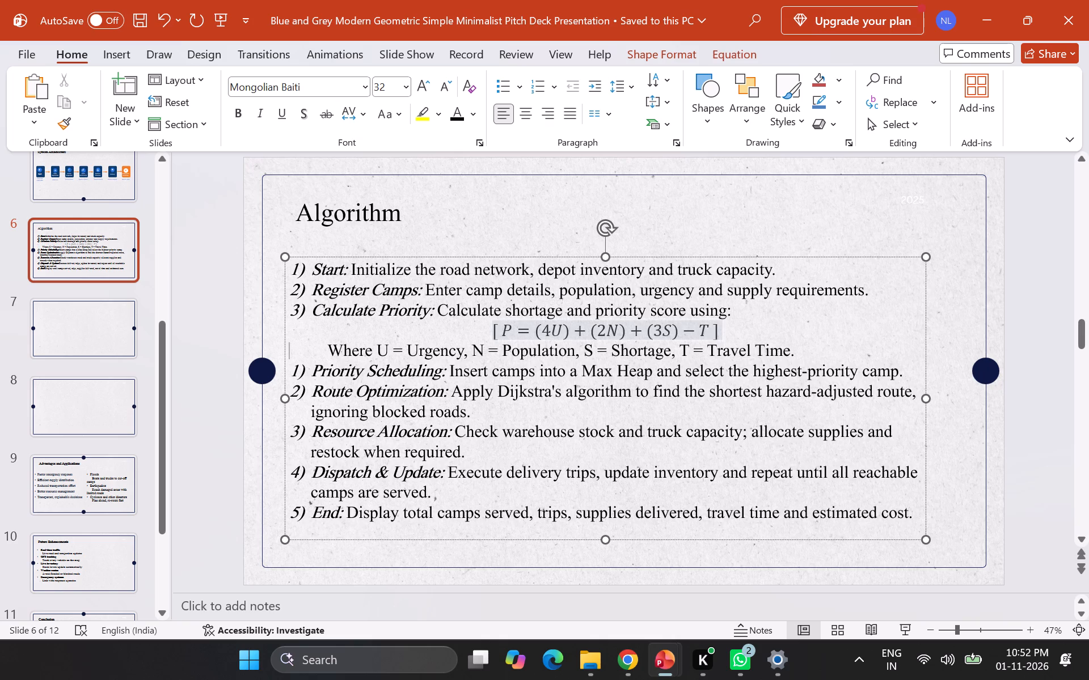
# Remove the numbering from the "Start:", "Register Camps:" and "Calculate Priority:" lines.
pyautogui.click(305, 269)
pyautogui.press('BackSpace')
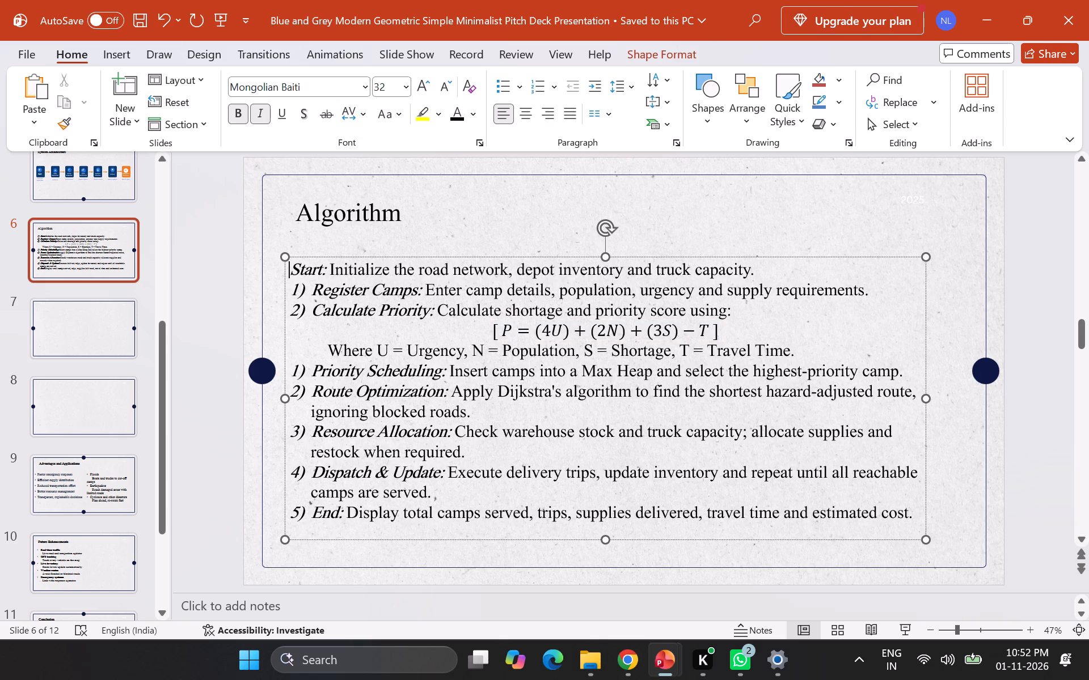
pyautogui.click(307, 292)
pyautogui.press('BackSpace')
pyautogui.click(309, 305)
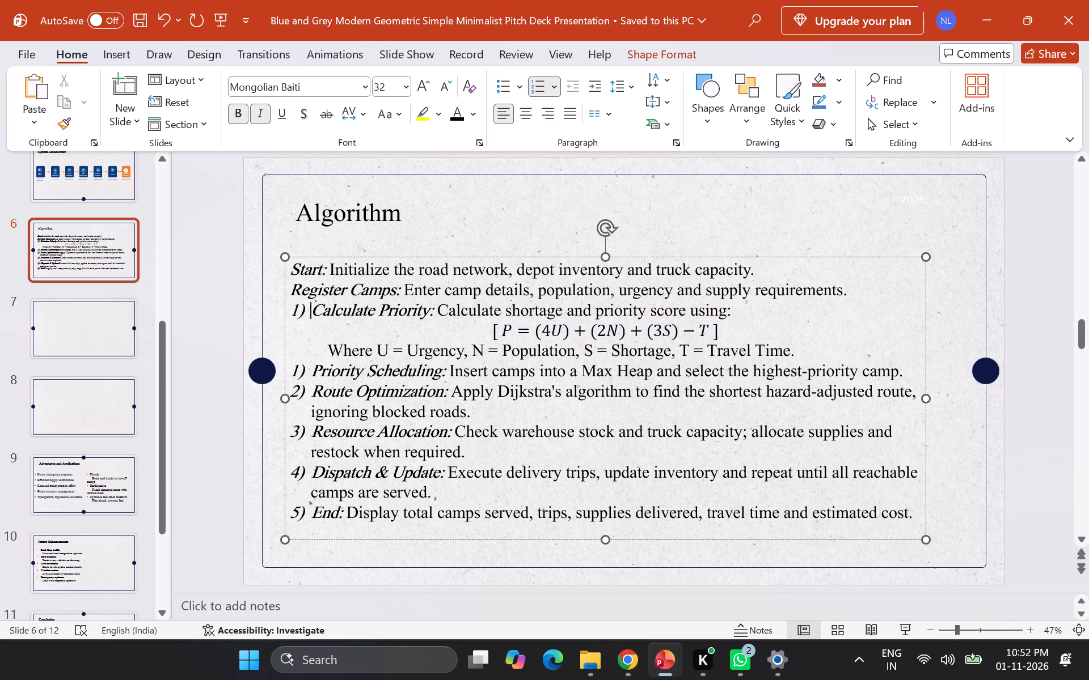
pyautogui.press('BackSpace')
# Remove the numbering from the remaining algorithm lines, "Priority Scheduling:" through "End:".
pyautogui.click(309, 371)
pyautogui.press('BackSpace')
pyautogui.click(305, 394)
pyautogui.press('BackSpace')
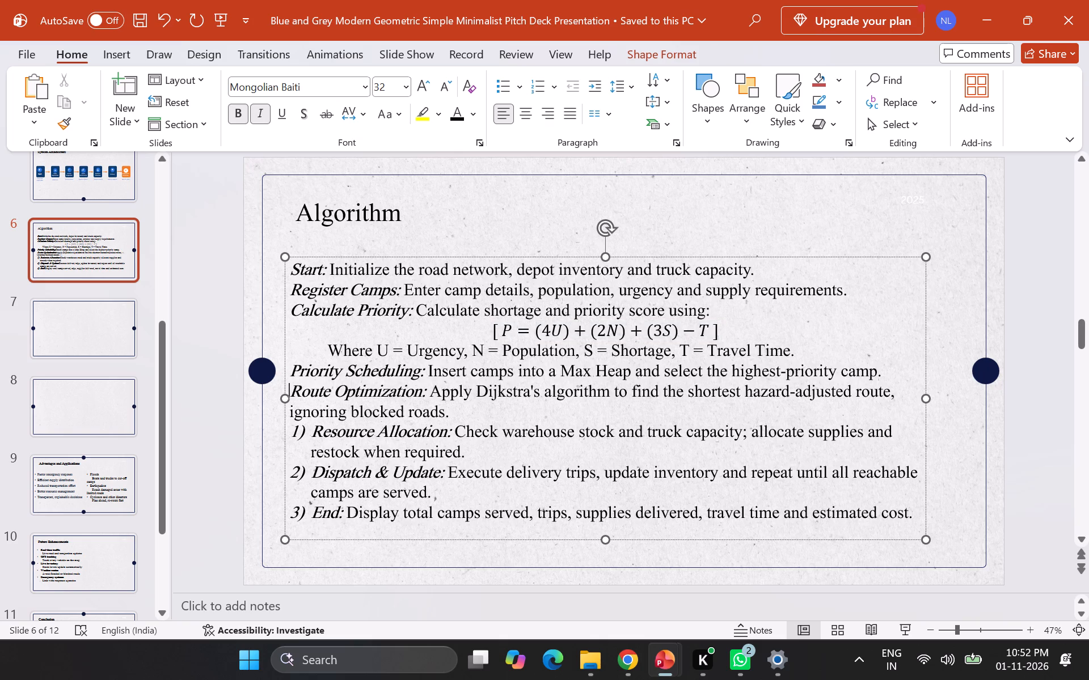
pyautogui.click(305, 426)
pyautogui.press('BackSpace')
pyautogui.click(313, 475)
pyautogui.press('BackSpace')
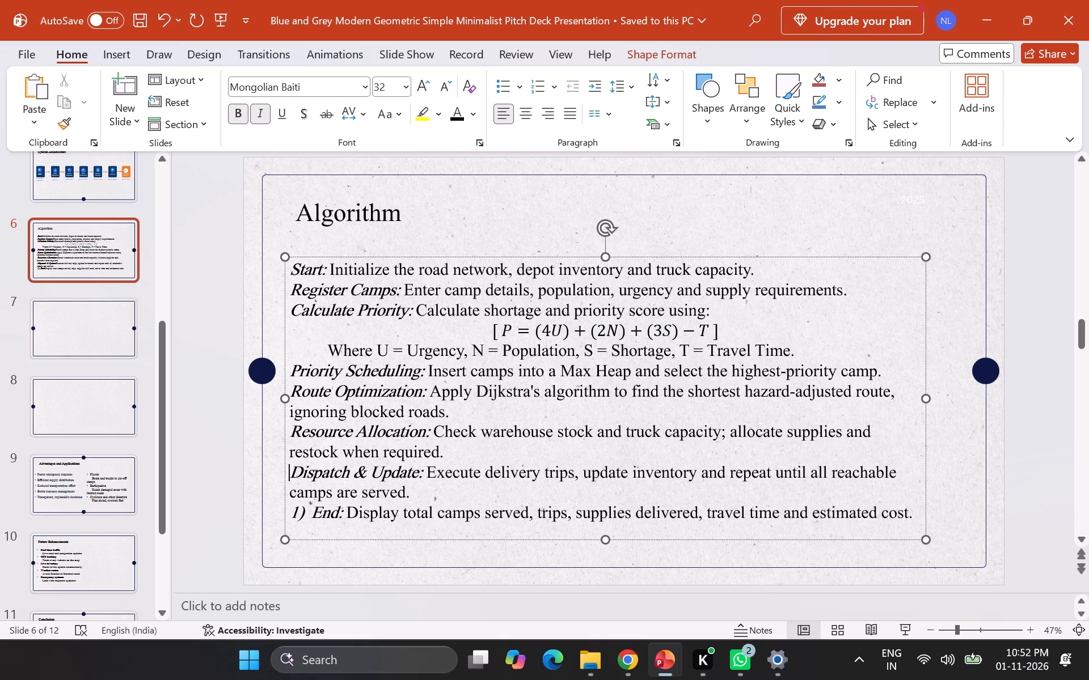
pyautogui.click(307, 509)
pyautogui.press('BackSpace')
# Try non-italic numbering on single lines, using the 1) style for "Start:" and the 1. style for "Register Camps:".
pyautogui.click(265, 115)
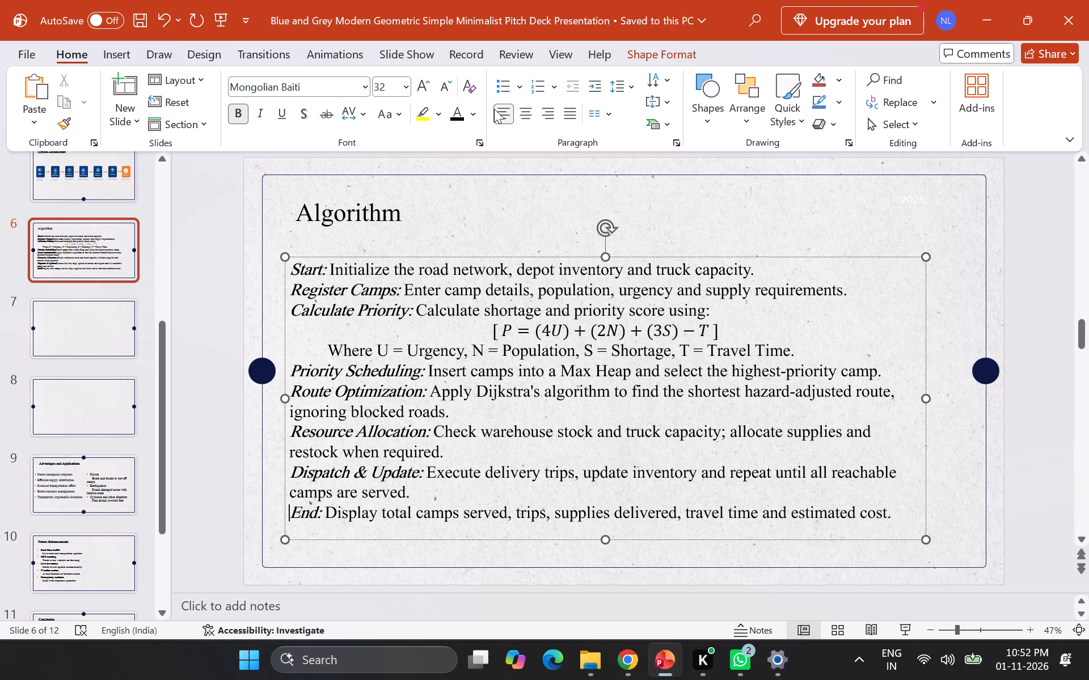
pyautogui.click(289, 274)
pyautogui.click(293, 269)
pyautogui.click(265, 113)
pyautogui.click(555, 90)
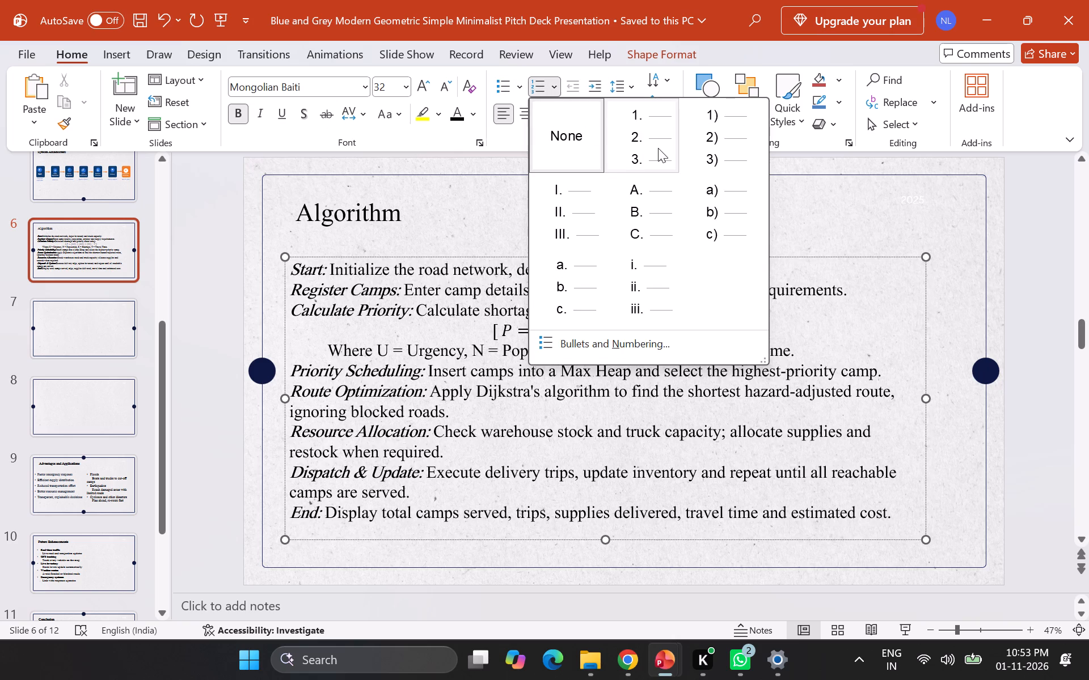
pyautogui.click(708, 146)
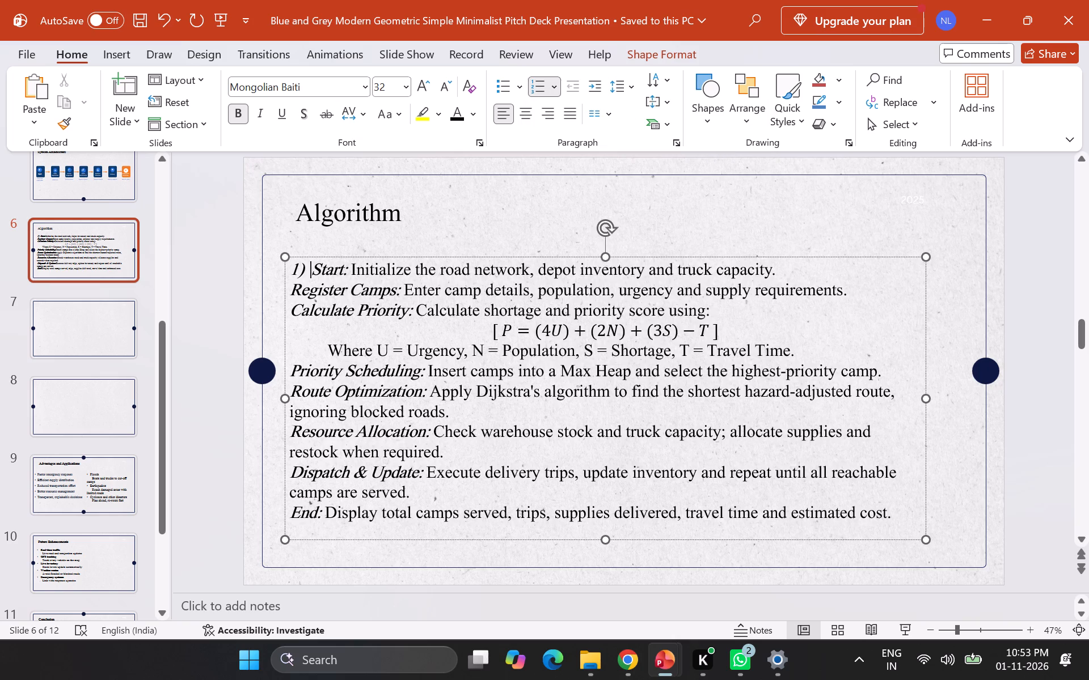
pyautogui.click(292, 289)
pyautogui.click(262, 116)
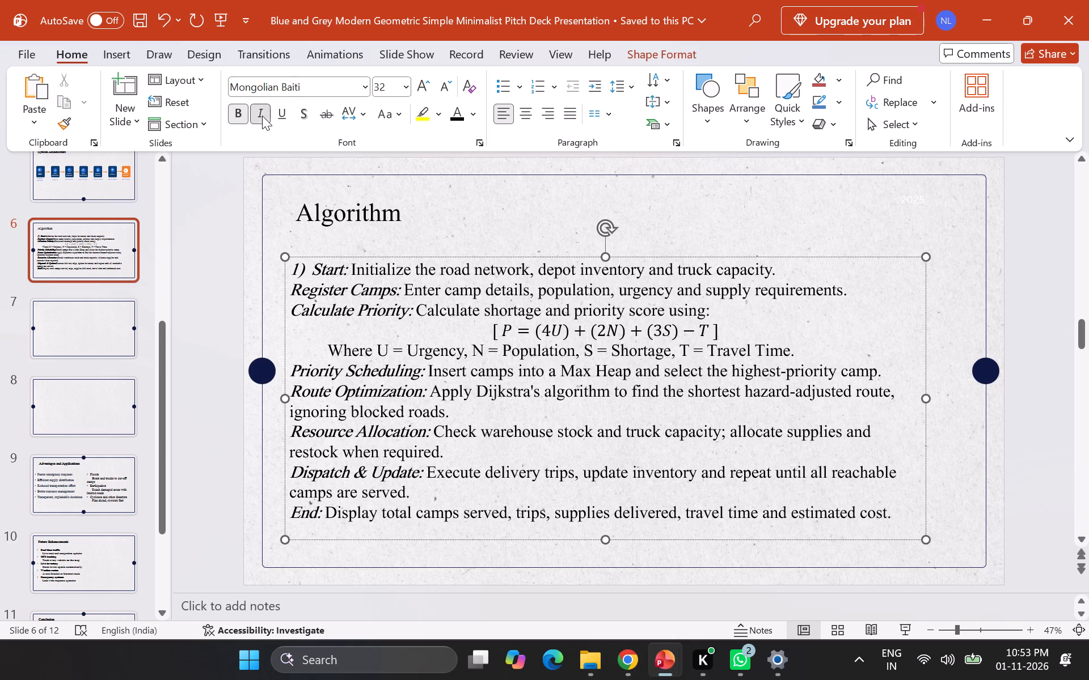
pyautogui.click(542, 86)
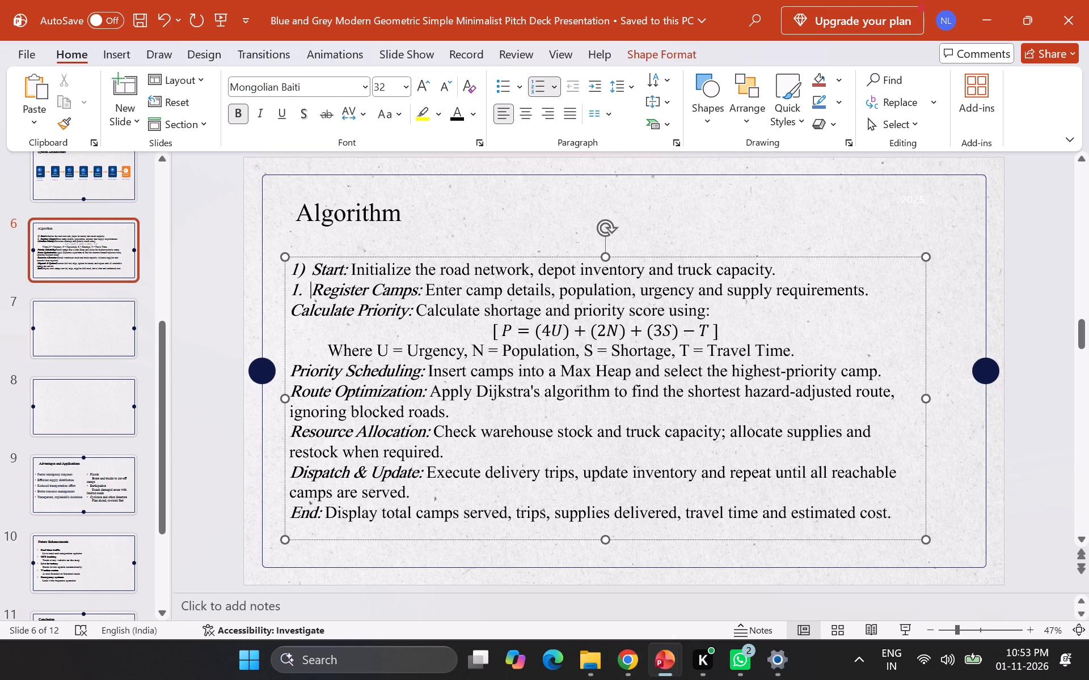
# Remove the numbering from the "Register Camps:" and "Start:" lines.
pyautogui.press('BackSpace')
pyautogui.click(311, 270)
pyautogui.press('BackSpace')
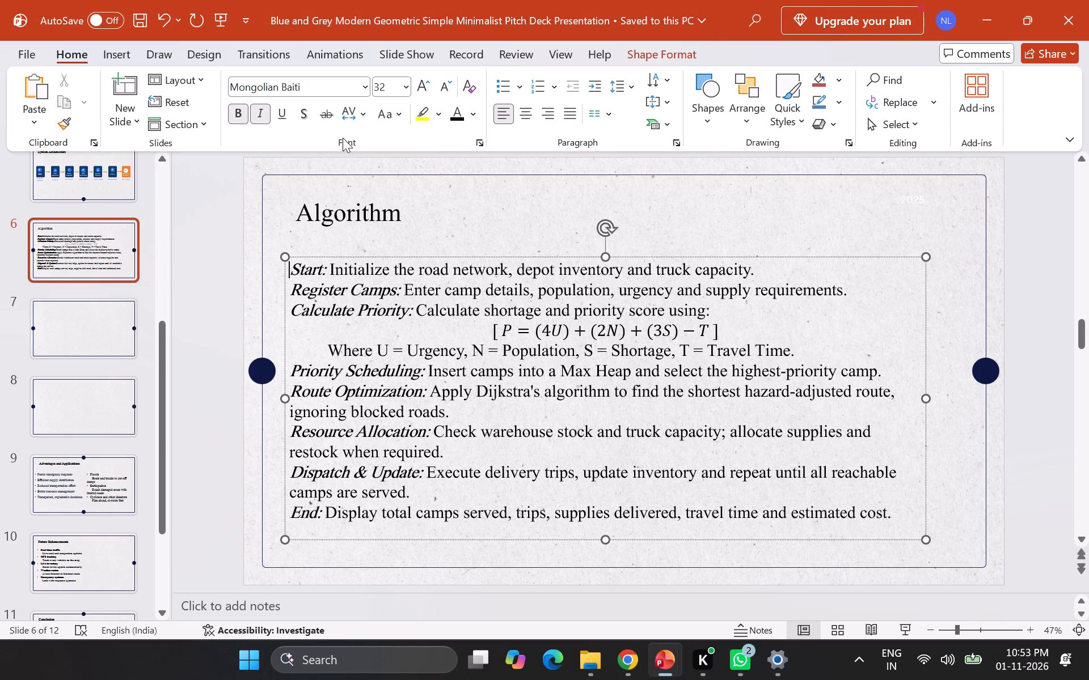
# Set the font to Calibri (Headings) at the beginning of the "Start:" line and number that line in the 1) style.
pyautogui.click(366, 89)
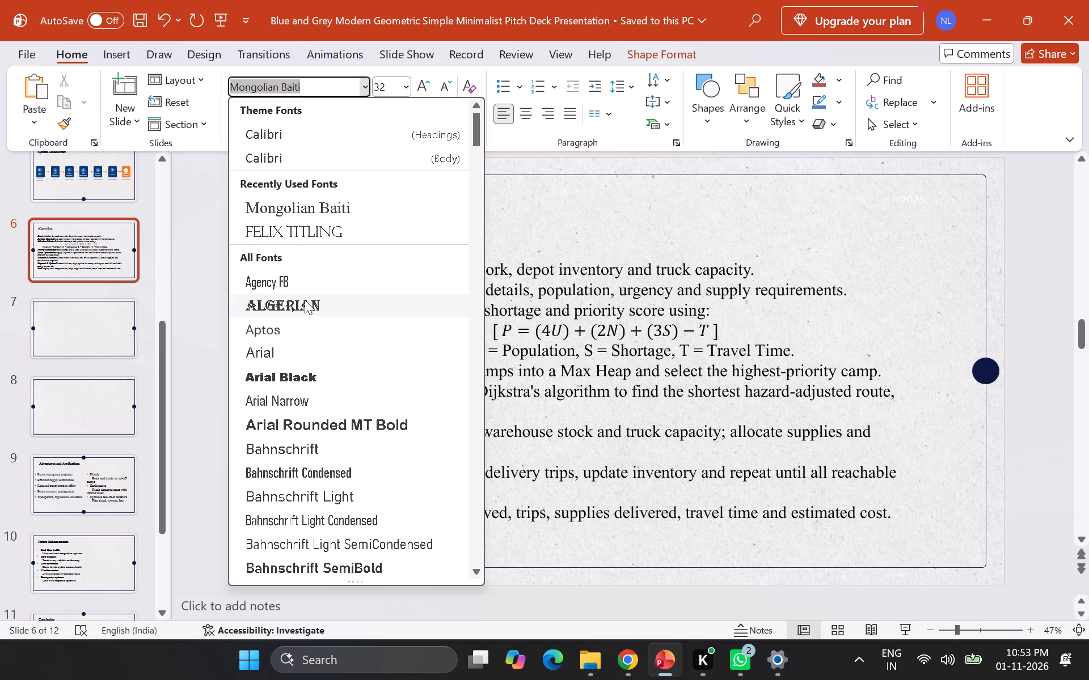
pyautogui.click(357, 141)
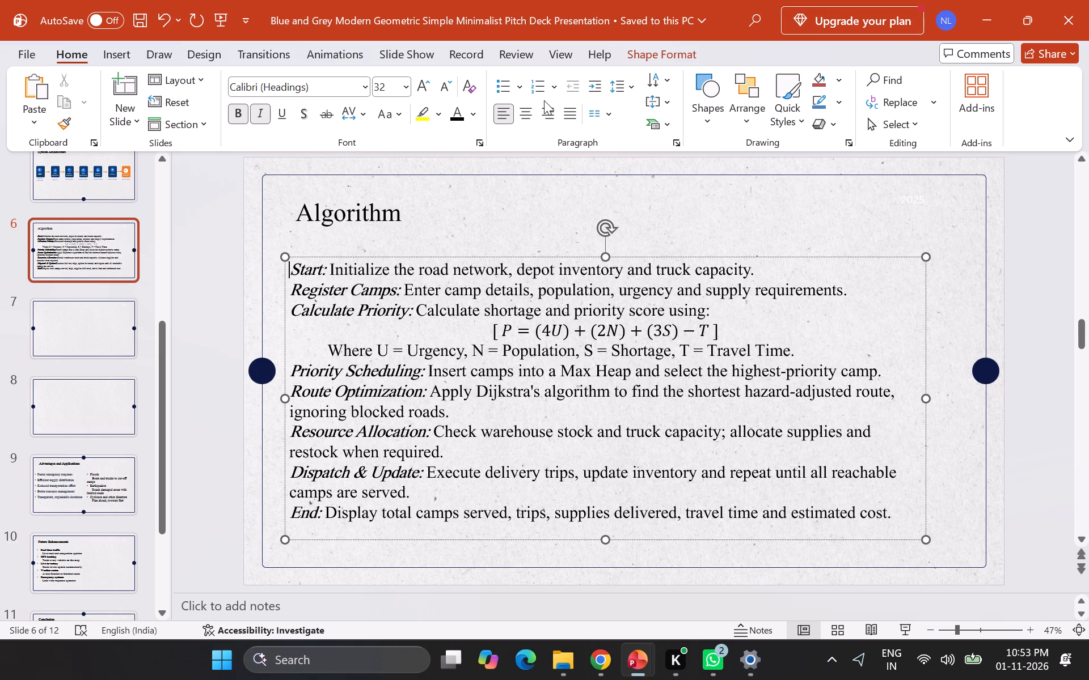
pyautogui.click(556, 84)
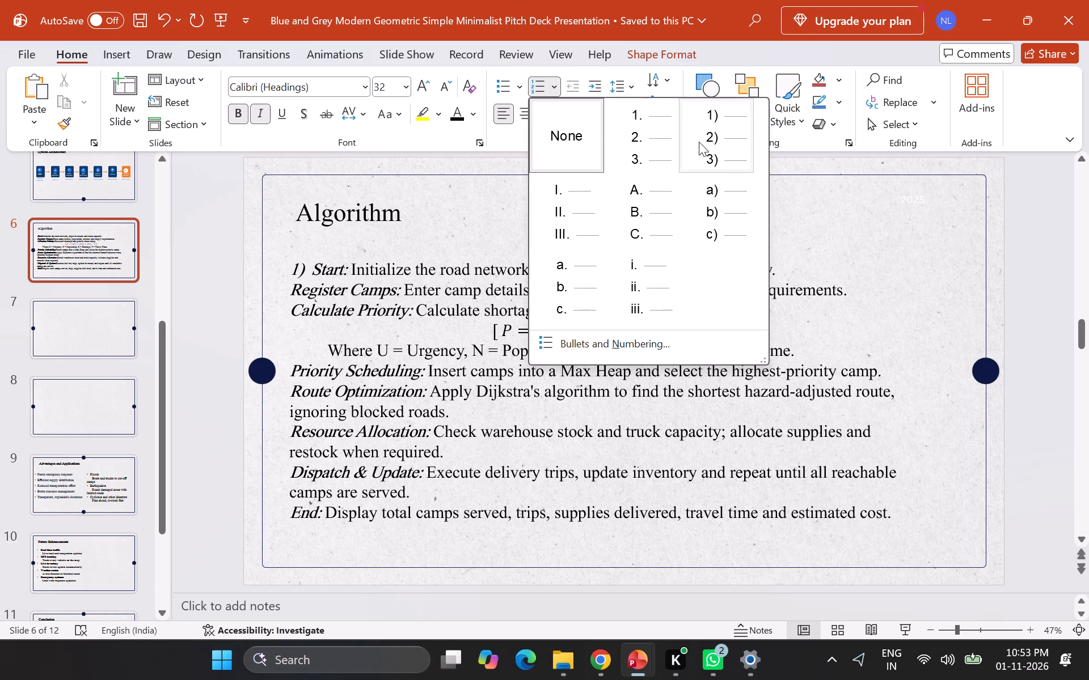
pyautogui.click(699, 142)
# Turn off italics at the beginning of the "Register Camps:" line and number it as 2) in the same list style.
pyautogui.click(299, 291)
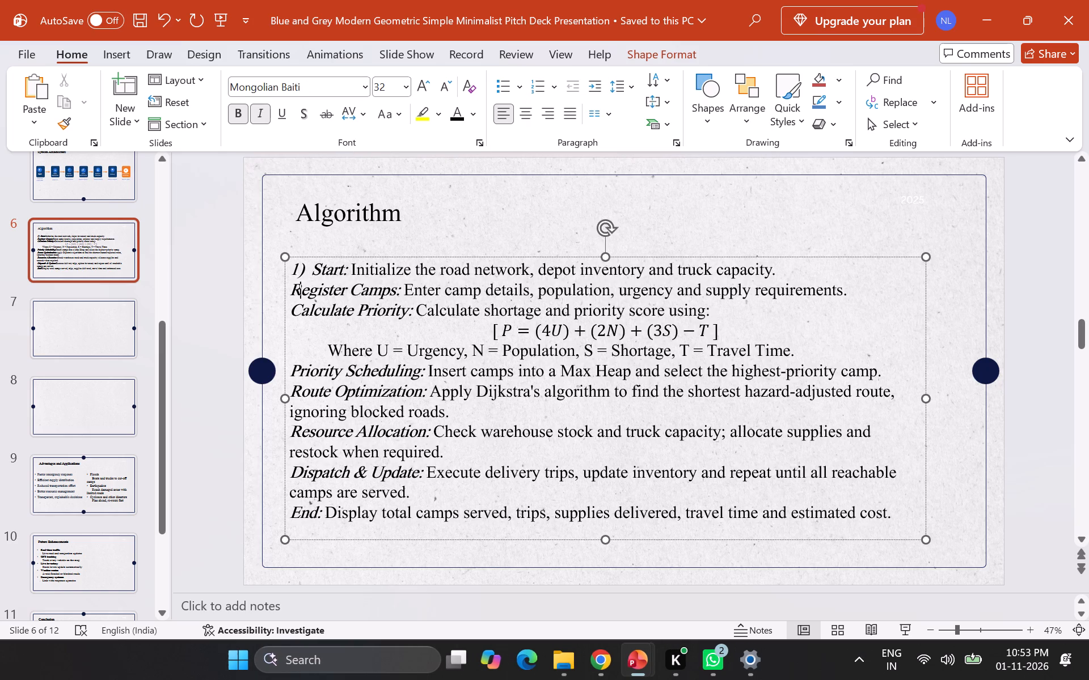
pyautogui.click(294, 284)
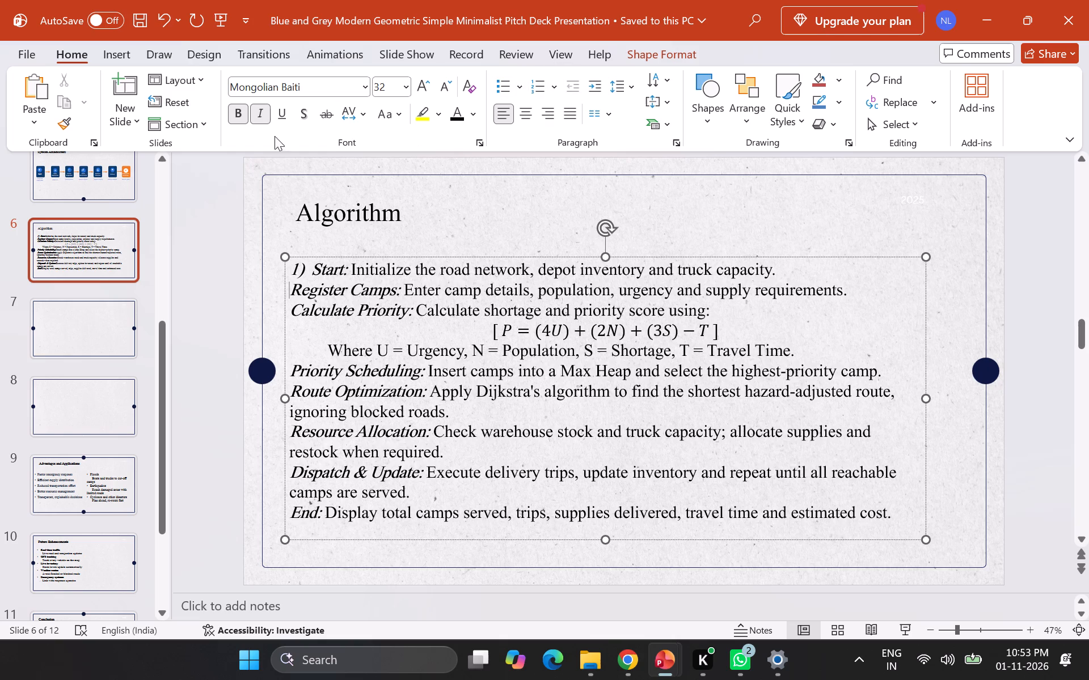
pyautogui.click(265, 118)
pyautogui.click(552, 88)
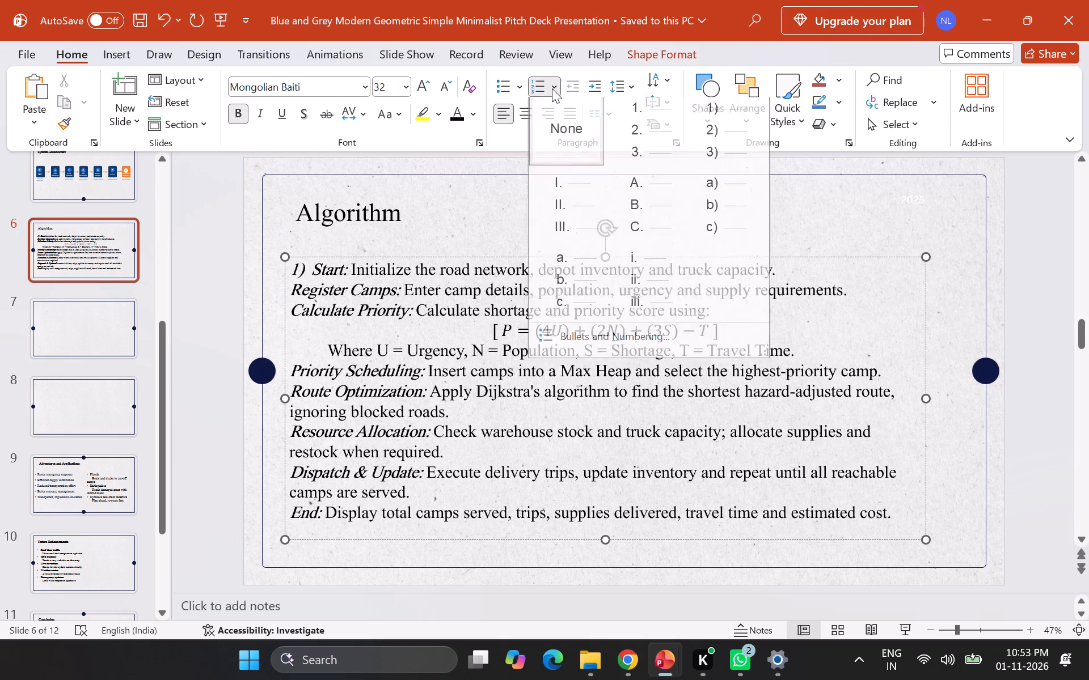
pyautogui.click(730, 140)
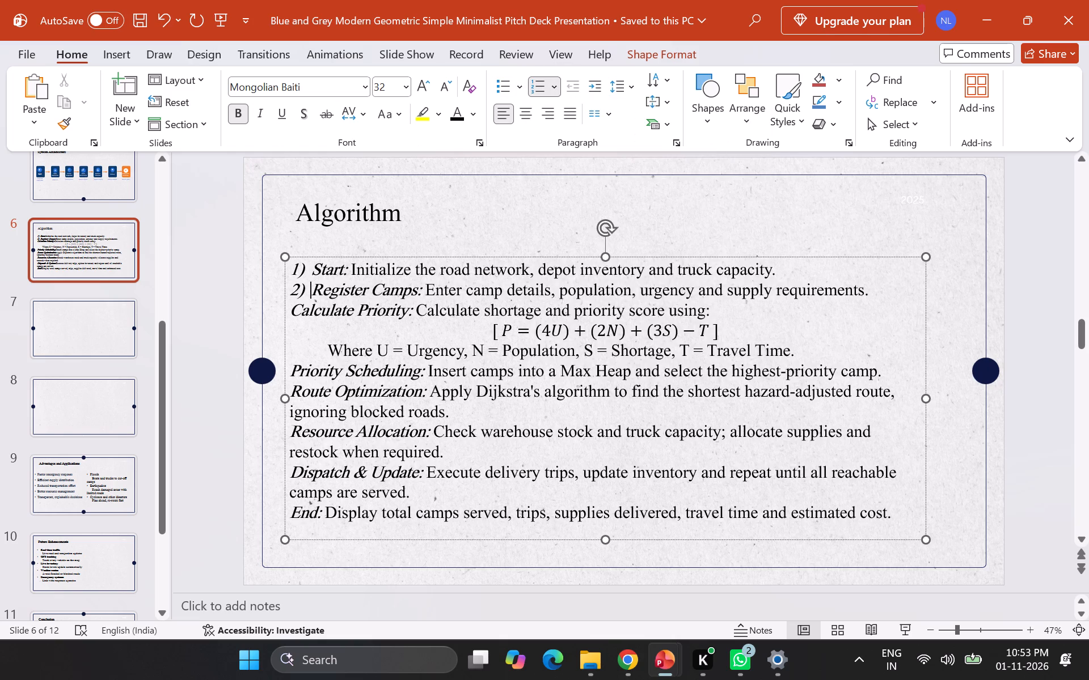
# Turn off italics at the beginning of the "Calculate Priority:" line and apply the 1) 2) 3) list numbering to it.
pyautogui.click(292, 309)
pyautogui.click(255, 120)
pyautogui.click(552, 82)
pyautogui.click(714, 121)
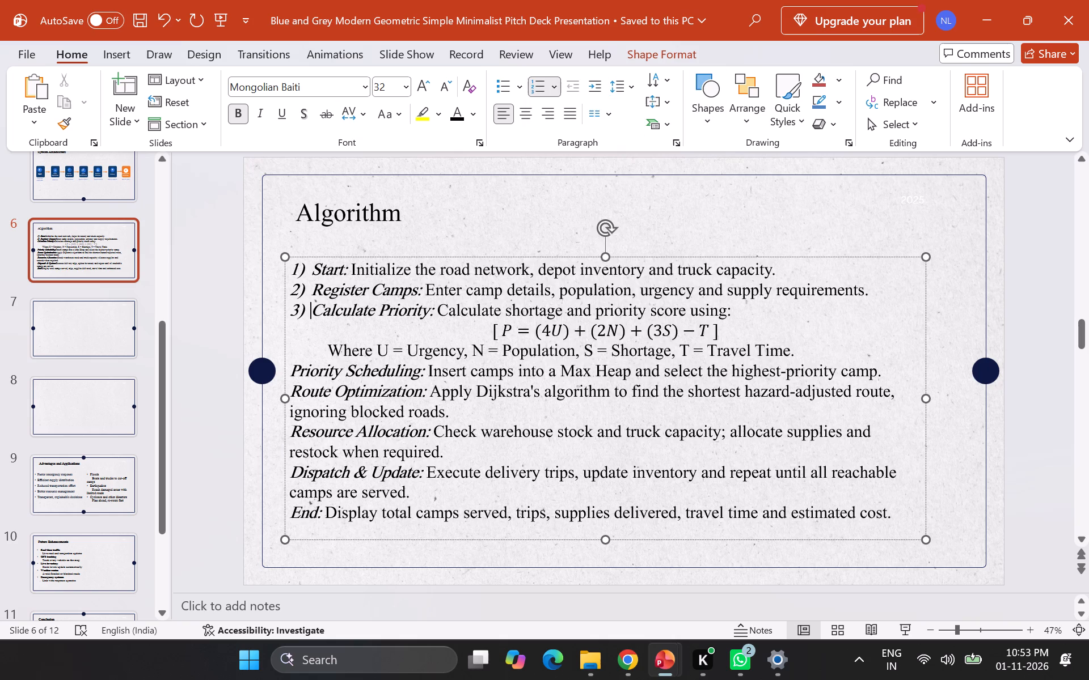
# Try list numbering on the "Priority Scheduling:" line, then replace it with a manual, non-italic "4)" prefix.
pyautogui.click(294, 366)
pyautogui.click(264, 110)
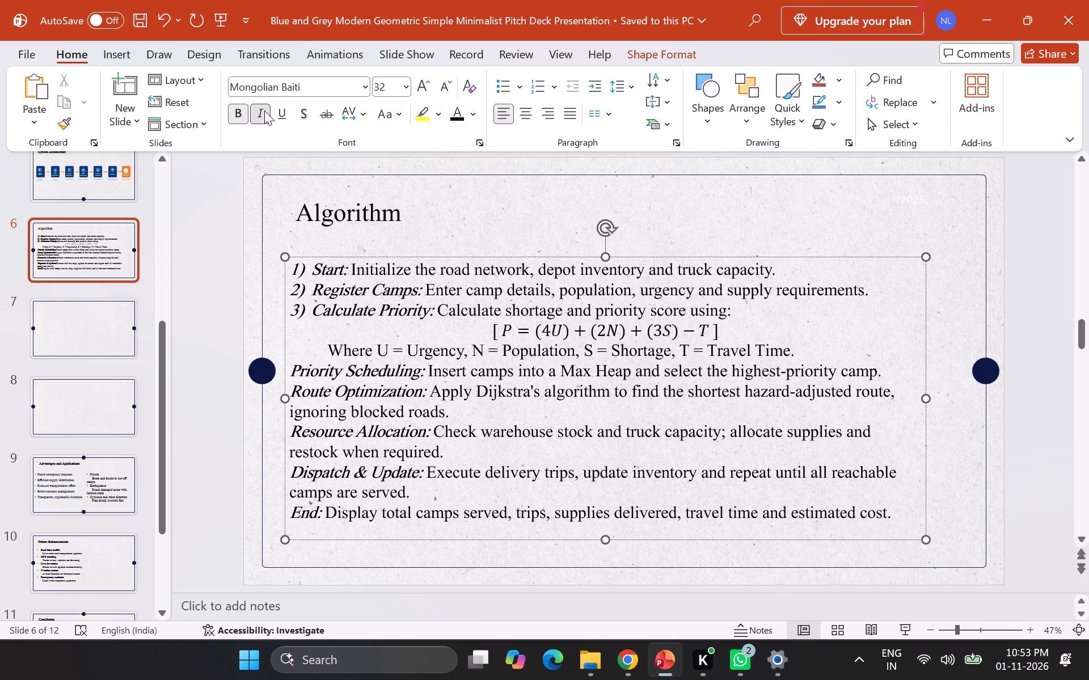
pyautogui.click(559, 85)
pyautogui.click(706, 134)
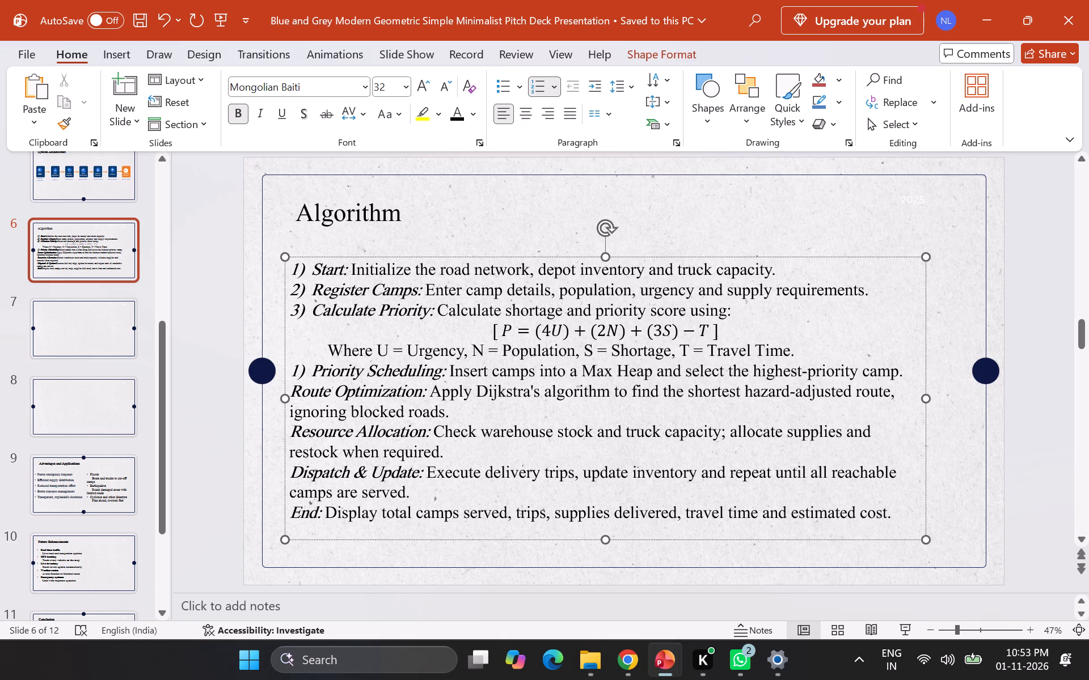
pyautogui.press('BackSpace')
pyautogui.press('4')
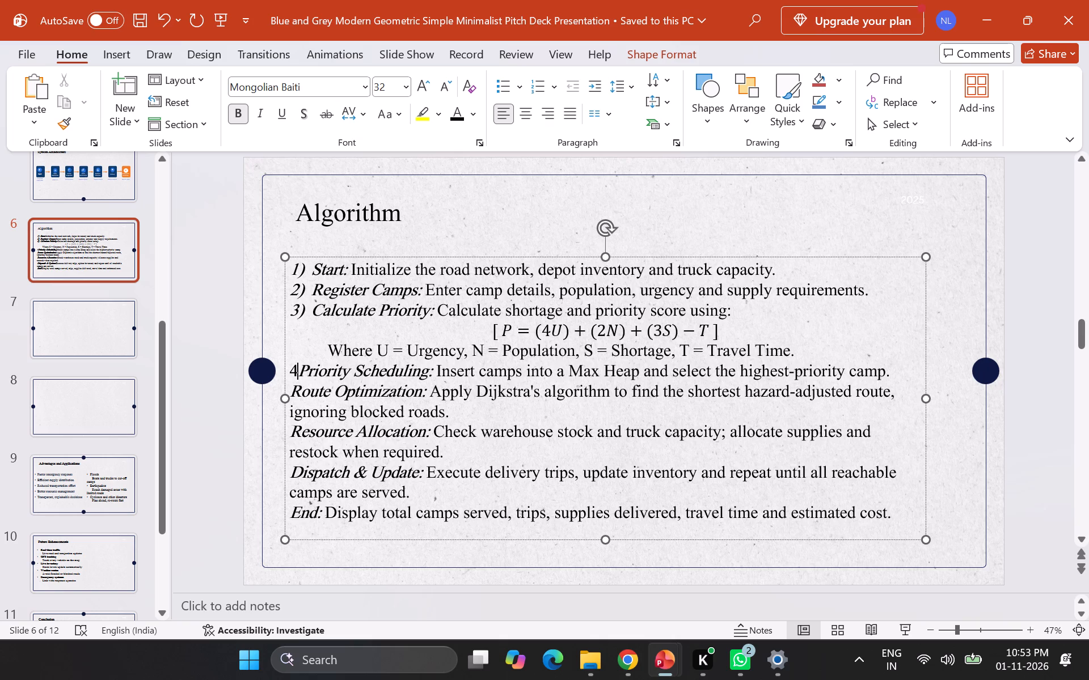
pyautogui.hotkey('shift', ')')
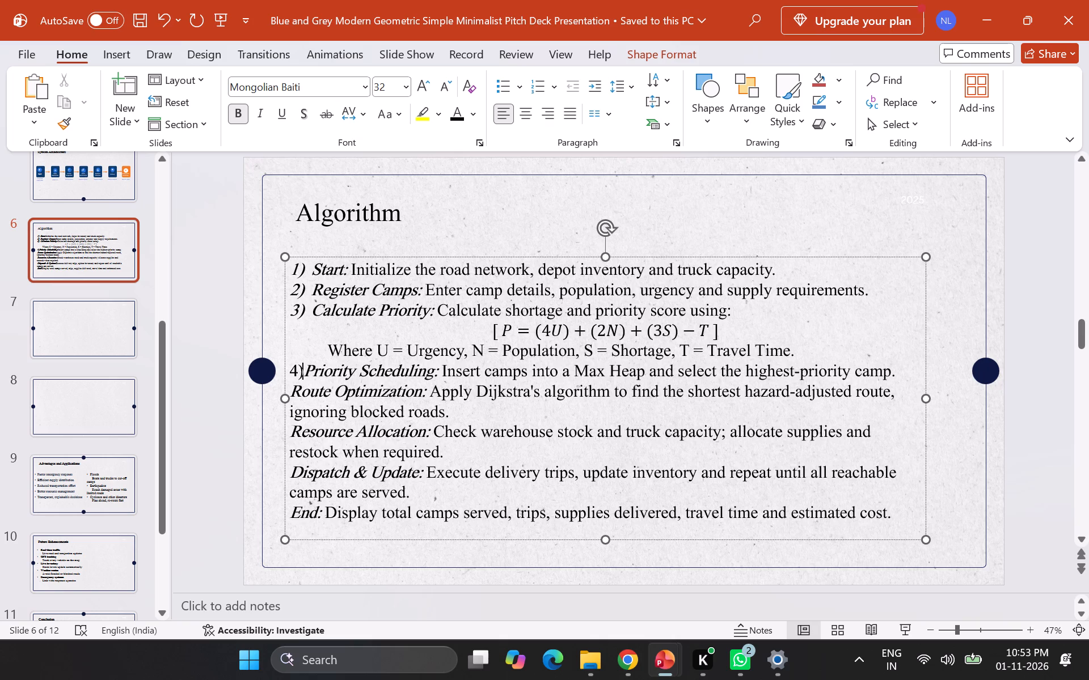
# Replace the automatic list number on the "Calculate Priority:" line with a manual "3)" prefix.
pyautogui.click(311, 305)
pyautogui.press('BackSpace')
pyautogui.press('BackSpace')
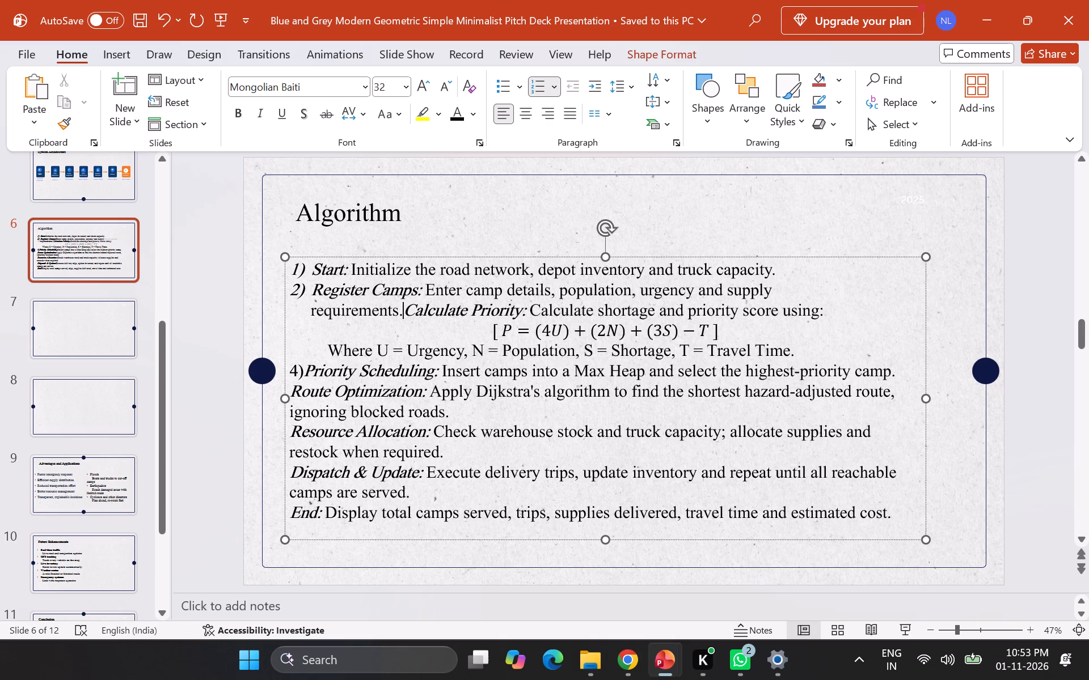
pyautogui.hotkey('ctrl', 'z')
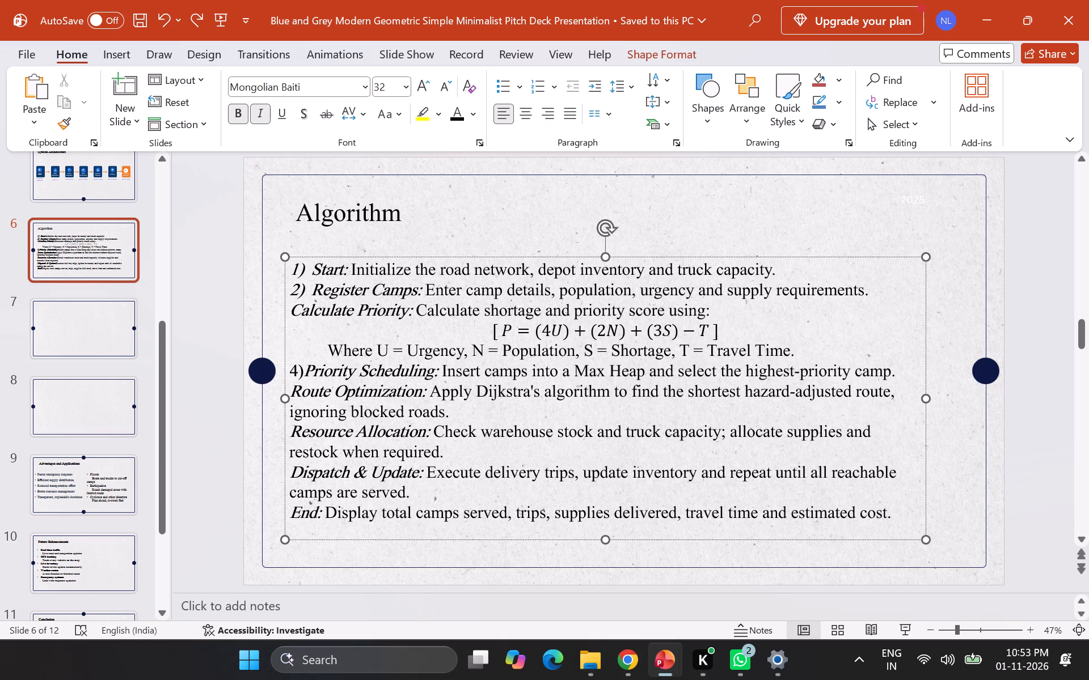
pyautogui.press('3')
pyautogui.hotkey('shift', ')')
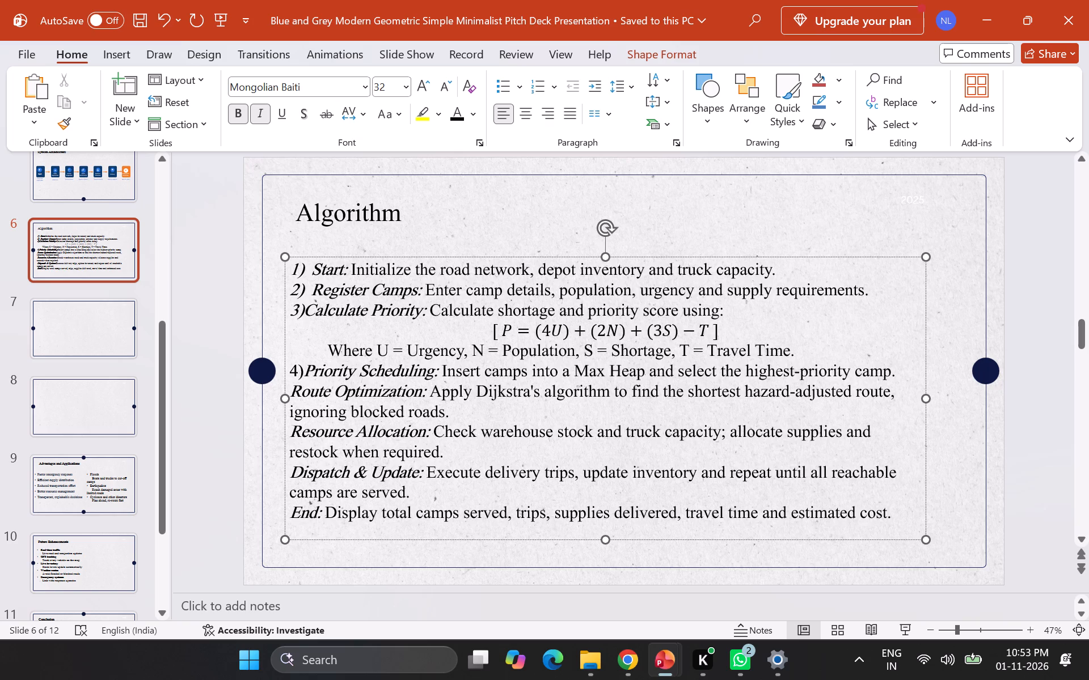
# Replace the automatic list number on the "Register Camps:" line with a manual "2)" prefix.
pyautogui.press('Up')
pyautogui.press('BackSpace')
pyautogui.press('BackSpace')
pyautogui.hotkey('ctrl', 'z')
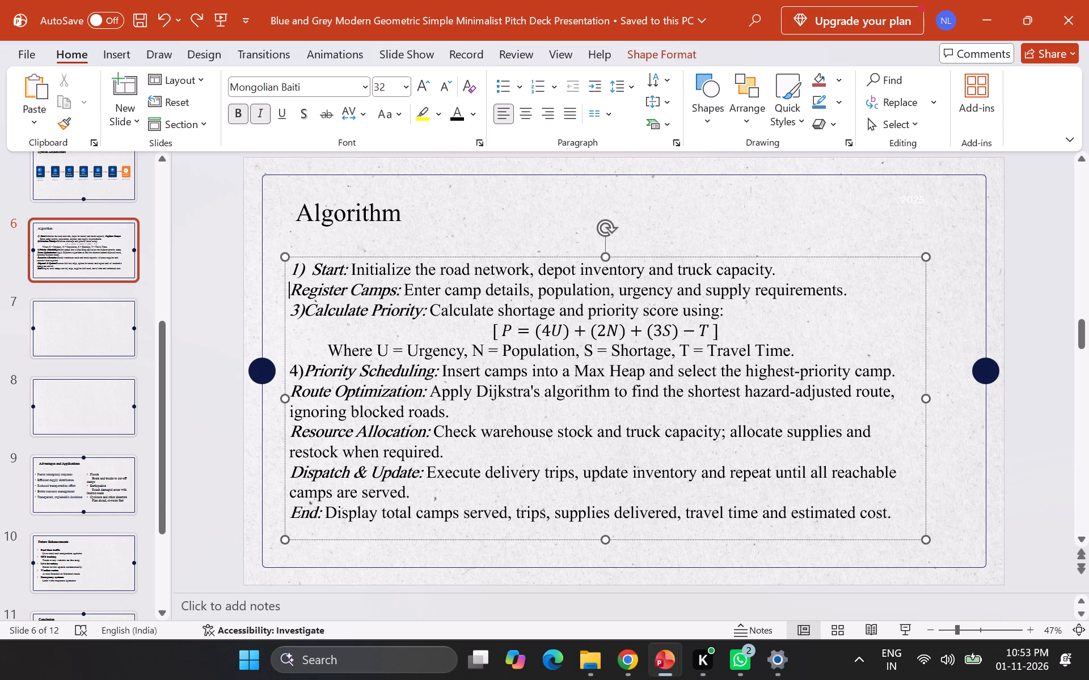
pyautogui.press('2')
pyautogui.hotkey('shift', ')')
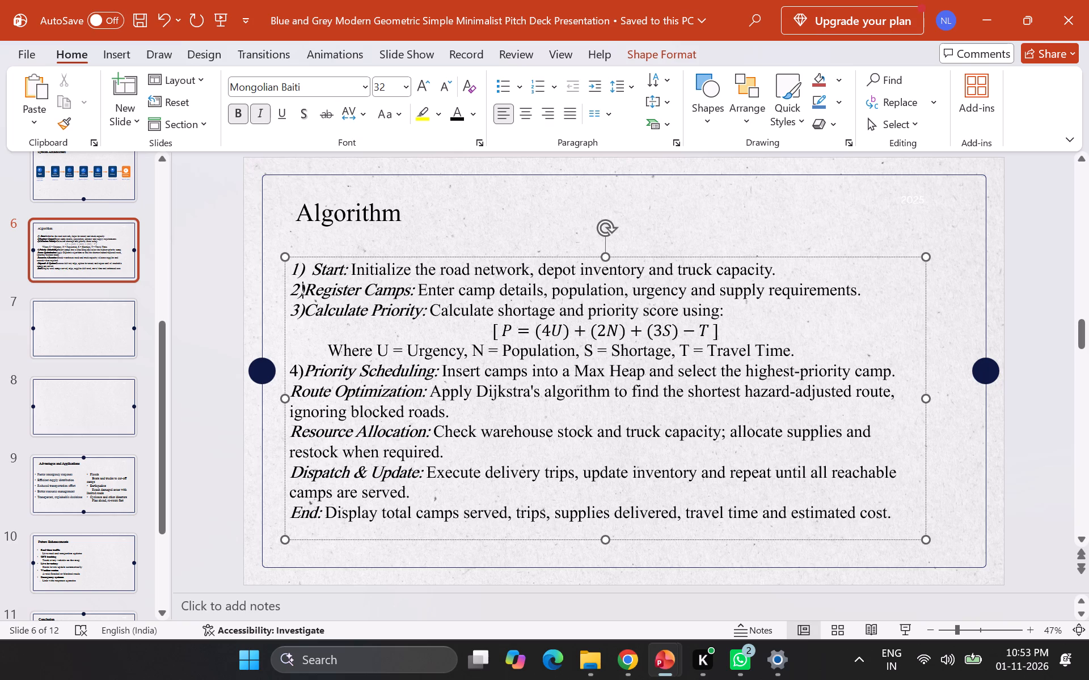
# Replace the automatic list number on the "Start:" line with a manual "1)" prefix followed by a space.
pyautogui.press('Up')
pyautogui.press('BackSpace')
pyautogui.write('1)')
pyautogui.press('space')
# Insert a space after the "2)", "3)" and "4)" prefixes on the Register Camps, Calculate Priority and Priority Scheduling lines.
pyautogui.press('Down')
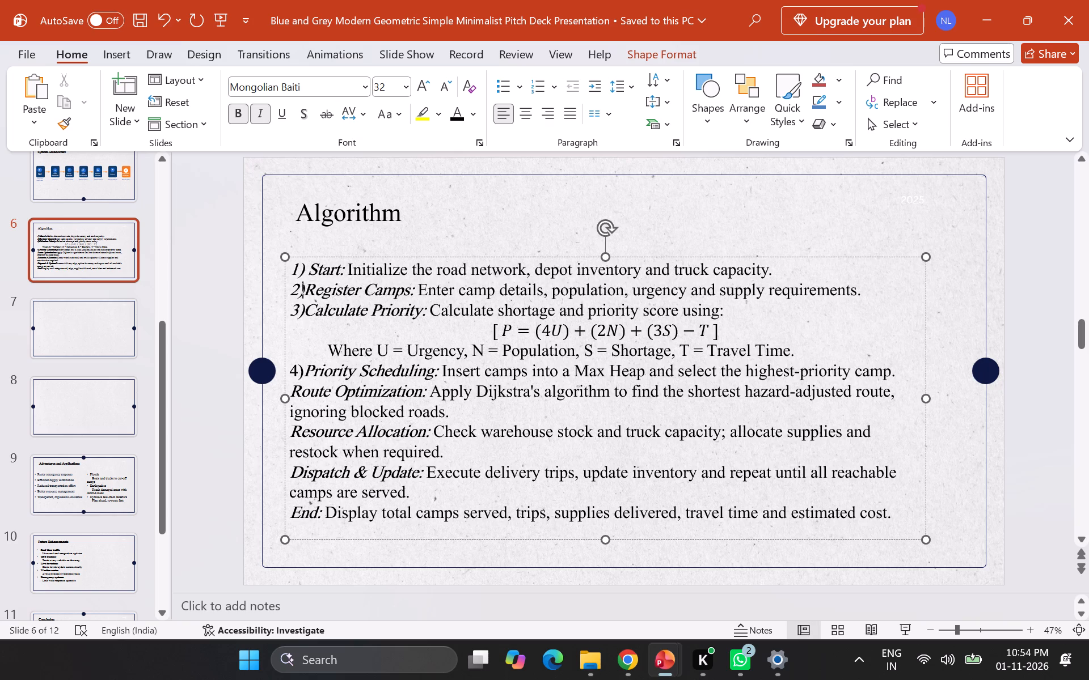
pyautogui.press('space')
pyautogui.press('Down')
pyautogui.press('space')
pyautogui.press('Down')
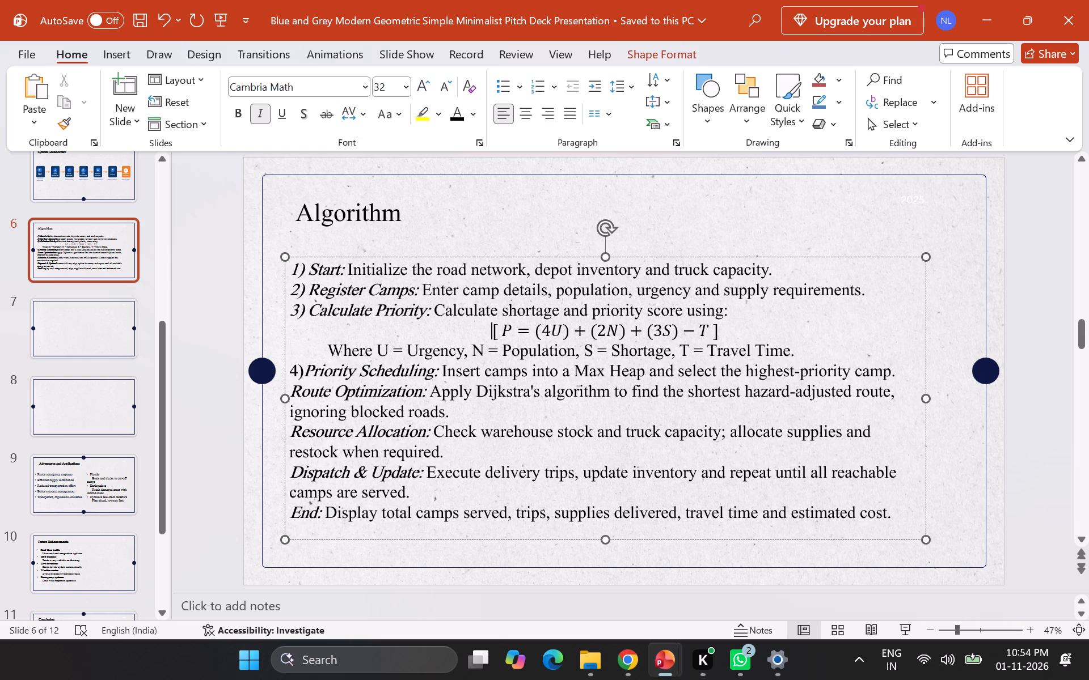
pyautogui.press('Down')
pyautogui.press('Down')
pyautogui.press('space')
# Add a manual "5)" prefix with a trailing space before "Route Optimization:".
pyautogui.press('Down')
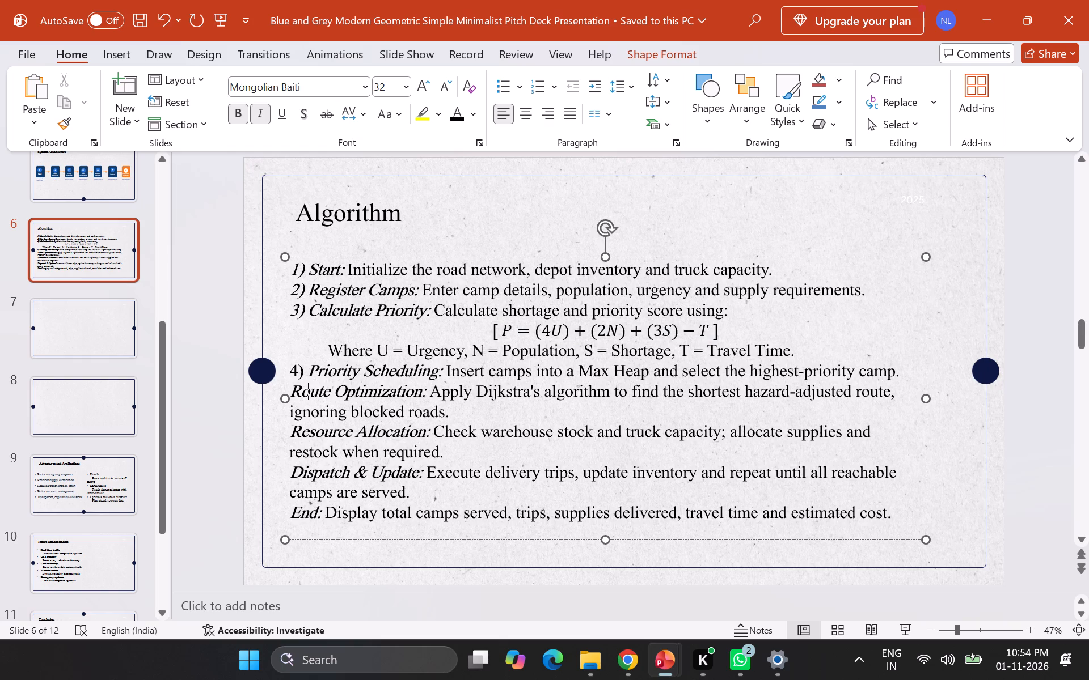
pyautogui.press('Left')
pyautogui.press('Left')
pyautogui.write('5)')
pyautogui.press('space')
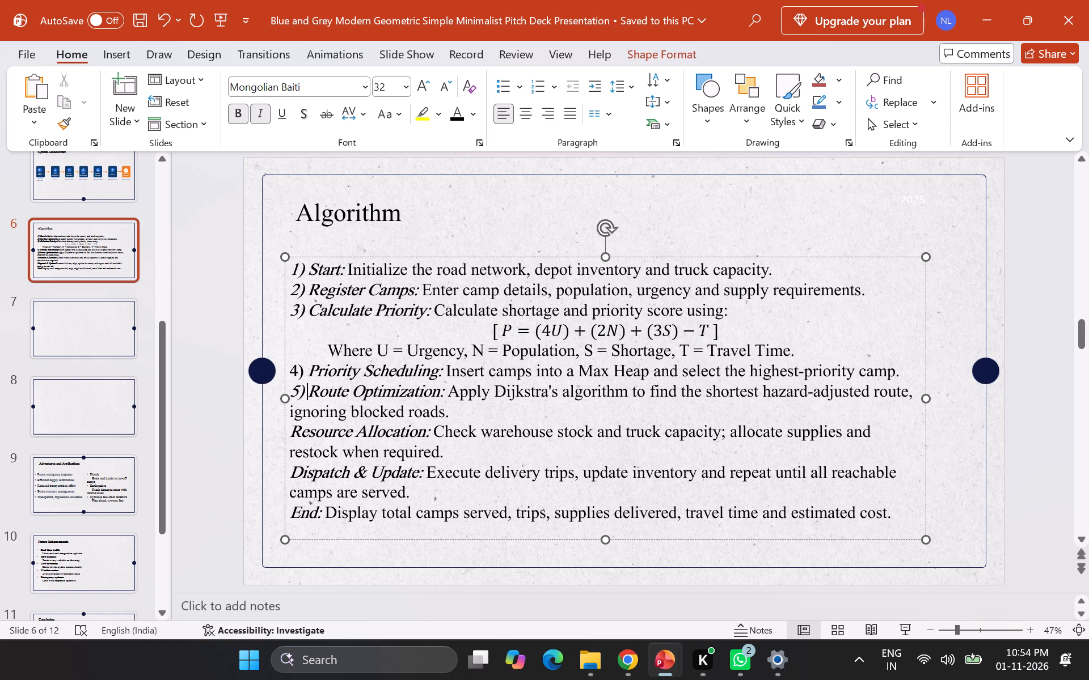
# Add a manual "6)" prefix with a trailing space before "Resource Allocation:".
pyautogui.press('Down')
pyautogui.press('Down')
pyautogui.press('Left')
pyautogui.press('Left')
pyautogui.press('6')
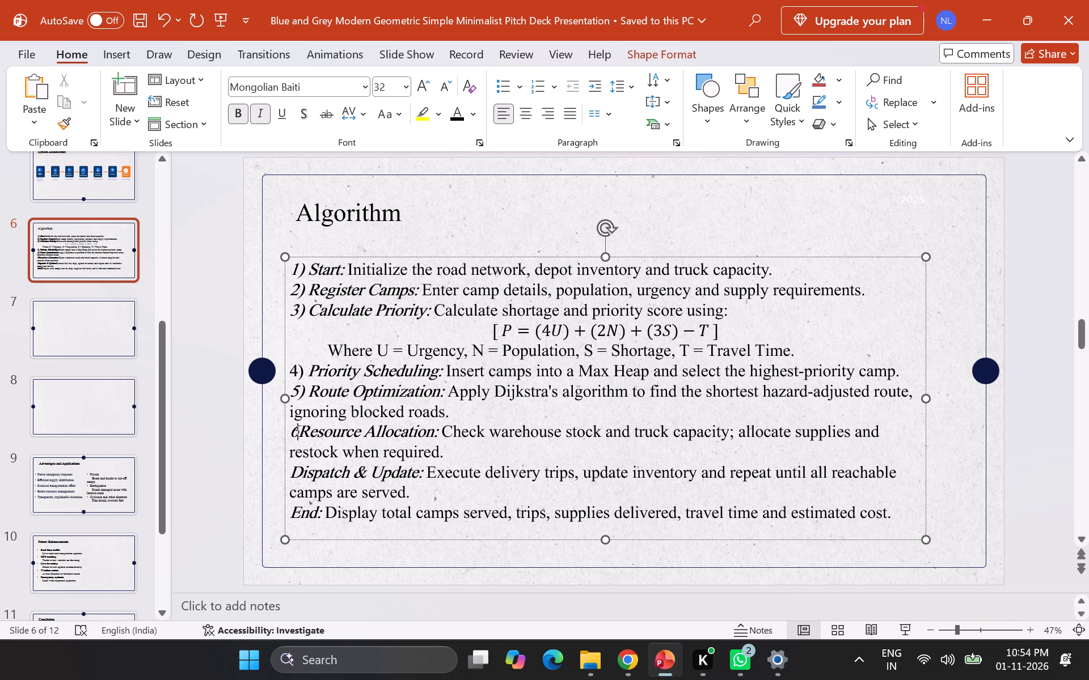
pyautogui.write(')')
pyautogui.press('space')
# Add a manual "7)" prefix with a trailing space before "Dispatch & Update:".
pyautogui.press('Down')
pyautogui.press('Down')
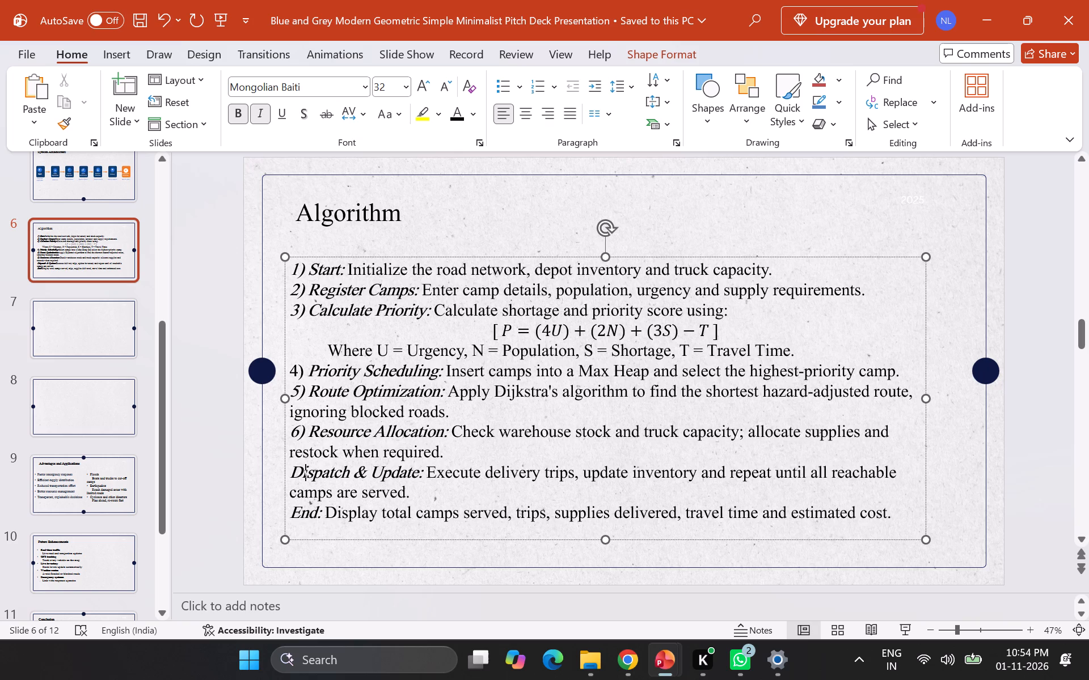
pyautogui.press('Left')
pyautogui.press('Left')
pyautogui.press('7')
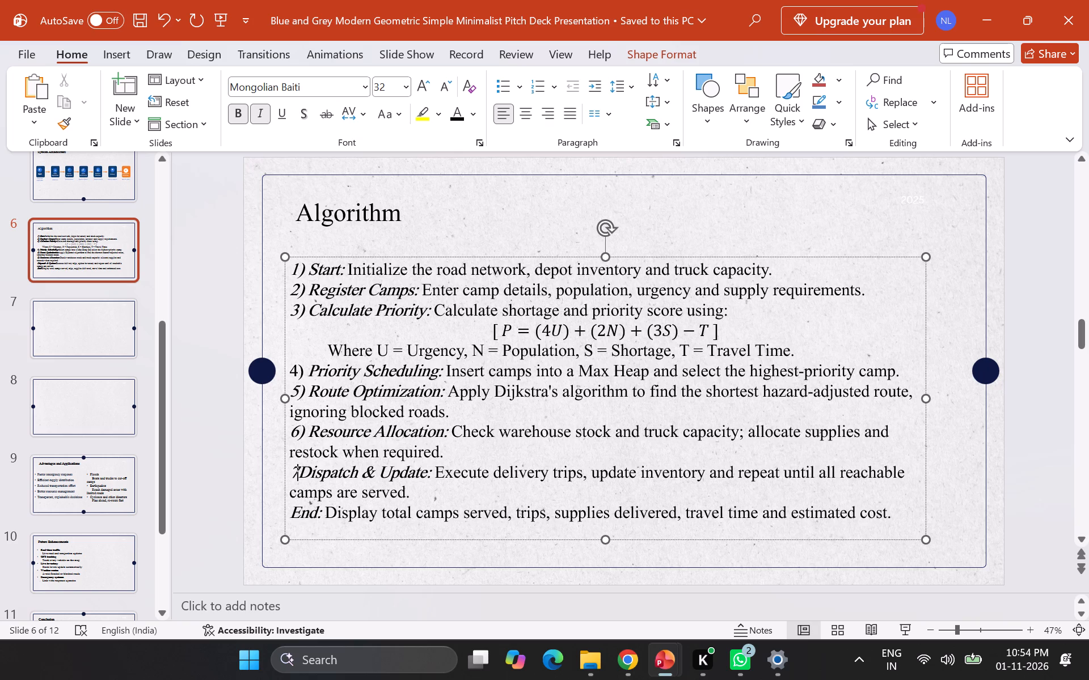
pyautogui.write(')')
pyautogui.press('space')
# Add a manual "8)" prefix with a trailing space before "End:" and leave the algorithm text box.
pyautogui.press('Down')
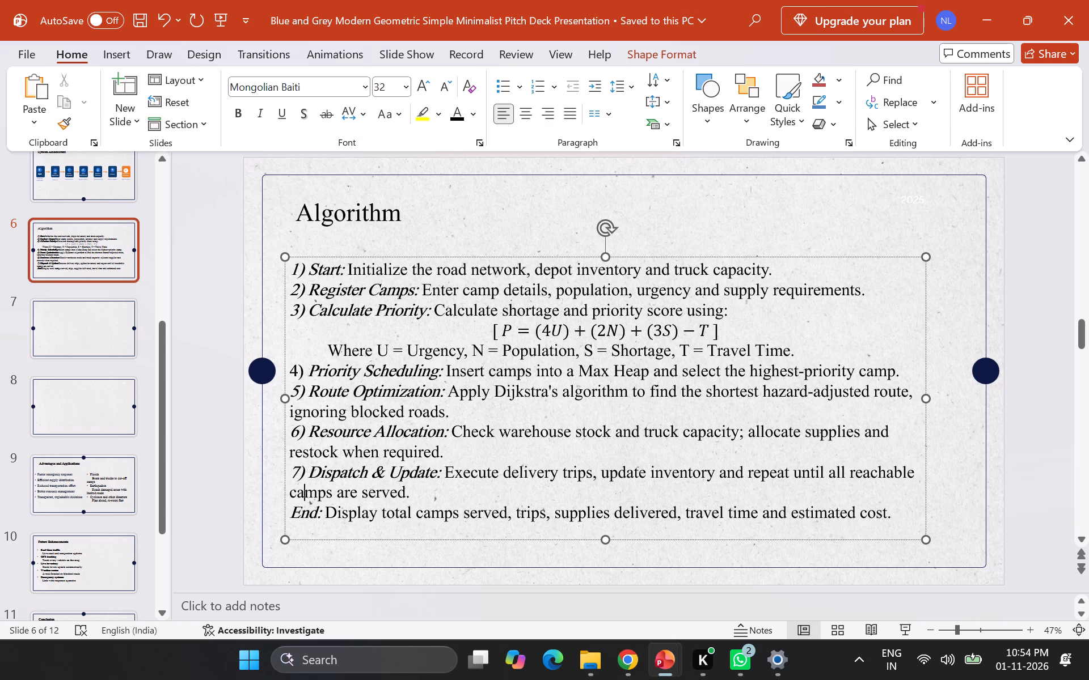
pyautogui.press('Down')
pyautogui.press('Left')
pyautogui.press('Left')
pyautogui.press('8')
pyautogui.write(')')
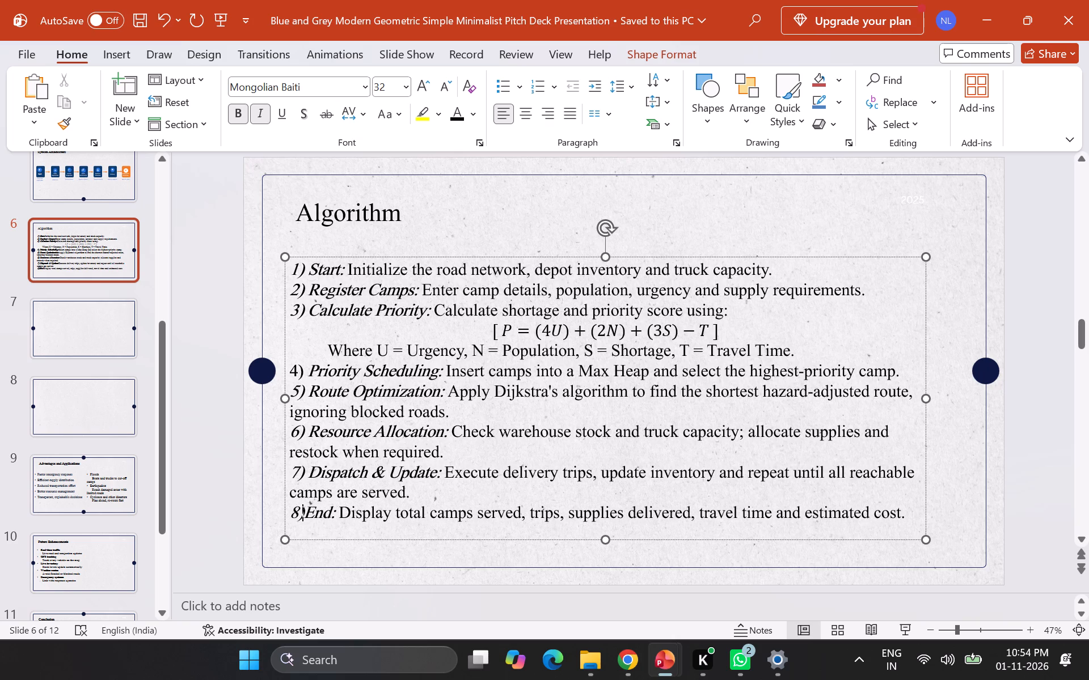
pyautogui.press('space')
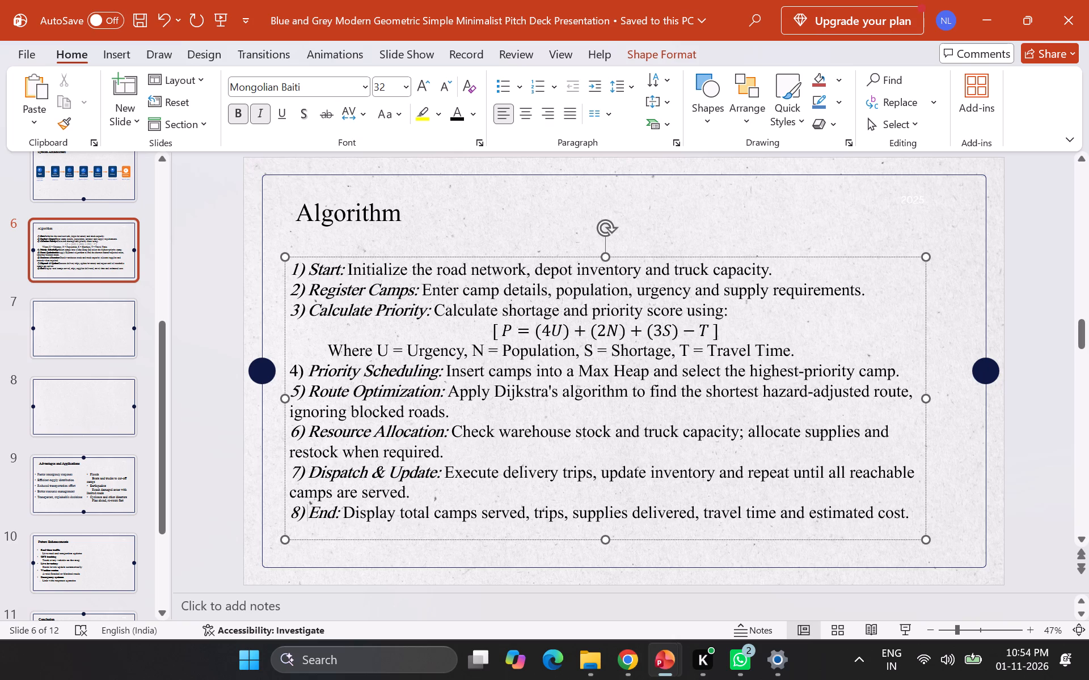
pyautogui.moveTo(606, 260); pyautogui.dragTo(614, 260)
pyautogui.click(672, 234)
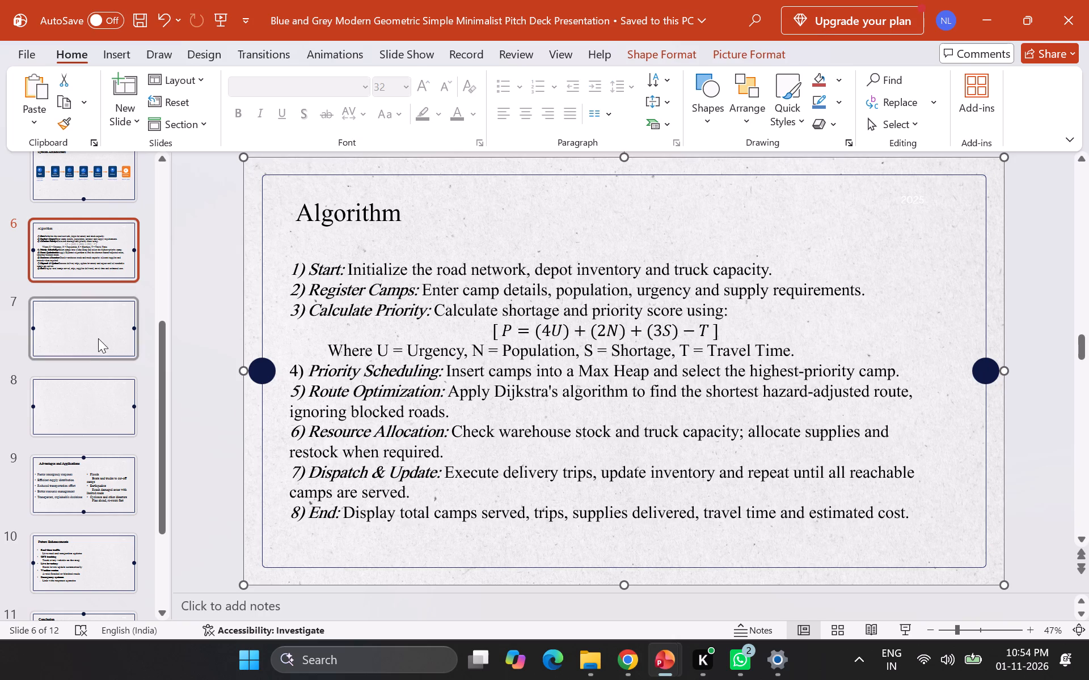